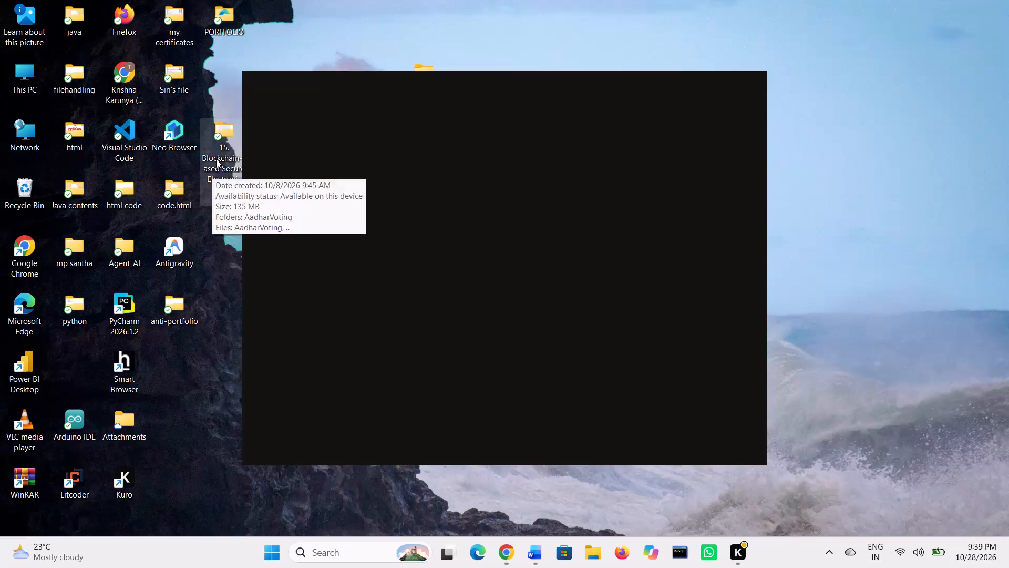
Open the final Word document from the desktop folder of the Blockchain-Based Secure Electronic Voting System project.
double_click(216, 159)
double_click(241, 179)
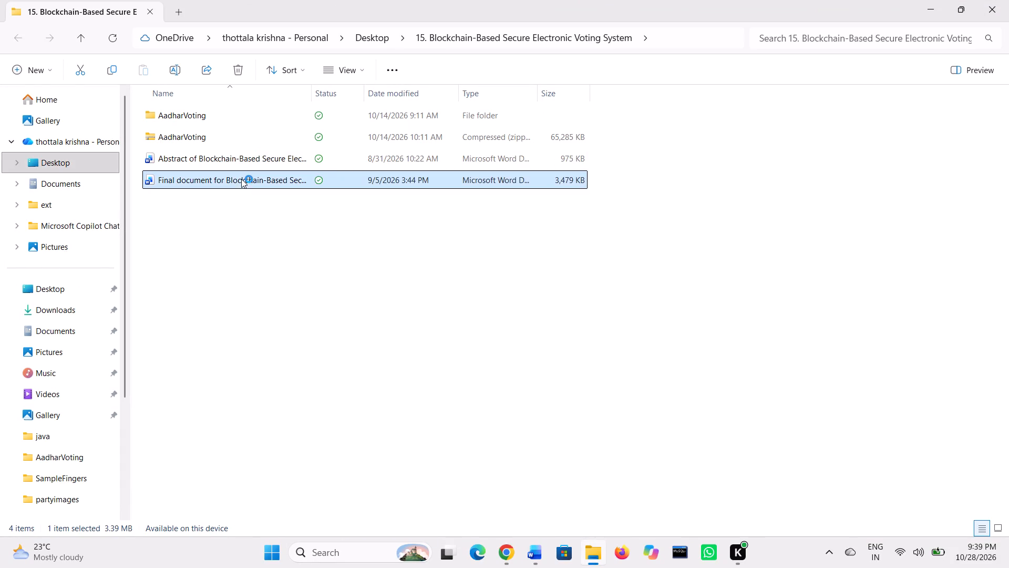
scroll(434, 275, "down", 1)
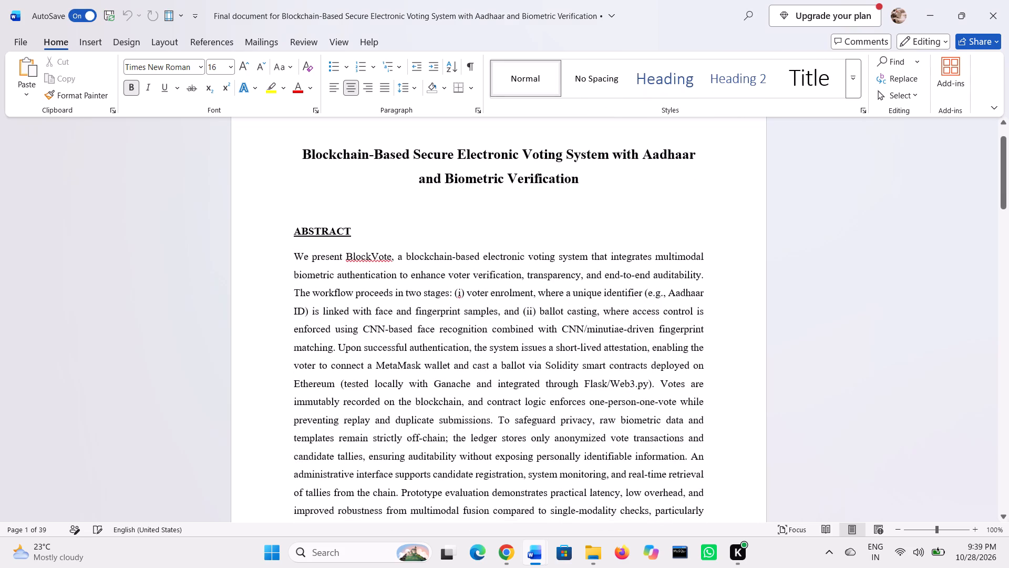
scroll(434, 275, "up", 3)
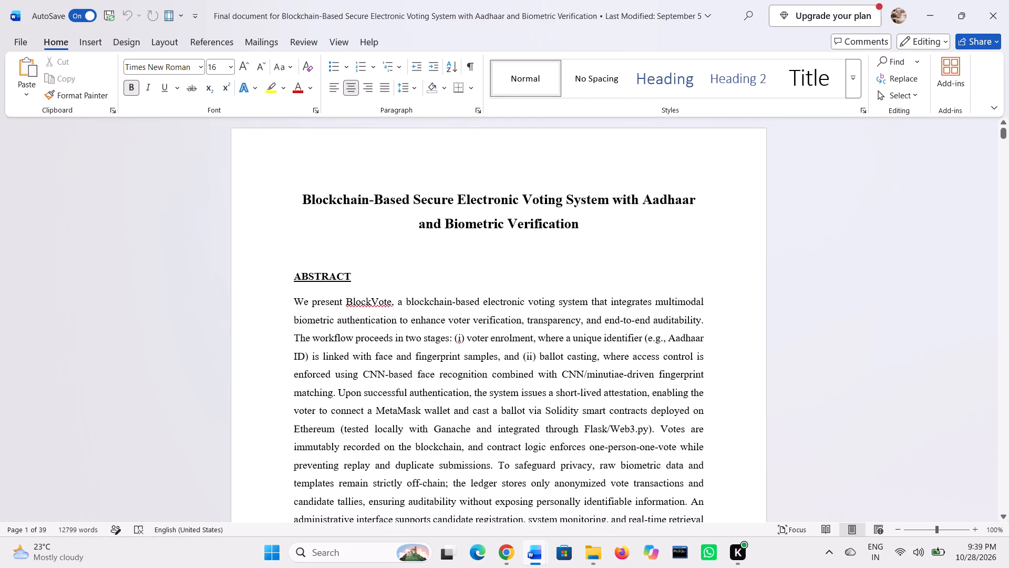
Copy the title "Blockchain-Based Secure Electronic Voting System with Aadhaar and Biometric Verification" over the project title on the sample major project report's cover.
left_click_drag(305, 198, 589, 220)
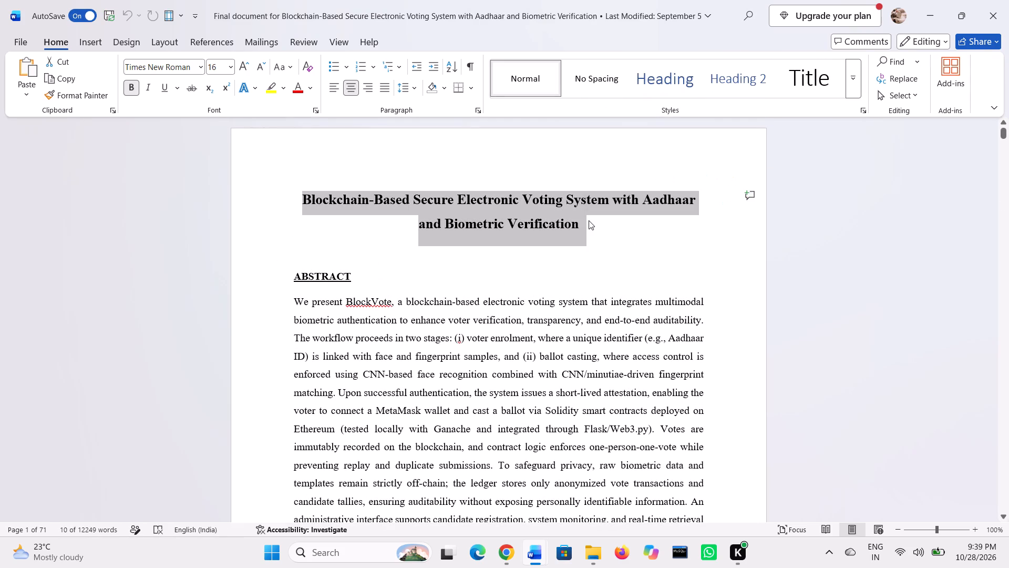
key("ctrl+c")
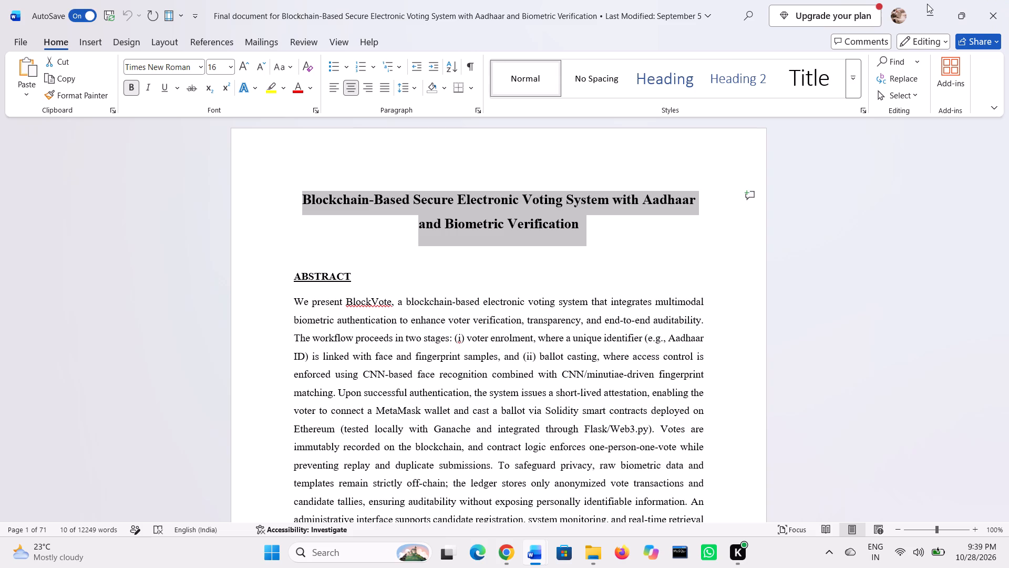
left_click(927, 4)
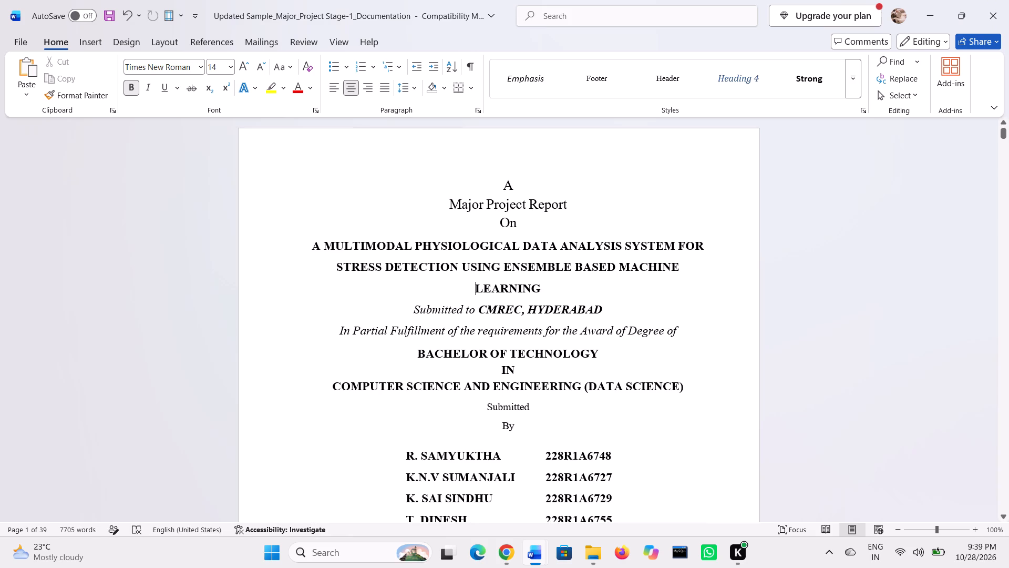
left_click(362, 272)
left_click_drag(312, 244, 560, 284)
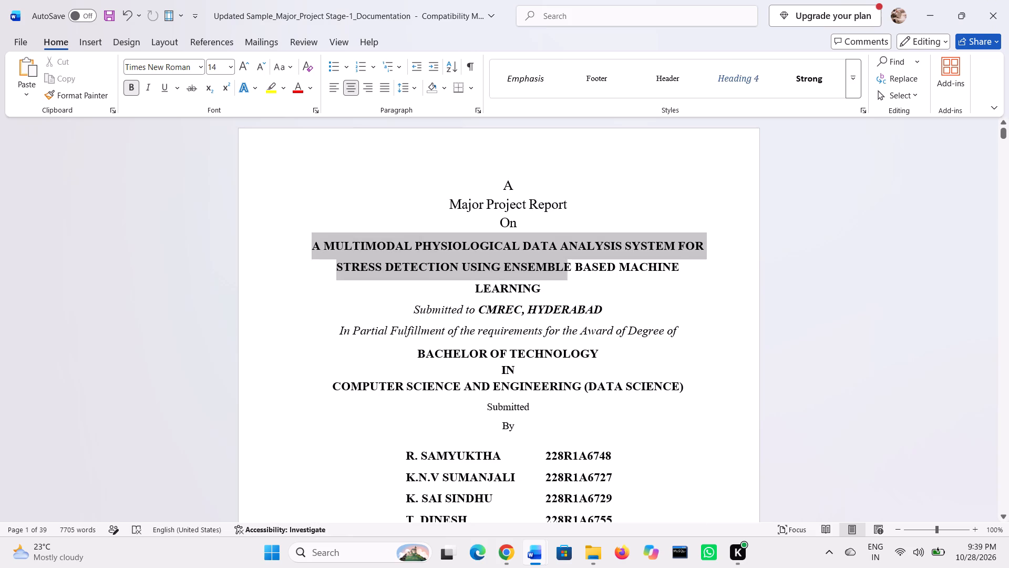
left_click_drag(560, 284, 557, 285)
key("ctrl+v")
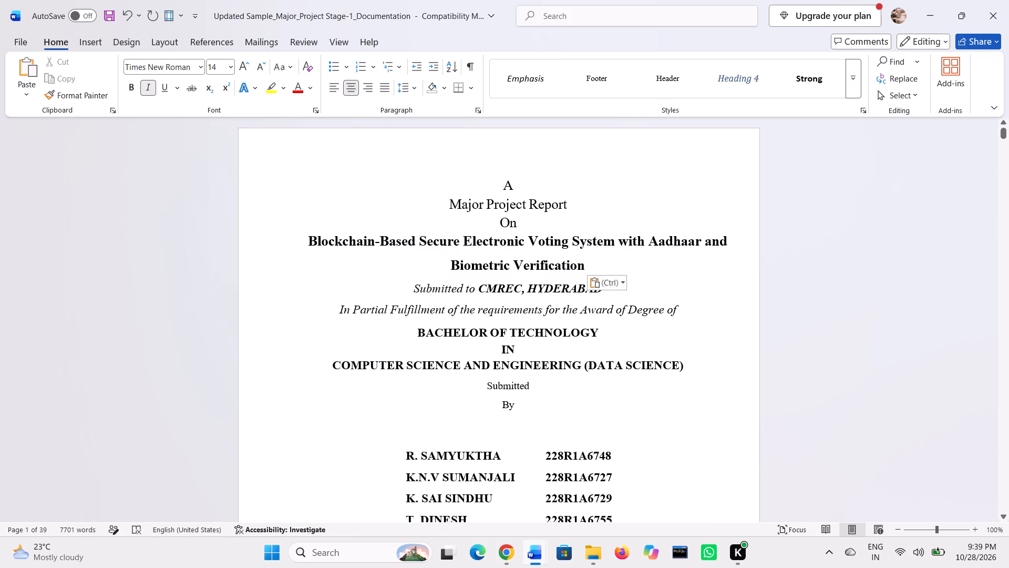
Open the first student's name for editing in the cover page's student table.
scroll(466, 357, "down", 1)
left_click(464, 344)
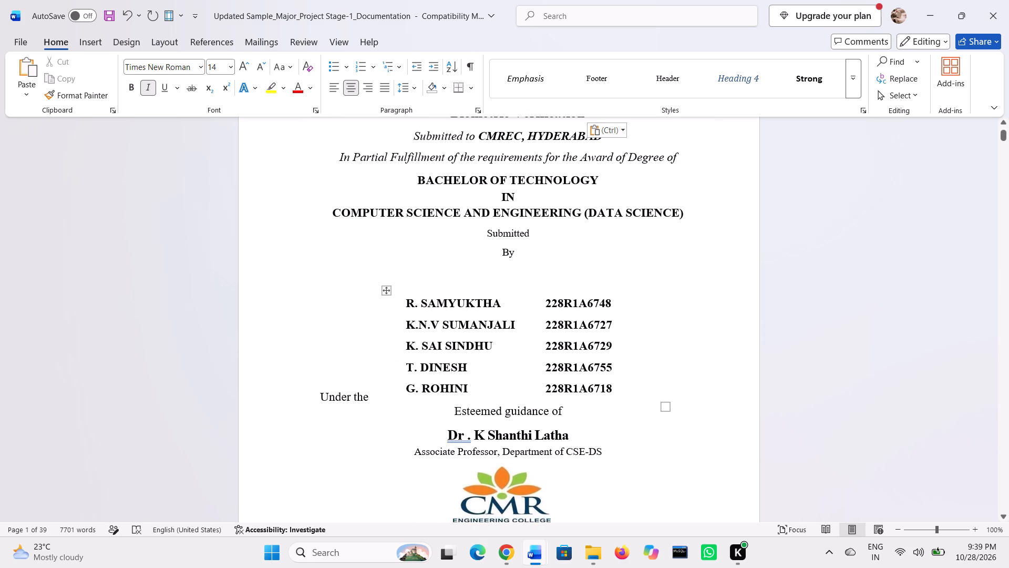
left_click(409, 303)
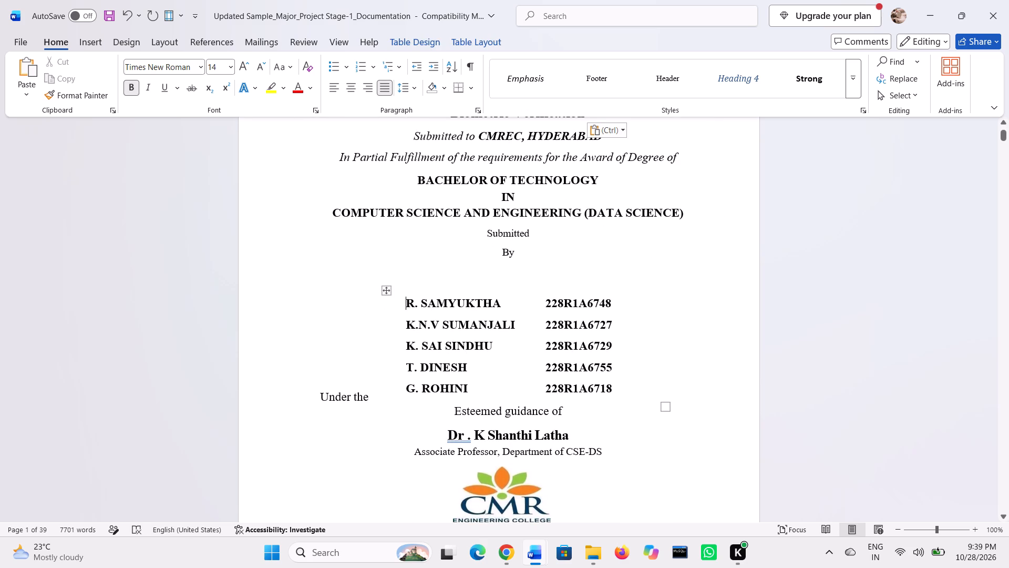
left_click(497, 303)
left_click(503, 304)
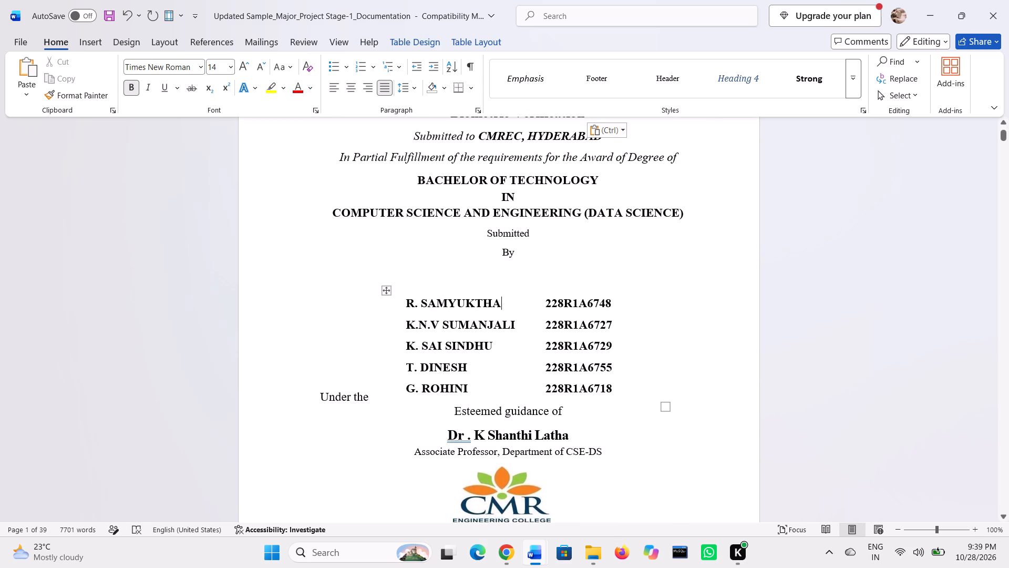
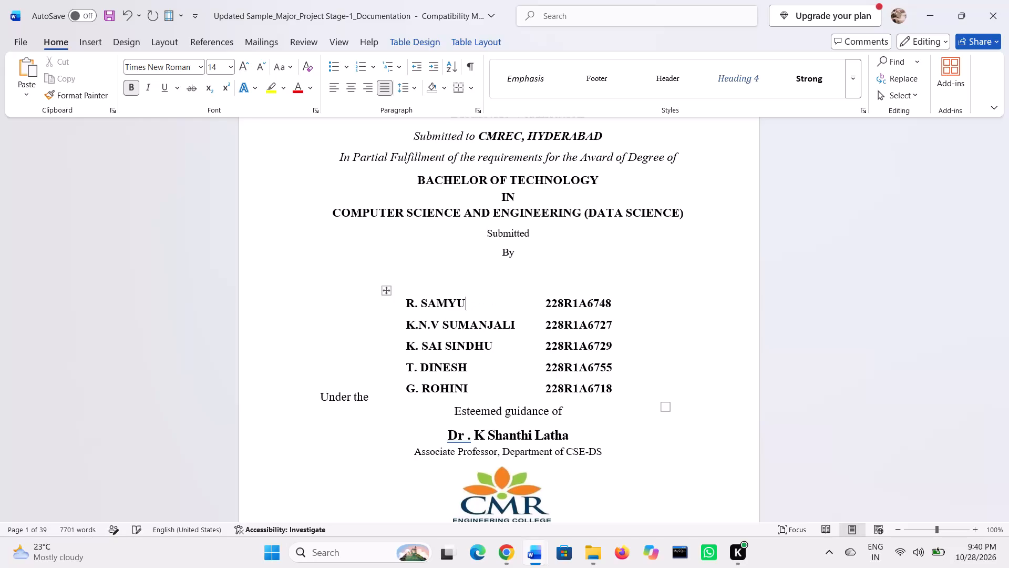
Replace the first student's name in the cover page's student table with the new project member's name in capitals.
key("BackSpace")
key("BackSpace")
key("BackSpace")
key("BackSpace")
key("BackSpace")
key("BackSpace")
key("BackSpace")
key("BackSpace")
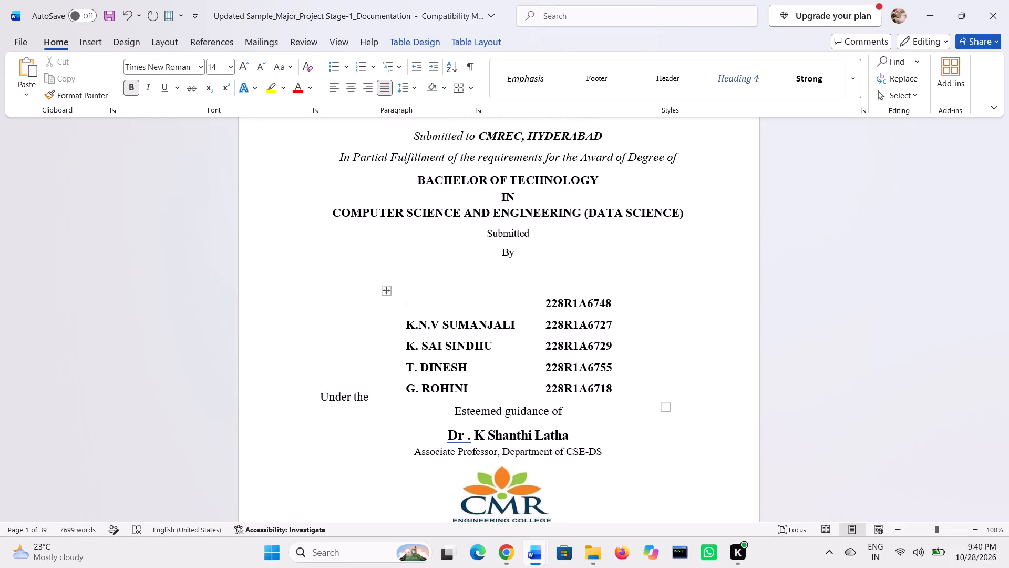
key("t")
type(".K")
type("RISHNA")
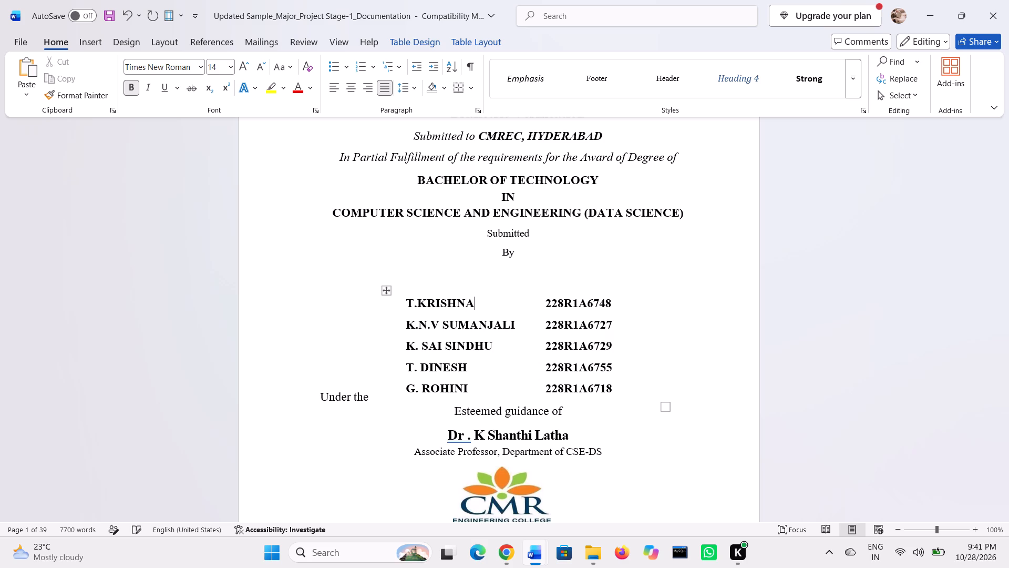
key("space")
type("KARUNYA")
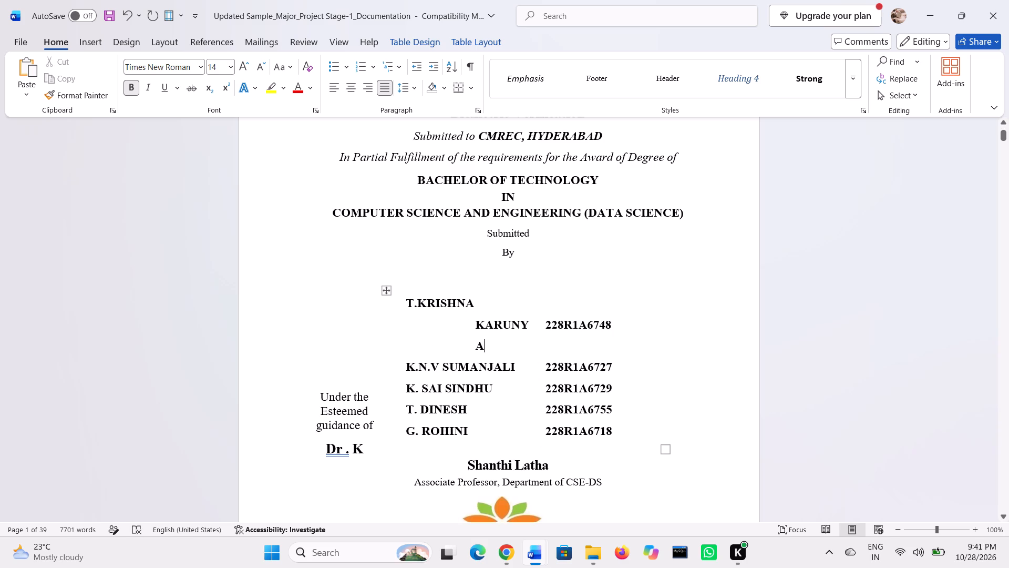
Move the student table up and slightly to the left so that it starts directly beneath the word "By".
left_click_drag(389, 288, 374, 289)
left_click_drag(387, 291, 361, 292)
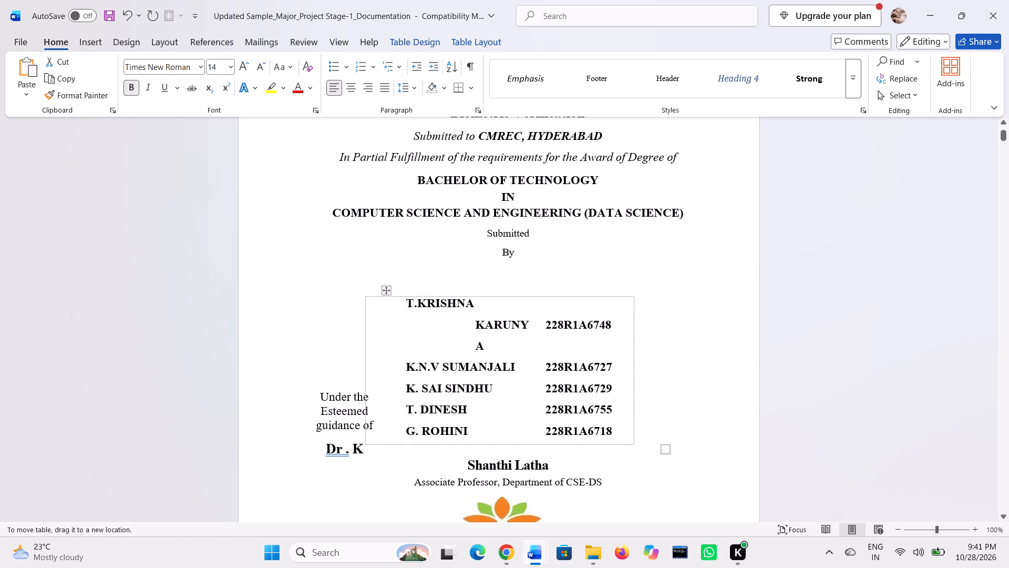
left_click_drag(361, 292, 359, 286)
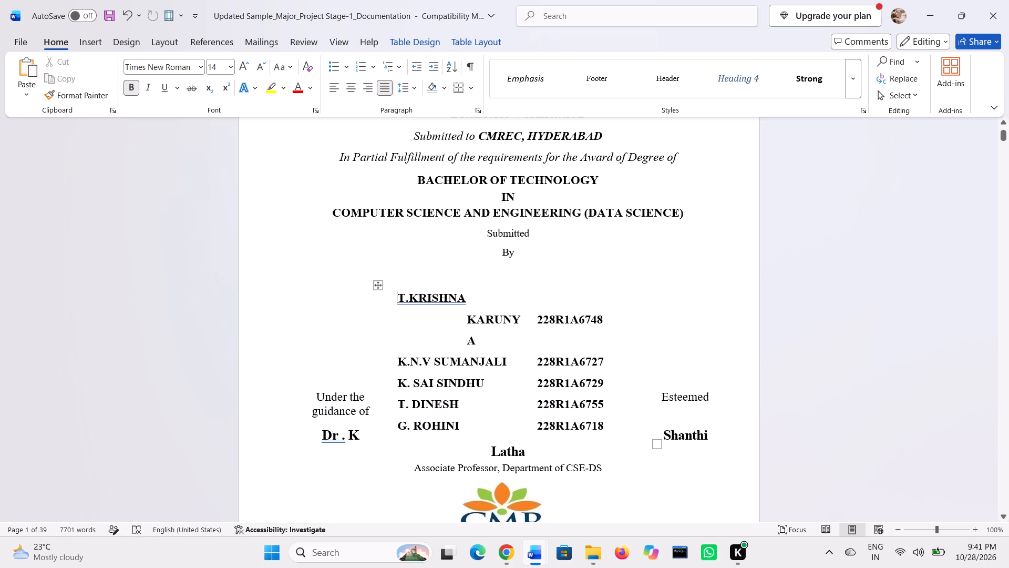
left_click_drag(376, 289, 352, 288)
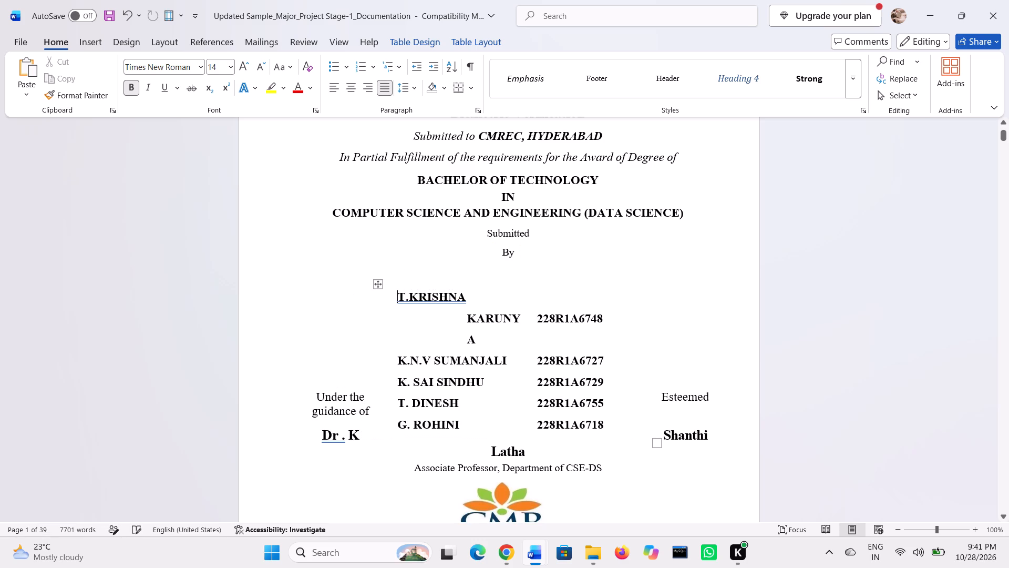
left_click_drag(379, 285, 372, 267)
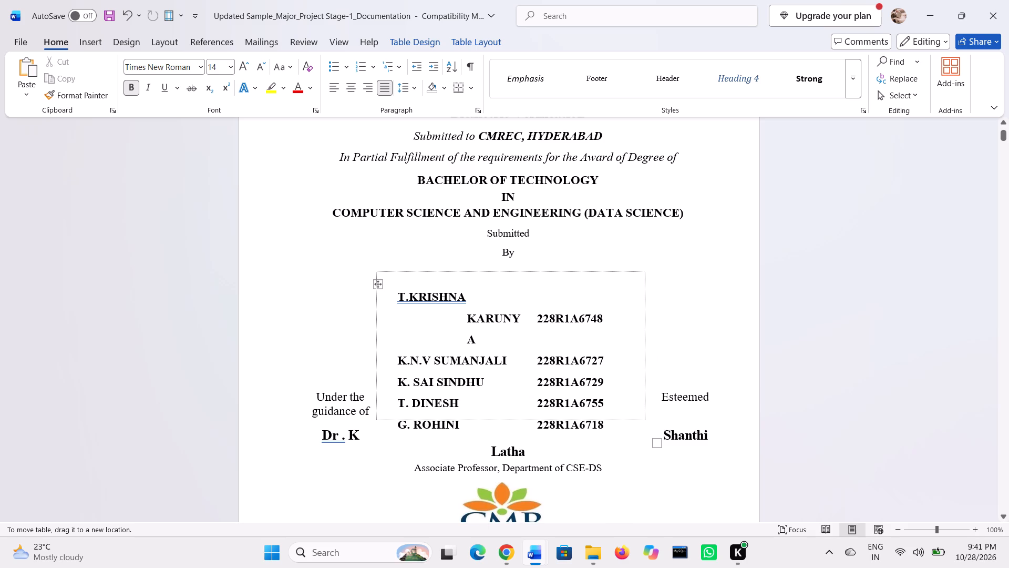
left_click_drag(372, 267, 369, 262)
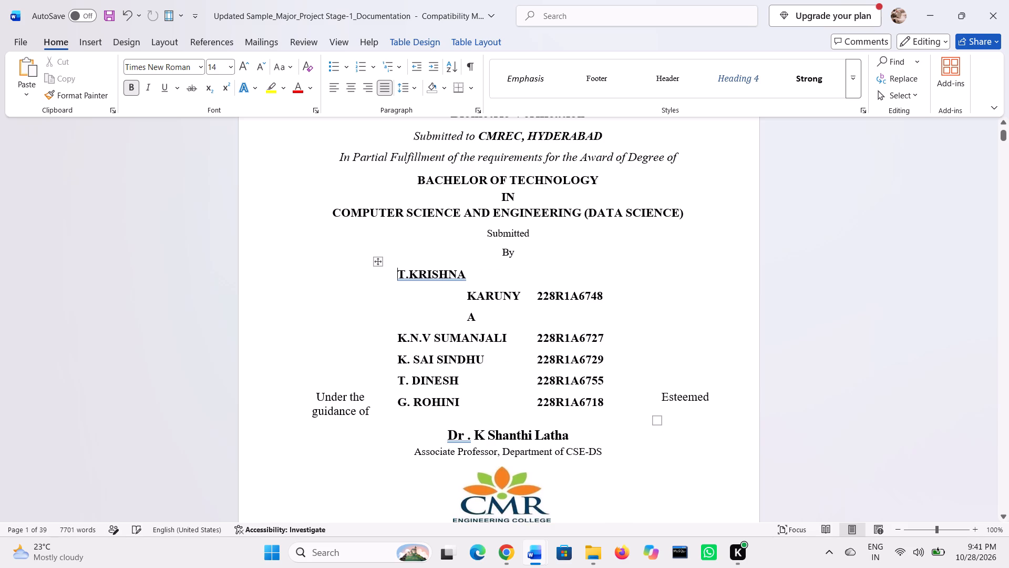
Reduce the first student name's indent so it fits on one line, and add a space after the initial.
left_click(465, 290)
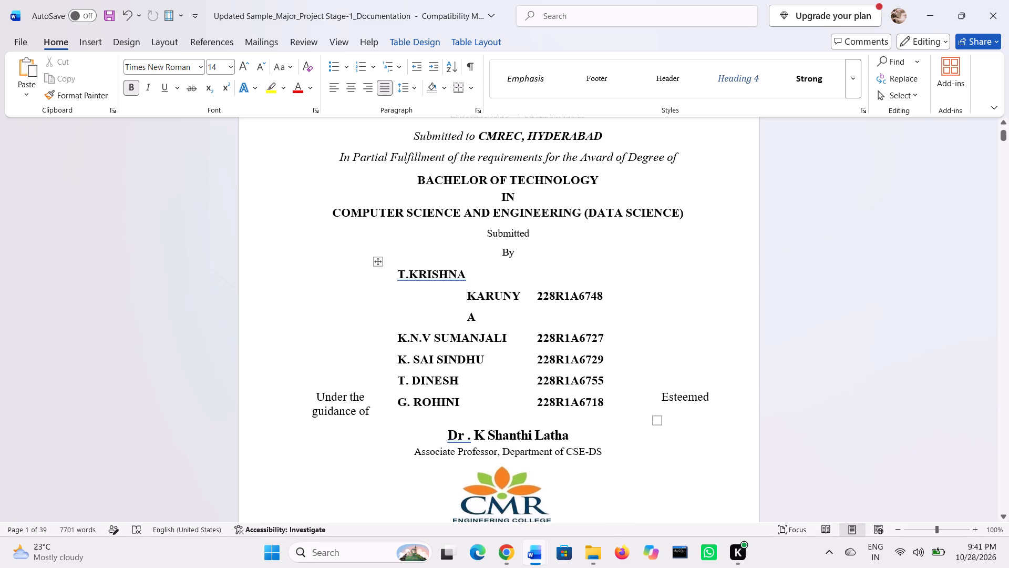
left_click(397, 272)
key("BackSpace")
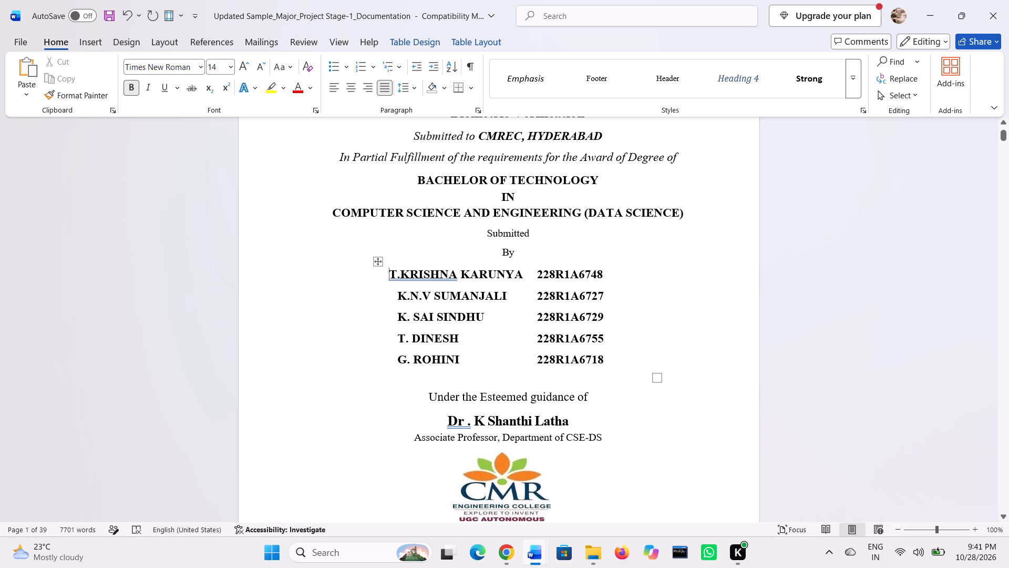
left_click(400, 275)
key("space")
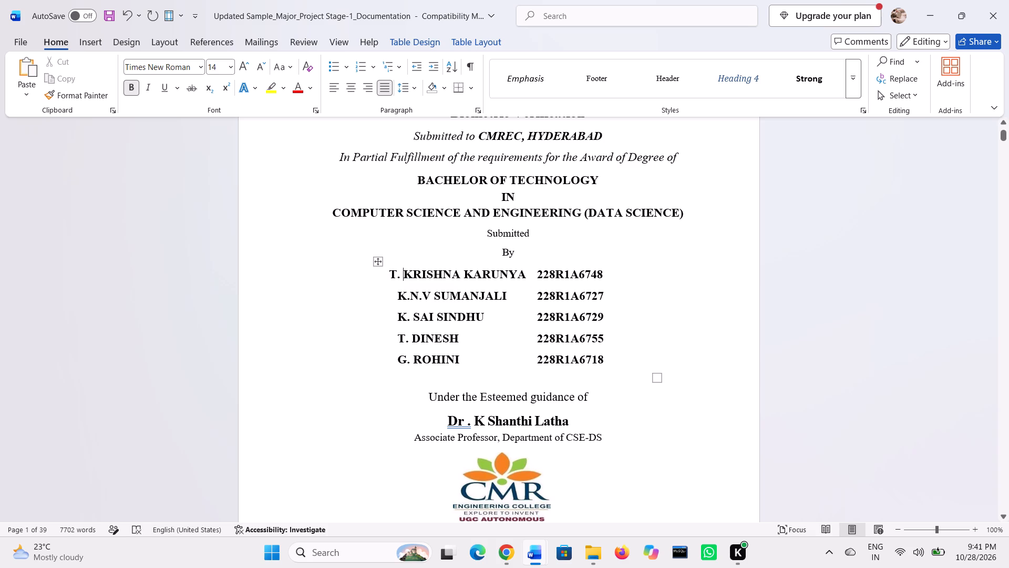
Insert two spaces before the first student's roll number to widen the gap after the name.
left_click(535, 275)
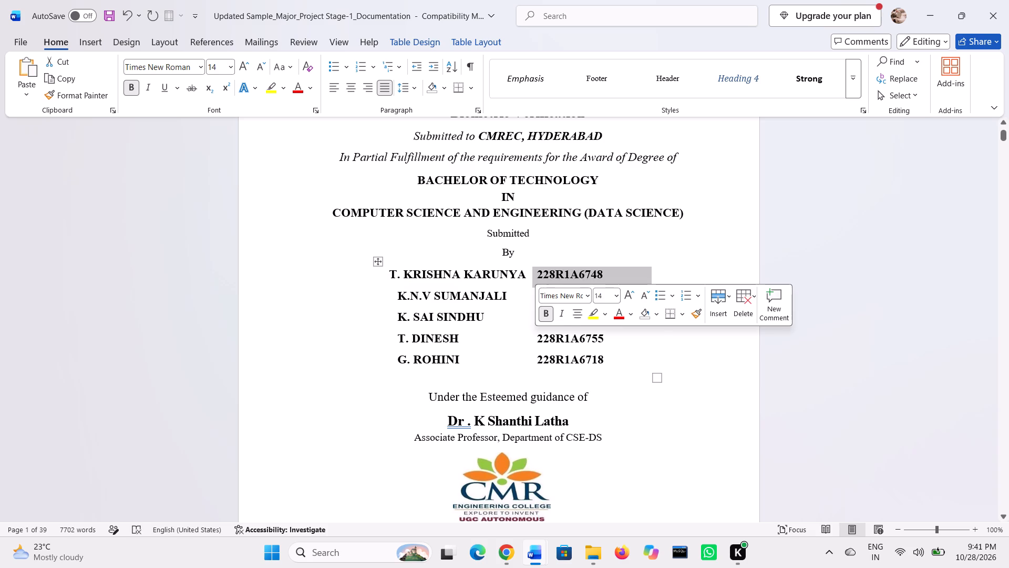
left_click(538, 275)
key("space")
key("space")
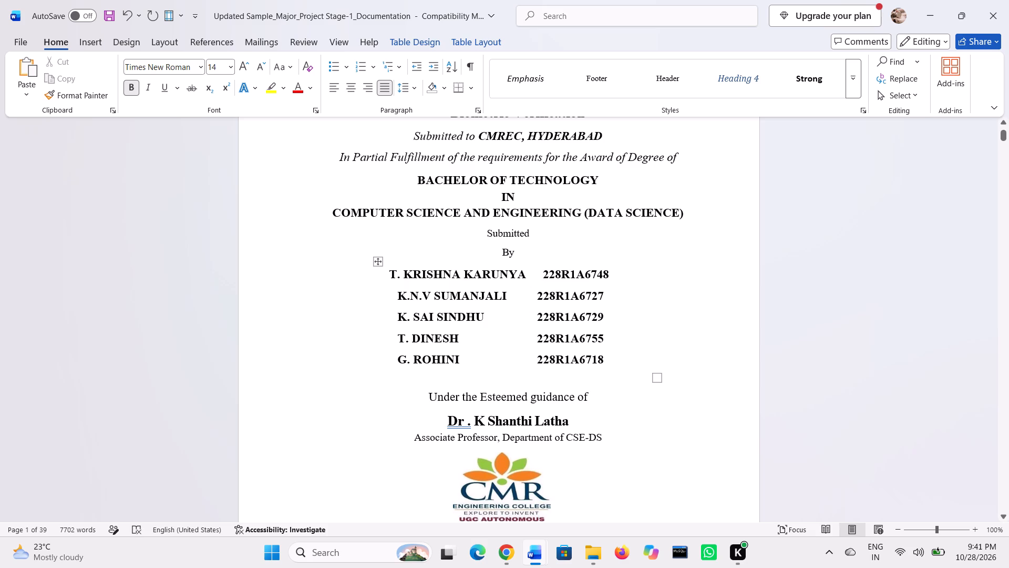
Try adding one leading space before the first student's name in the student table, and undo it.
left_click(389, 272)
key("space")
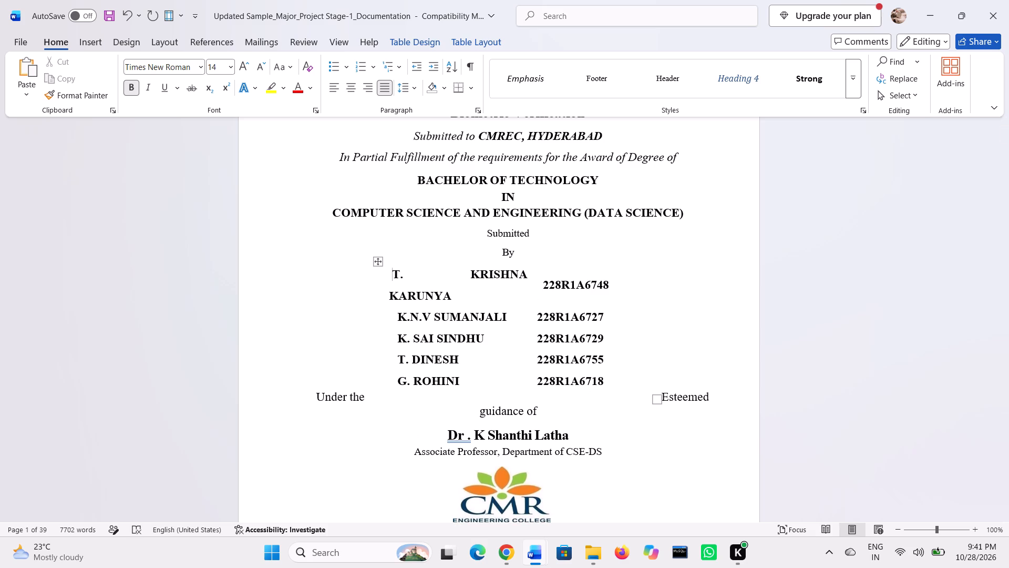
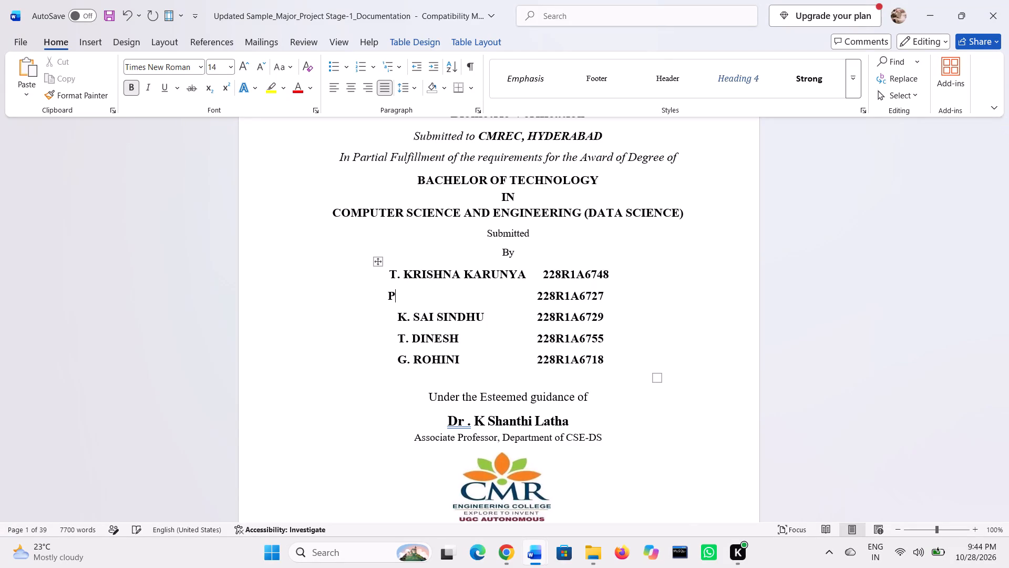
Complete the second student's name in the cover page's student table, in capitals with a period and space after the initial.
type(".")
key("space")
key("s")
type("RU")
Finish entering the second student's name in capitals in the student table and add a leading space to line it up with the first.
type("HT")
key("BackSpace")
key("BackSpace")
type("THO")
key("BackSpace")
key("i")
left_click(388, 295)
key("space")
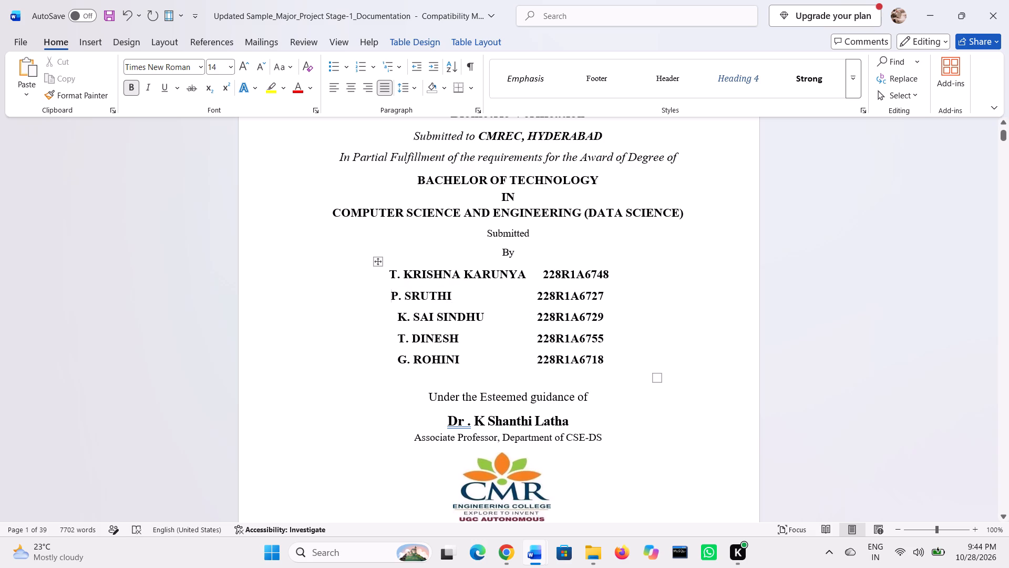
left_click(536, 296)
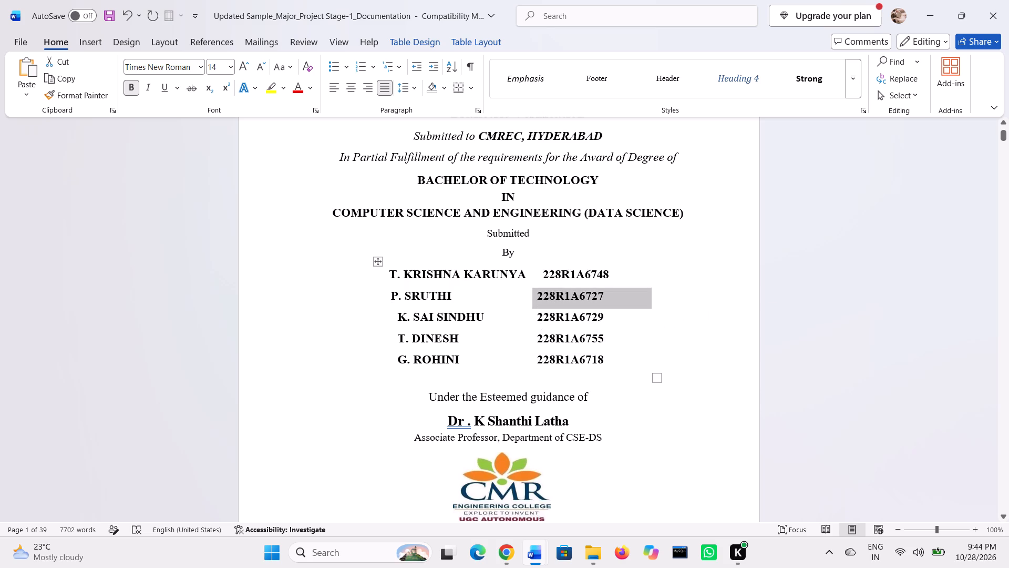
Replace the third student's name with the new member's name in capitals, removing its indent and adding one leading space.
left_click(443, 315)
left_click_drag(486, 315, 424, 324)
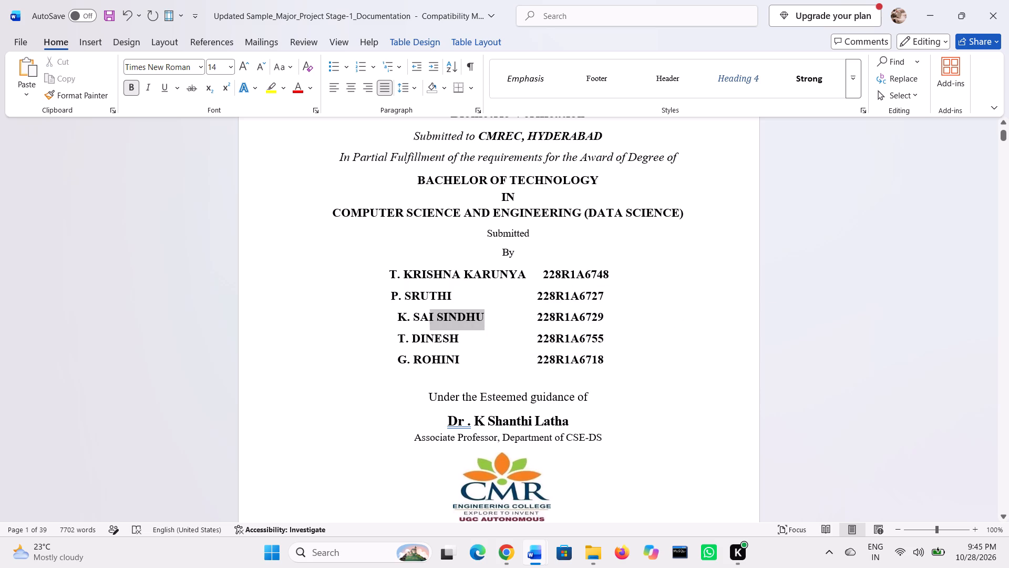
left_click_drag(424, 324, 398, 322)
key("BackSpace")
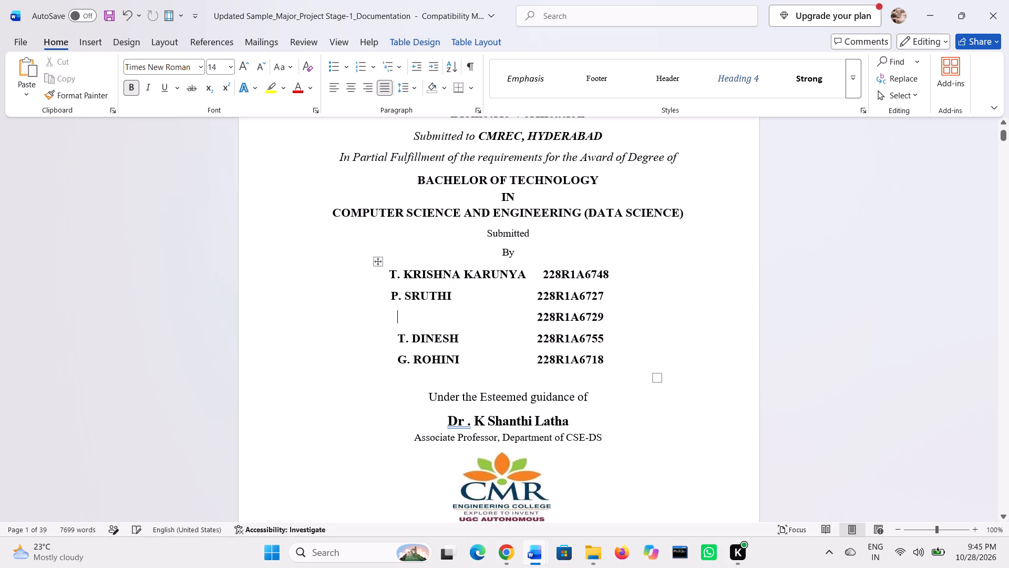
key("BackSpace")
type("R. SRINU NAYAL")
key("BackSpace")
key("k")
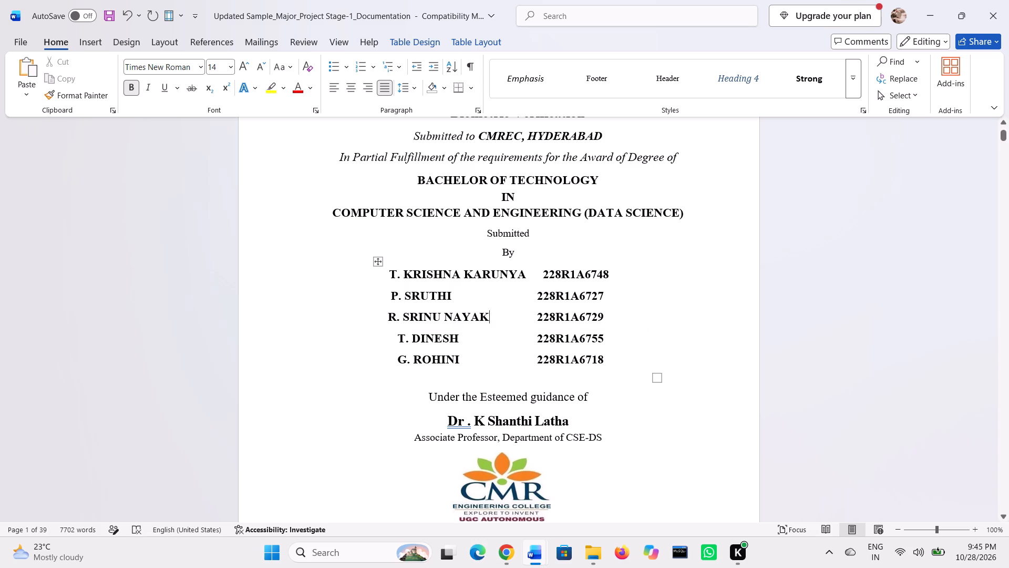
left_click(390, 317)
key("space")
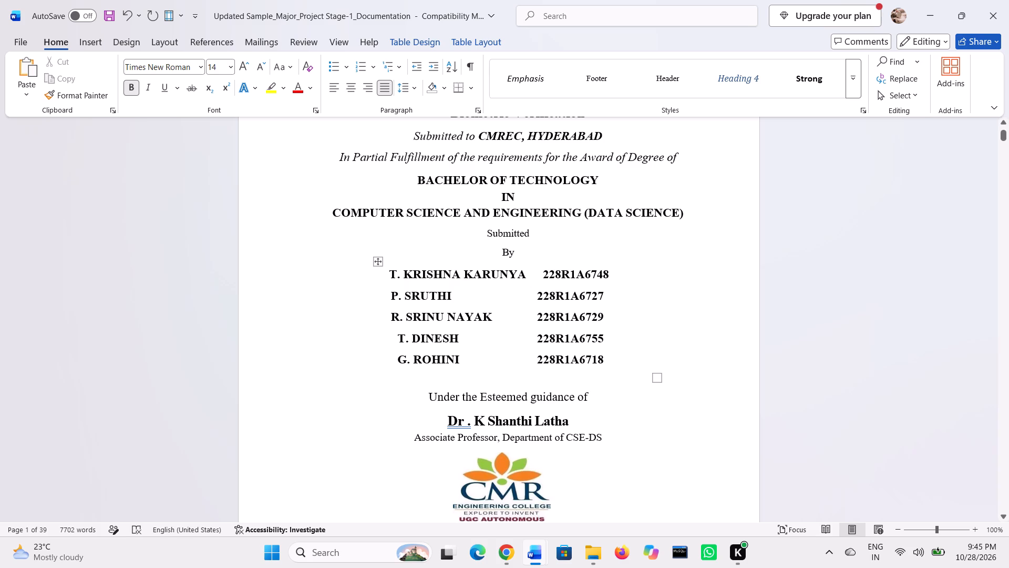
Select the fourth student's whole name in the cover page's student table.
left_click_drag(461, 338, 400, 341)
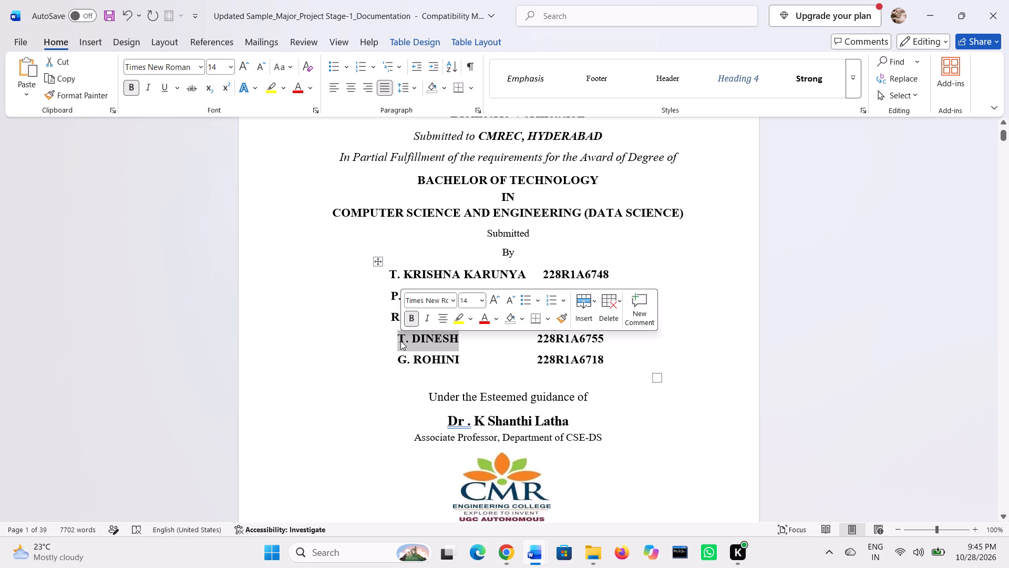
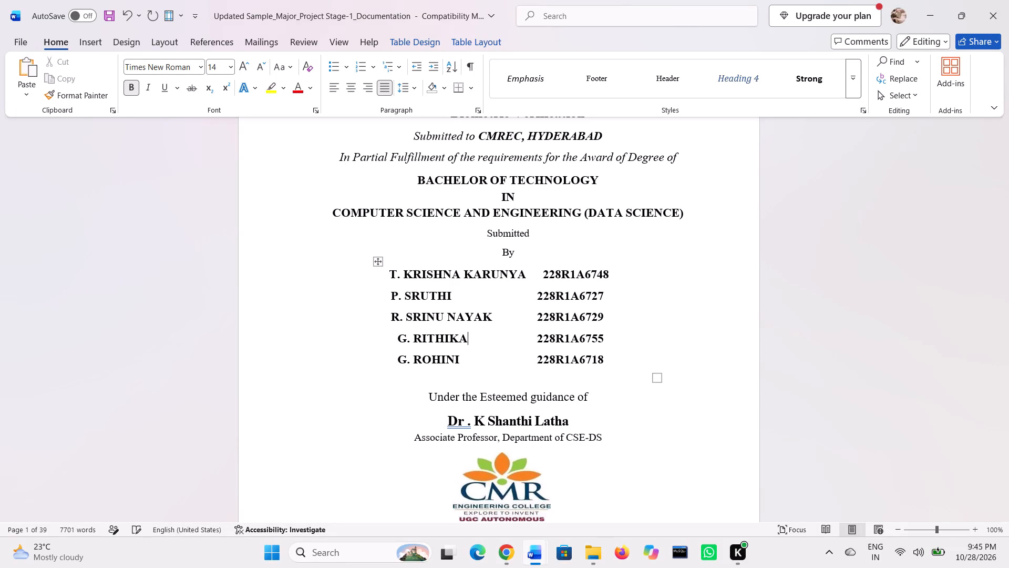
Remove the indent before the fourth student's name in the student table and add one leading space to align it with the names above.
left_click(398, 337)
key("BackSpace")
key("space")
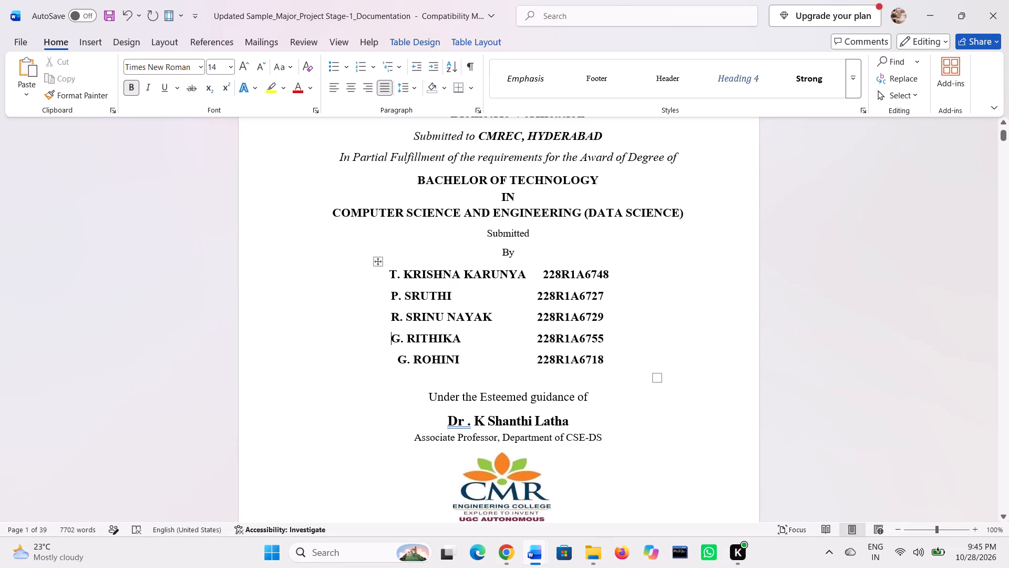
Delete the entire fifth student's row from the cover page's student table.
left_click_drag(604, 358, 557, 359)
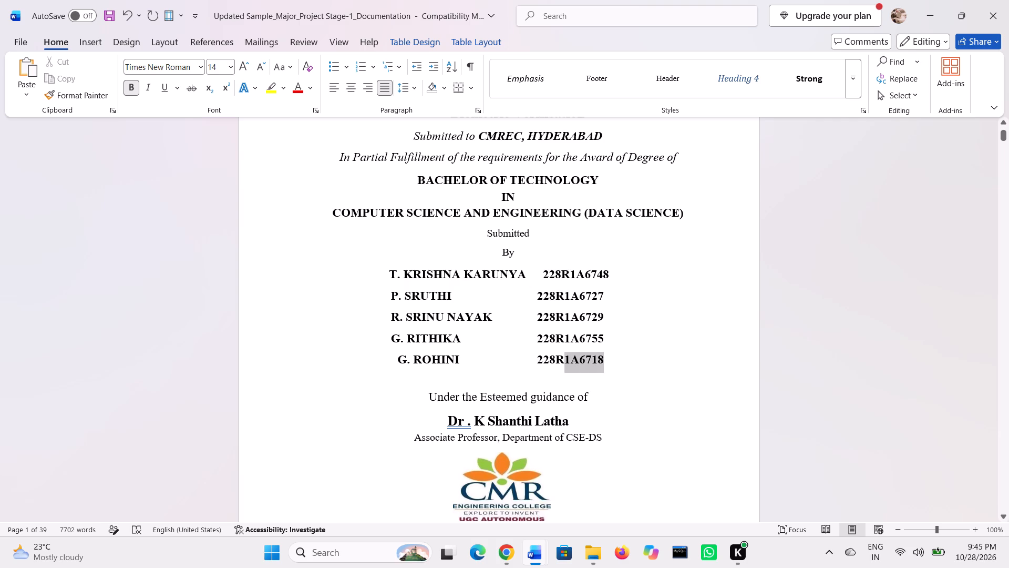
left_click_drag(557, 359, 495, 361)
key("BackSpace")
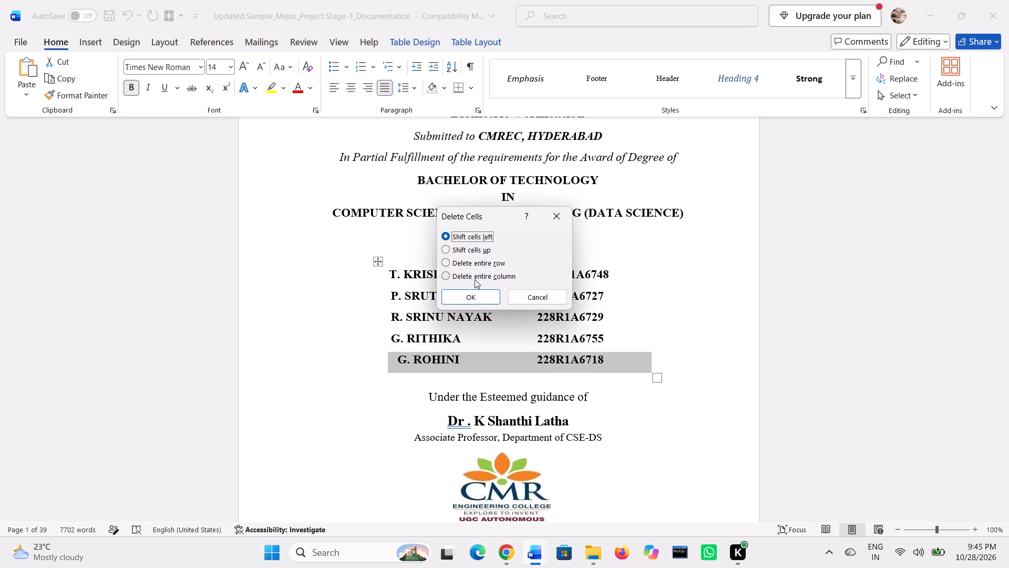
left_click(464, 267)
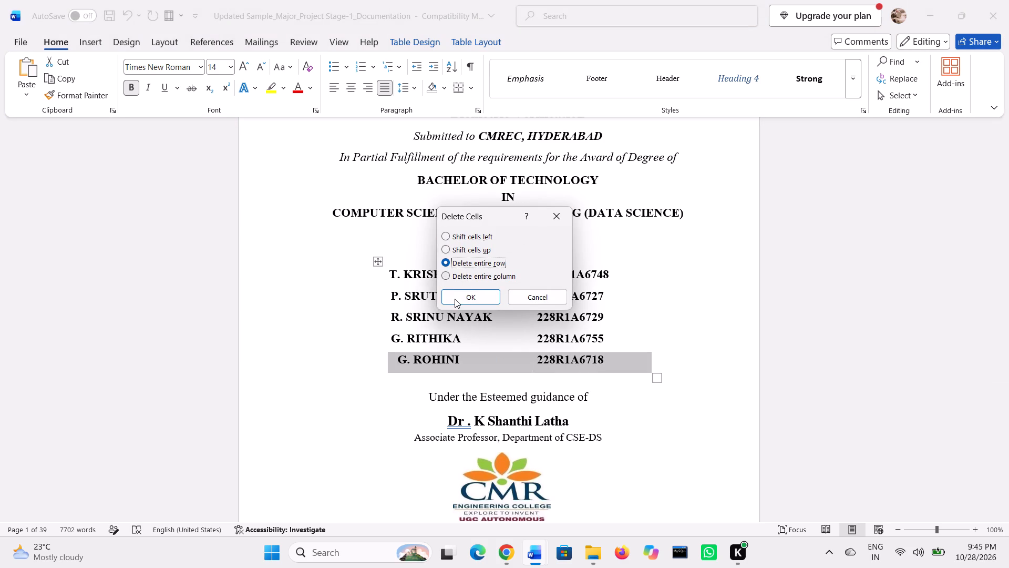
left_click(455, 299)
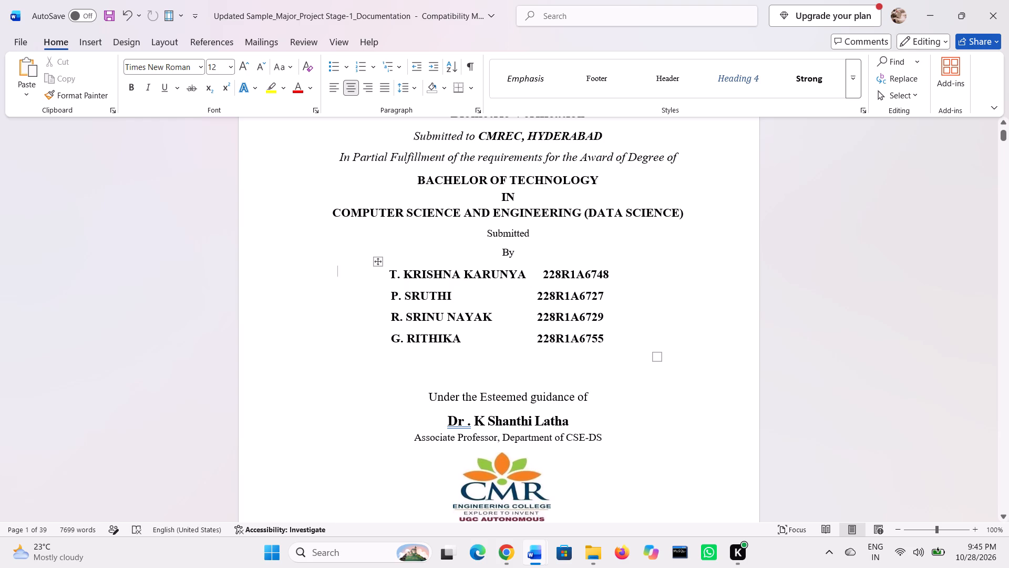
Add two leading spaces before the second, third and fourth students' roll numbers to line them up with the first student's.
left_click(538, 295)
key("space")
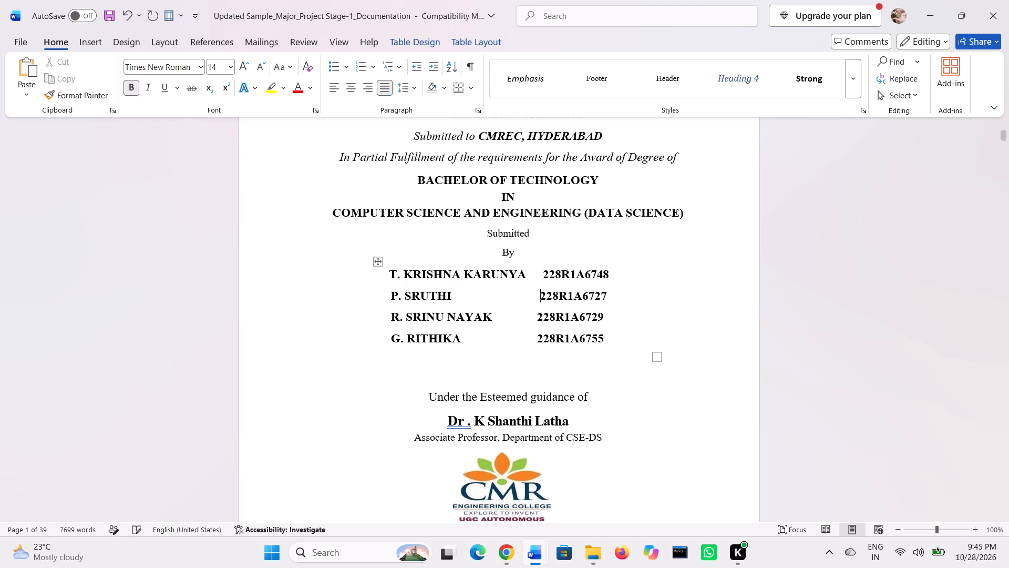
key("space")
left_click(538, 316)
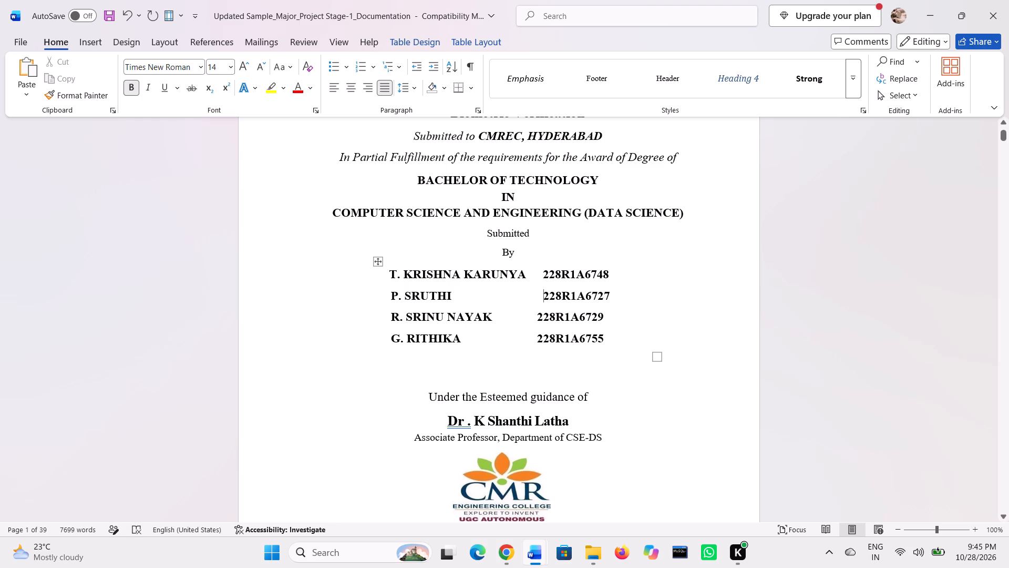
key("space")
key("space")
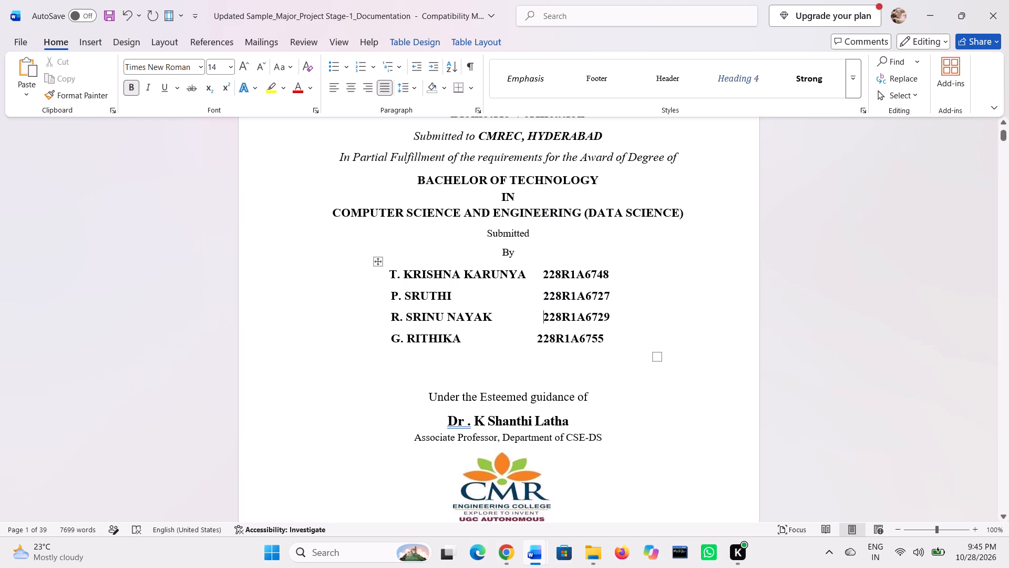
left_click(539, 340)
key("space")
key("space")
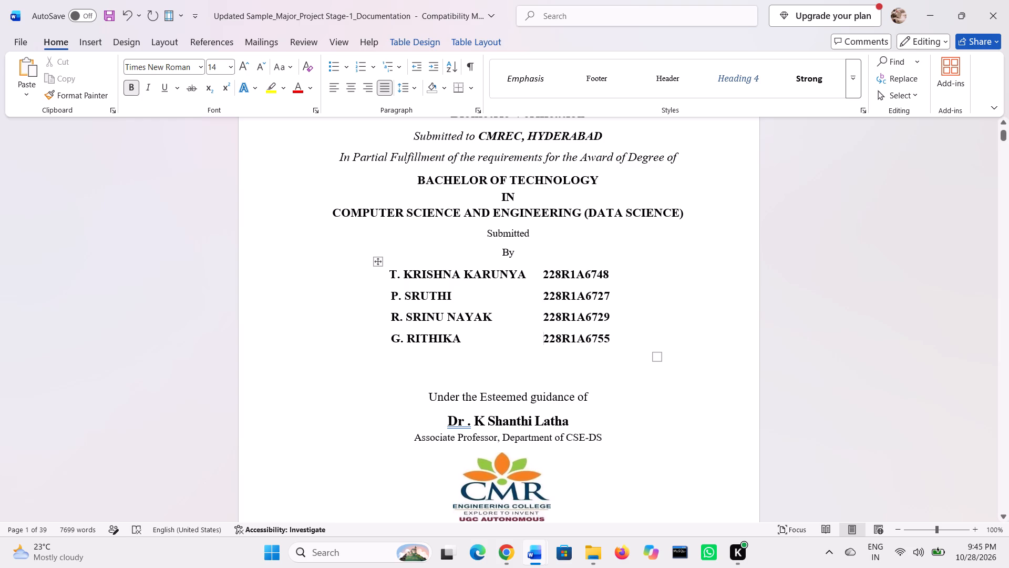
Replace the first student's roll number in the student table with the new member's roll number.
left_click(611, 275)
key("BackSpace")
key("BackSpace")
key("BackSpace")
key("BackSpace")
key("BackSpace")
key("BackSpace")
key("BackSpace")
key("BackSpace")
key("BackSpace")
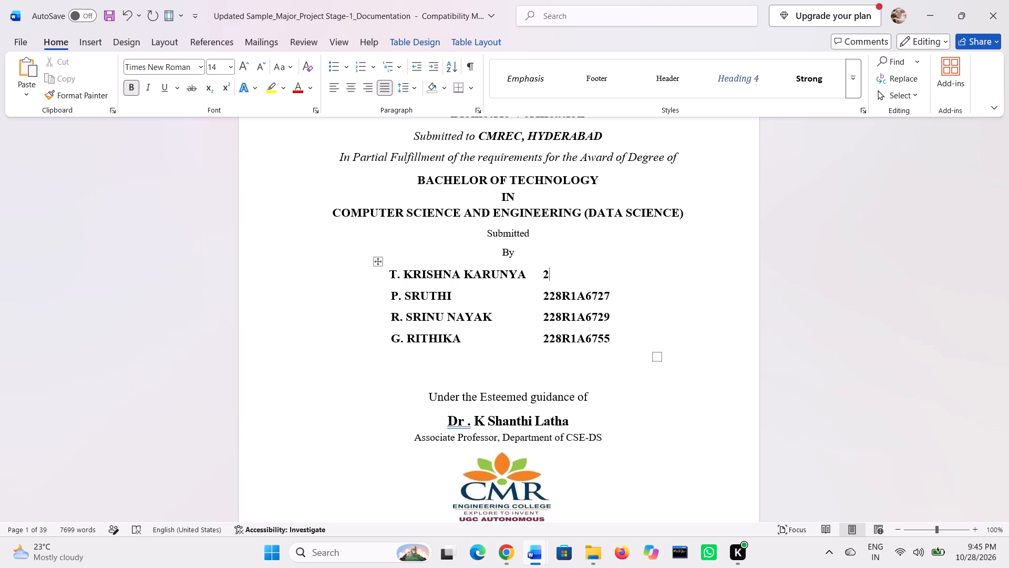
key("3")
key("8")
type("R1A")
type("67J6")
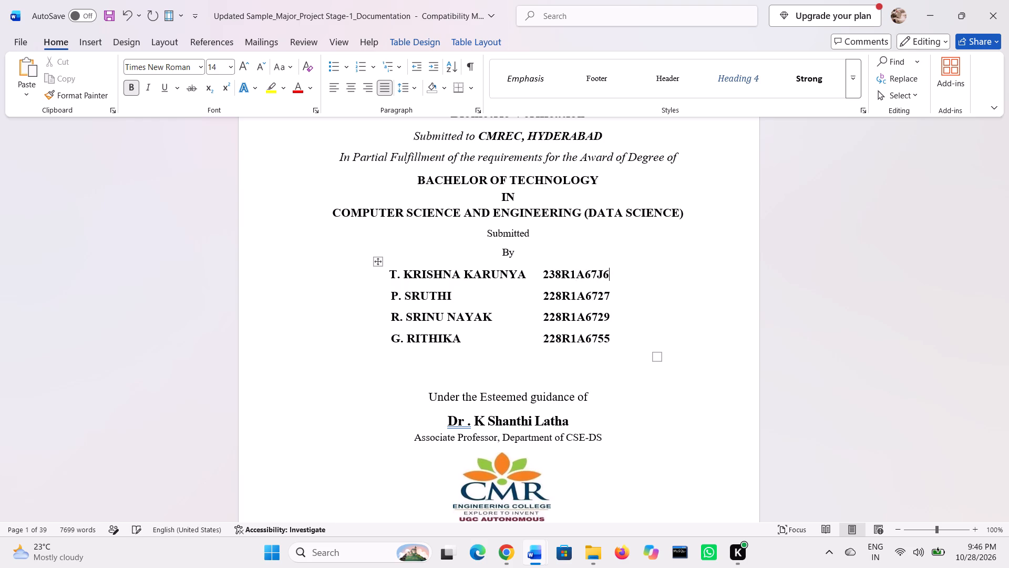
Start replacing the second student's roll number in the student table, clearing the entry back to its first digit.
left_click(612, 293)
key("BackSpace")
key("BackSpace")
key("BackSpace")
key("BackSpace")
key("BackSpace")
key("BackSpace")
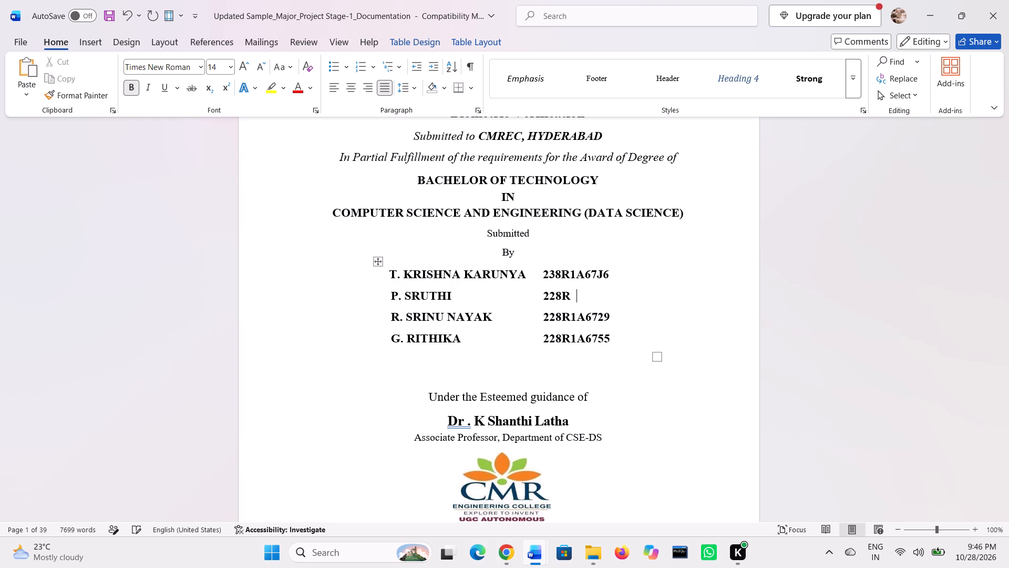
key("BackSpace")
key("BackSpace")
key("BackSpace")
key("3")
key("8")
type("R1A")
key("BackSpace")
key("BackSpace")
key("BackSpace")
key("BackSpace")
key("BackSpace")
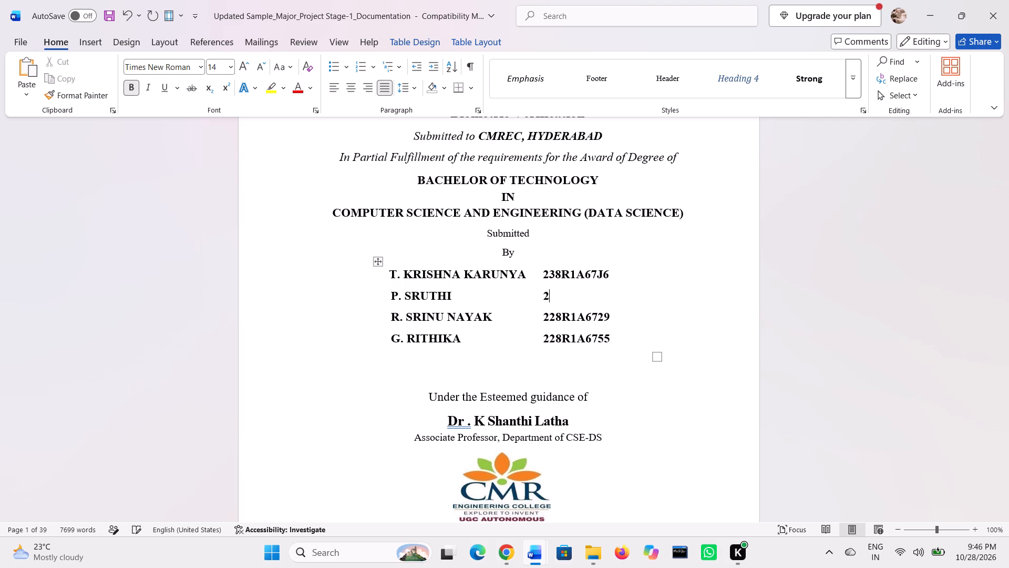
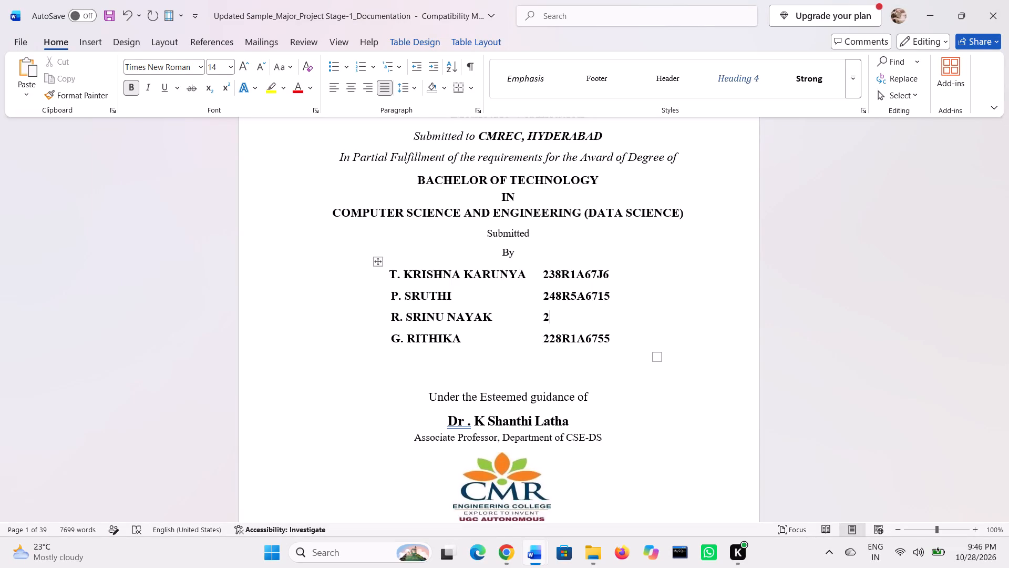
Complete the third student's roll number in the cover page's student table with the rest of the new member's roll number.
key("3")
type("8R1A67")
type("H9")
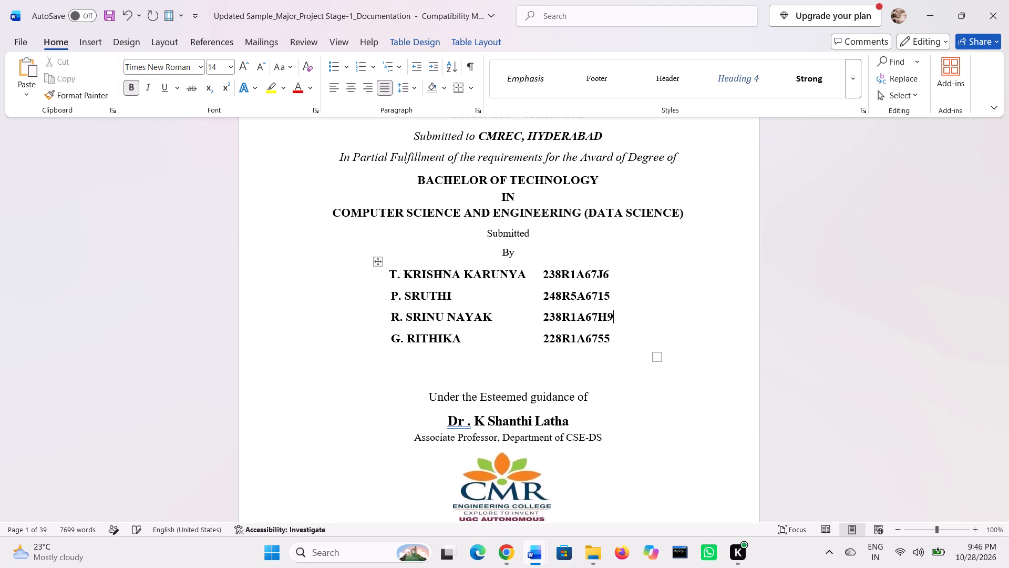
Replace the fourth student's roll number in the cover page's student table with the new member's roll number.
left_click(611, 338)
key("BackSpace")
key("BackSpace")
key("BackSpace")
key("BackSpace")
key("BackSpace")
key("BackSpace")
key("BackSpace")
key("BackSpace")
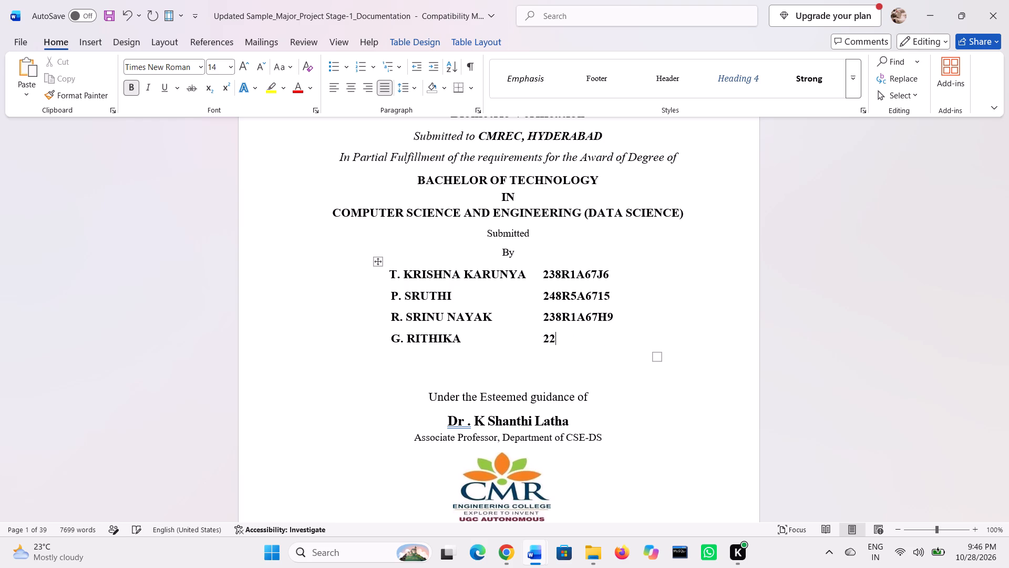
key("BackSpace")
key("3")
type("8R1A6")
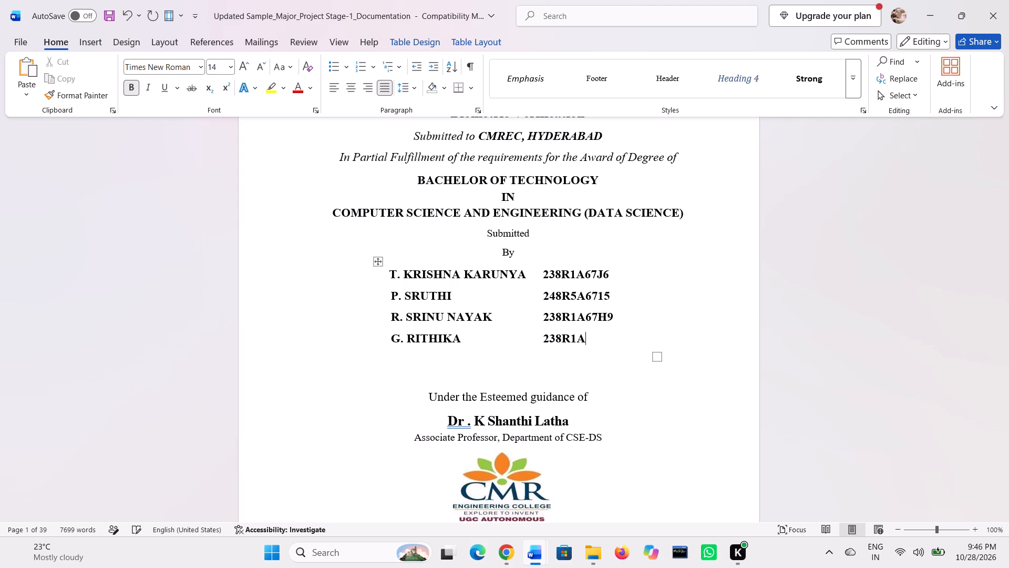
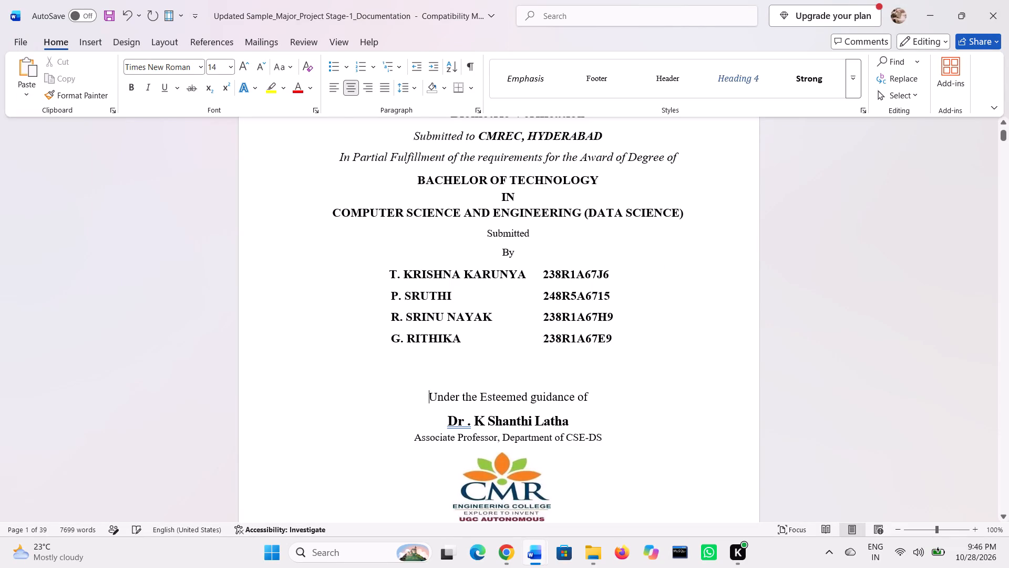
Select the old project title inside the quotation marks in the opening sentence of the certificate page.
scroll(472, 395, "down", 1)
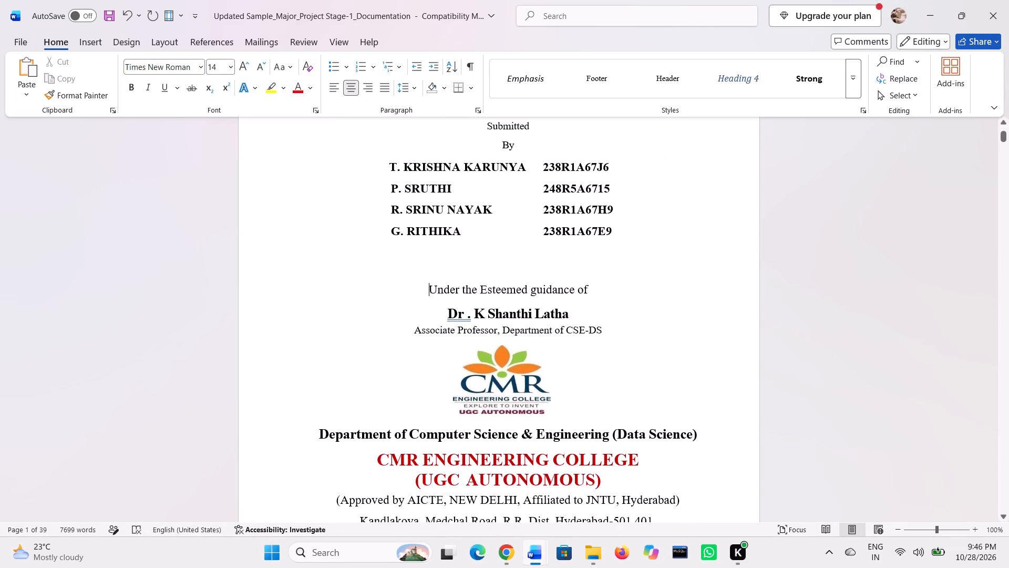
scroll(511, 382, "down", 1)
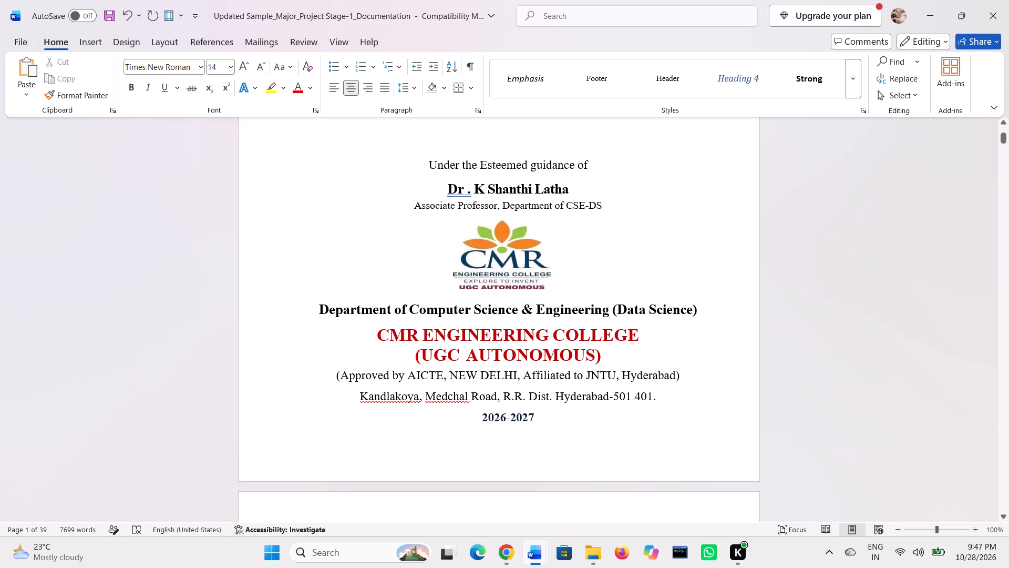
scroll(510, 379, "down", 3)
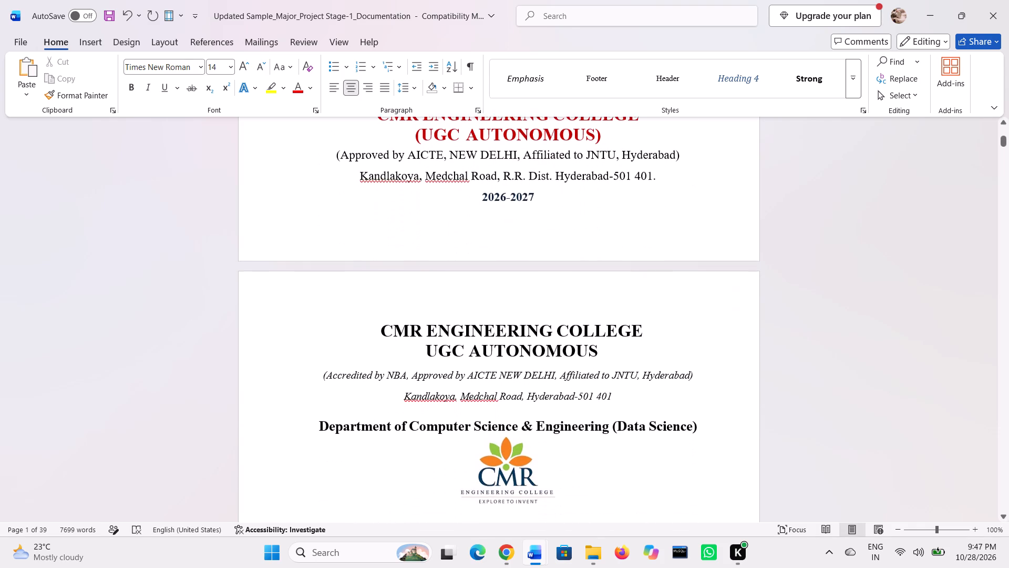
scroll(510, 379, "down", 2)
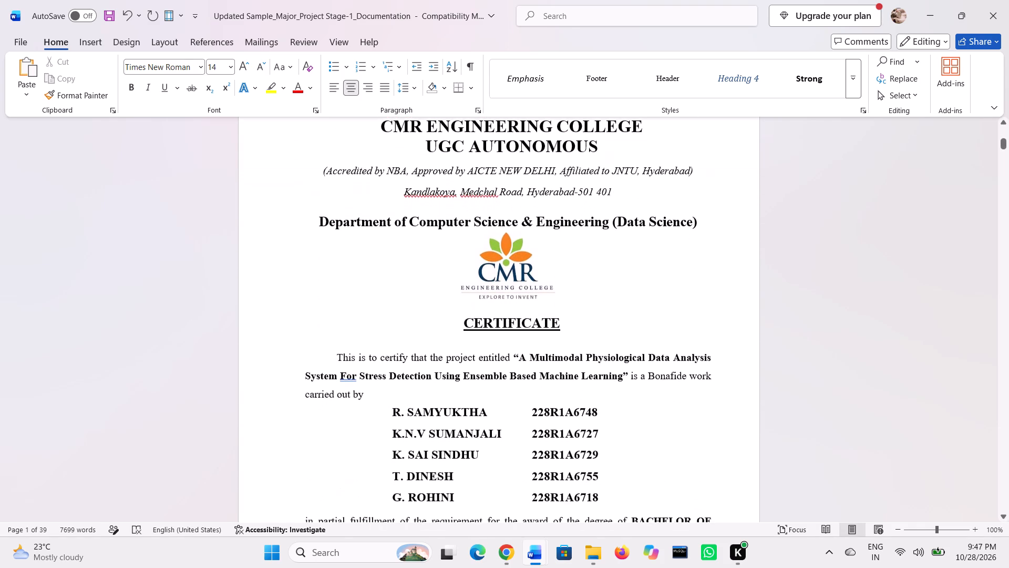
left_click_drag(519, 356, 602, 376)
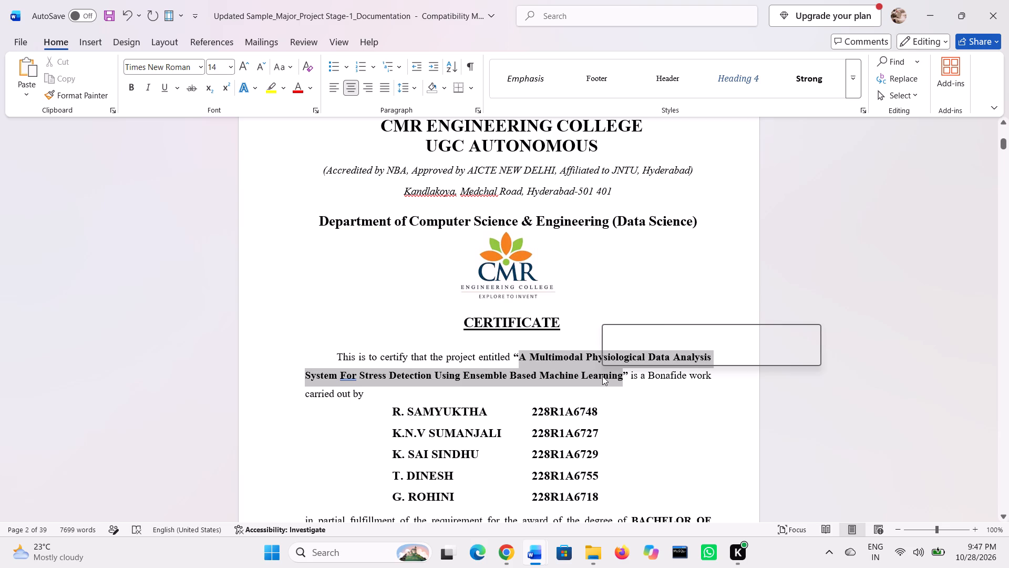
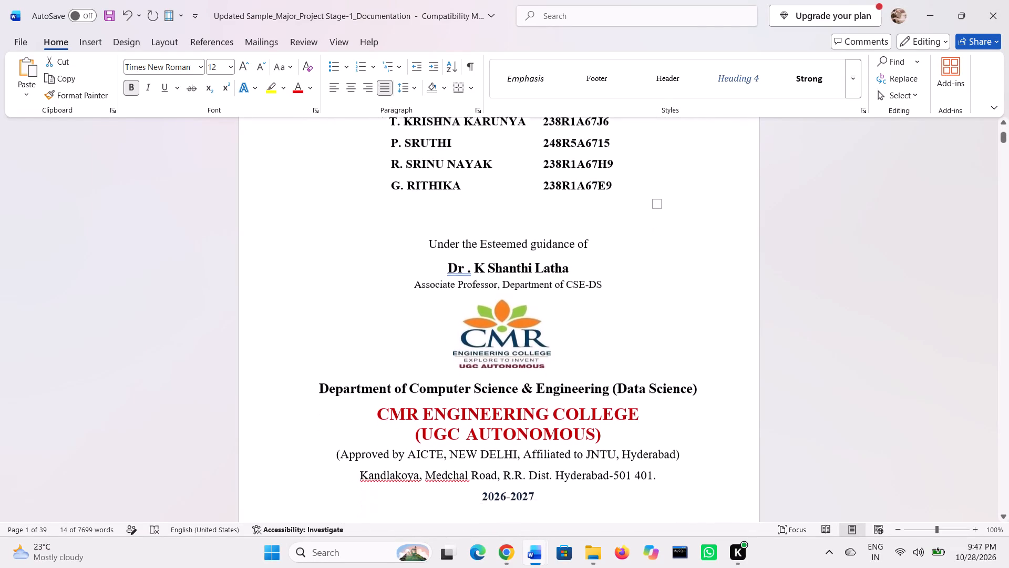
Replace the certificate's selected old project title with "Blockchain-Based Secure Electronic Voting System with Aadhaar and Biometric Verification".
scroll(434, 367, "down", 3)
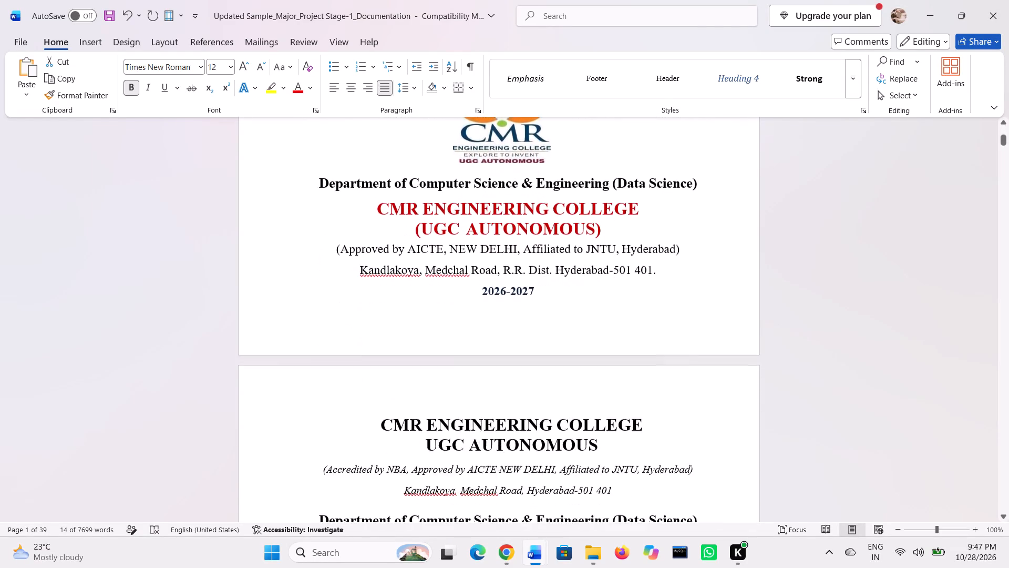
scroll(434, 367, "down", 2)
key("ctrl+v")
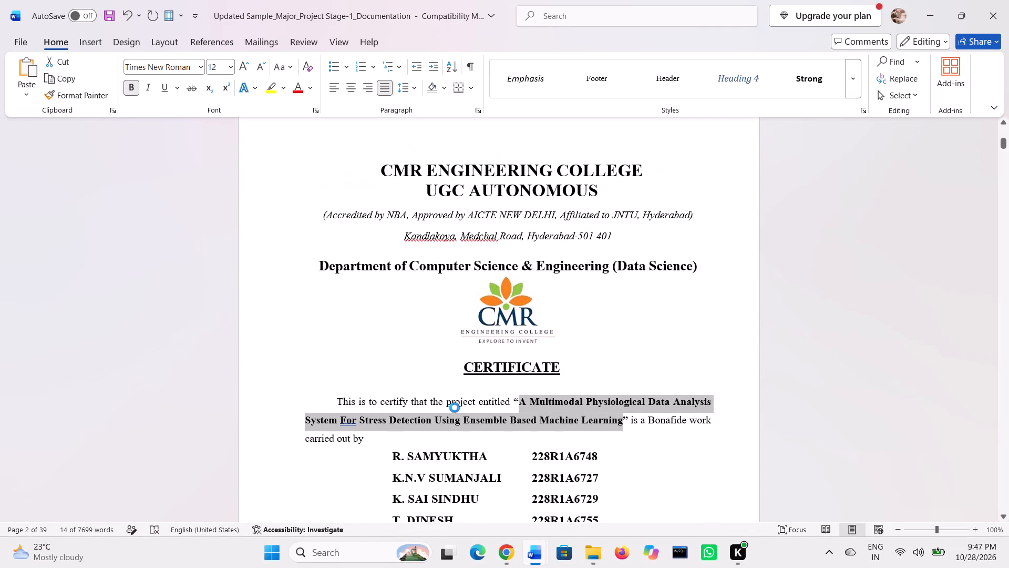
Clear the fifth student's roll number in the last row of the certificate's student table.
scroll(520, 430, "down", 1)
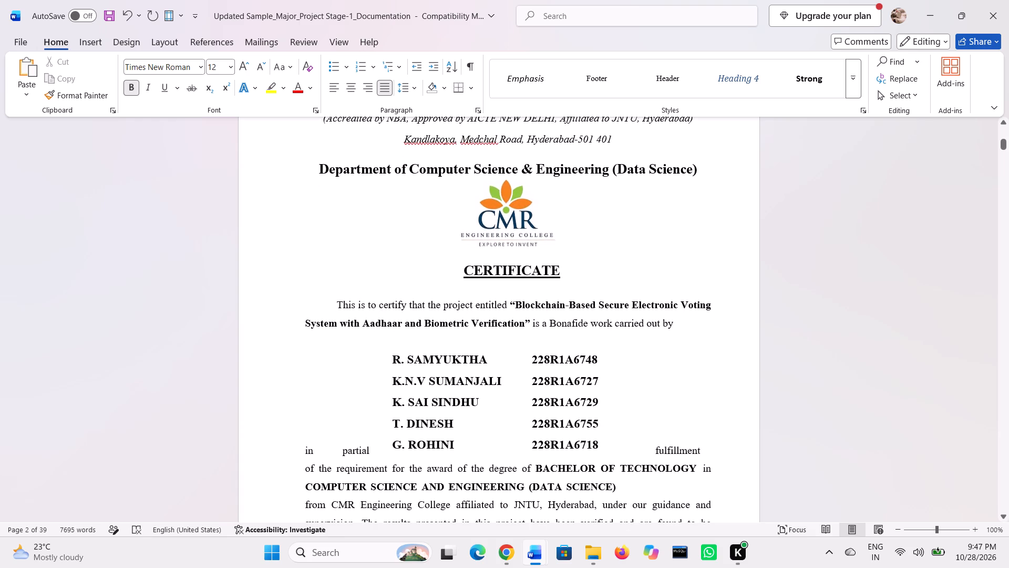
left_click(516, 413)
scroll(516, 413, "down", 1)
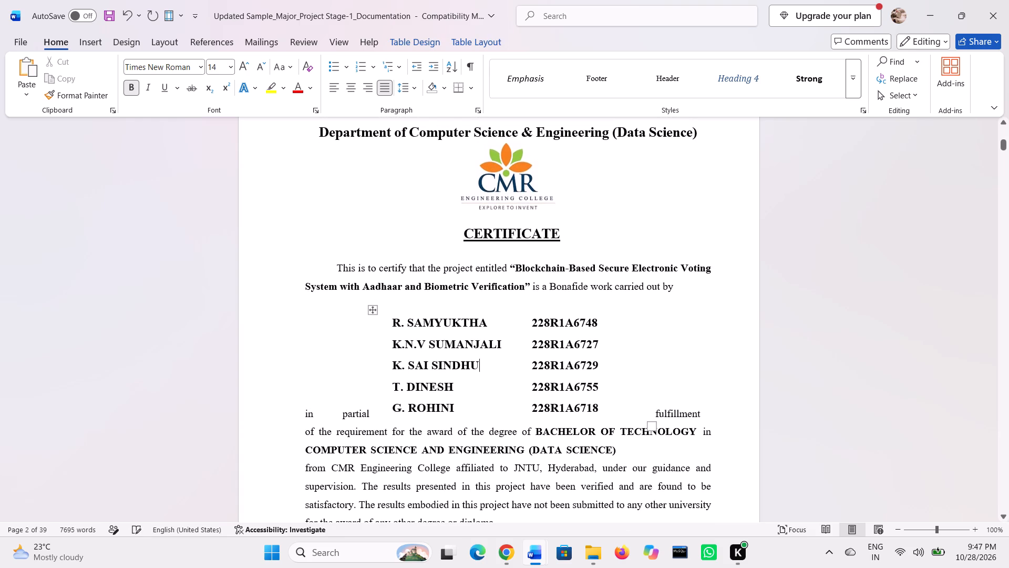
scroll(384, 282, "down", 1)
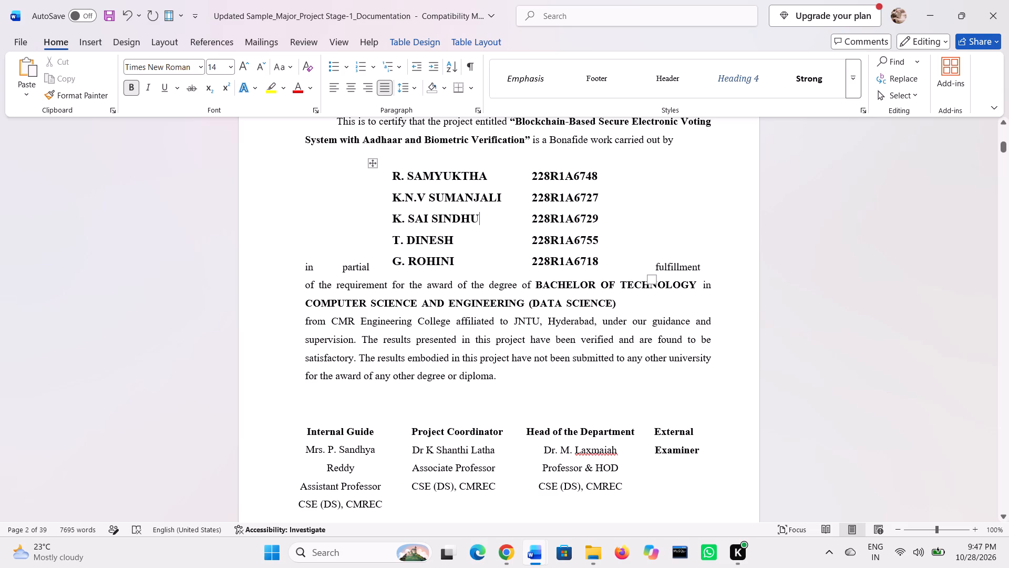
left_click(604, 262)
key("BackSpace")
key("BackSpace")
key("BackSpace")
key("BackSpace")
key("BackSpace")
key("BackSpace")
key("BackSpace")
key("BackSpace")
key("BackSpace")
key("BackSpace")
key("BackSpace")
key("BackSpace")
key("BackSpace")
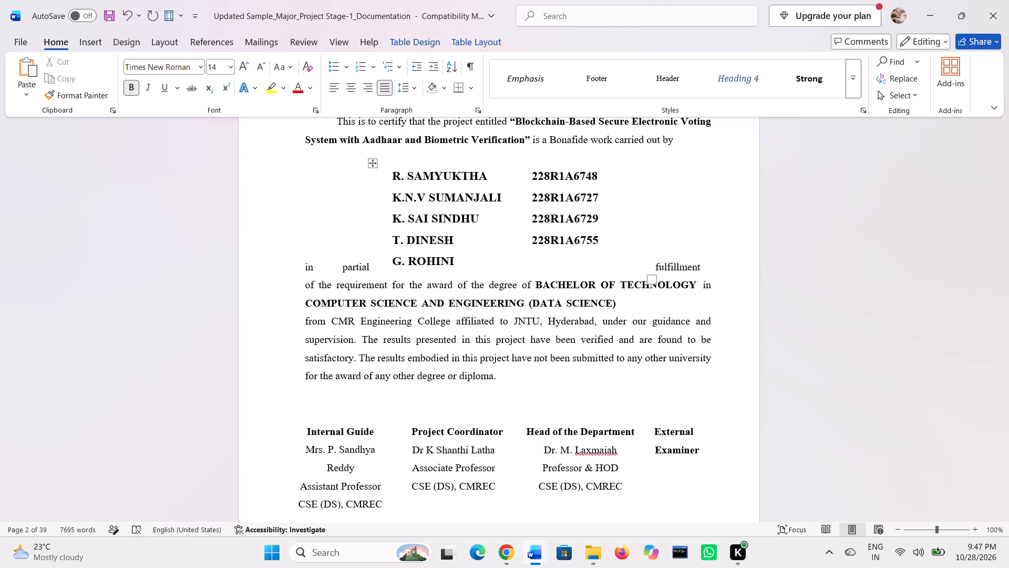
Delete the entire fifth row from the certificate's student table.
left_click(448, 258)
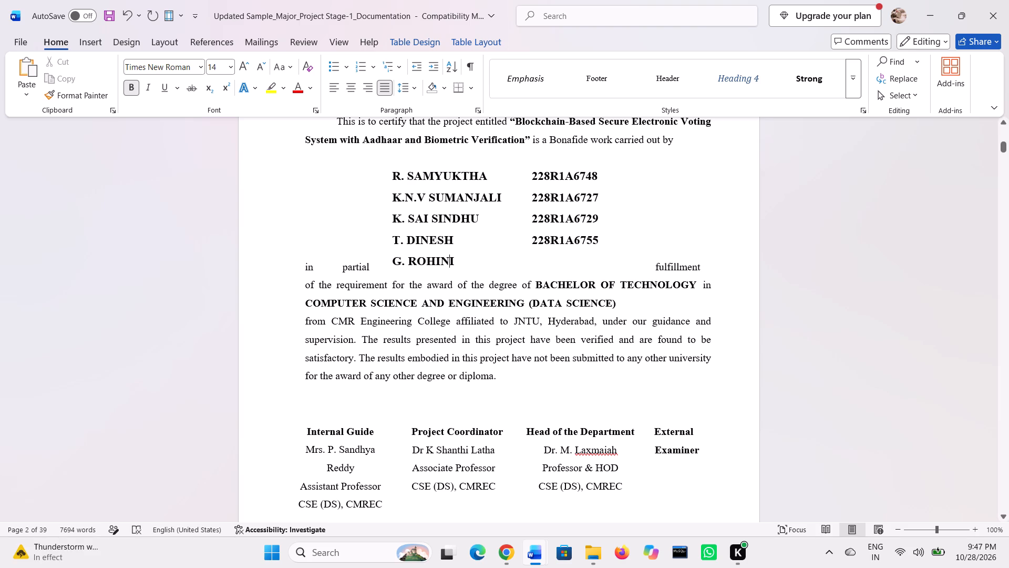
left_click_drag(389, 260, 584, 254)
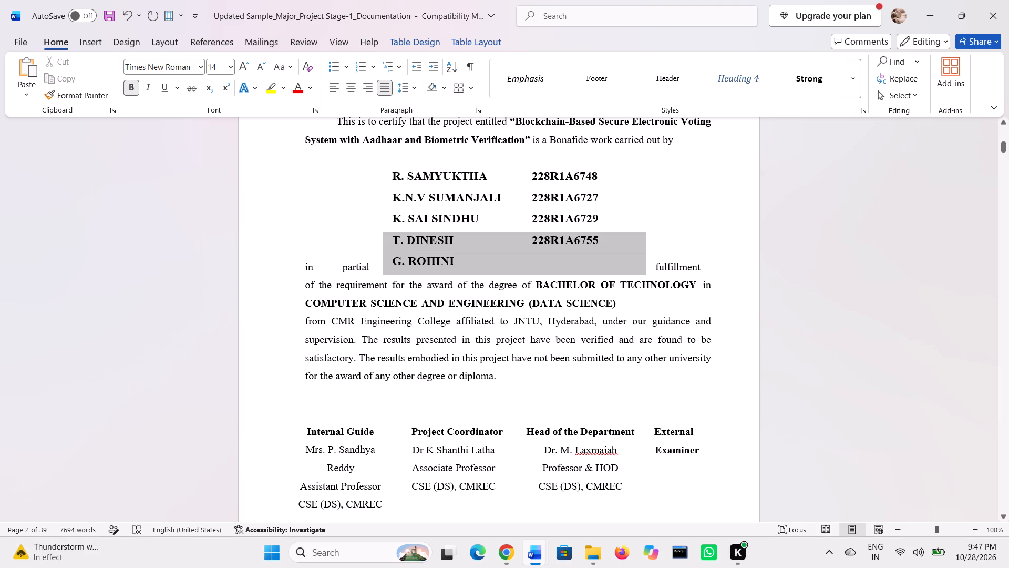
left_click_drag(584, 254, 592, 257)
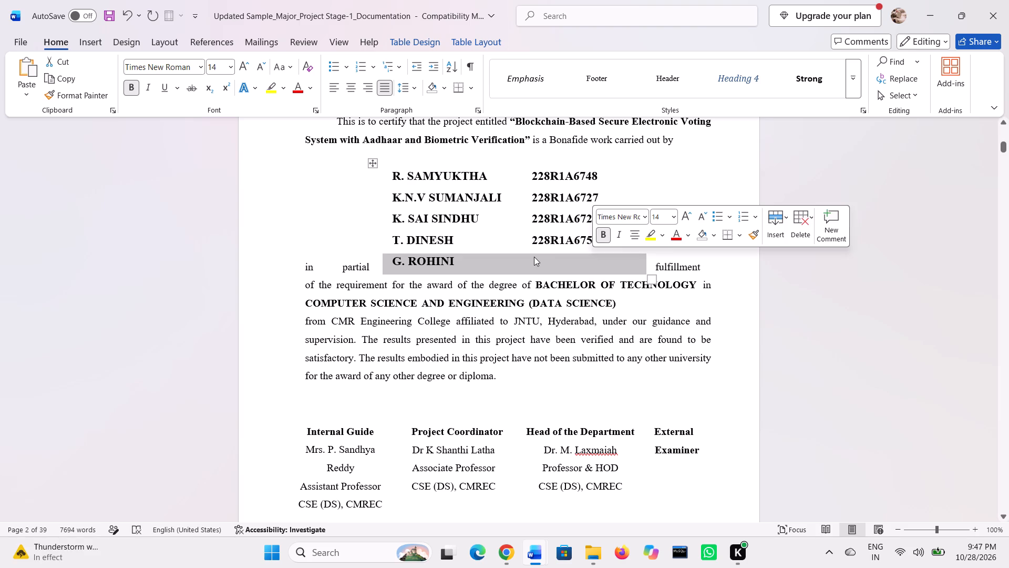
key("BackSpace")
left_click(472, 261)
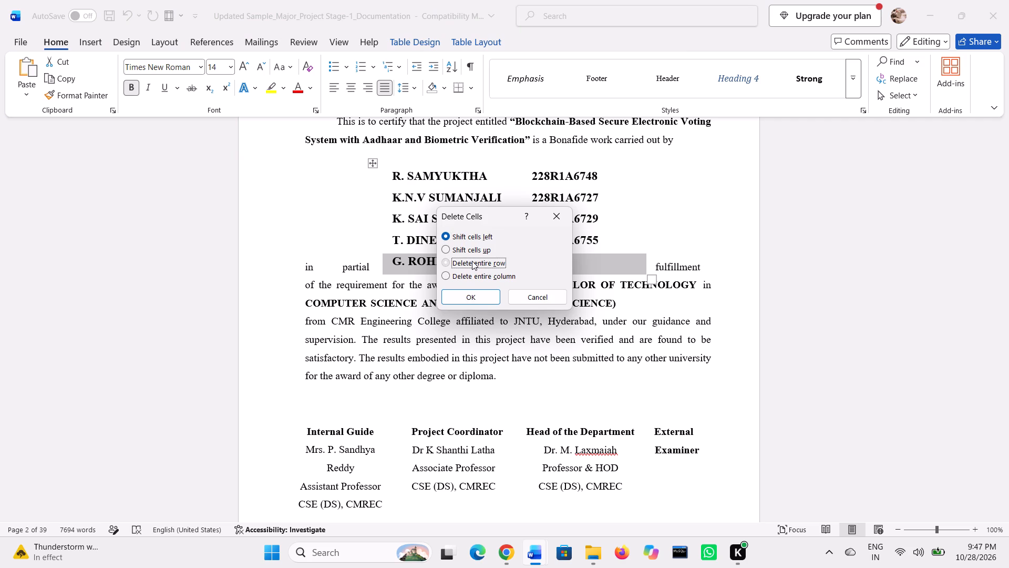
left_click(471, 304)
Replace the first student's name in the certificate table with the first team member's name from the cover page.
scroll(419, 271, "up", 1)
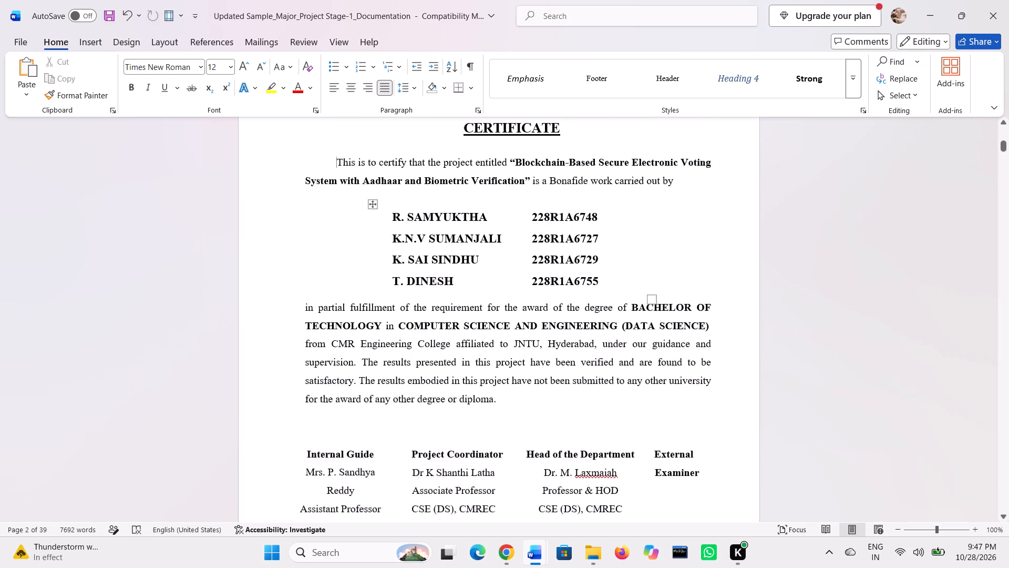
scroll(419, 271, "up", 1)
left_click(493, 261)
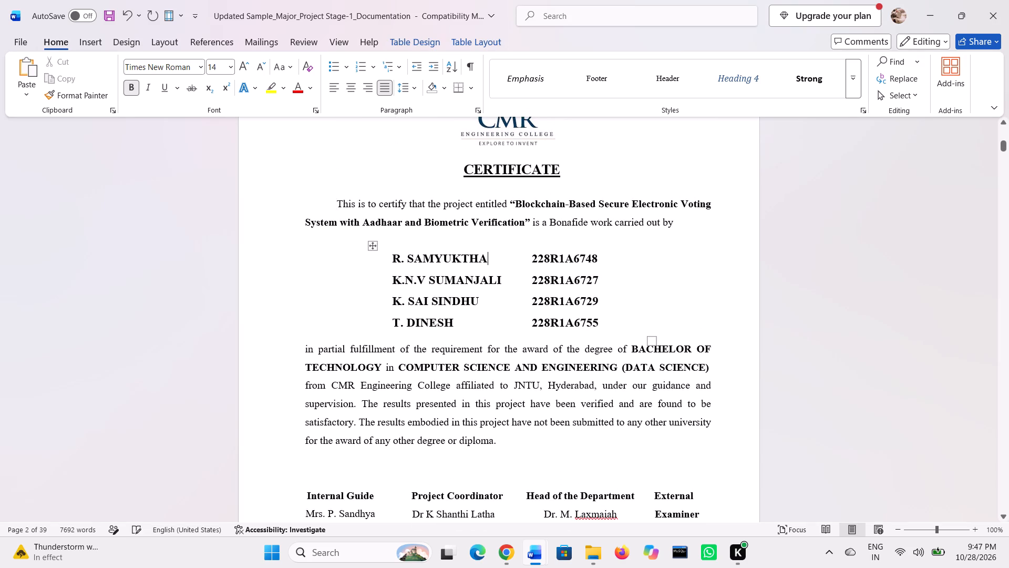
key("BackSpace")
key("BackSpace")
key("BackSpace")
key("BackSpace")
key("BackSpace")
key("BackSpace")
key("BackSpace")
key("BackSpace")
key("BackSpace")
key("BackSpace")
key("BackSpace")
key("BackSpace")
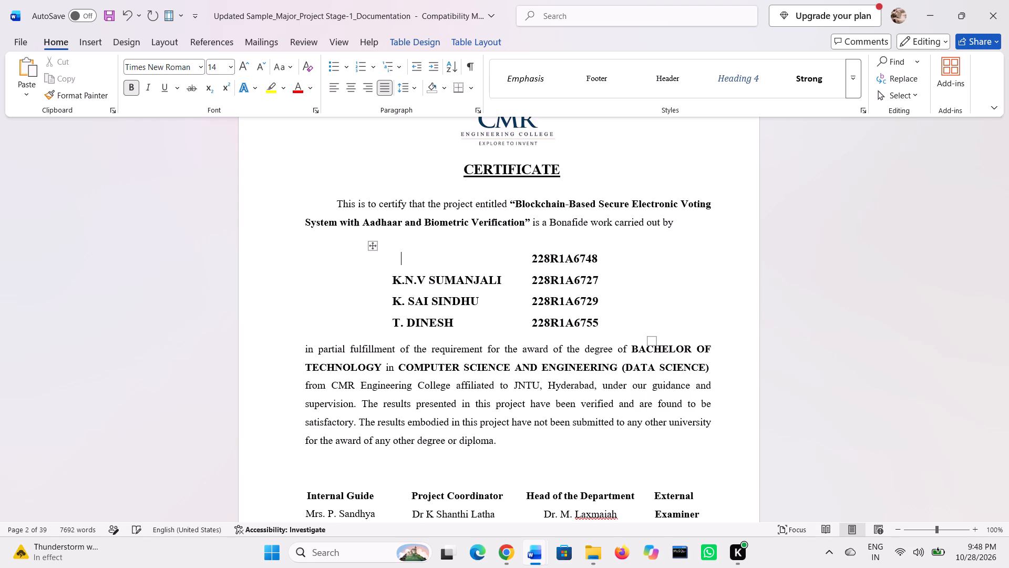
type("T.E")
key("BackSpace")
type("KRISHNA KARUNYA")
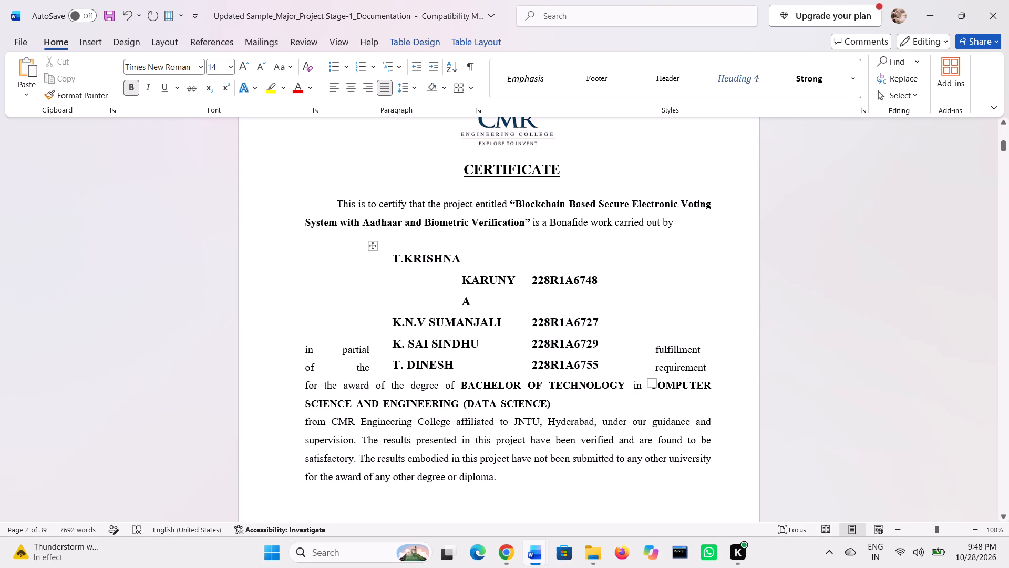
Move the certificate's student table slightly closer to the opening sentence above it.
left_click_drag(373, 246, 354, 247)
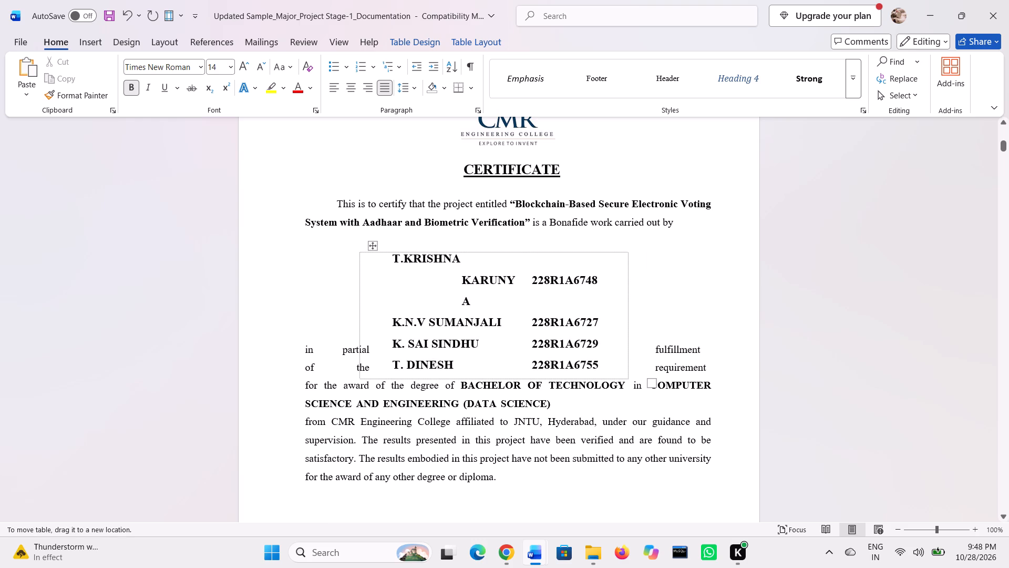
left_click_drag(354, 247, 355, 238)
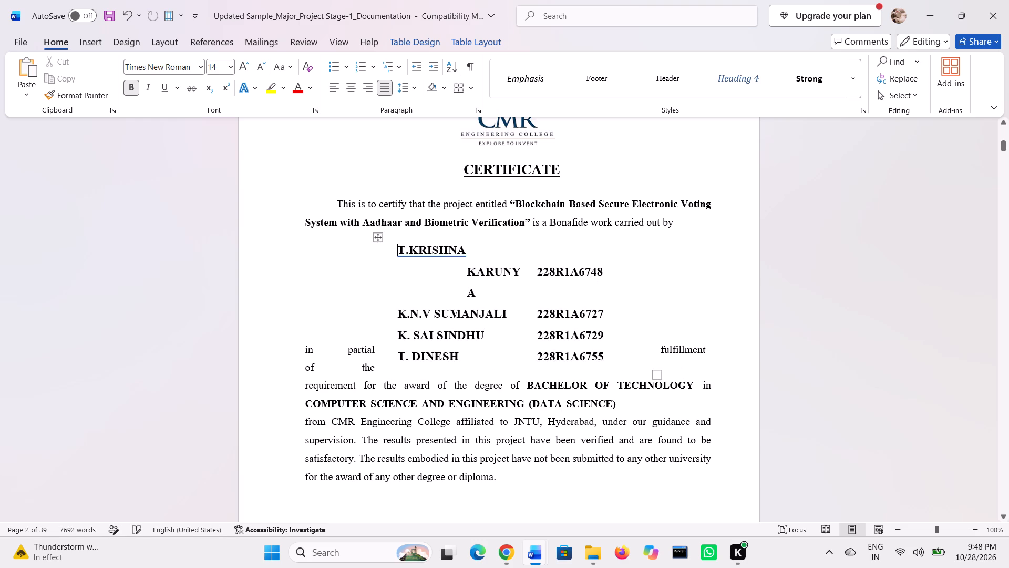
Remove the indents before the first two student names and add a space after the first student's initial.
key("BackSpace")
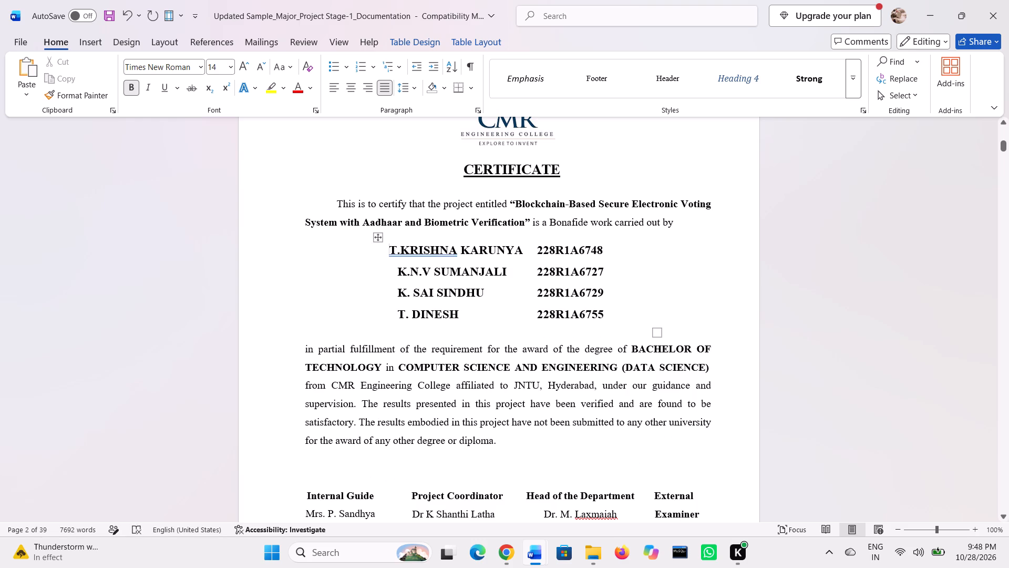
left_click(399, 271)
key("BackSpace")
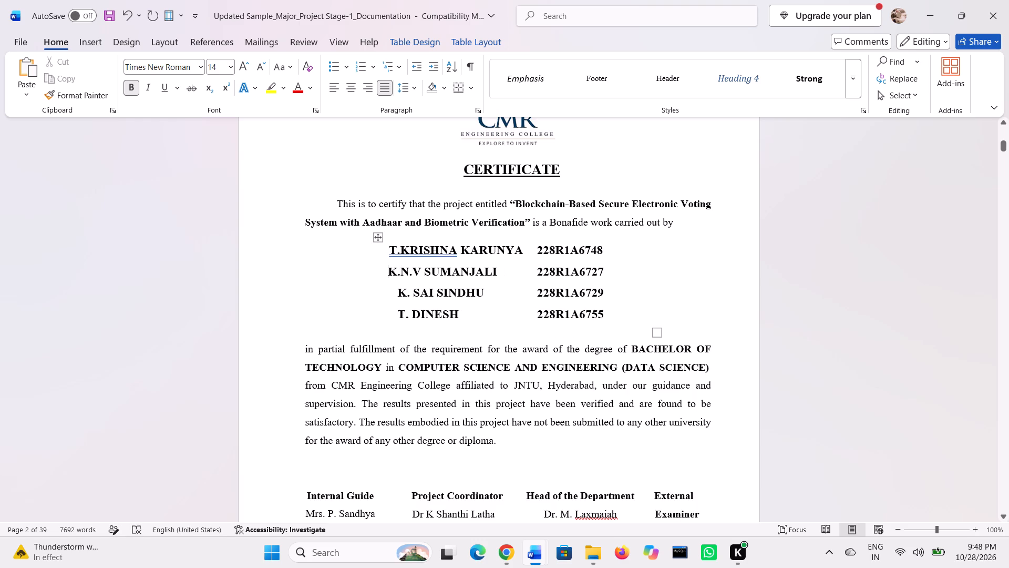
left_click(402, 251)
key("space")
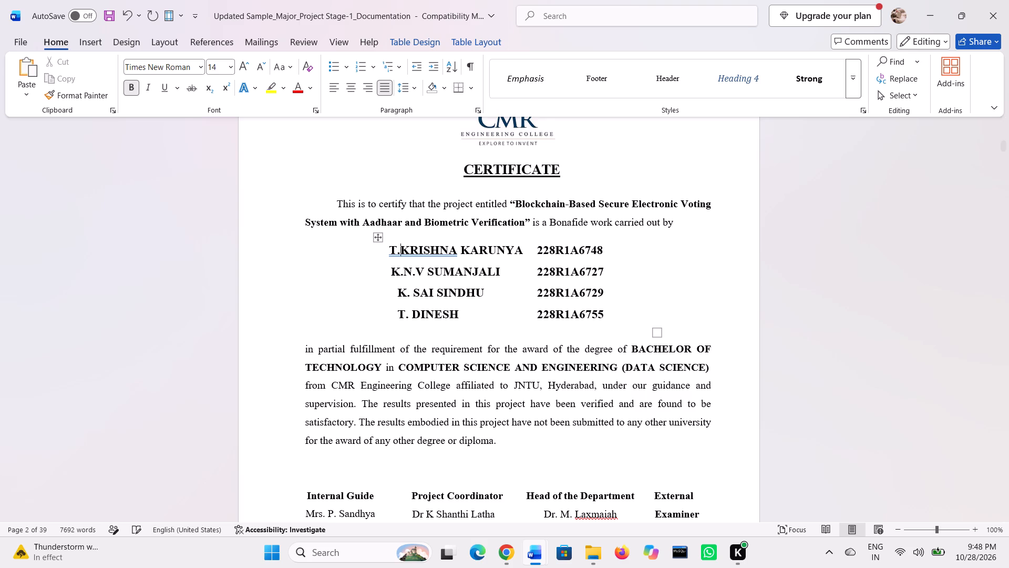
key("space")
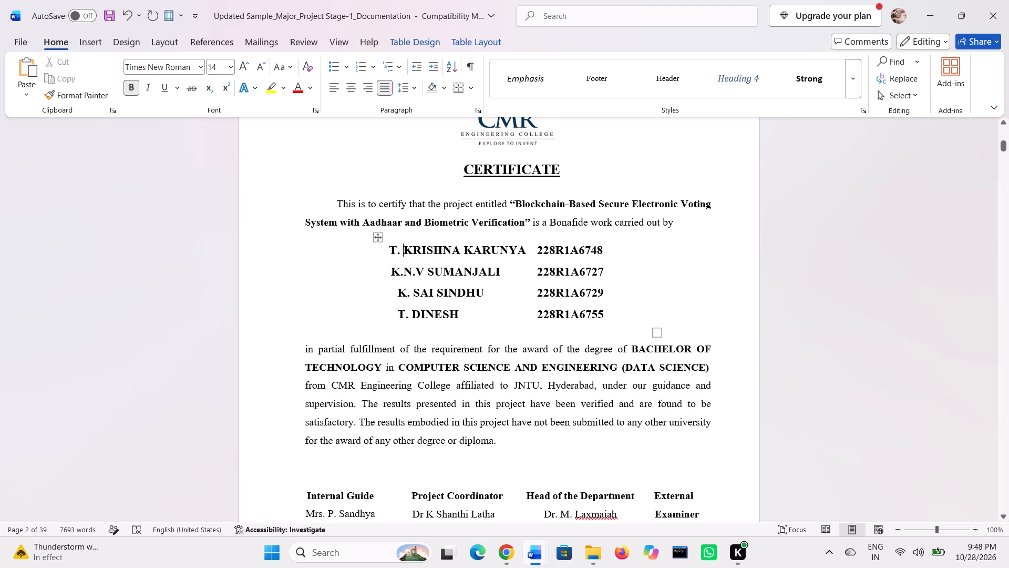
Clear the second student's name in the certificate's student table.
left_click(502, 269)
key("BackSpace")
key("BackSpace")
key("BackSpace")
key("BackSpace")
key("BackSpace")
key("BackSpace")
key("BackSpace")
key("BackSpace")
key("BackSpace")
key("BackSpace")
key("BackSpace")
key("BackSpace")
key("BackSpace")
key("BackSpace")
key("BackSpace")
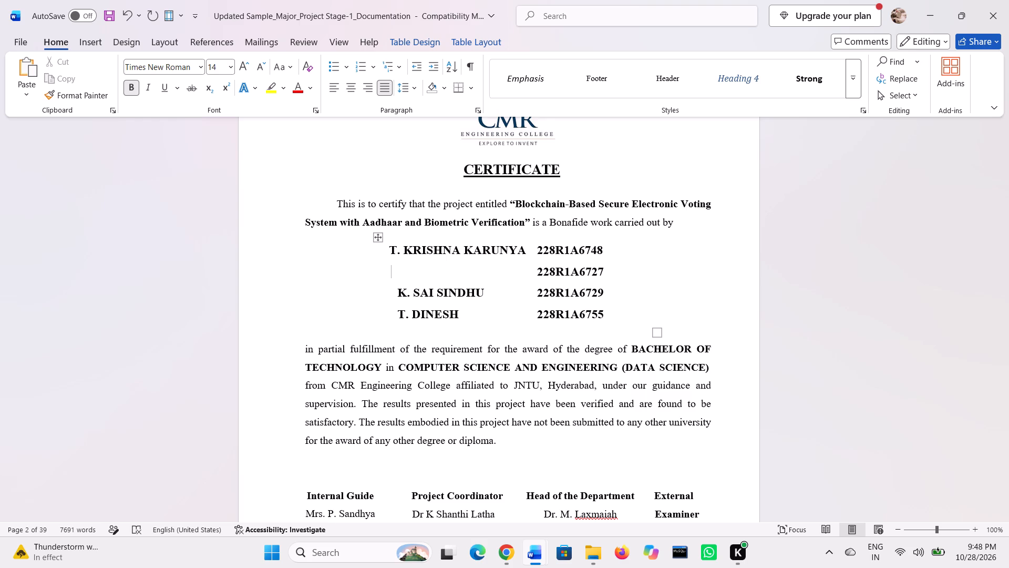
left_click(502, 269)
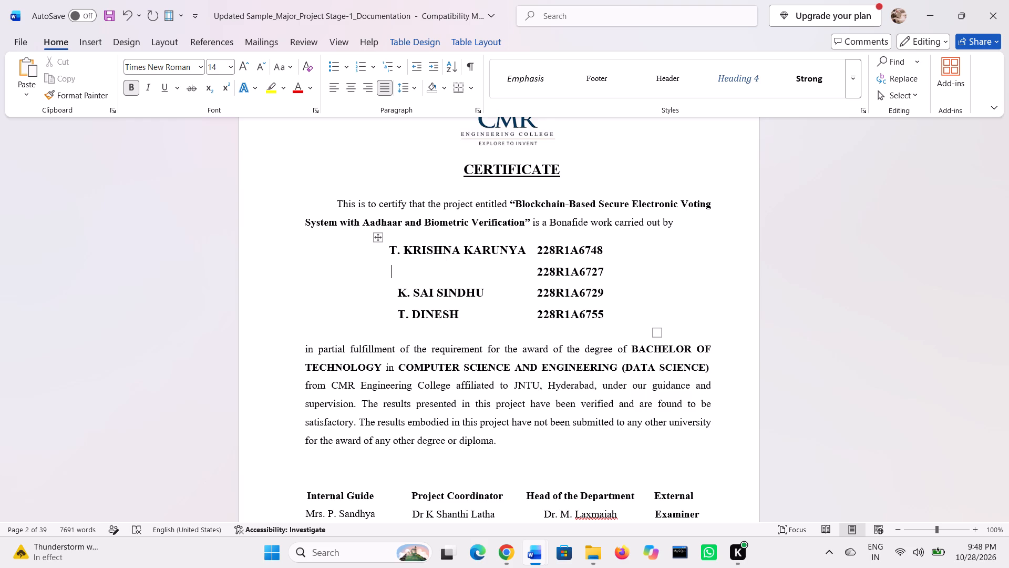
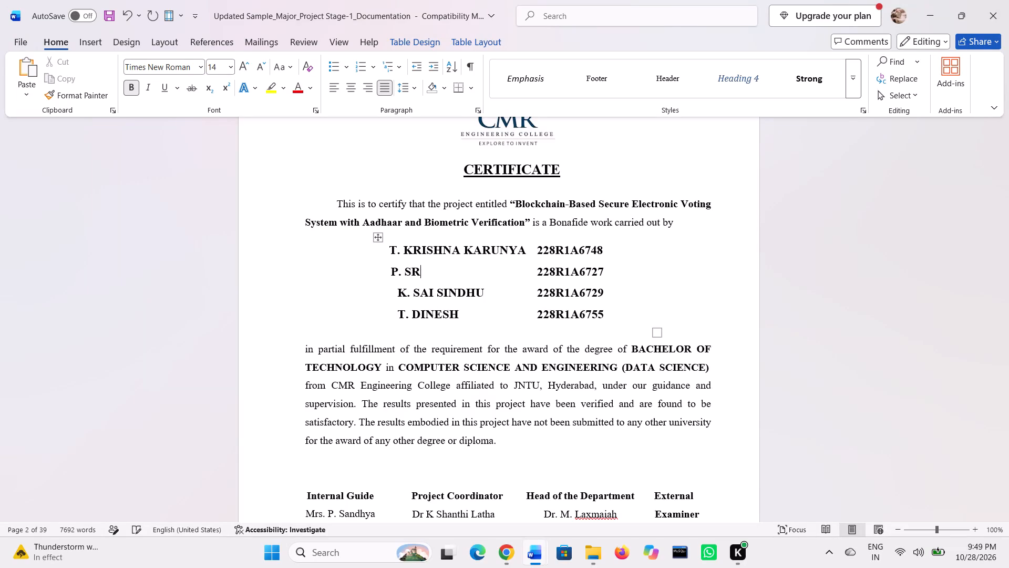
Complete the second student's name in the certificate table with the second team member's name from the cover page.
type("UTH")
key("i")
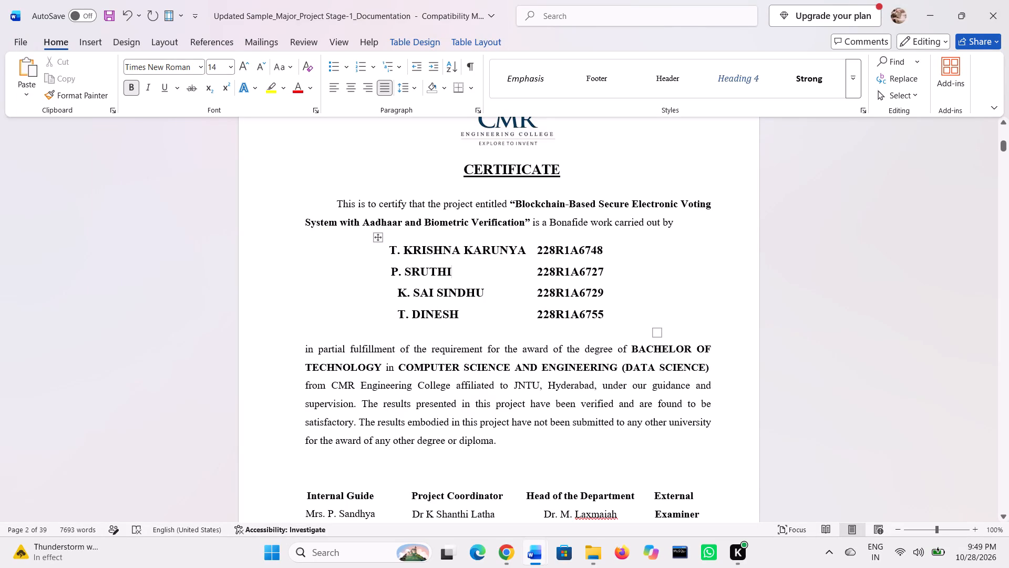
Replace the third student's name in the certificate table with the third team member's name, preceded by one space to align it.
left_click(484, 292)
key("BackSpace")
key("BackSpace")
key("BackSpace")
key("BackSpace")
key("BackSpace")
key("BackSpace")
key("BackSpace")
key("BackSpace")
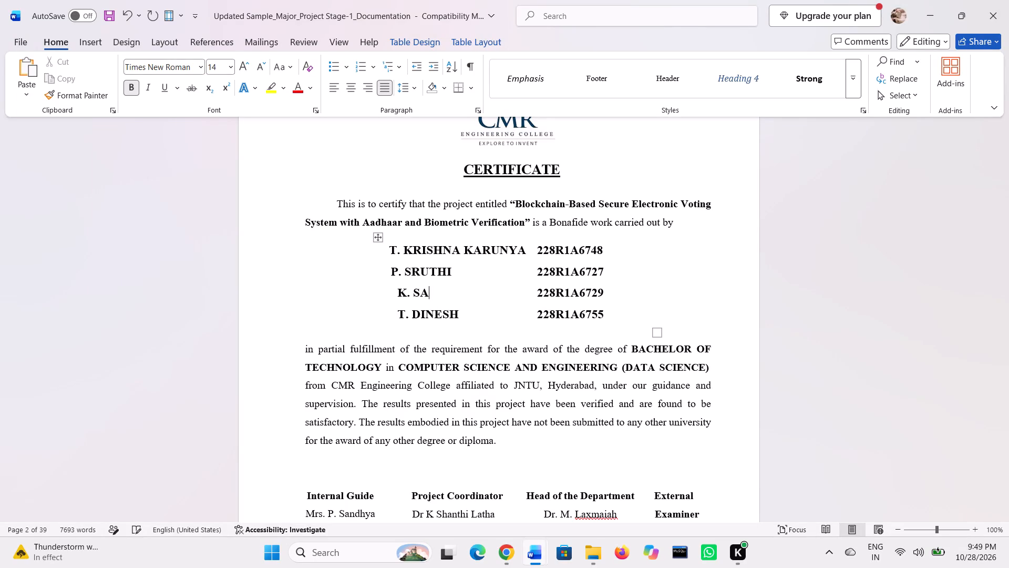
key("BackSpace")
key("BackSpace")
key("BackSpace")
key("BackSpace")
key("BackSpace")
key("BackSpace")
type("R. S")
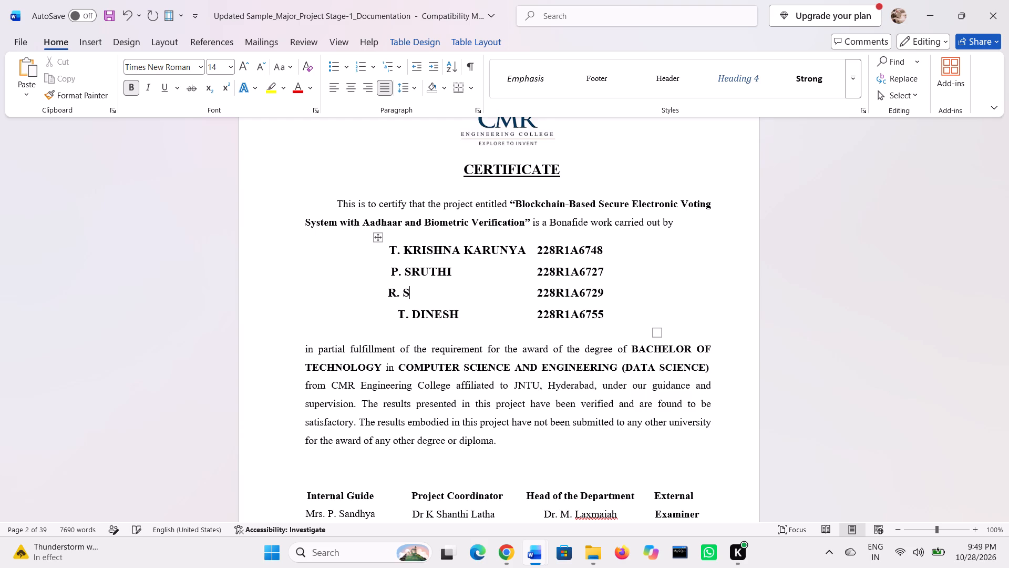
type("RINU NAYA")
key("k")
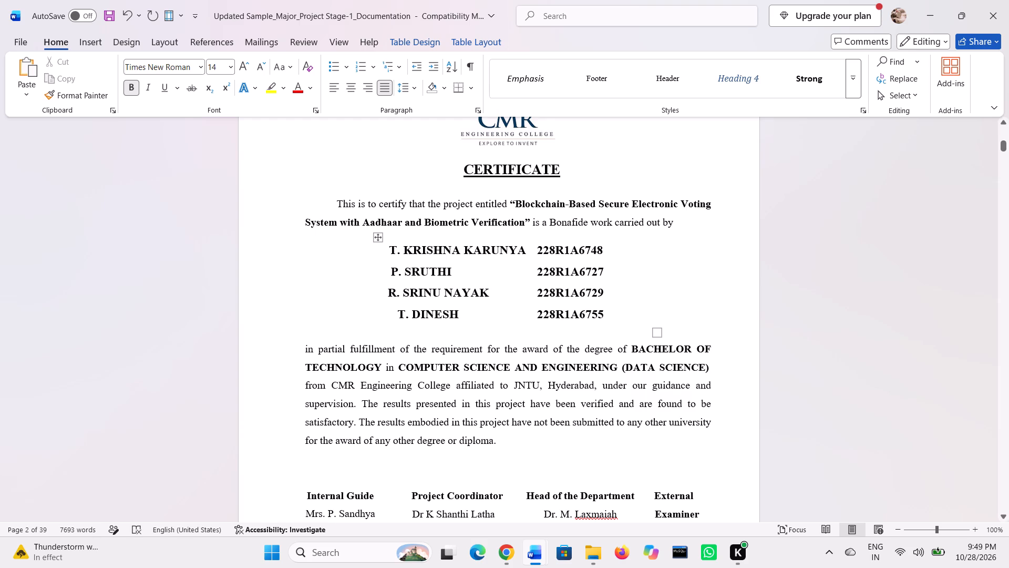
left_click(392, 290)
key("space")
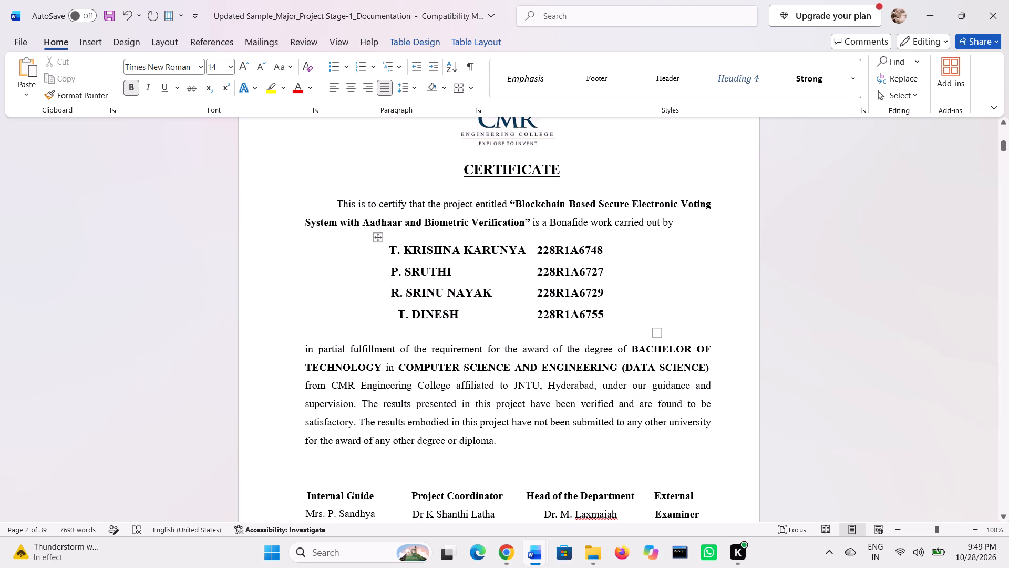
Replace the fourth student's name in the certificate table with the fourth team member's name, preceded by one space.
left_click(462, 316)
key("BackSpace")
key("BackSpace")
key("BackSpace")
key("BackSpace")
key("BackSpace")
key("BackSpace")
key("BackSpace")
key("BackSpace")
key("BackSpace")
key("BackSpace")
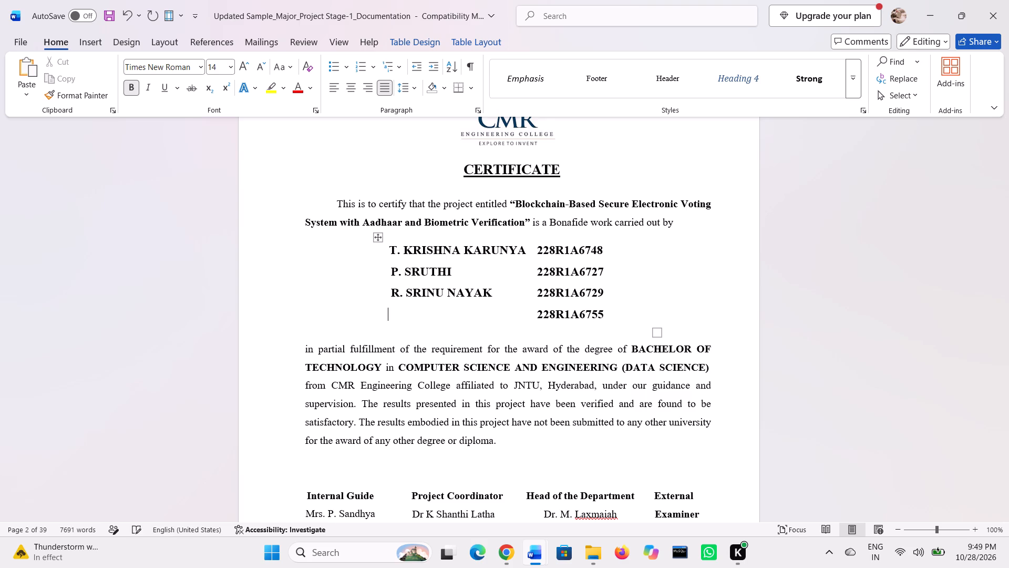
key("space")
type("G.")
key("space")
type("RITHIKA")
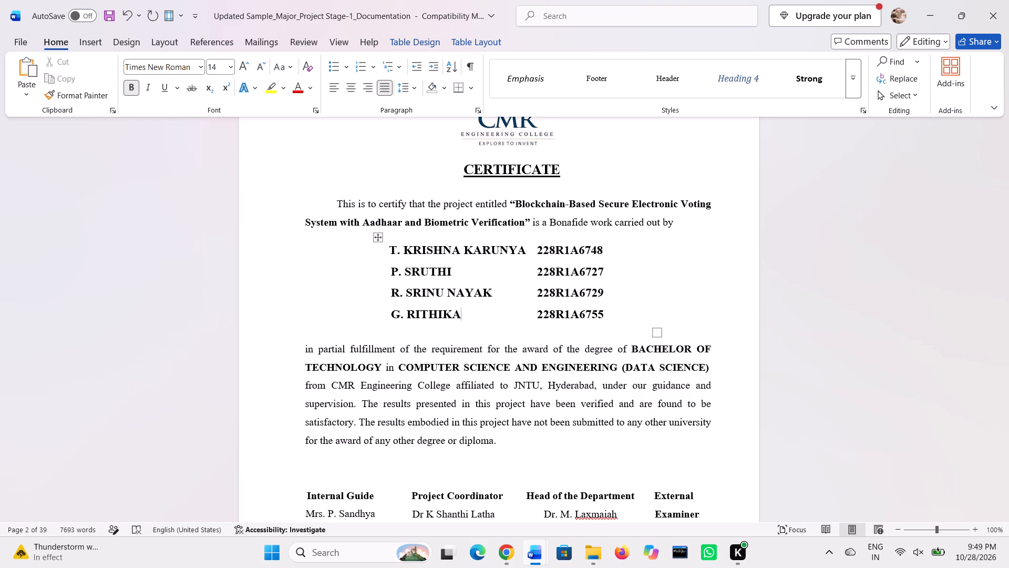
Widen the name column of the certificate's student table slightly to add room before the roll numbers.
left_click(541, 249)
left_click_drag(535, 249, 545, 256)
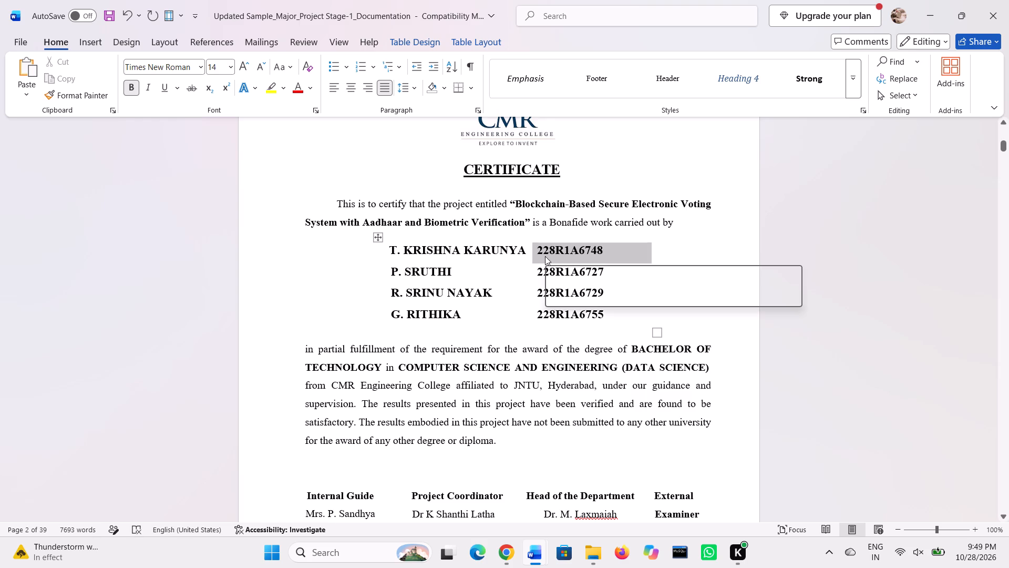
left_click(538, 256)
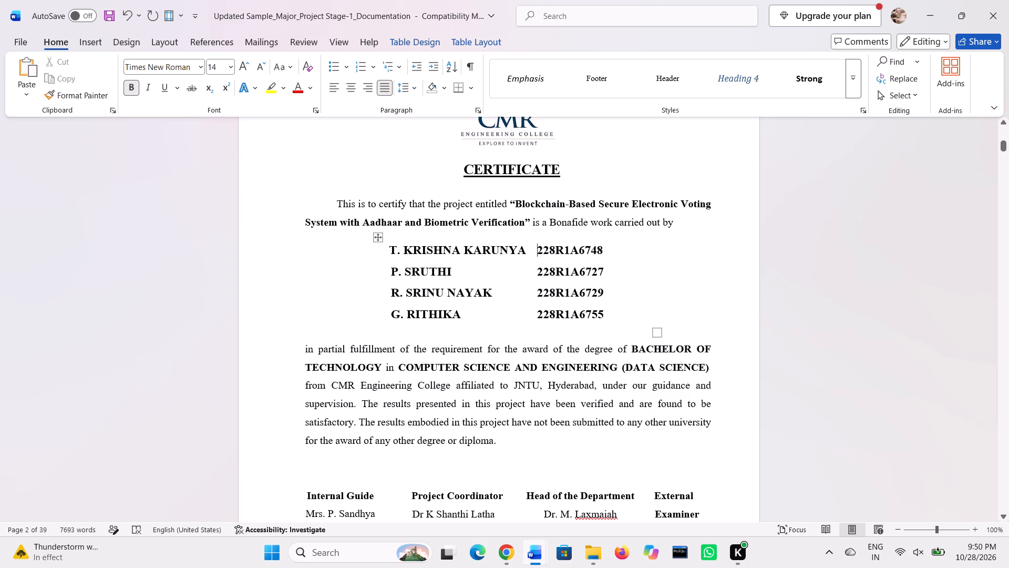
left_click_drag(532, 245, 538, 245)
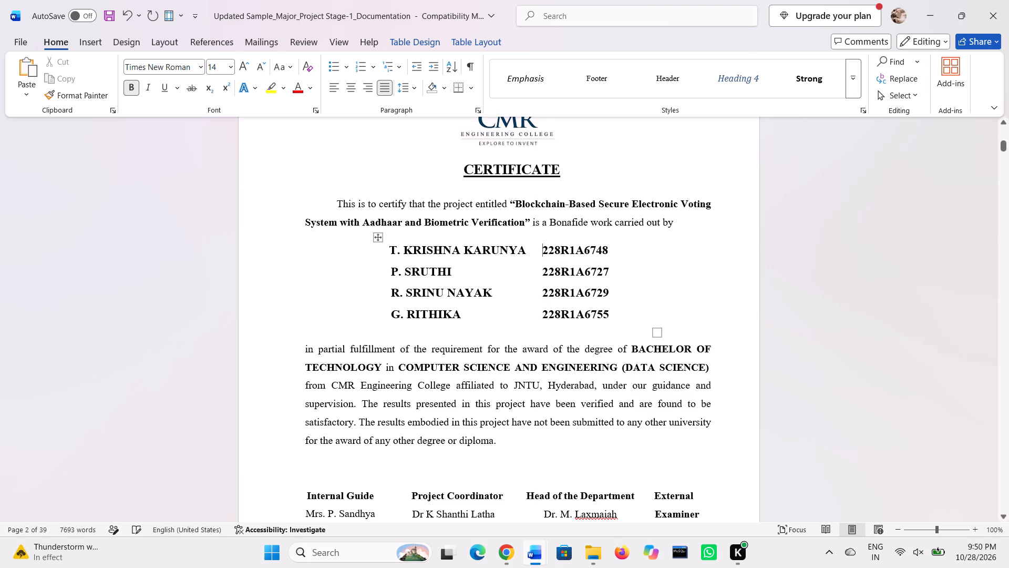
Replace the first student's roll number in the certificate table with the first team member's roll number from the cover page.
left_click(608, 248)
key("BackSpace")
key("BackSpace")
key("BackSpace")
key("BackSpace")
key("BackSpace")
key("BackSpace")
key("BackSpace")
key("BackSpace")
key("BackSpace")
key("BackSpace")
key("BackSpace")
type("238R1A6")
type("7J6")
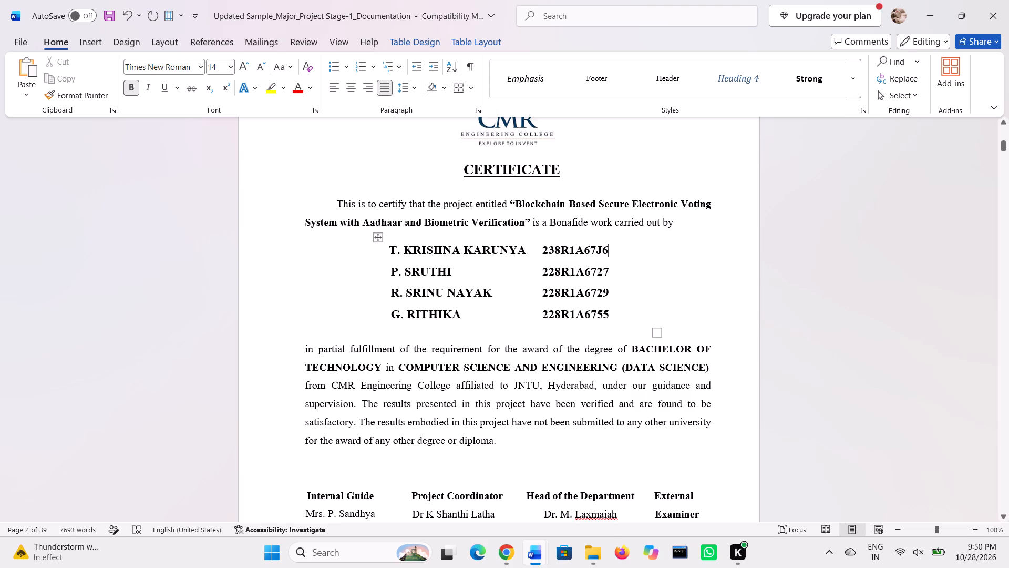
Correct the second student's roll number in the certificate table to match the second team member's on the cover page.
left_click(552, 276)
key("BackSpace")
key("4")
left_click(574, 277)
key("BackSpace")
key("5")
left_click(606, 272)
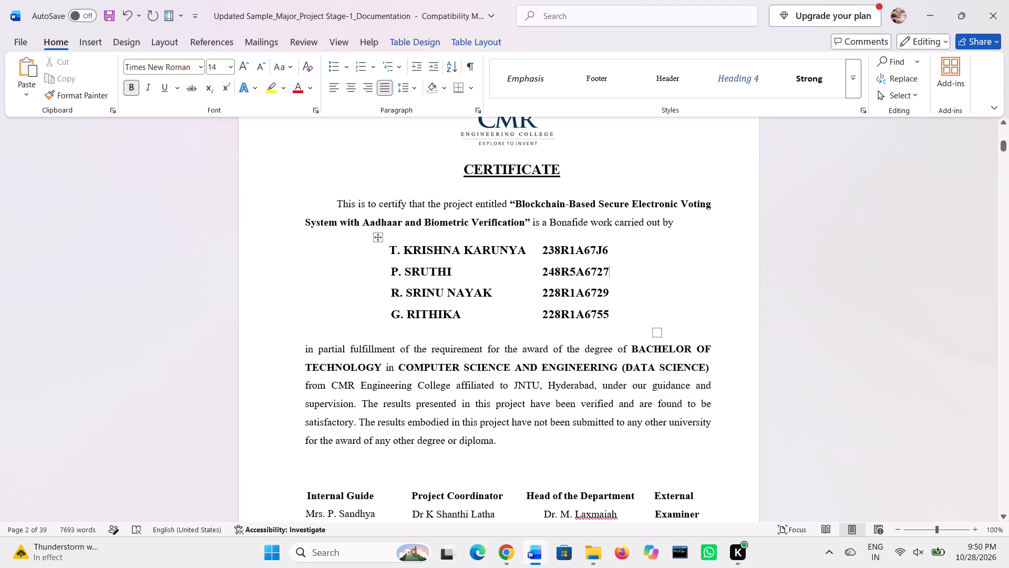
key("BackSpace")
key("BackSpace")
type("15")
Correct the third student's roll number in the certificate table to match the third team member's on the cover page.
left_click(555, 294)
key("BackSpace")
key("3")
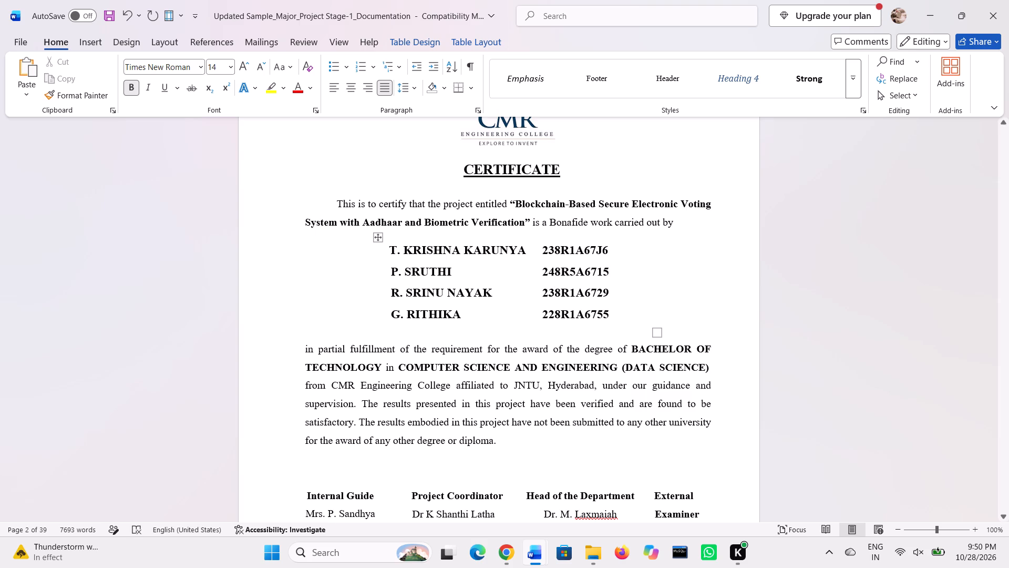
left_click(609, 293)
key("BackSpace")
key("BackSpace")
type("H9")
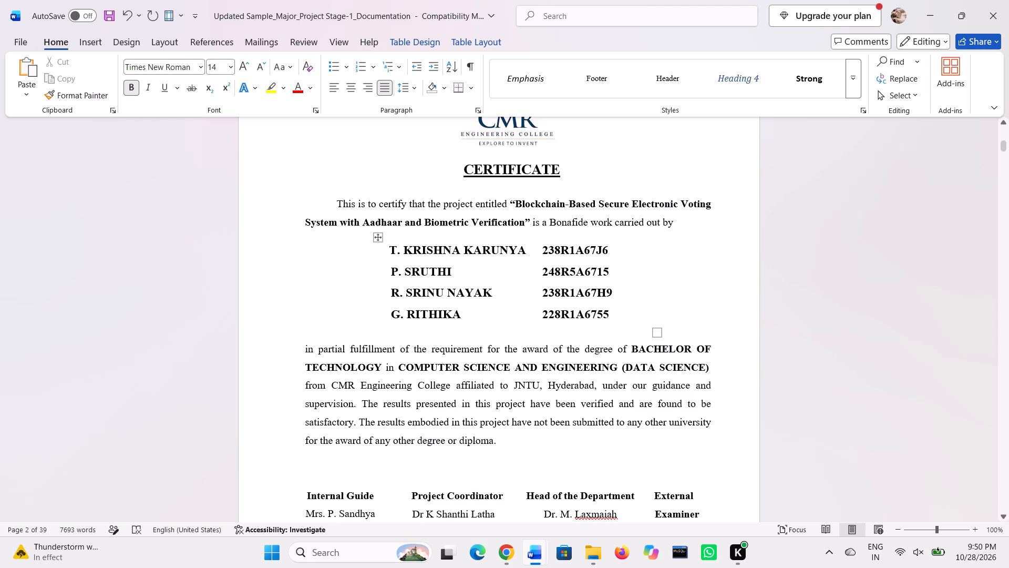
Correct the fourth student's roll number in the certificate table to match the fourth team member's on the cover page.
left_click(554, 317)
key("BackSpace")
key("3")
left_click(610, 313)
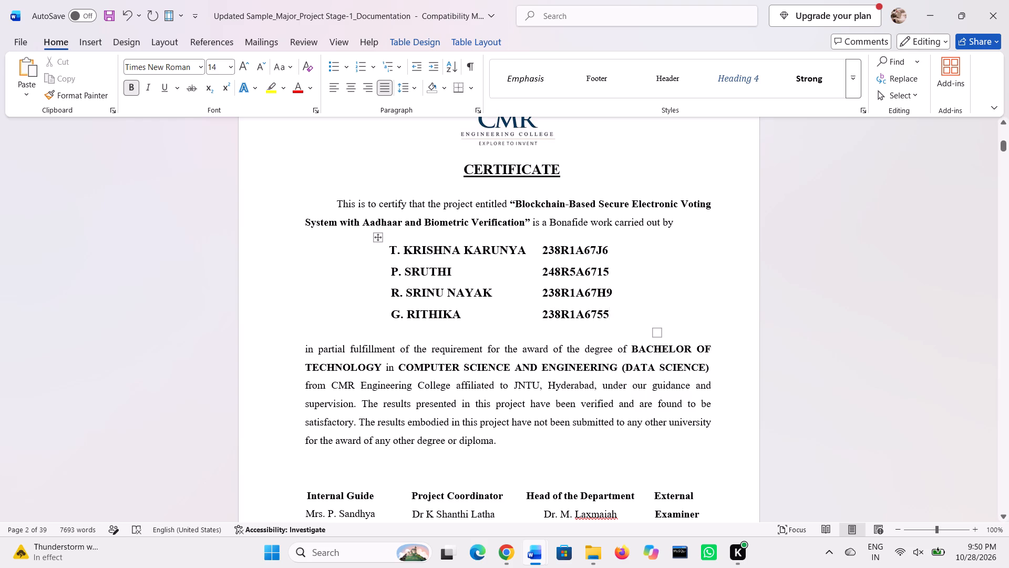
key("BackSpace")
key("BackSpace")
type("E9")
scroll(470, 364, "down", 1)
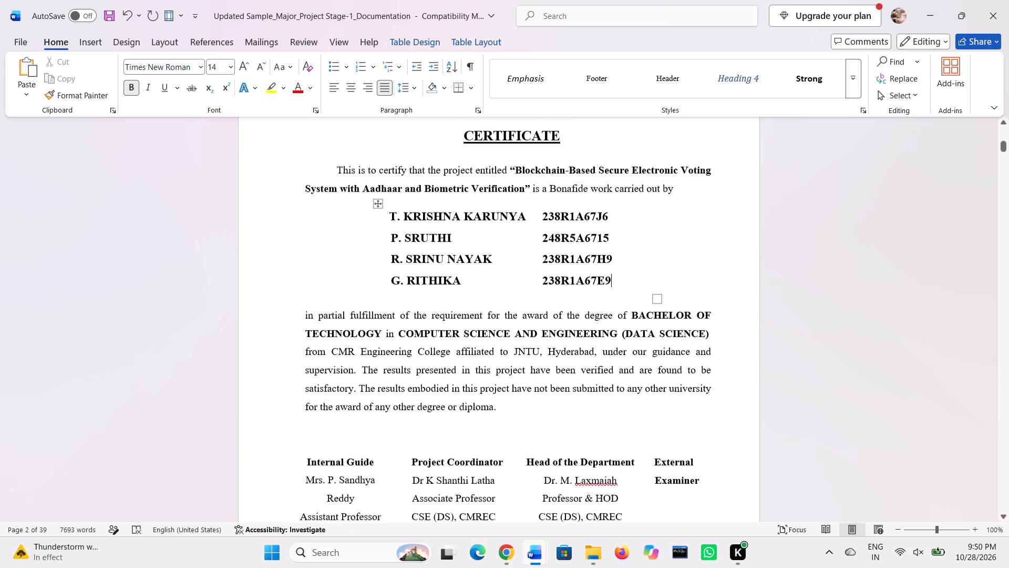
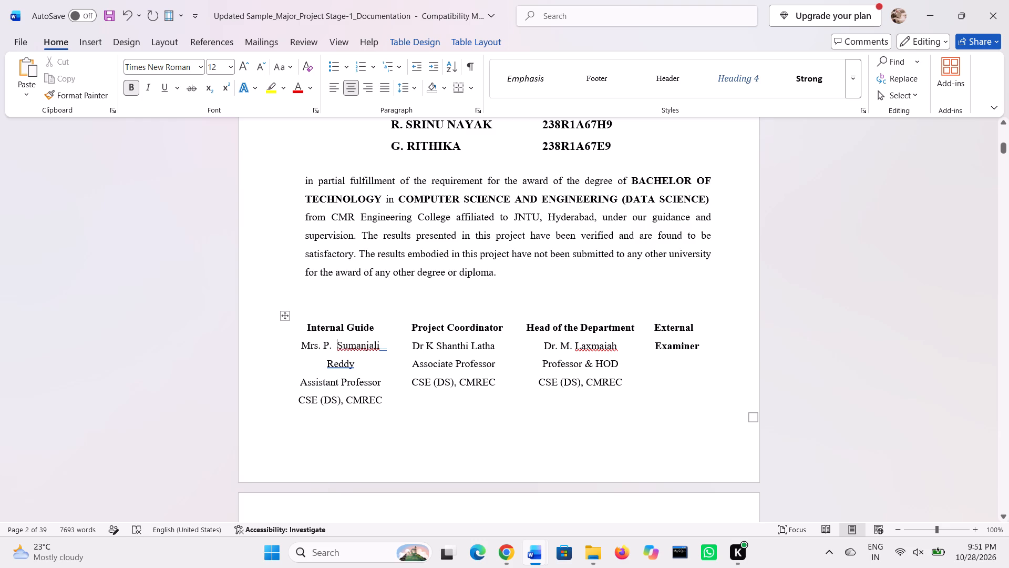
Correct the internal guide's name in the certificate's signature table, changing the initial to "N." and deleting the trailing surname.
key("BackSpace")
key("BackSpace")
key("BackSpace")
key("BackSpace")
key("BackSpace")
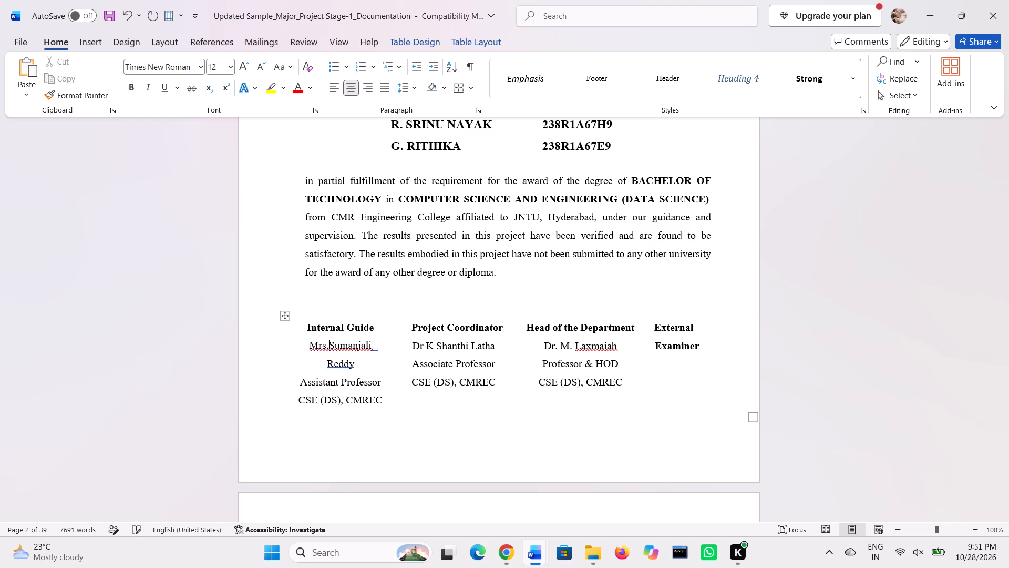
key("n")
type(".")
key("space")
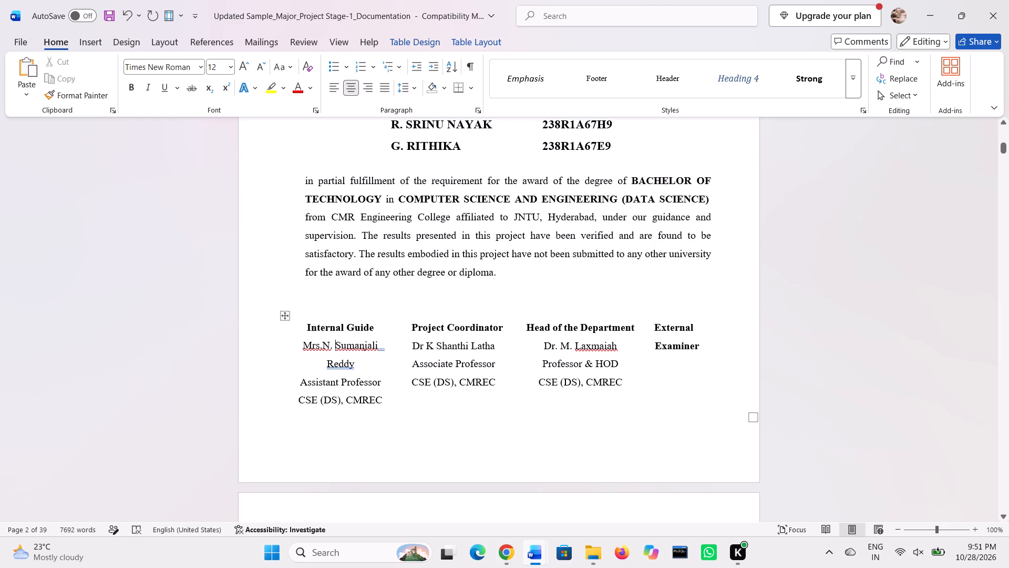
left_click(323, 349)
key("space")
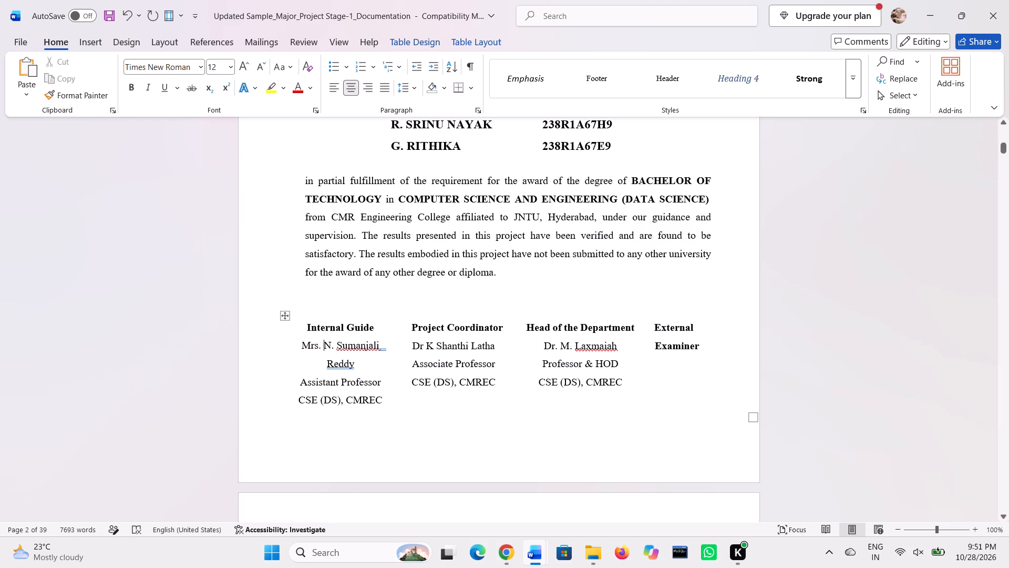
left_click_drag(356, 366, 328, 368)
key("BackSpace")
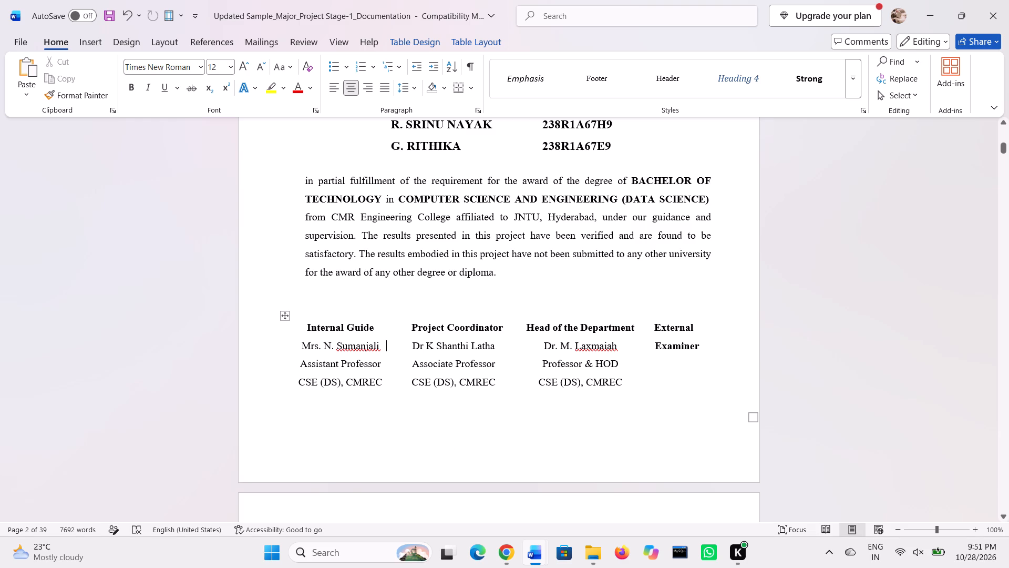
scroll(553, 389, "down", 1)
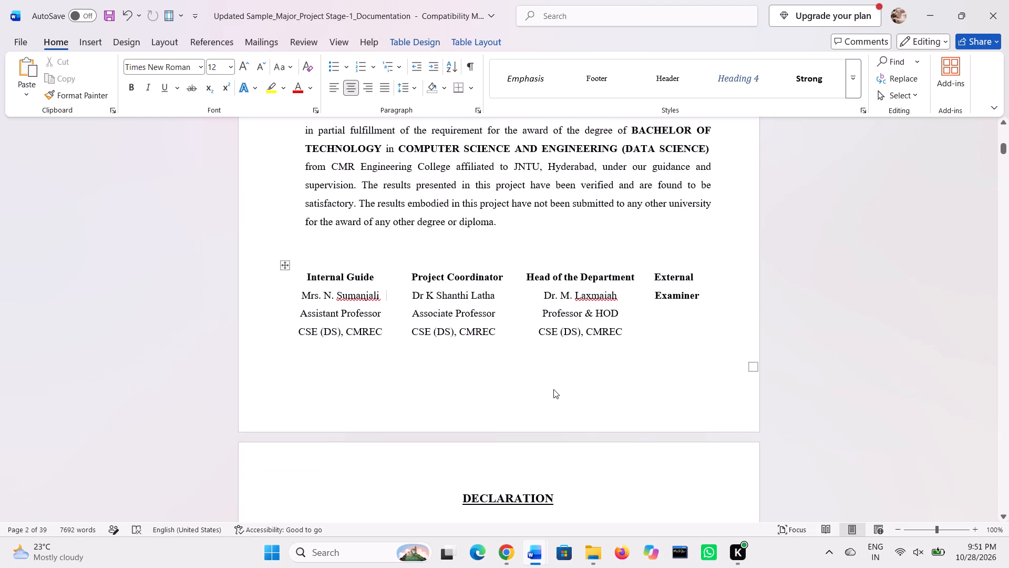
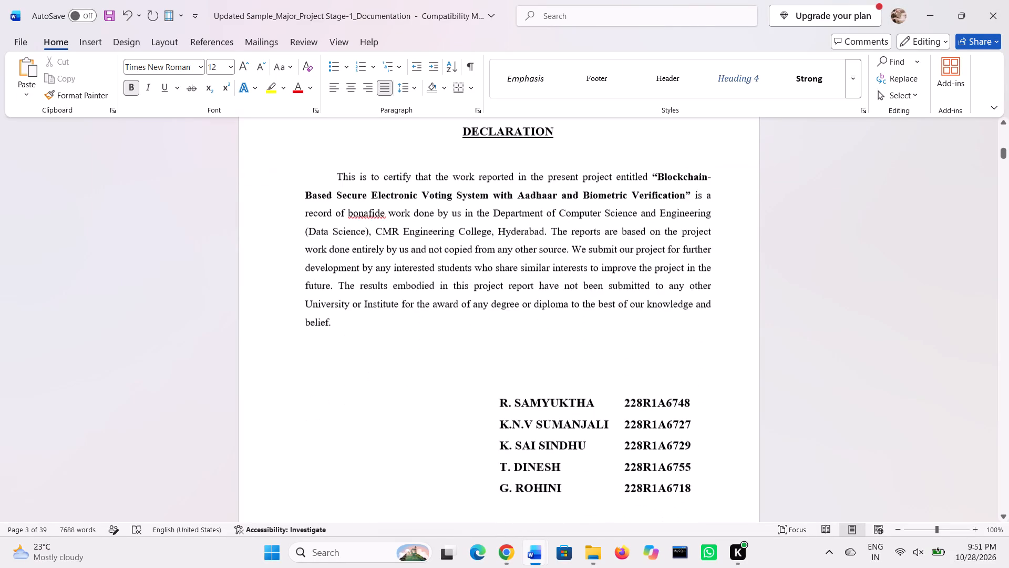
Widen the name column of the declaration's student table by shifting the divider before the roll numbers slightly outward.
scroll(580, 384, "down", 1)
left_click(581, 349)
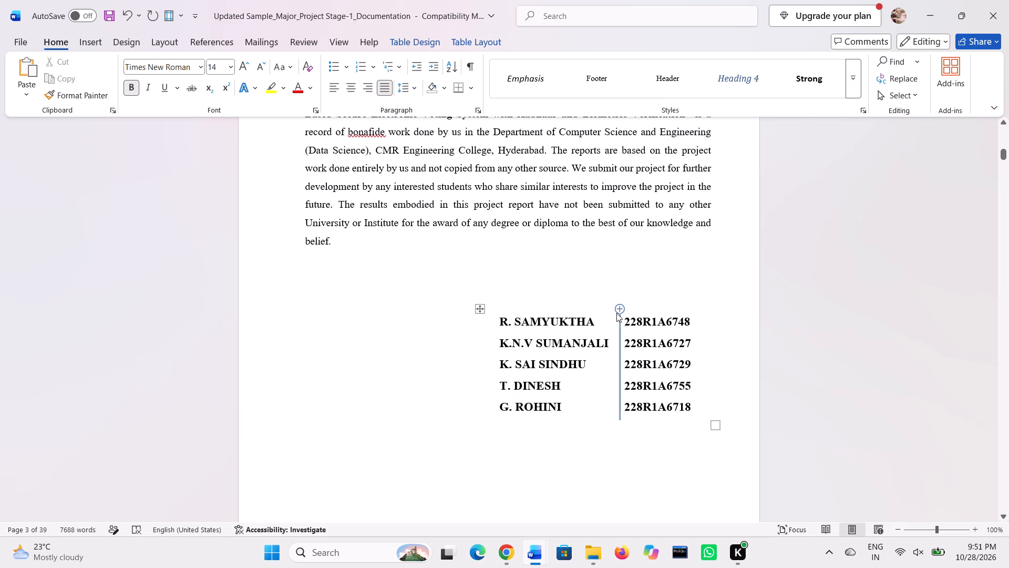
left_click_drag(616, 313, 619, 319)
left_click_drag(619, 319, 619, 320)
left_click_drag(619, 320, 618, 321)
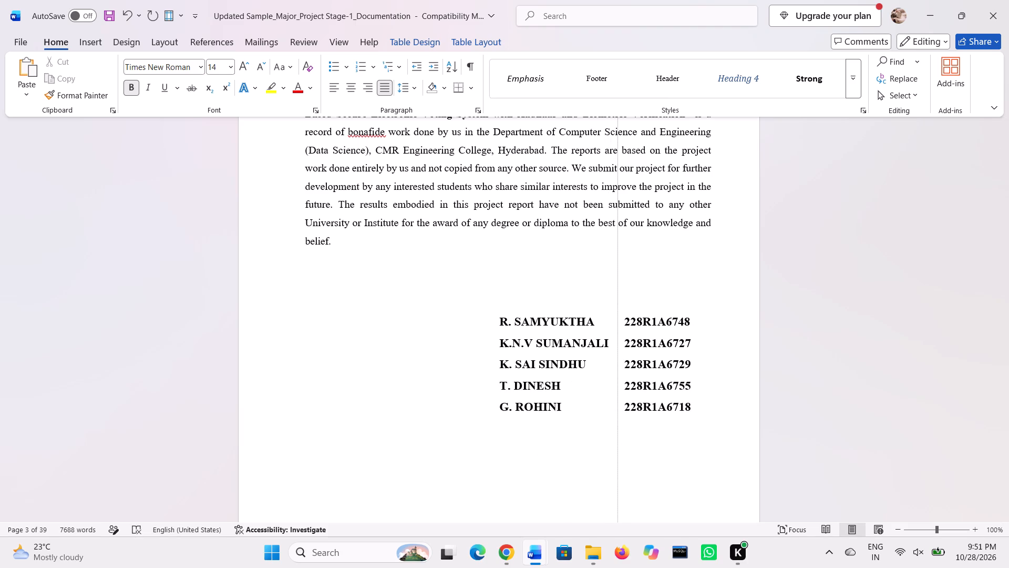
left_click_drag(618, 321, 626, 321)
left_click(594, 323)
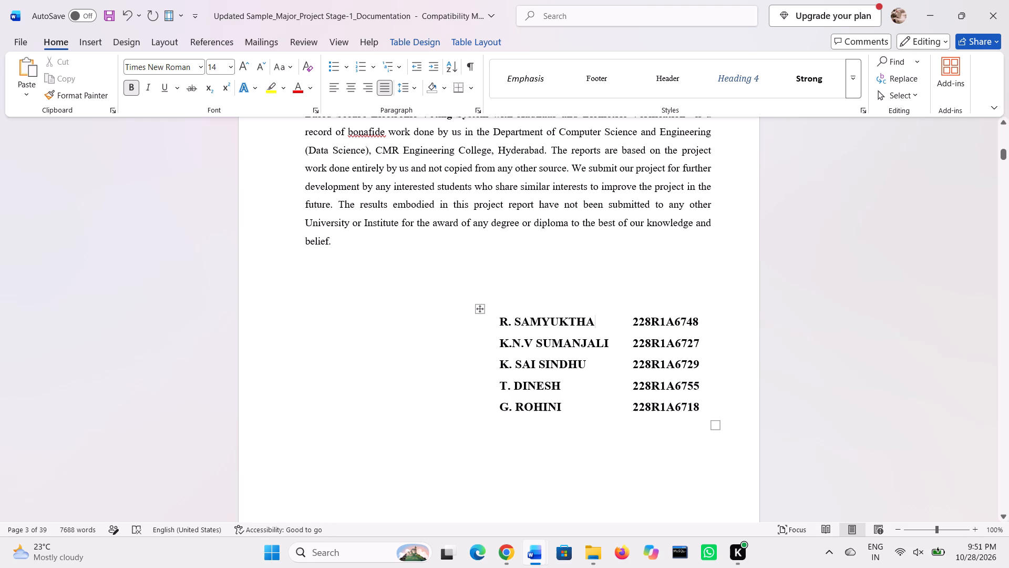
Delete the fifth student's row from the declaration's student table.
left_click_drag(499, 405, 770, 407)
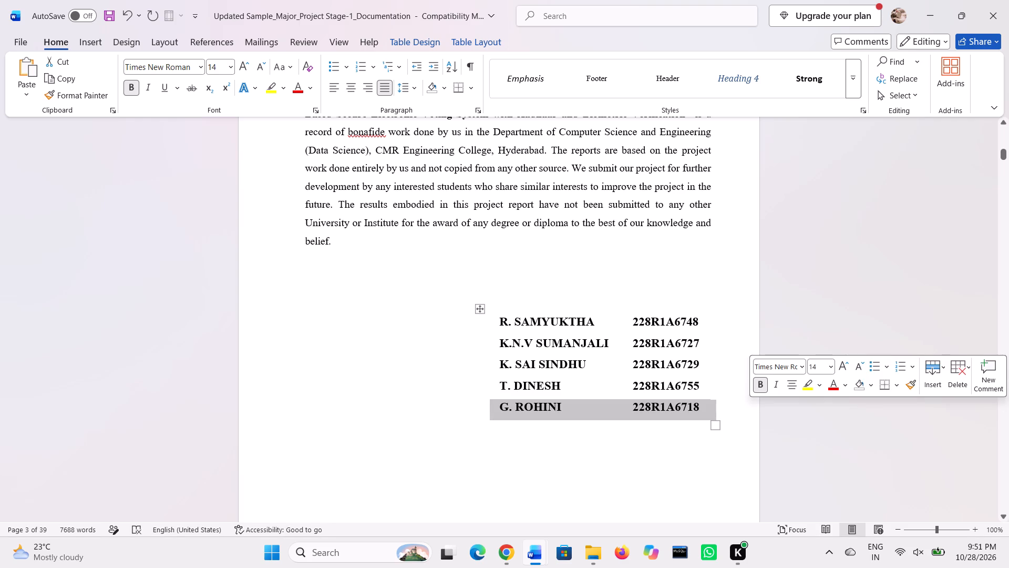
key("BackSpace")
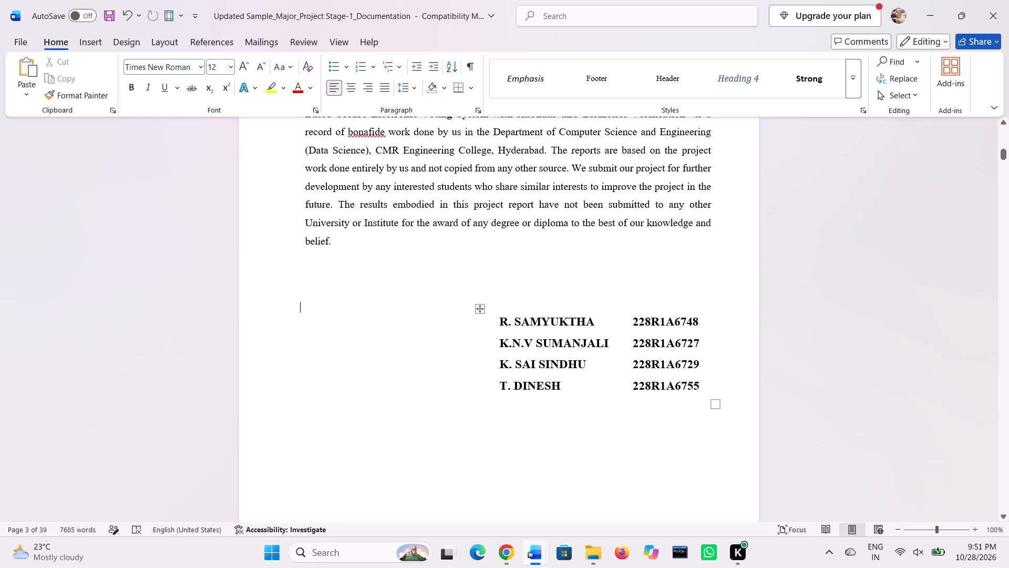
Replace the first student's name in the declaration table with the new project team's first member, in capitals.
left_click(528, 319)
left_click(596, 324)
key("BackSpace")
key("BackSpace")
key("BackSpace")
key("BackSpace")
key("BackSpace")
key("BackSpace")
key("BackSpace")
key("BackSpace")
key("BackSpace")
key("BackSpace")
key("BackSpace")
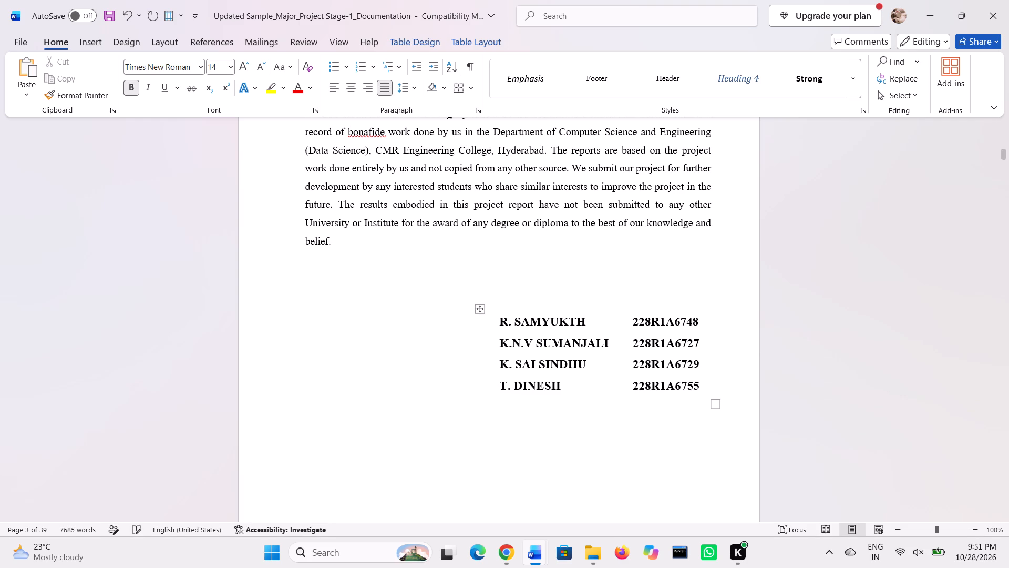
key("BackSpace")
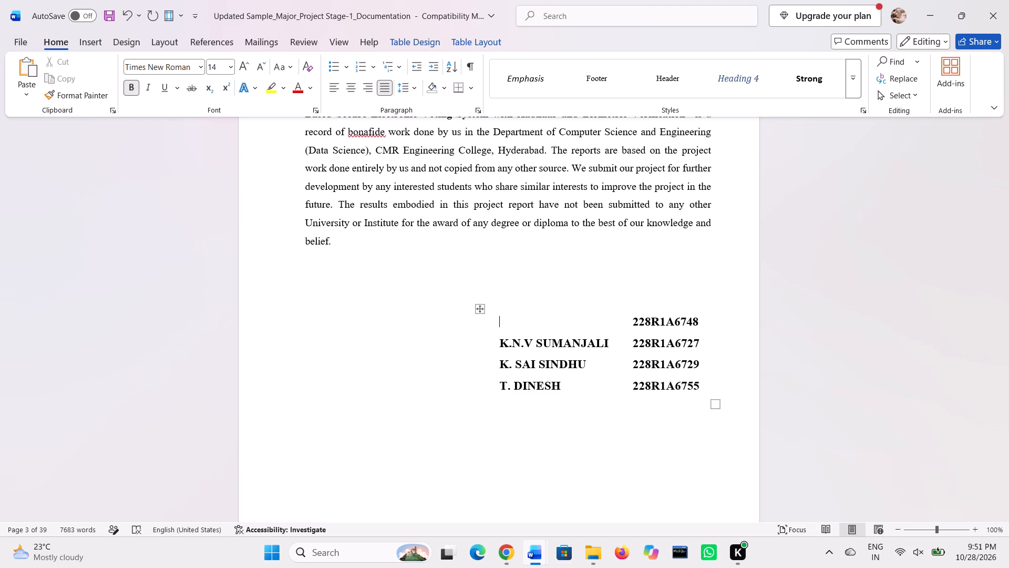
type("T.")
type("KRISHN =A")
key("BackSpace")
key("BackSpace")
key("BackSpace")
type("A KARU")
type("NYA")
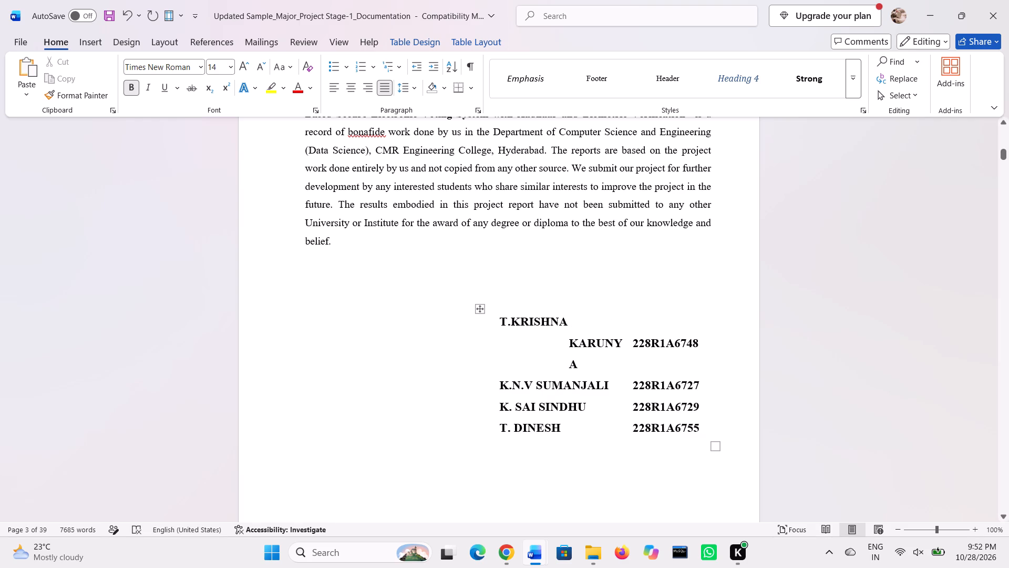
Extend the declaration table's outer edge on the name side so the first student's name fits on one line.
left_click_drag(484, 324, 472, 324)
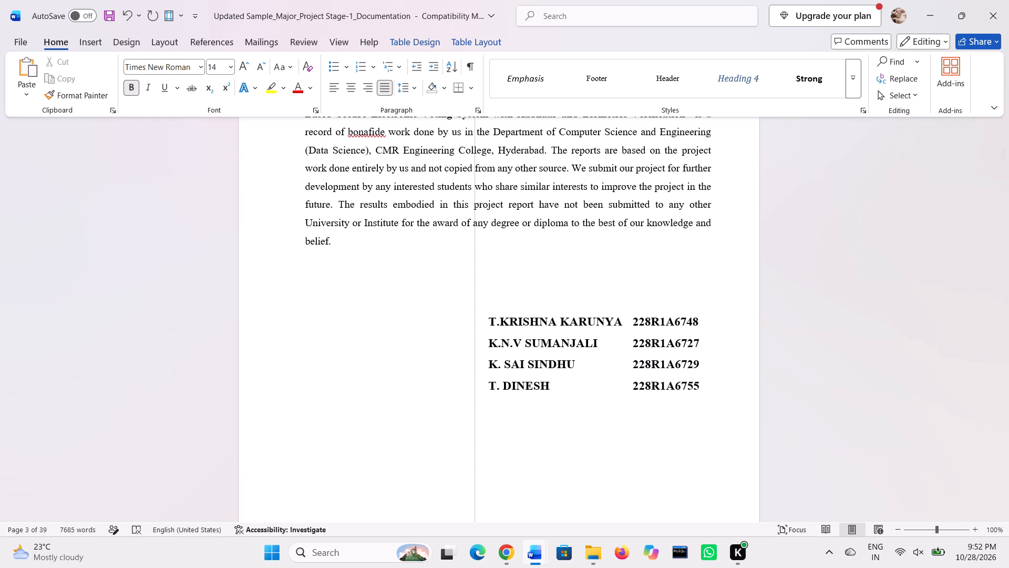
left_click_drag(472, 324, 468, 324)
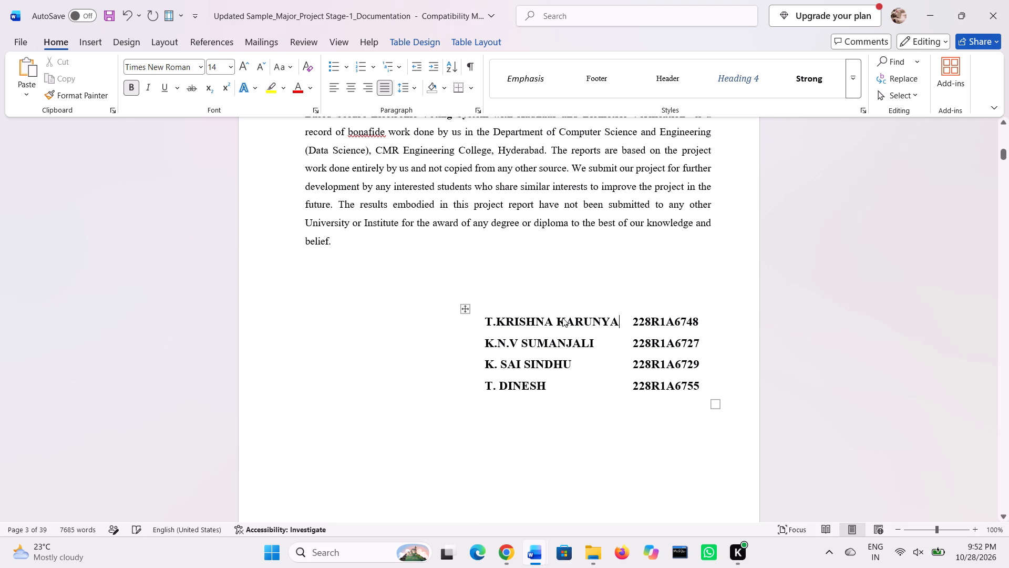
Clear the second student's name from the declaration table, keeping its row and roll number.
left_click(598, 341)
key("BackSpace")
key("BackSpace")
key("BackSpace")
key("BackSpace")
key("BackSpace")
key("BackSpace")
key("BackSpace")
key("BackSpace")
key("BackSpace")
key("BackSpace")
key("BackSpace")
key("BackSpace")
key("BackSpace")
key("BackSpace")
key("BackSpace")
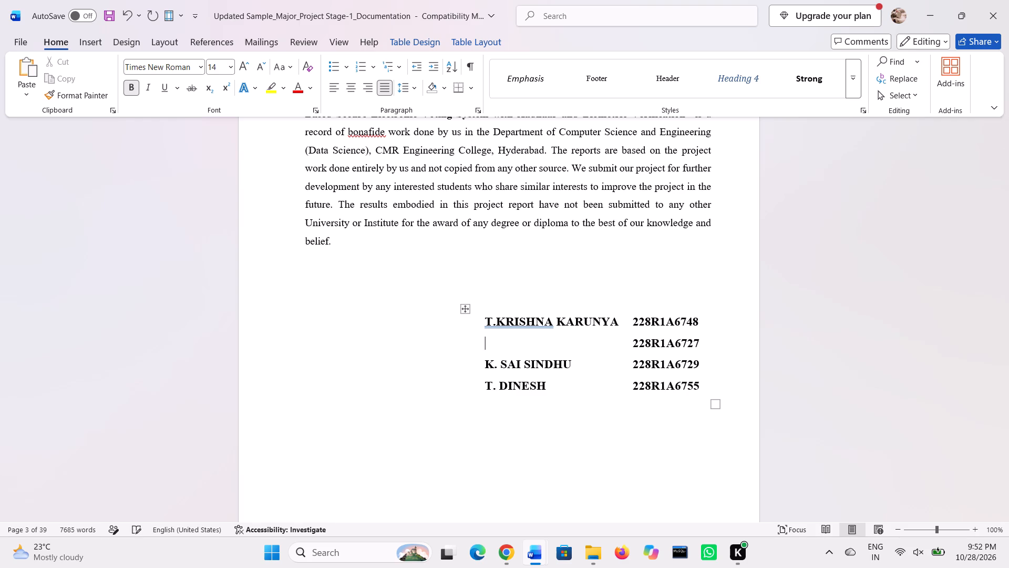
Insert a space after the initial "T." in the first student's name and widen the name column slightly to fit.
left_click(500, 323)
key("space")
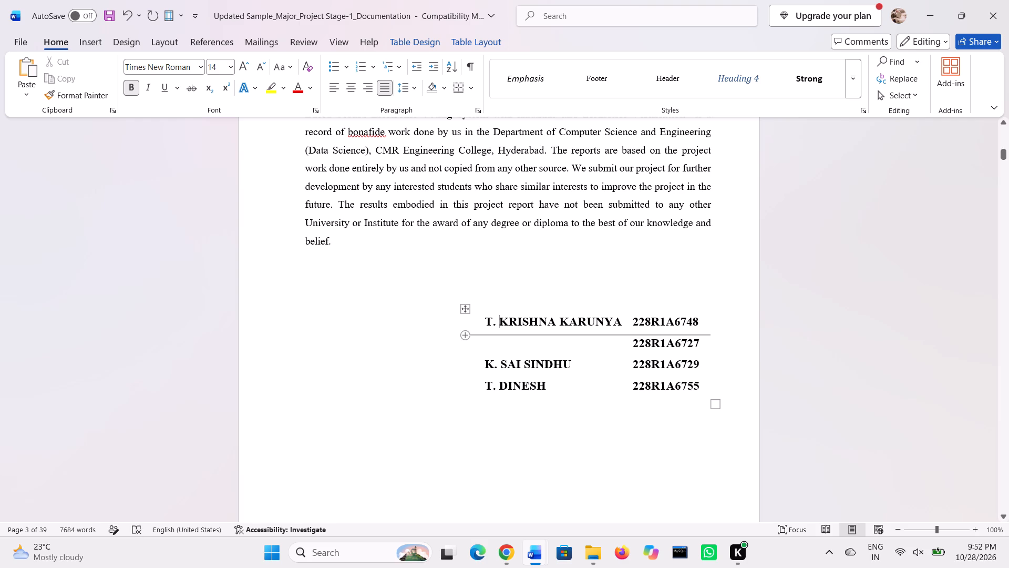
left_click(470, 323)
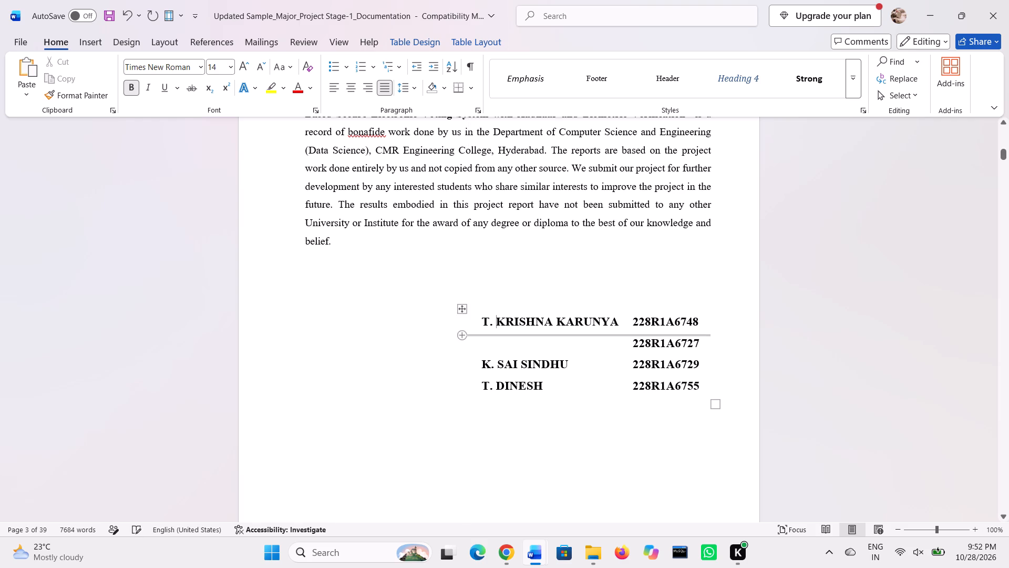
Enter the new second team member's name, with the initial "P.", in the empty name cell of the declaration table.
left_click(494, 346)
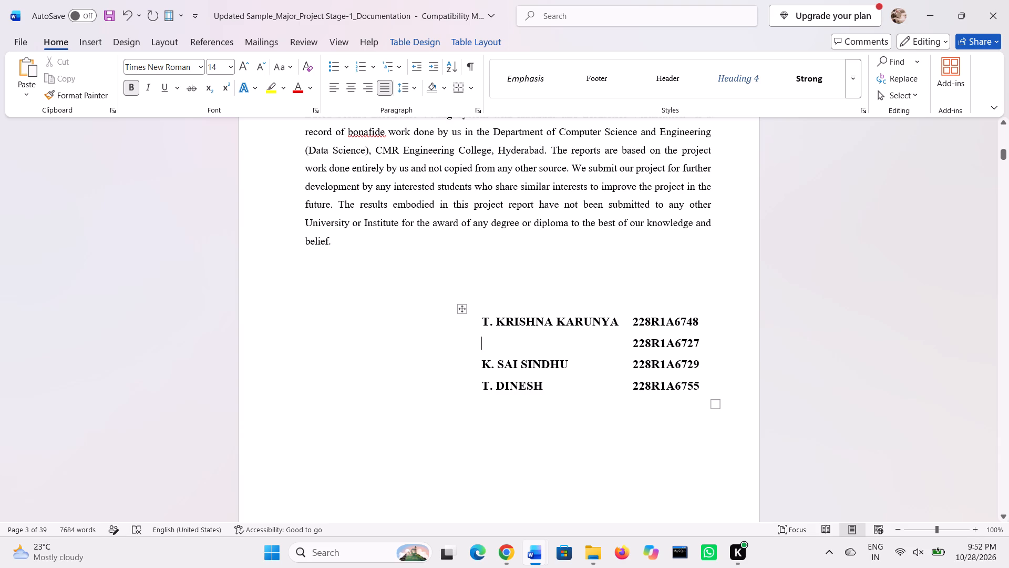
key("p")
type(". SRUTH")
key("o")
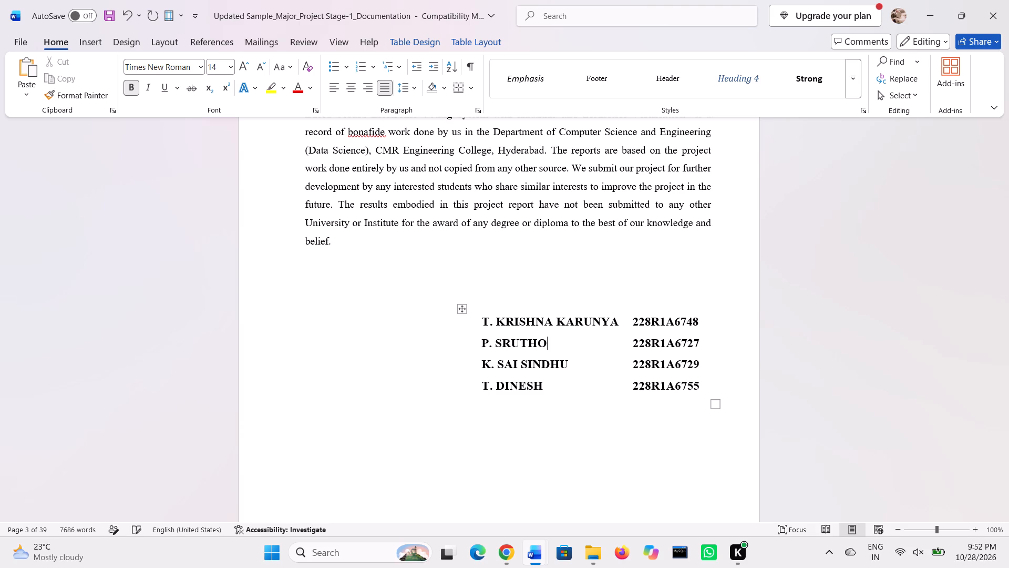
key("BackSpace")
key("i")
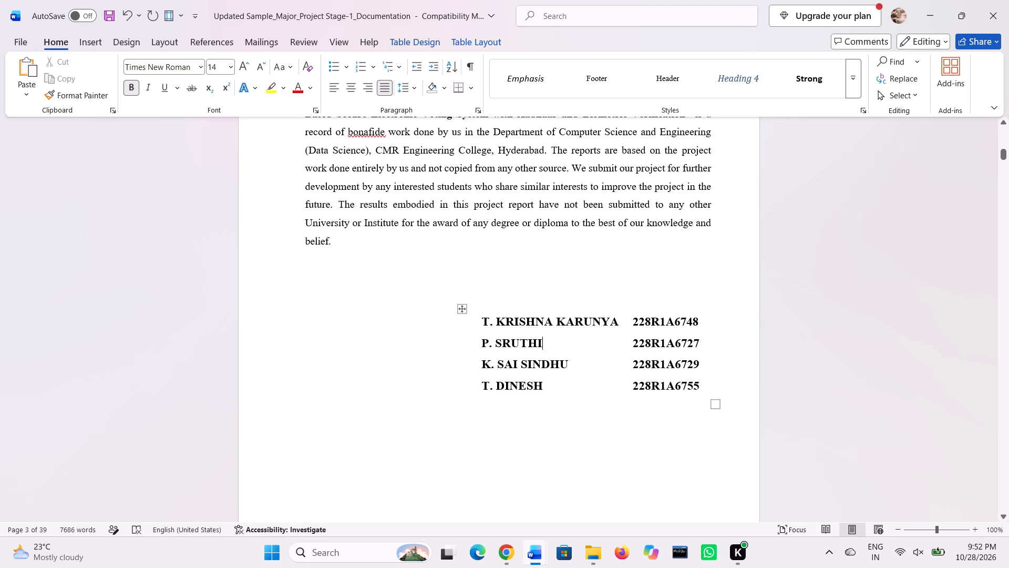
Replace the third student's name in the declaration table with the new team member's name, using the initial "R.".
left_click(570, 360)
key("BackSpace")
key("BackSpace")
key("BackSpace")
key("BackSpace")
key("BackSpace")
key("BackSpace")
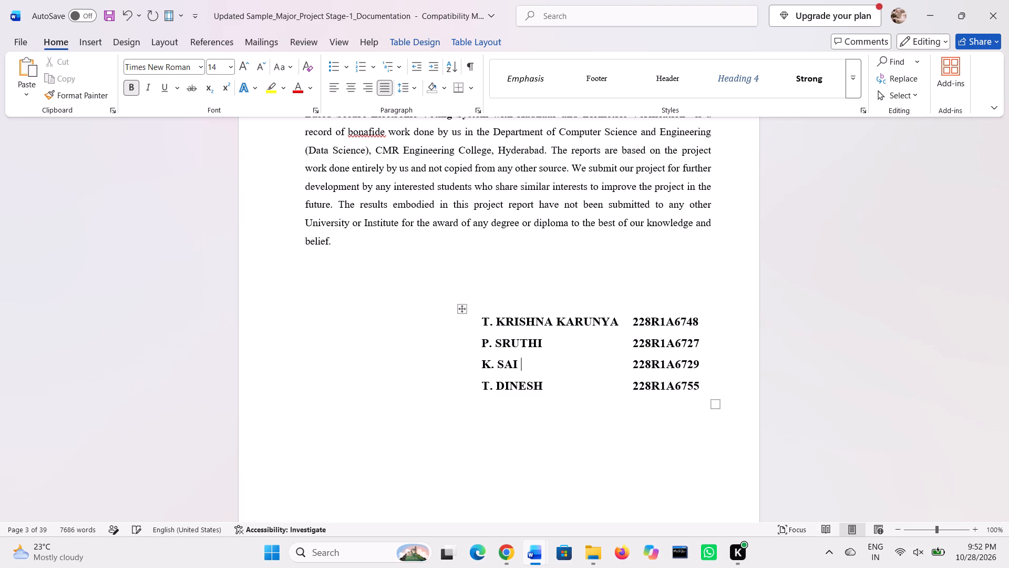
key("BackSpace")
key("BackSpace")
key("BackSpace")
key("BackSpace")
key("BackSpace")
key("BackSpace")
key("BackSpace")
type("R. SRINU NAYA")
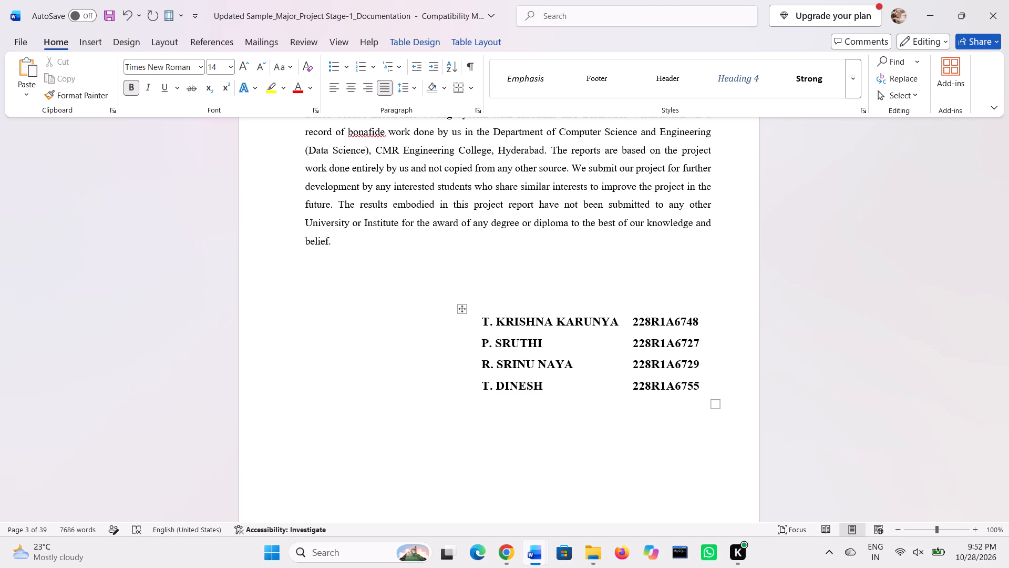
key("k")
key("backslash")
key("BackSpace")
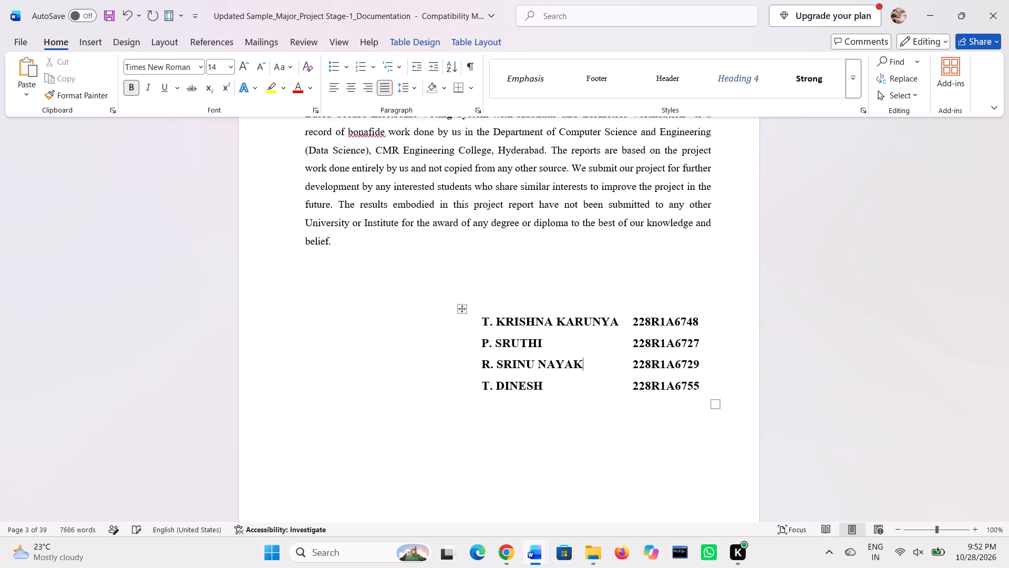
Replace the fourth student's name in the declaration table with the new team member's name, using the initial "G.".
left_click(545, 386)
key("BackSpace")
key("BackSpace")
key("BackSpace")
key("BackSpace")
key("BackSpace")
key("BackSpace")
key("BackSpace")
key("BackSpace")
key("BackSpace")
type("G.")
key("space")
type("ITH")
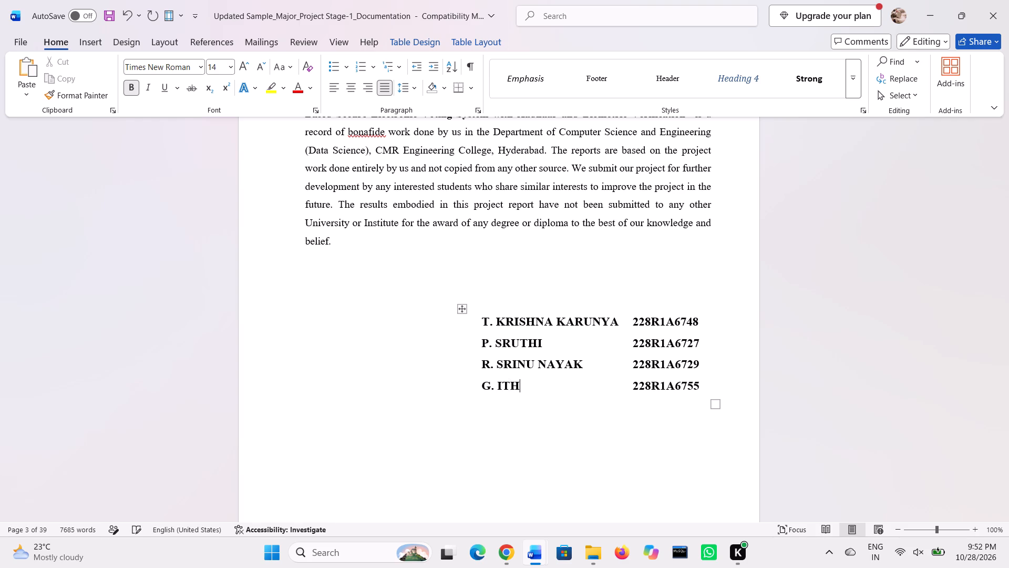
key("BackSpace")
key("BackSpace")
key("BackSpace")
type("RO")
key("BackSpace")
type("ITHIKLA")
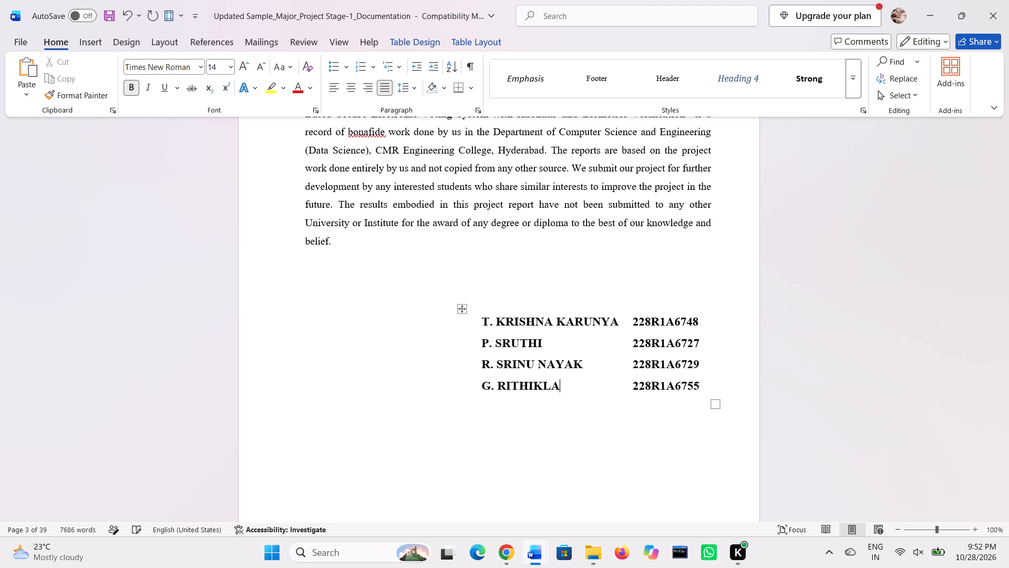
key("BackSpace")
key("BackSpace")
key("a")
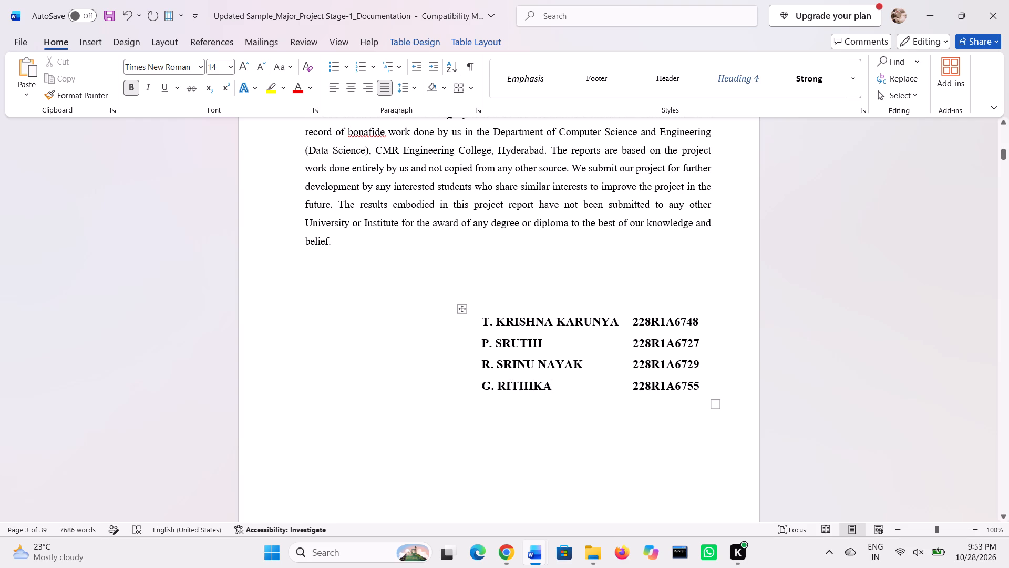
Replace the first student's roll number in the declaration table with that team member's own roll number.
left_click(644, 321)
left_click(699, 322)
key("BackSpace")
key("BackSpace")
key("BackSpace")
key("BackSpace")
key("BackSpace")
key("BackSpace")
key("BackSpace")
key("BackSpace")
key("BackSpace")
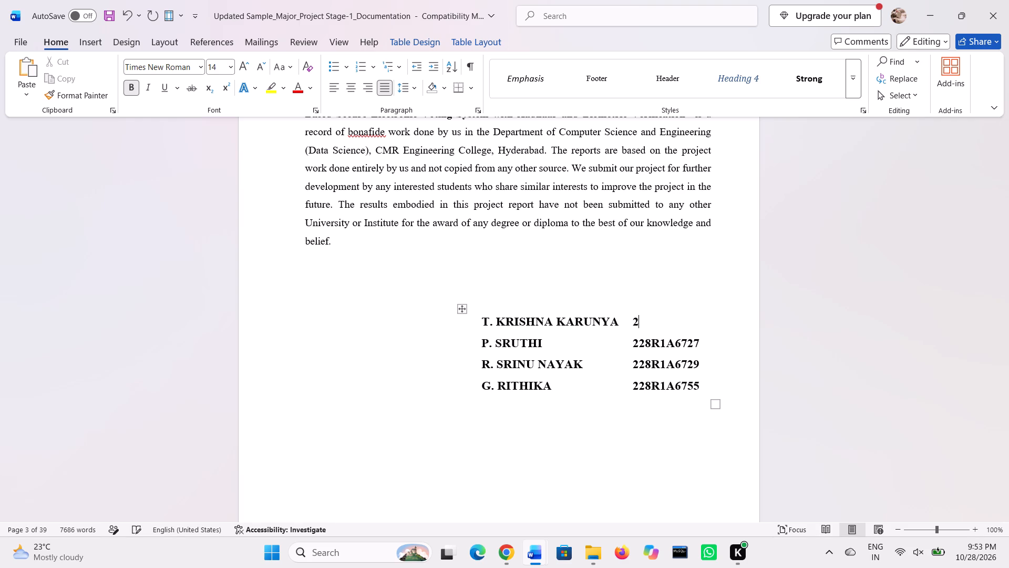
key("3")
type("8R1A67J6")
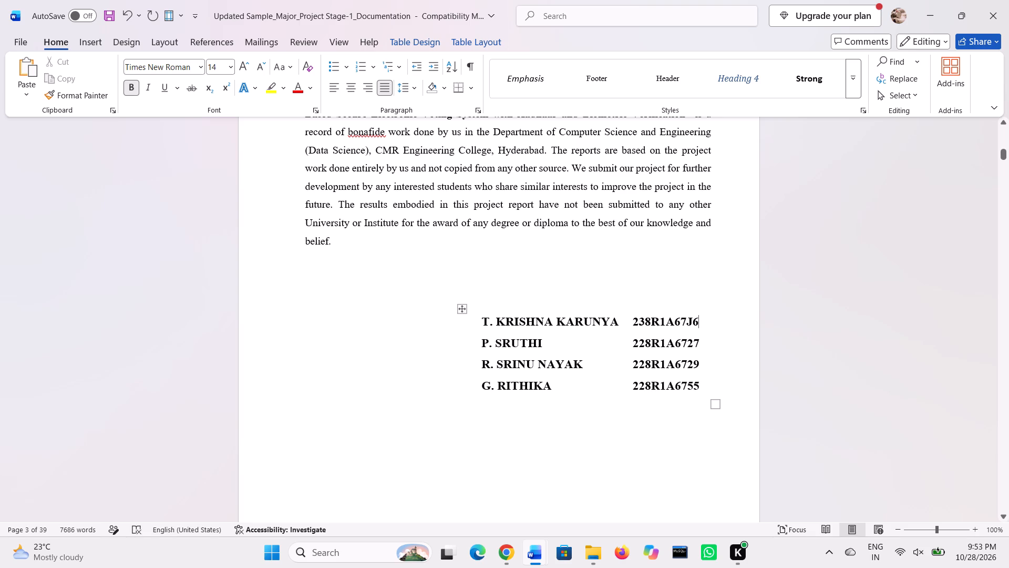
Replace the second student's roll number in the declaration table with that team member's own, changing its prefix, middle digit and ending.
left_click(648, 344)
key("Left")
key("BackSpace")
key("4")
key("Right")
key("Right")
key("Right")
key("Right")
key("Right")
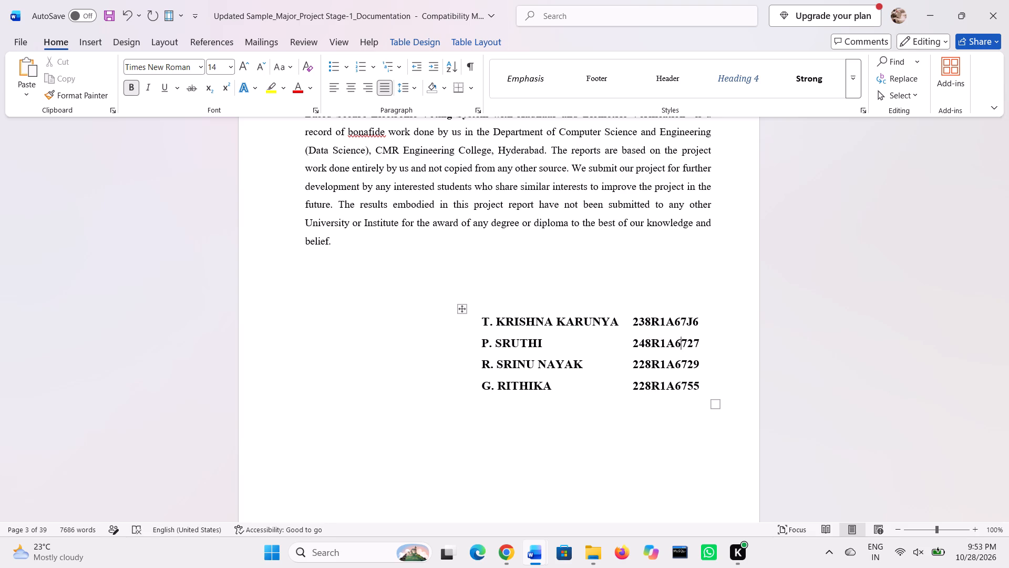
key("Left")
key("Left")
key("BackSpace")
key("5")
key("Right")
key("Right")
key("Right")
key("Right")
key("Right")
key("BackSpace")
key("BackSpace")
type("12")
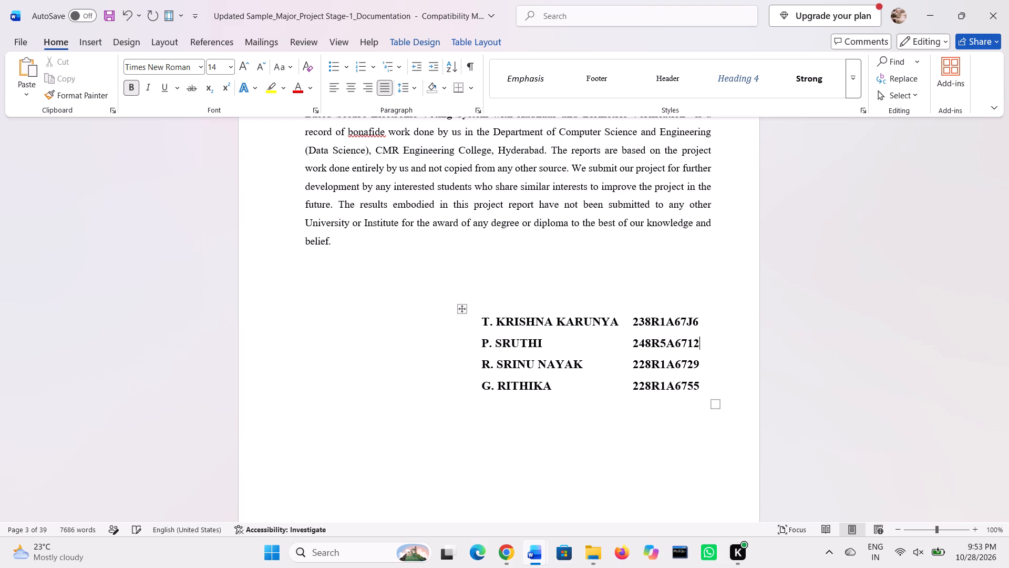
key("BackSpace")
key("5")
Replace the third student's roll number in the declaration table with that team member's own, changing its last two characters and prefix.
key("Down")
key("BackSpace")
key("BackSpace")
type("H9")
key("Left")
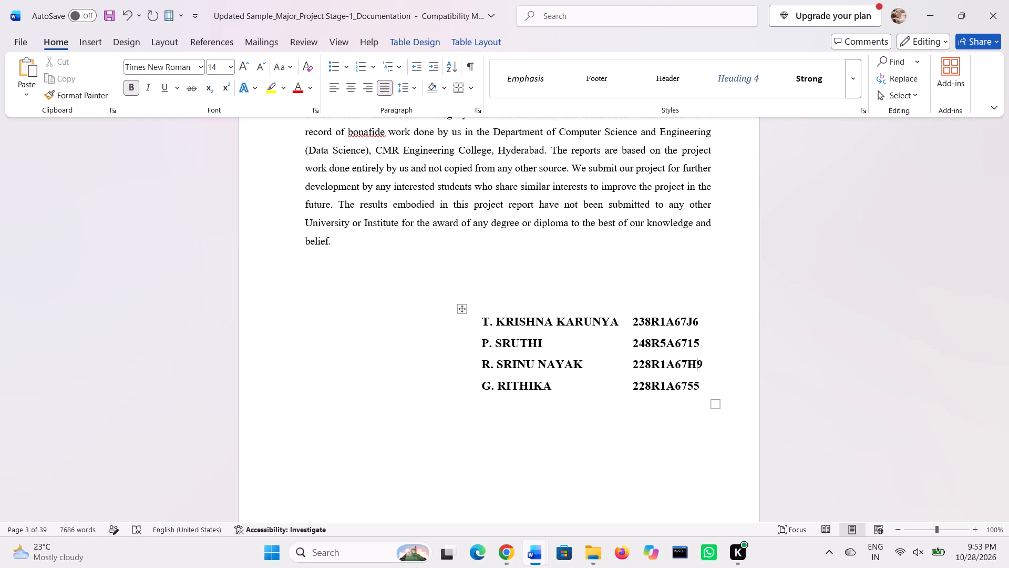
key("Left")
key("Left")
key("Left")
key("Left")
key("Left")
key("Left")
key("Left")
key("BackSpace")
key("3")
Replace the fourth student's roll number in the declaration table with that team member's own, changing its prefix and last two characters.
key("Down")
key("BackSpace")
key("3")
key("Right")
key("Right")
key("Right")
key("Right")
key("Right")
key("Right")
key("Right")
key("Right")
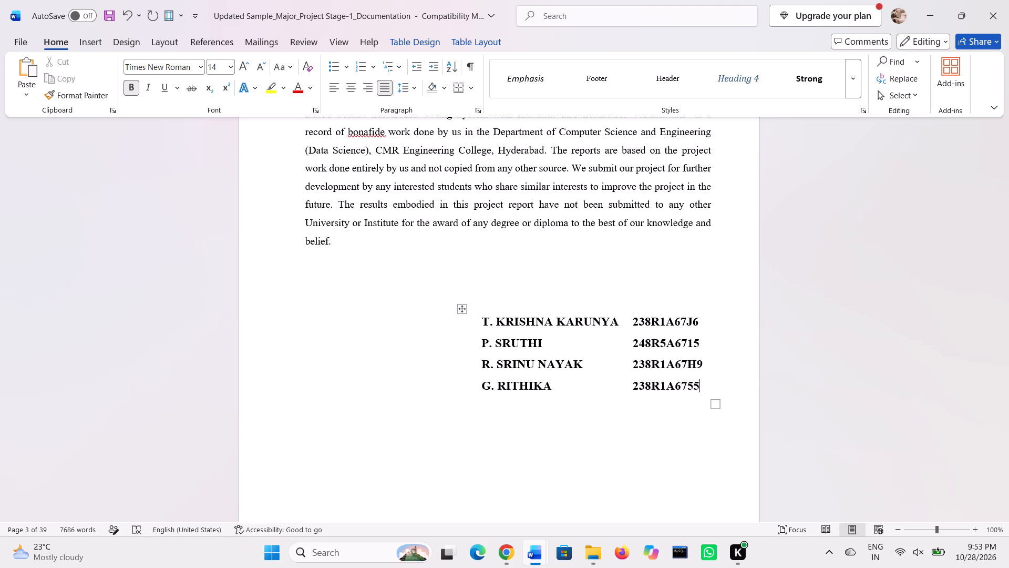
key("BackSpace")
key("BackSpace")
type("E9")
Examine the Acknowledgment page after the declaration, checking the named faculty and the opening paragraphs.
scroll(648, 344, "down", 4)
scroll(648, 344, "up", 1)
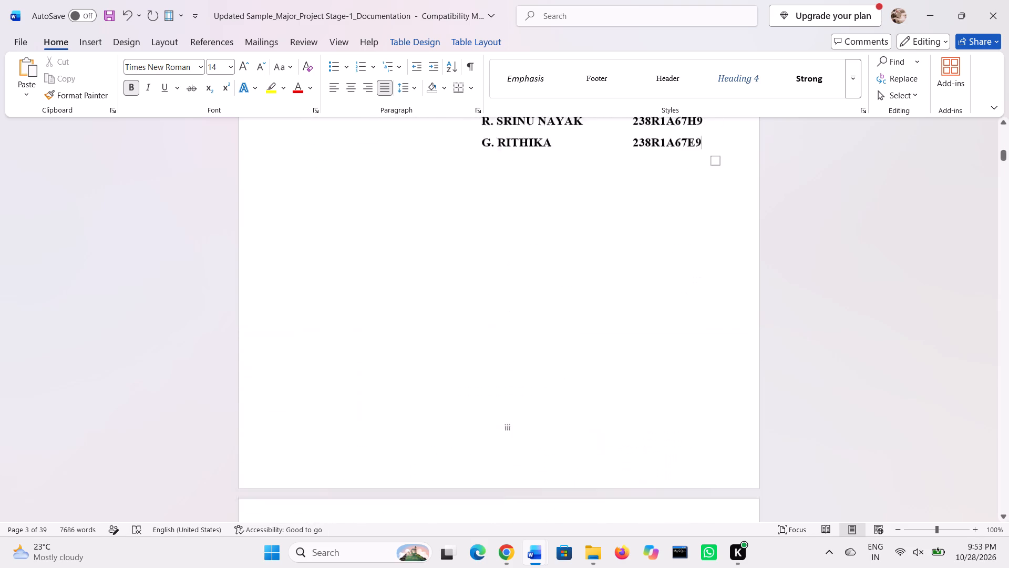
scroll(648, 344, "up", 3)
scroll(648, 344, "down", 4)
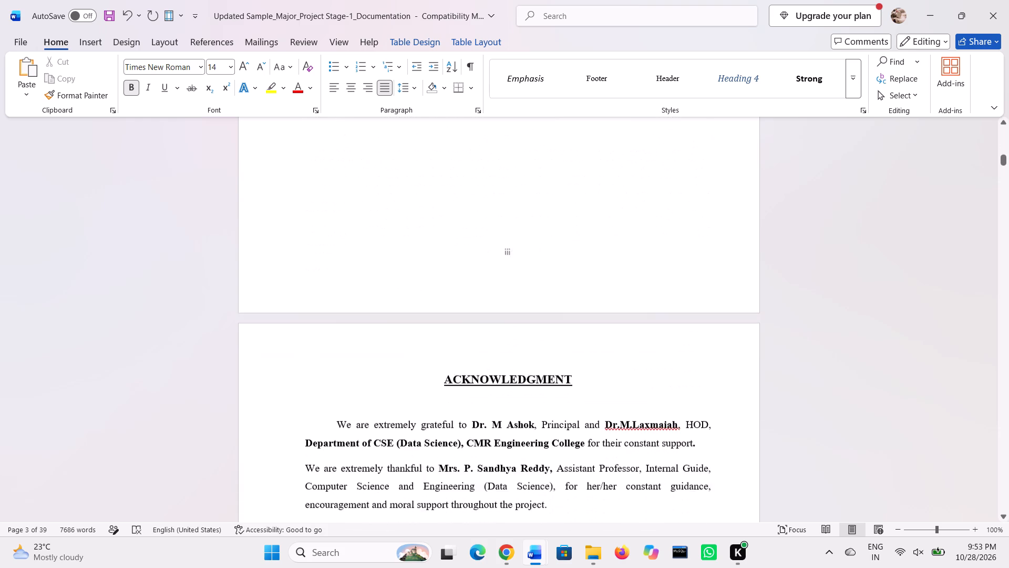
scroll(648, 344, "down", 1)
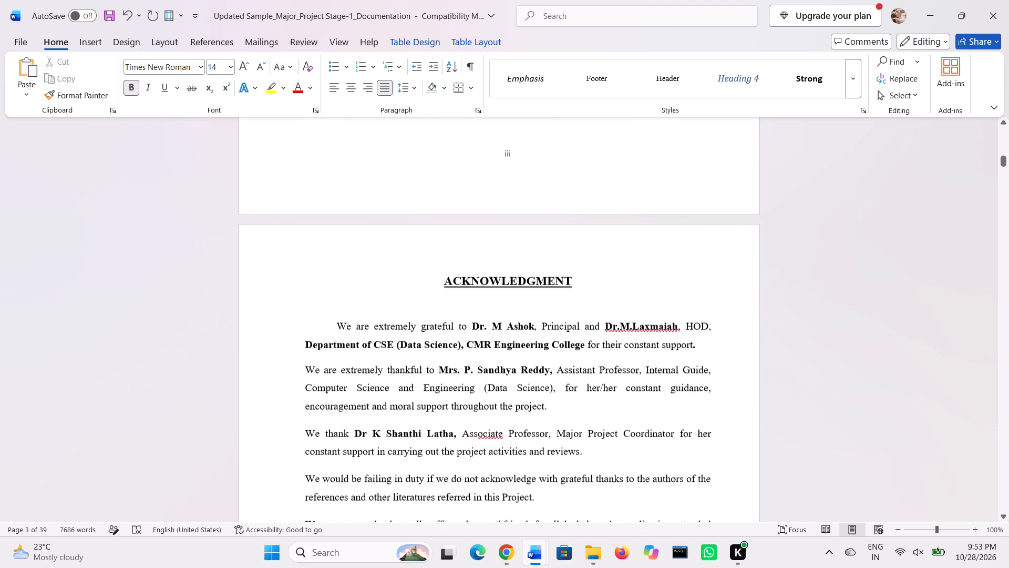
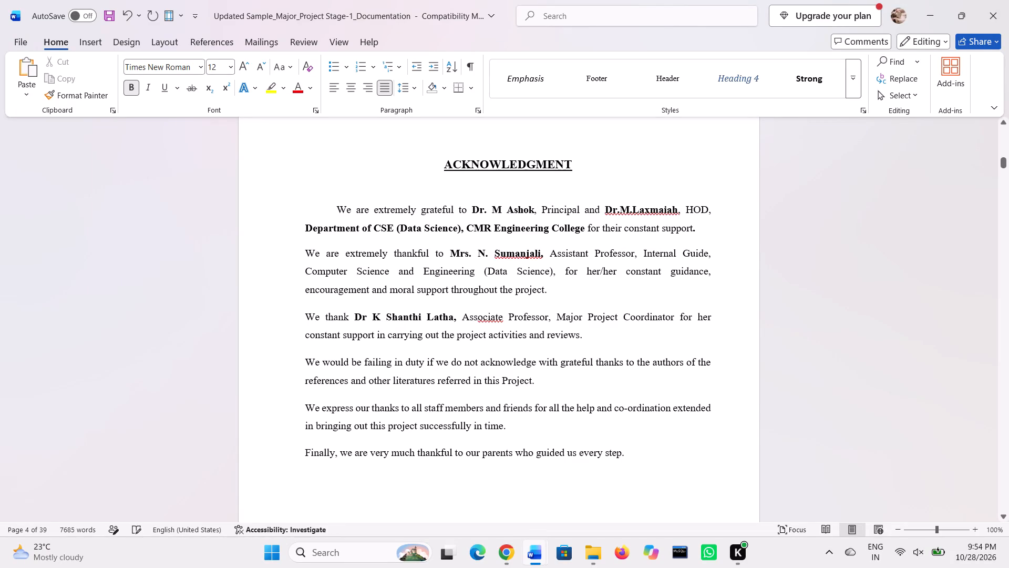
Replace the five sample students' names and roll numbers in the Acknowledgment table with the four team entries copied from the declaration table.
scroll(390, 350, "down", 2)
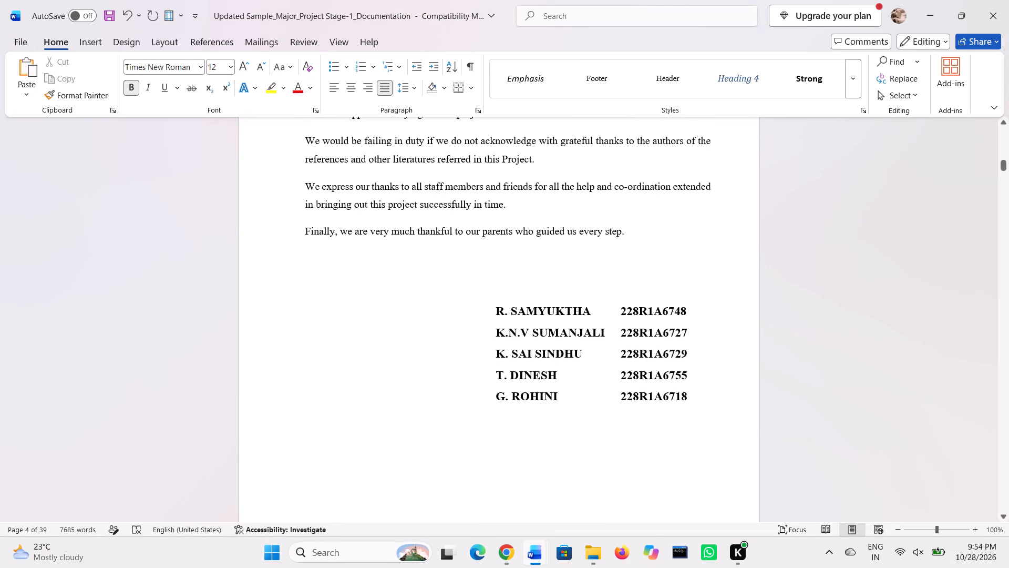
left_click(542, 313)
scroll(494, 378, "up", 3)
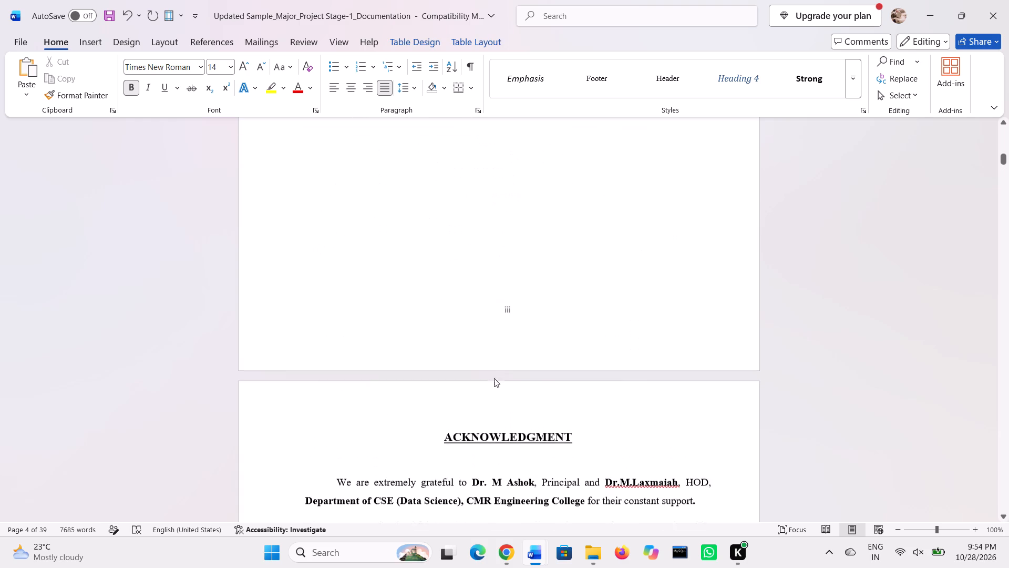
scroll(494, 378, "up", 3)
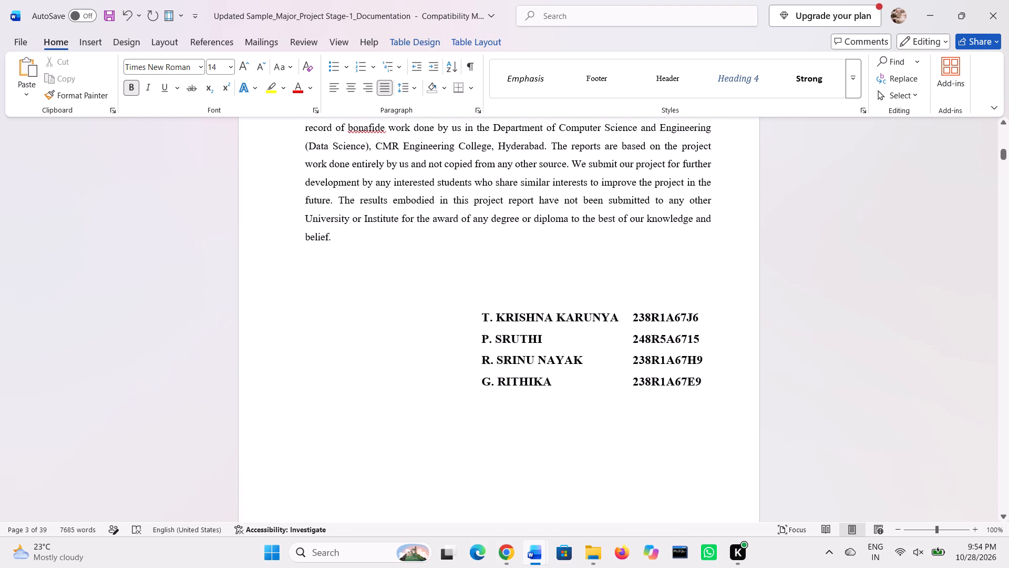
left_click_drag(706, 384, 503, 320)
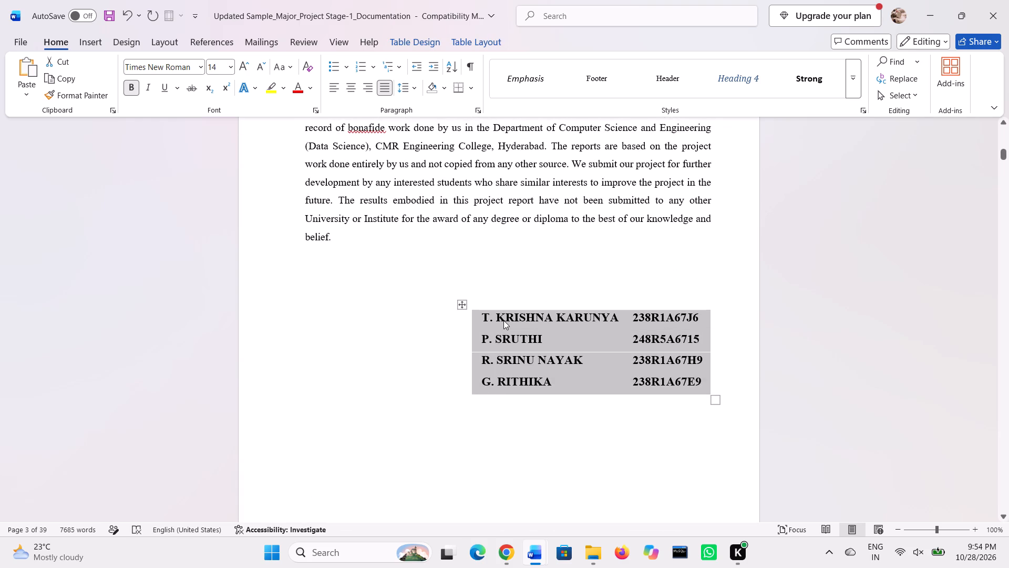
key("ctrl+c")
scroll(503, 320, "down", 6)
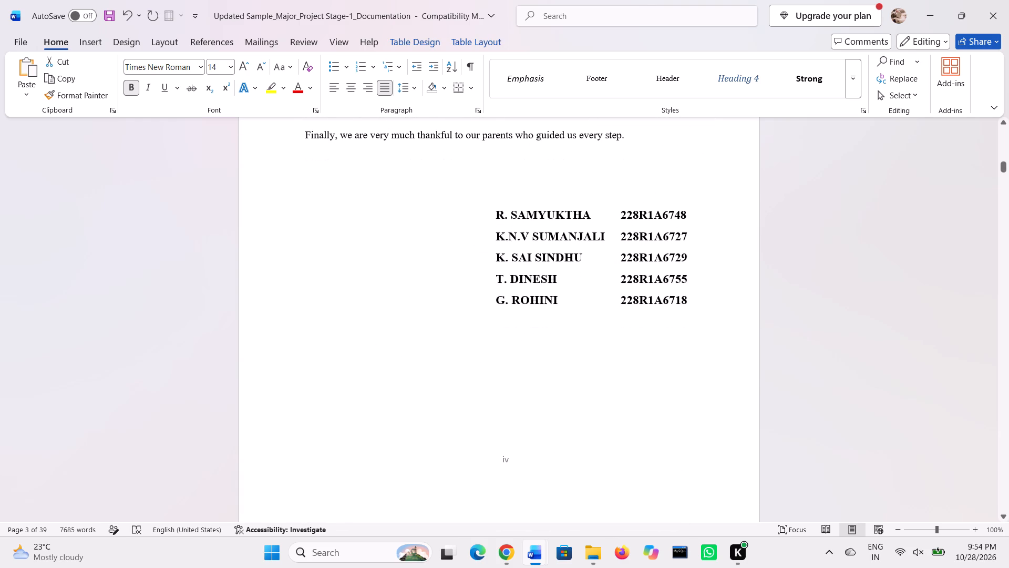
left_click(539, 259)
left_click_drag(691, 301, 521, 222)
key("ctrl+v")
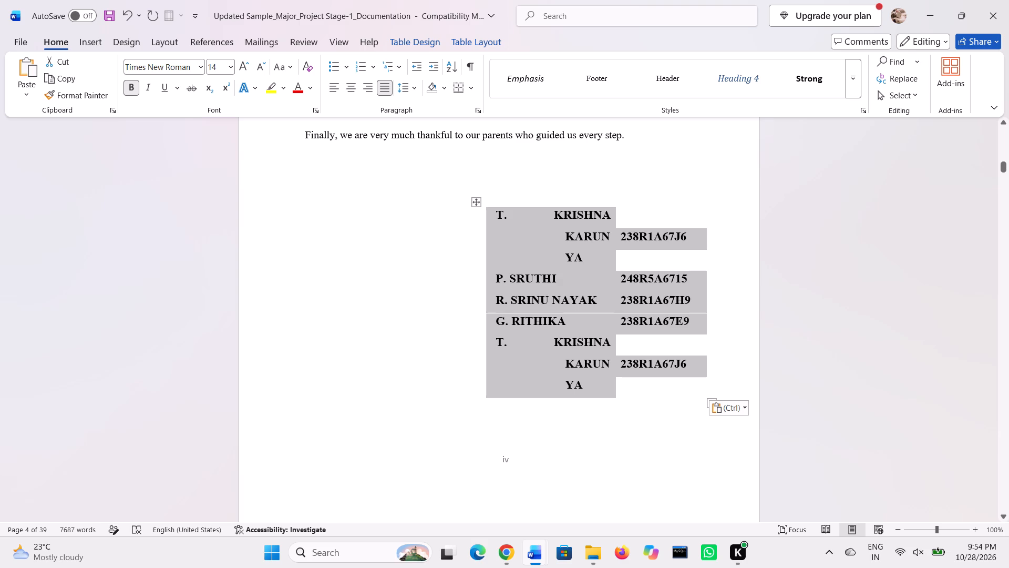
Widen the name column of the Acknowledgment's student table so that each name fits on one line.
left_click_drag(480, 239, 451, 242)
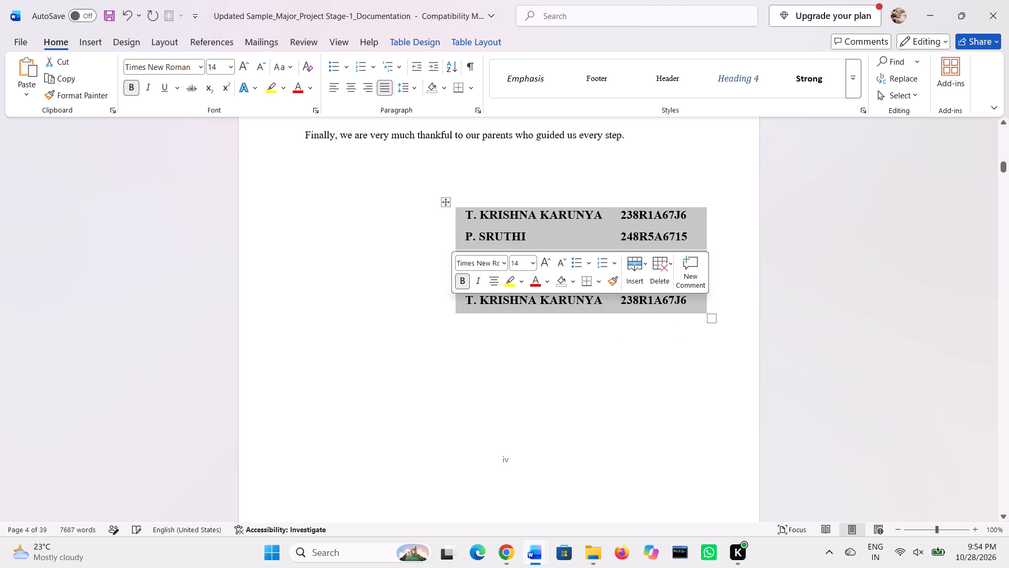
left_click(494, 342)
Delete the duplicate fifth row, which repeats the first student, from the Acknowledgment's student table.
left_click(684, 300)
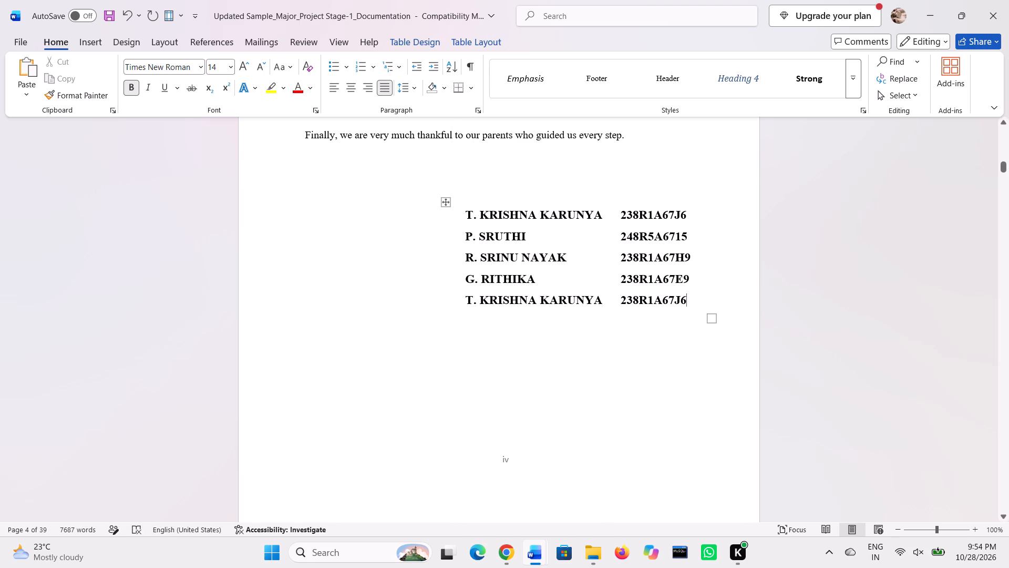
right_click(464, 301)
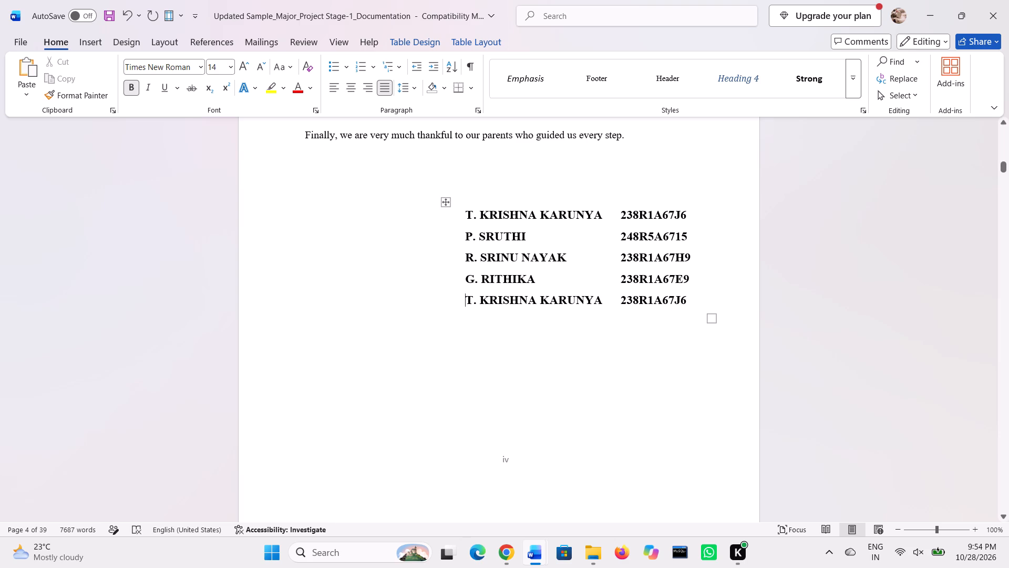
left_click(464, 301)
left_click_drag(464, 301, 652, 290)
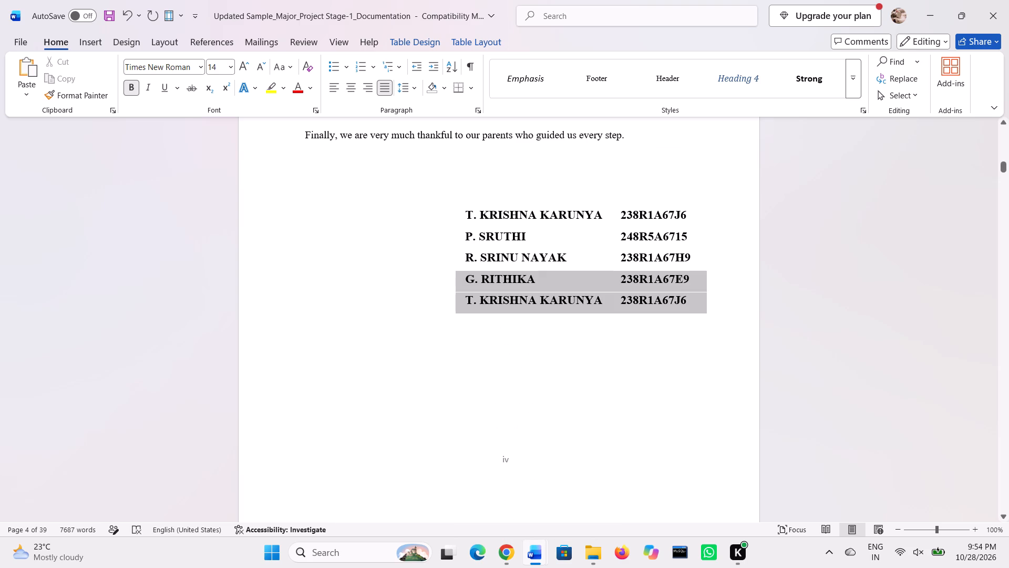
left_click_drag(652, 290, 656, 305)
key("BackSpace")
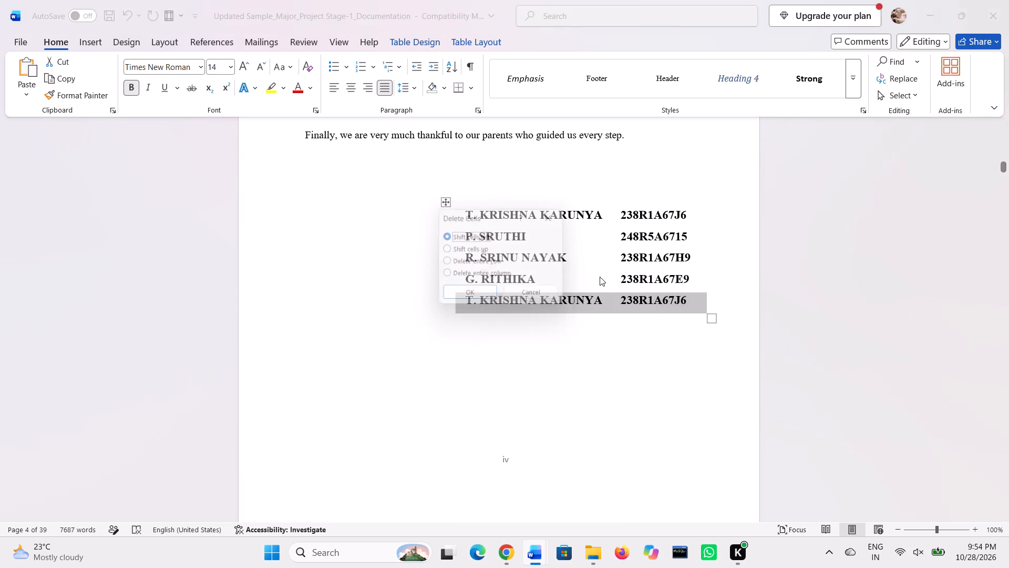
left_click(469, 292)
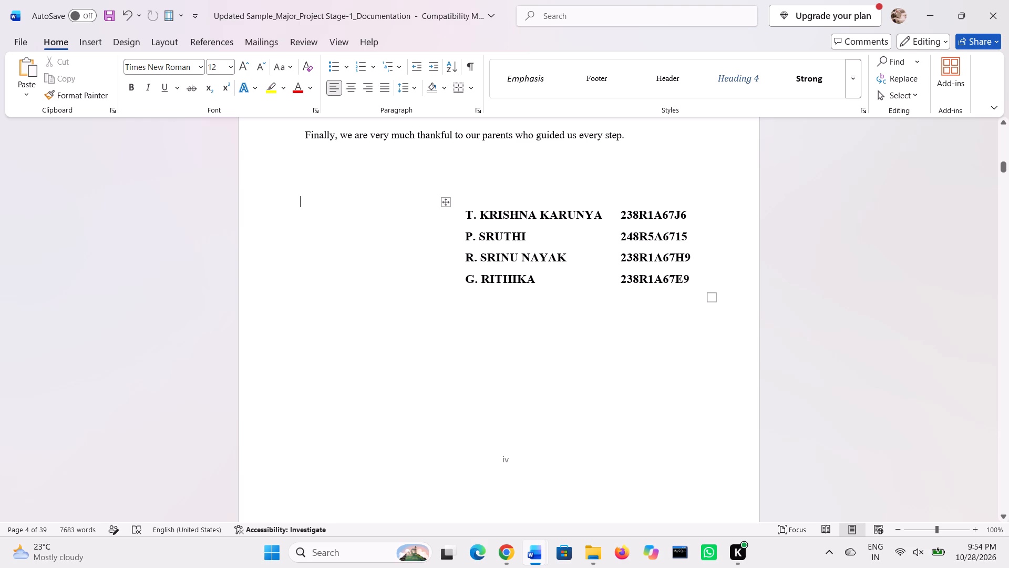
left_click(380, 383)
Examine the Acknowledgment page's text and student table, and the abstract text that follows it.
scroll(328, 338, "up", 2)
scroll(328, 338, "down", 1)
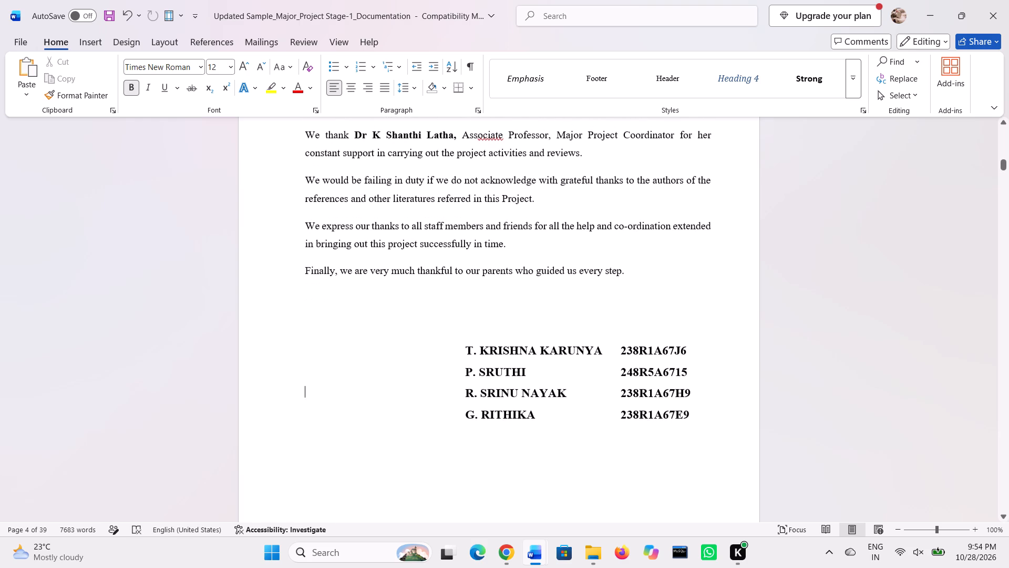
scroll(328, 338, "down", 1)
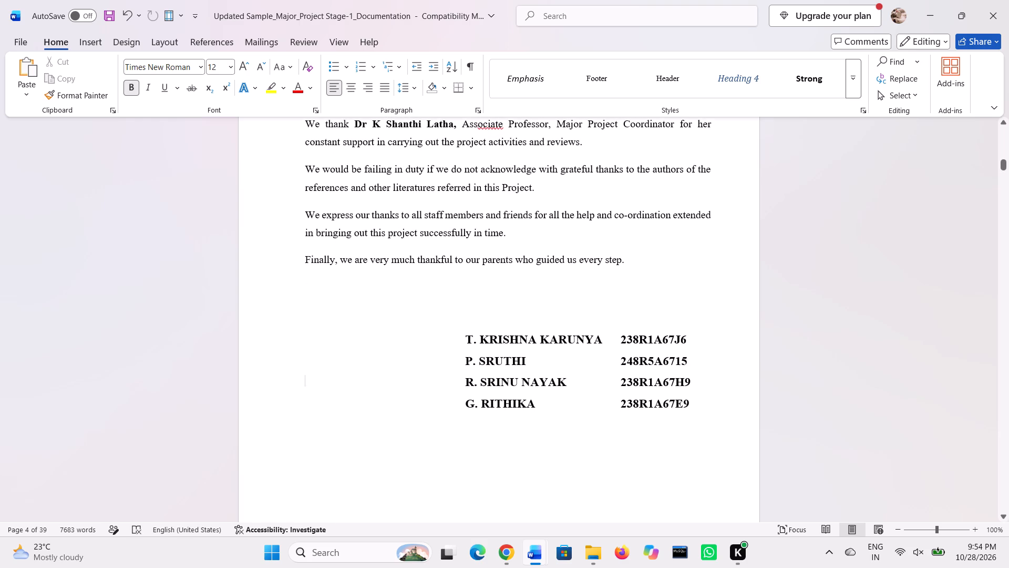
scroll(328, 338, "down", 4)
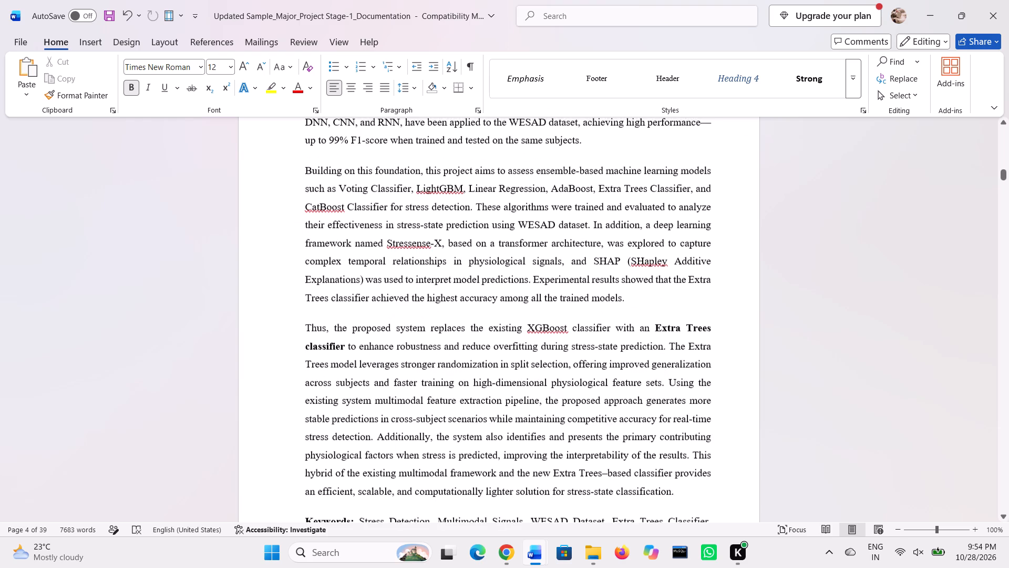
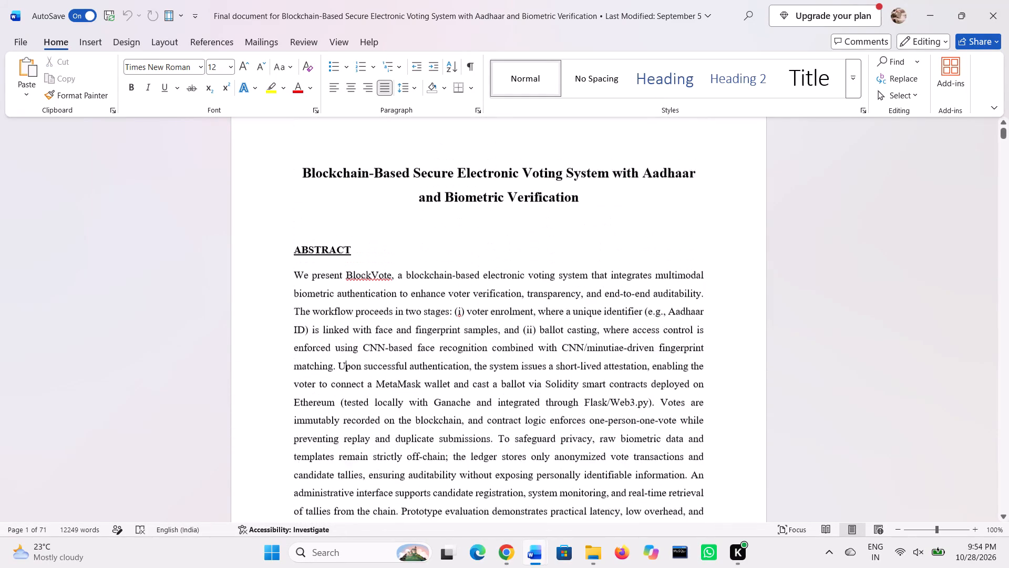
Copy the abstract paragraph and its keywords from the final blockchain voting document, stopping before the Introduction.
left_click_drag(293, 300, 399, 478)
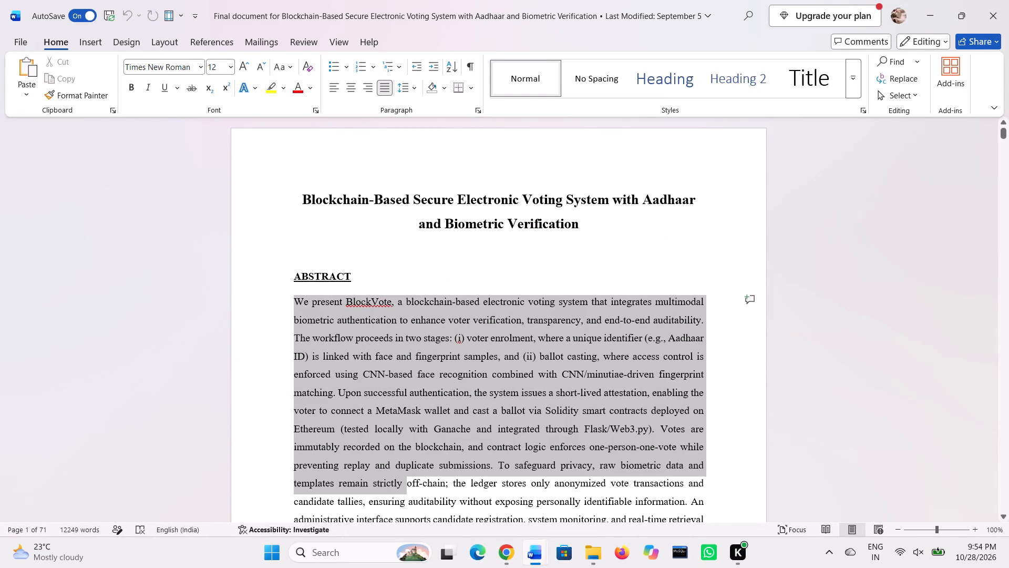
left_click_drag(399, 478, 454, 337)
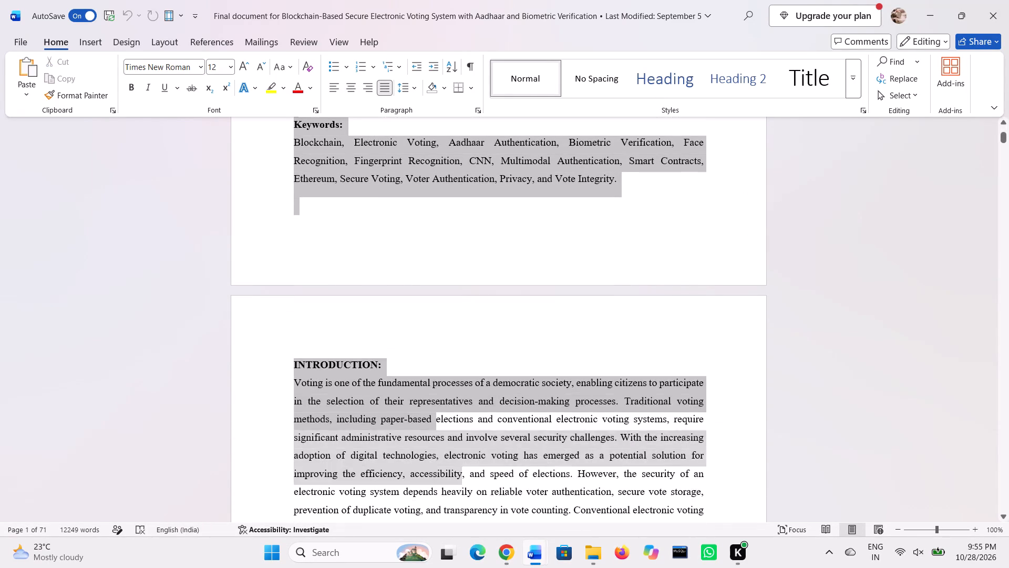
left_click_drag(454, 337, 622, 188)
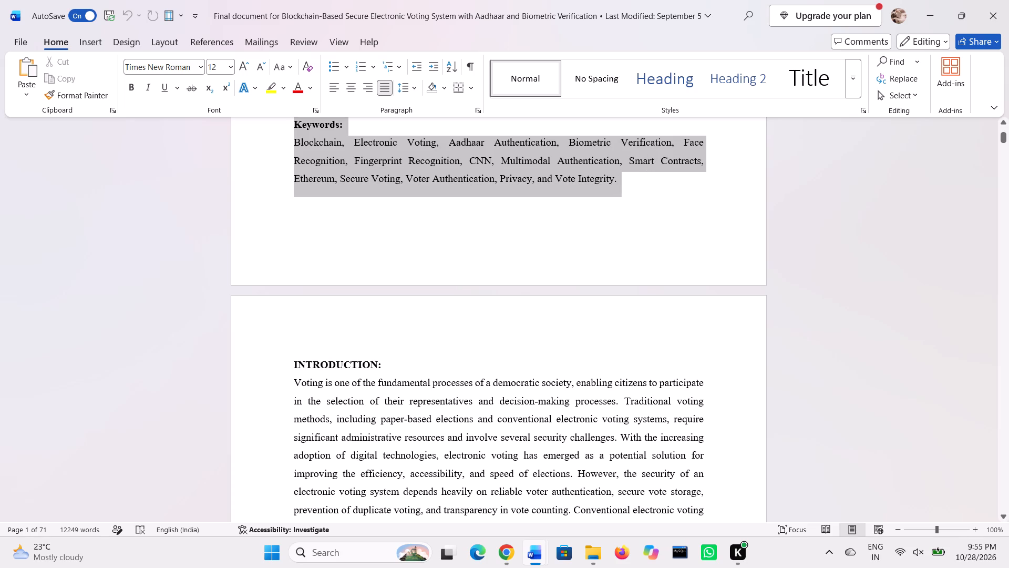
left_click_drag(622, 188, 616, 169)
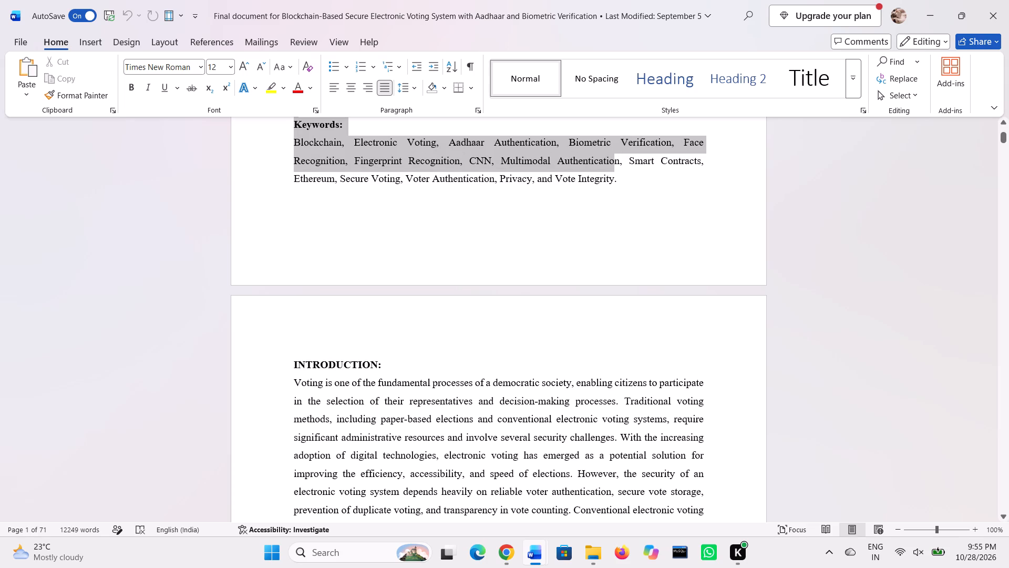
left_click_drag(616, 169, 616, 177)
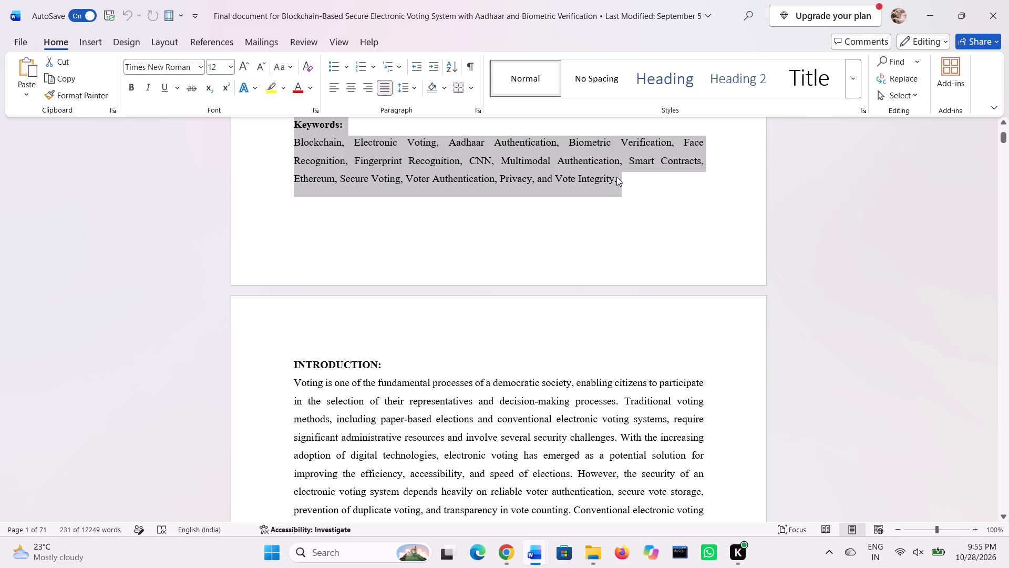
key("ctrl+c")
Switch to the sample documentation and replace its stress-detection abstract paragraphs and keywords with the copied BlockVote abstract and keywords.
key("alt+Tab")
scroll(474, 281, "up", 1)
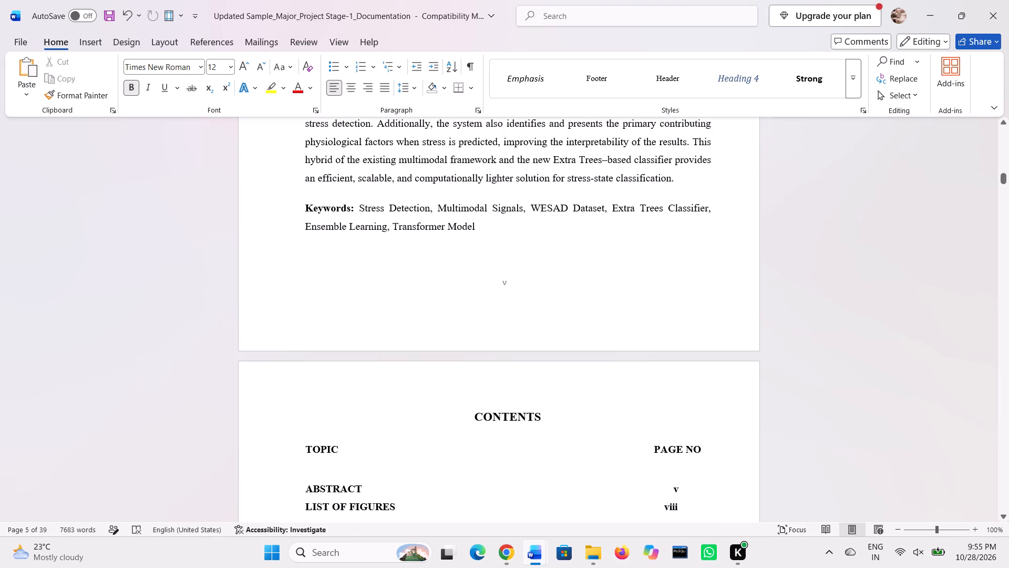
scroll(474, 281, "up", 4)
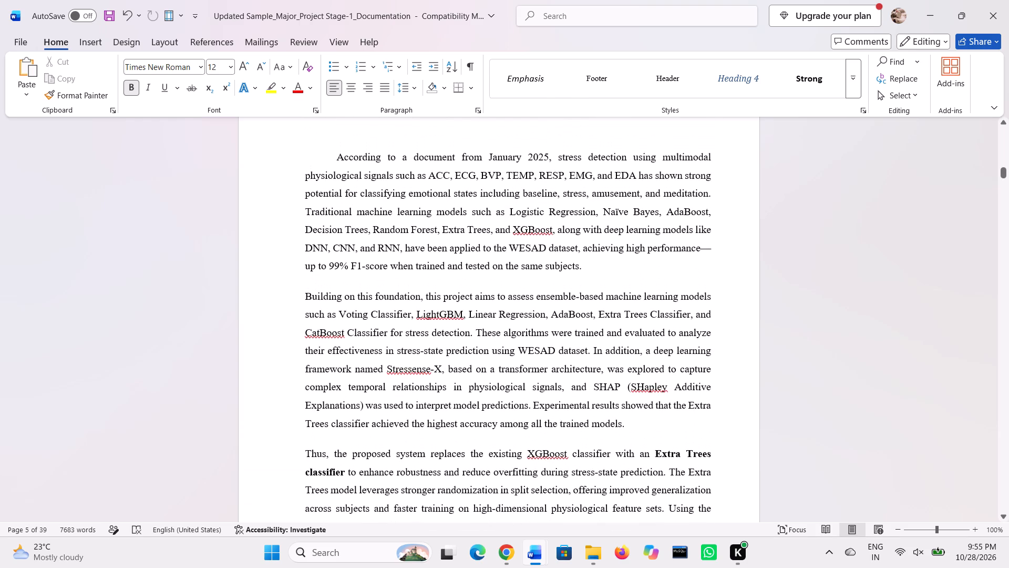
scroll(354, 210, "up", 1)
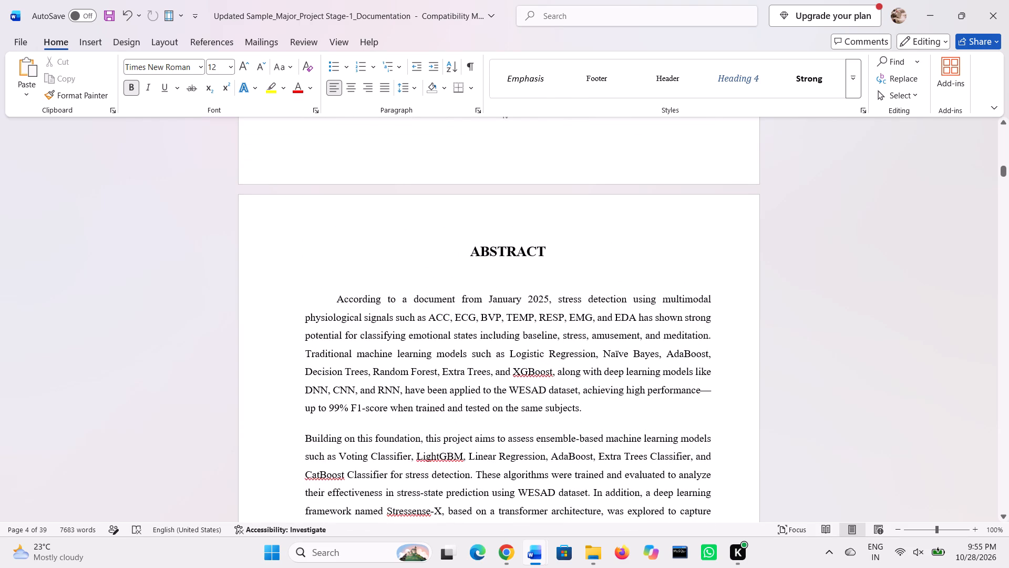
left_click_drag(338, 300, 390, 420)
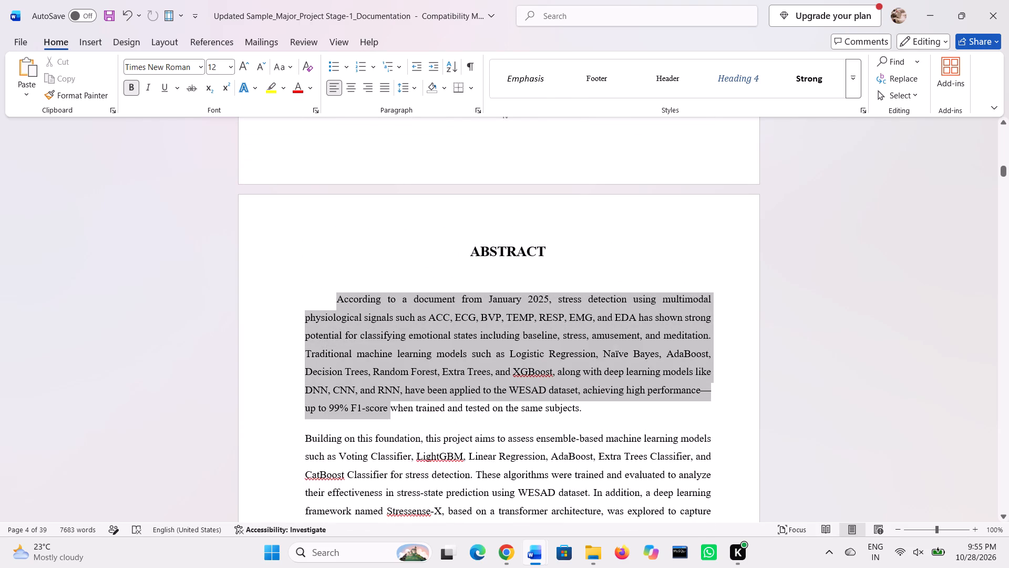
left_click_drag(390, 420, 404, 518)
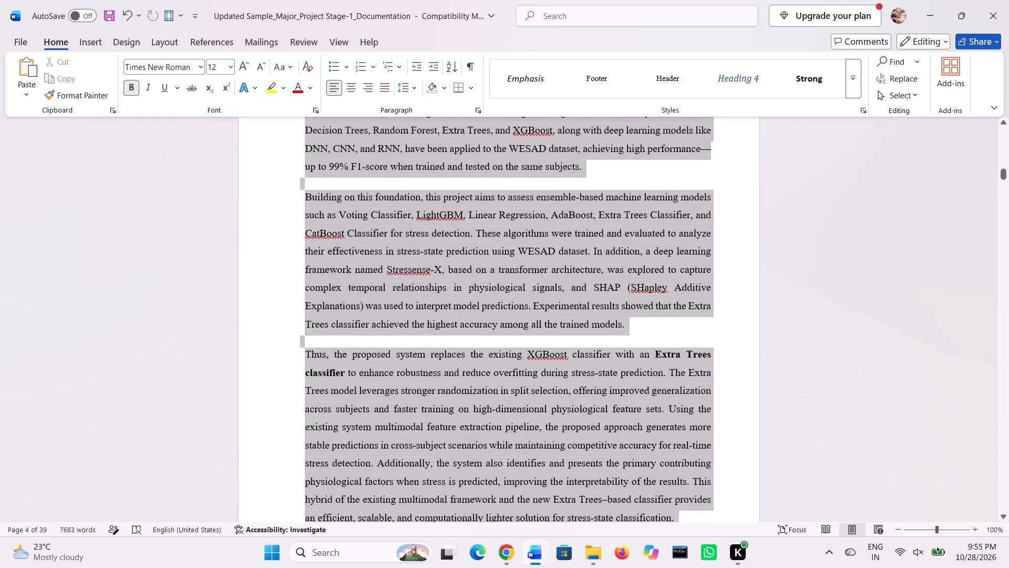
left_click_drag(404, 518, 431, 511)
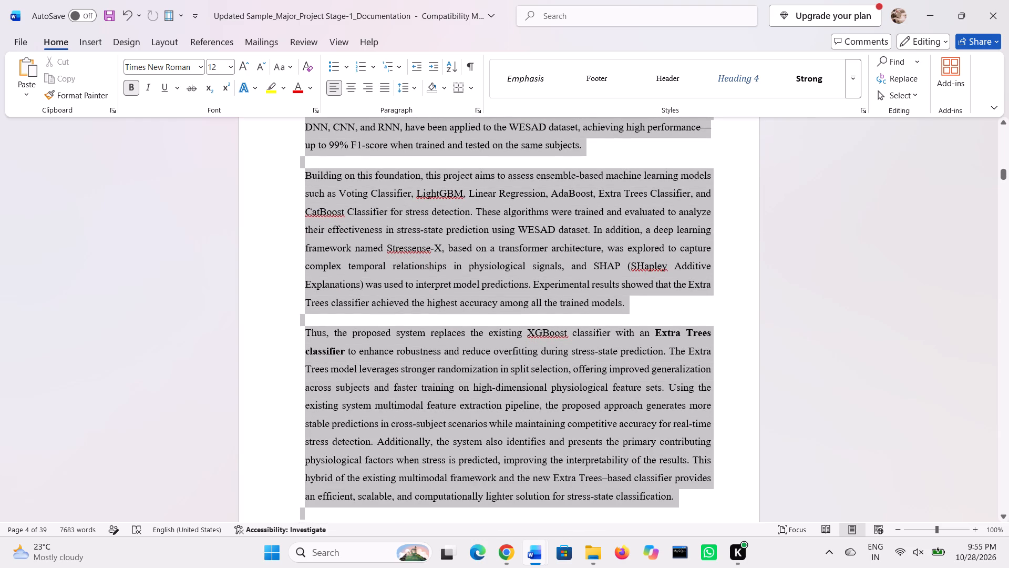
left_click_drag(431, 511, 425, 195)
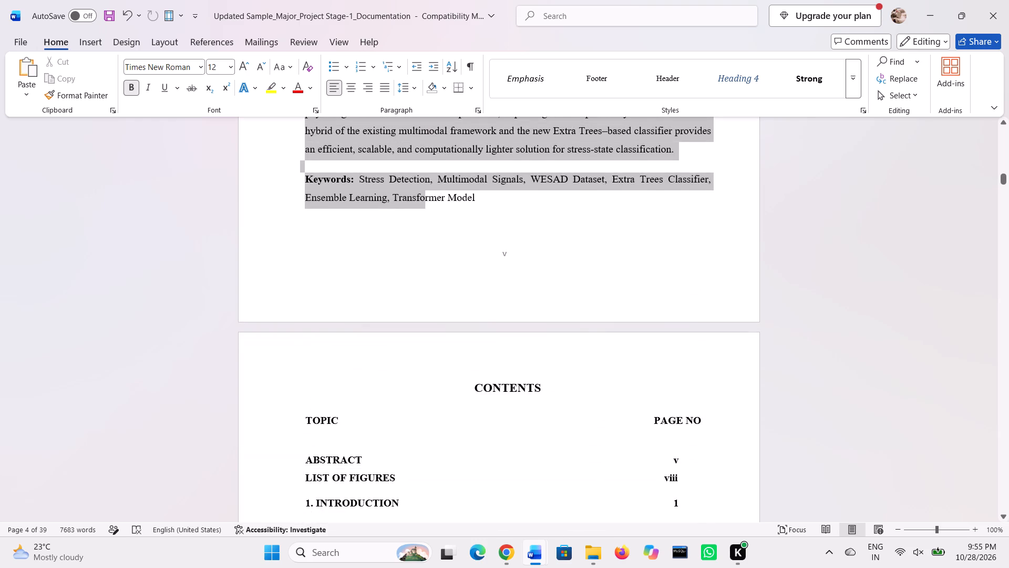
left_click_drag(425, 195, 466, 193)
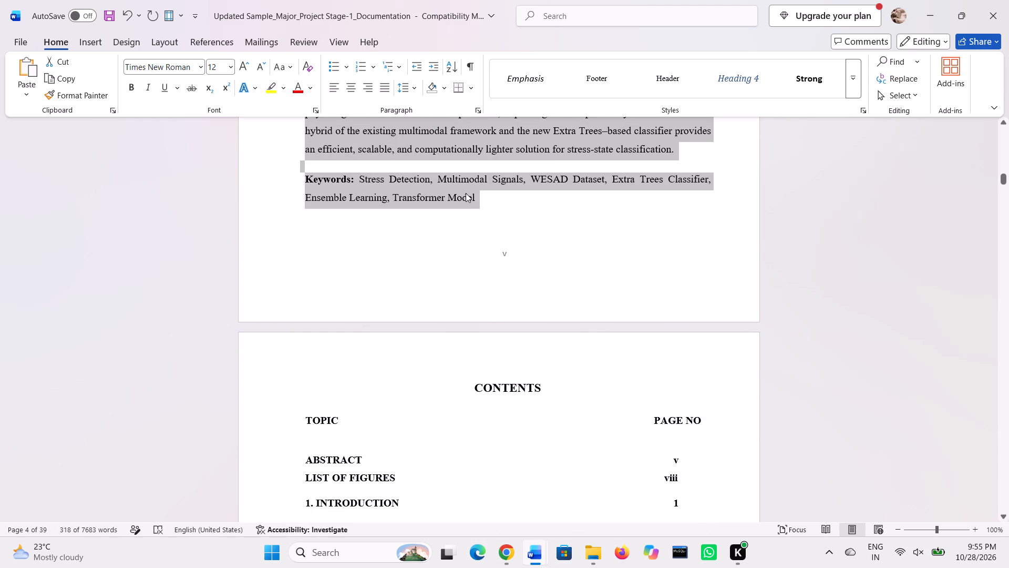
key("ctrl+v")
scroll(466, 193, "up", 4)
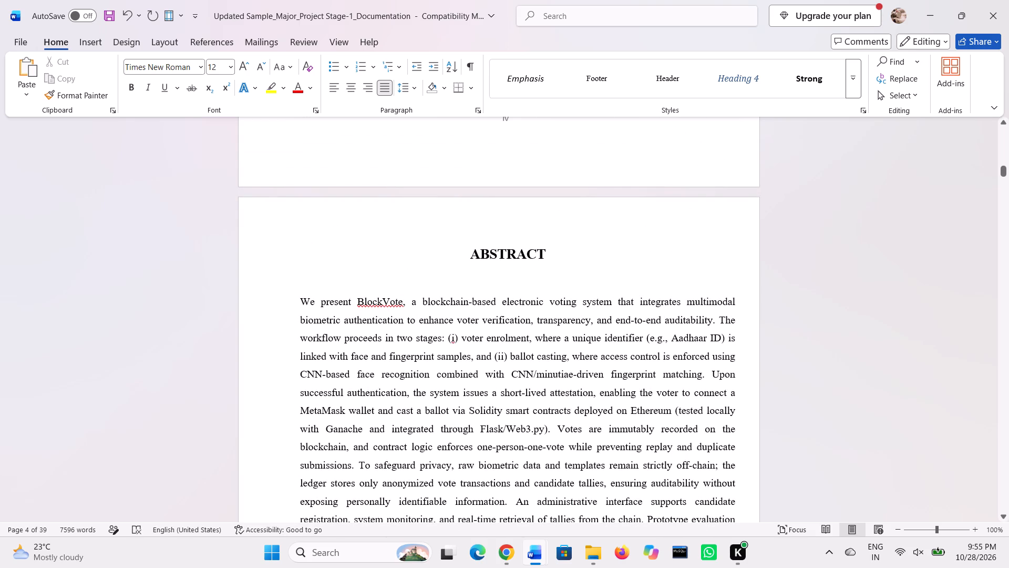
Compare the pasted abstract with the source document and apply the Normal 1" margins to the abstract's section.
key("alt+Tab")
scroll(417, 281, "up", 3)
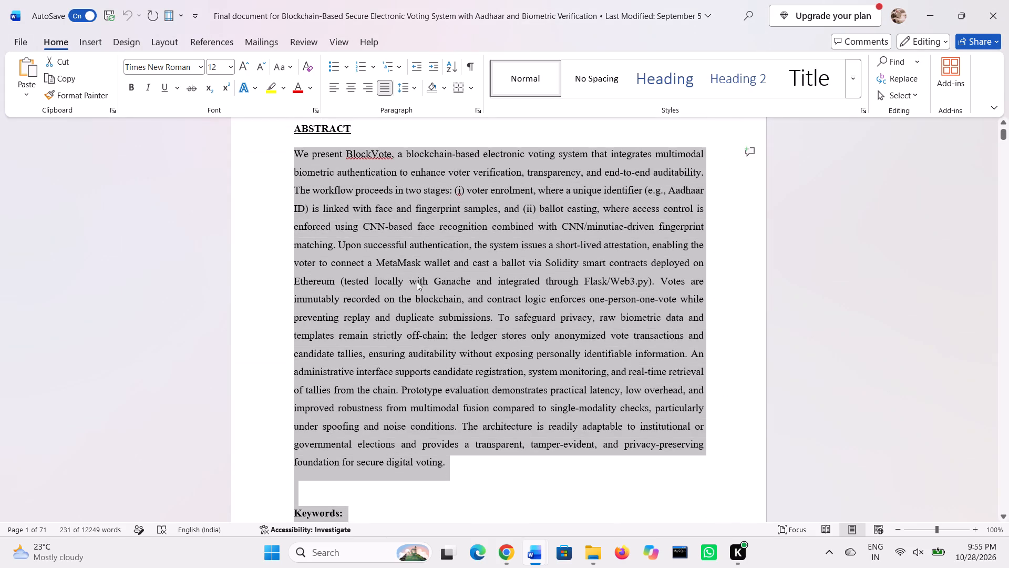
left_click(417, 281)
key("alt+Tab")
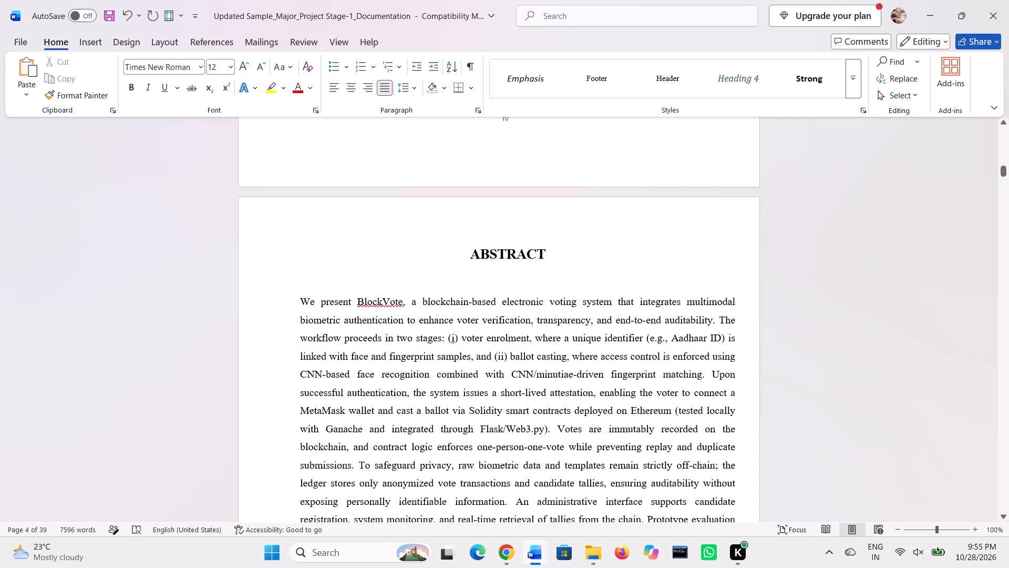
left_click(370, 375)
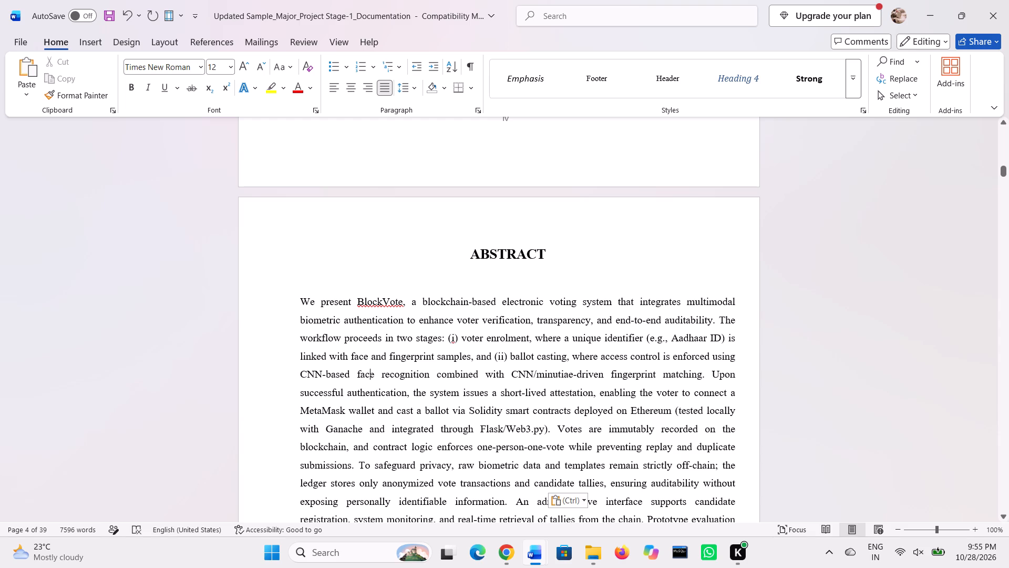
left_click(118, 48)
left_click(86, 46)
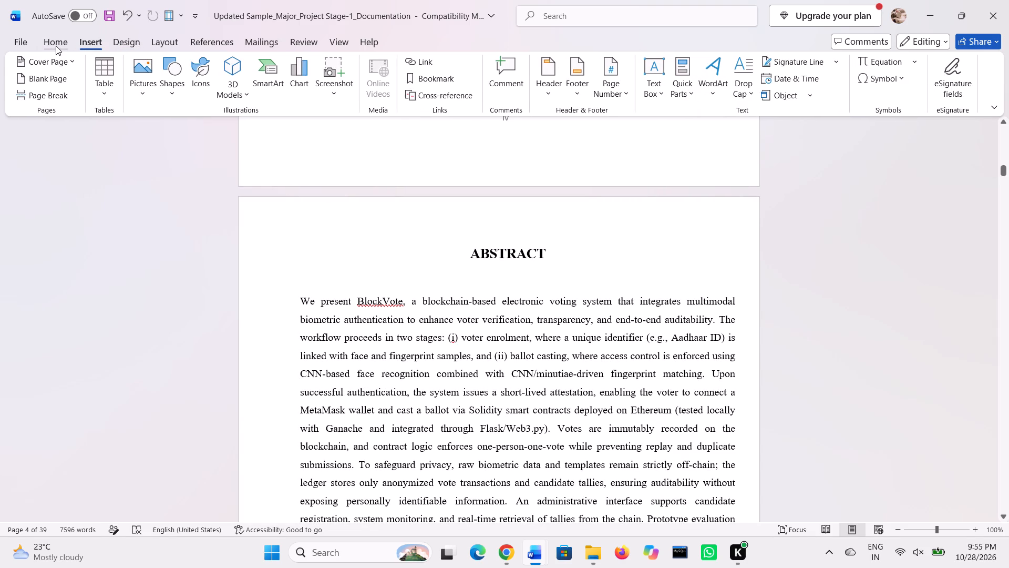
left_click(56, 46)
left_click(181, 43)
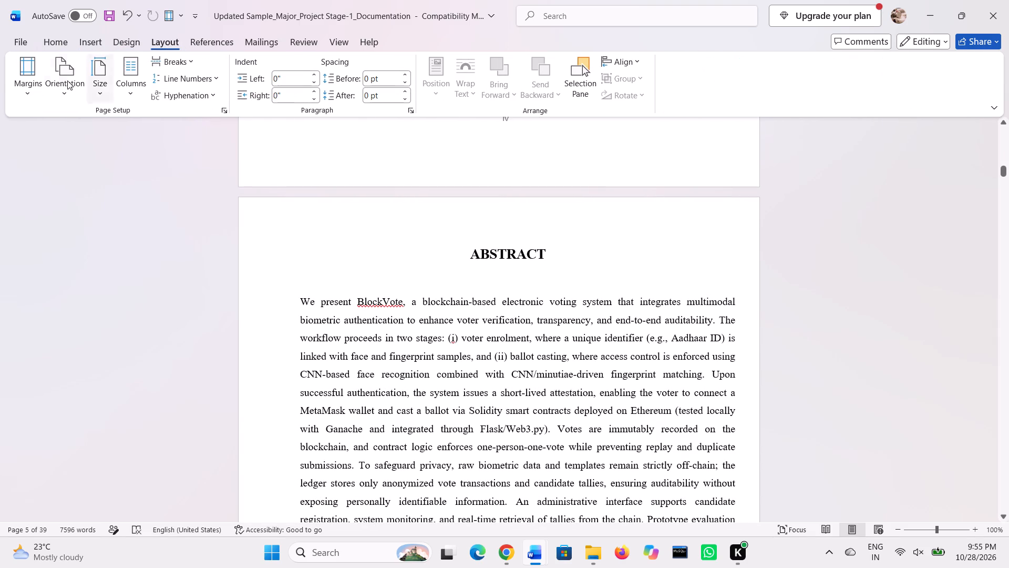
left_click(34, 80)
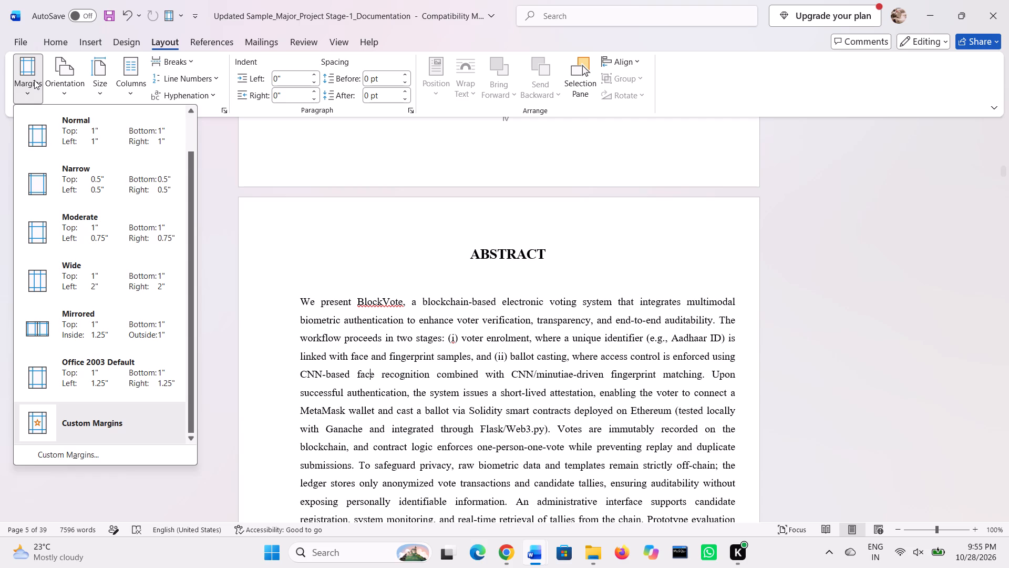
left_click(42, 144)
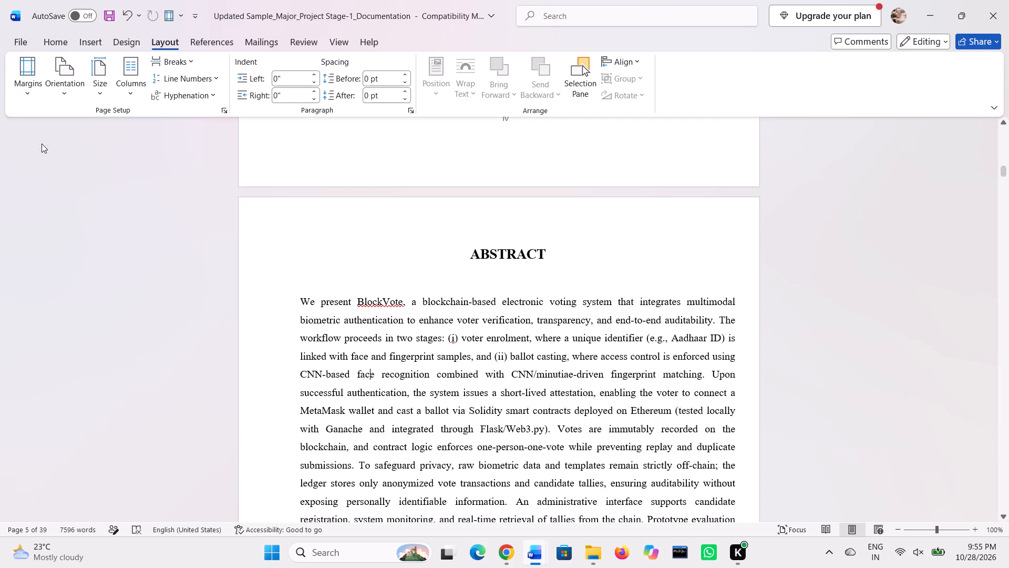
Examine the layout of the abstract page, from its heading down to the keywords.
scroll(367, 368, "down", 4)
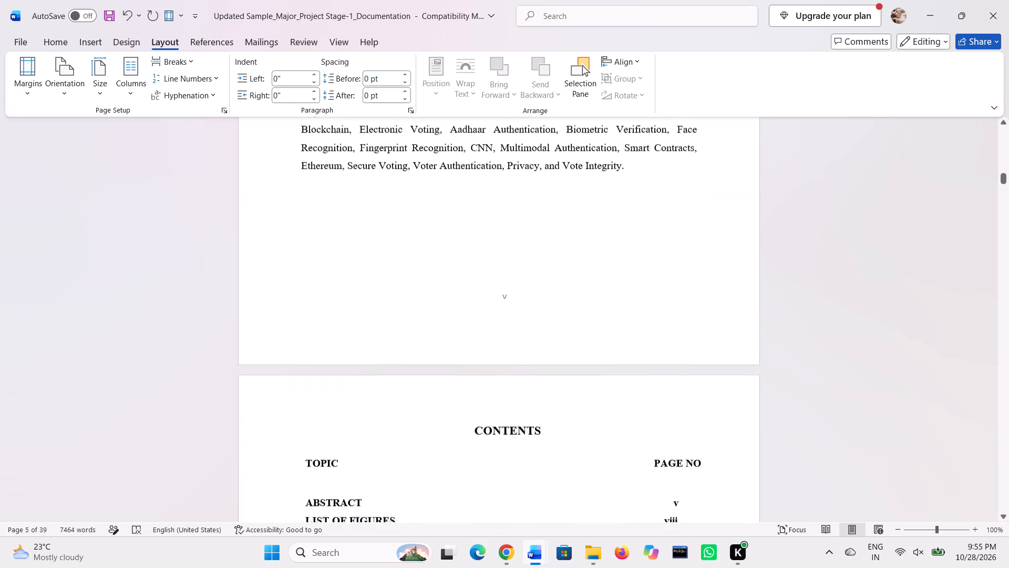
scroll(367, 368, "up", 1)
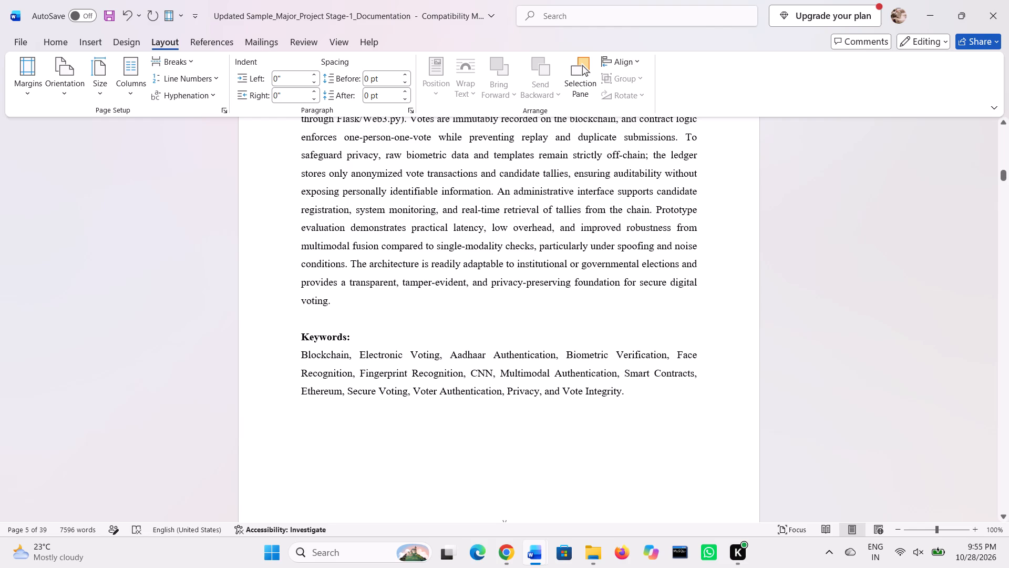
scroll(367, 368, "up", 3)
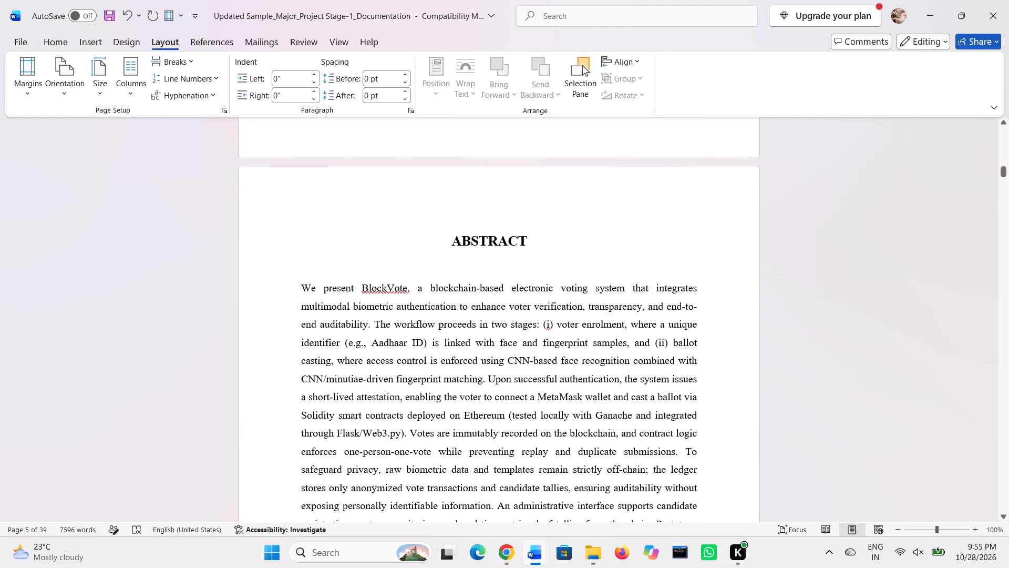
scroll(421, 331, "down", 1)
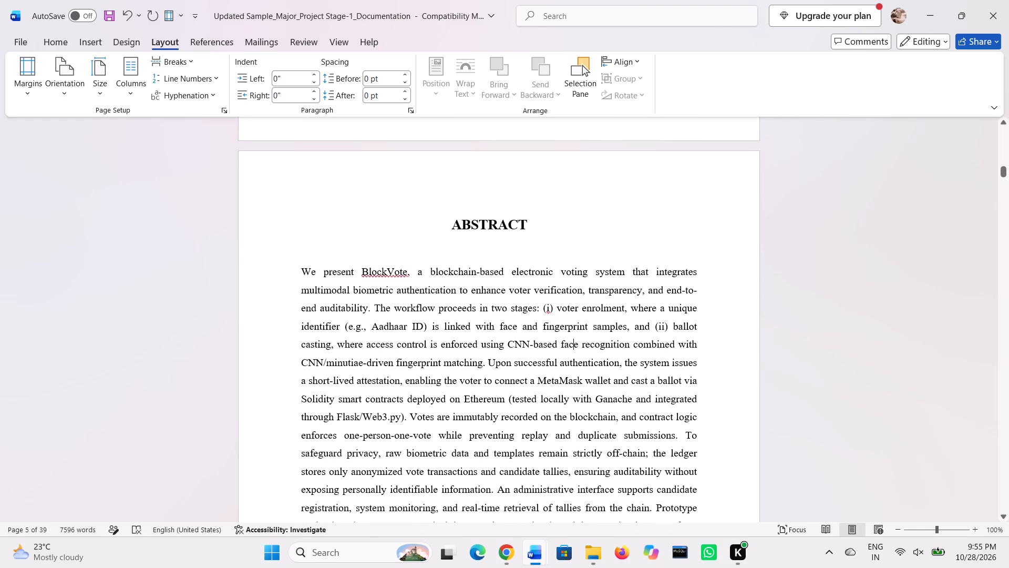
scroll(421, 331, "down", 1)
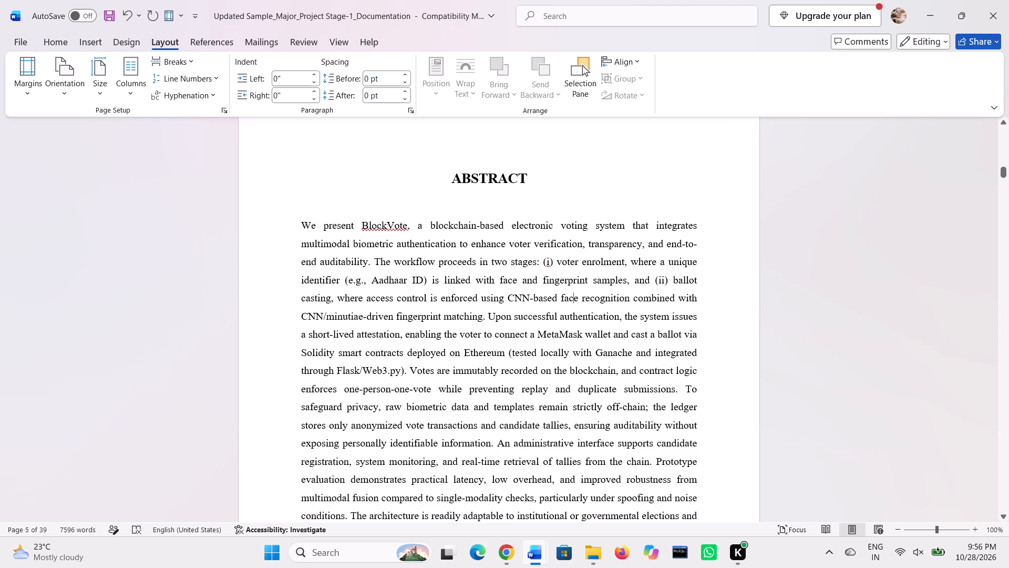
scroll(485, 506, "down", 2)
scroll(493, 445, "down", 1)
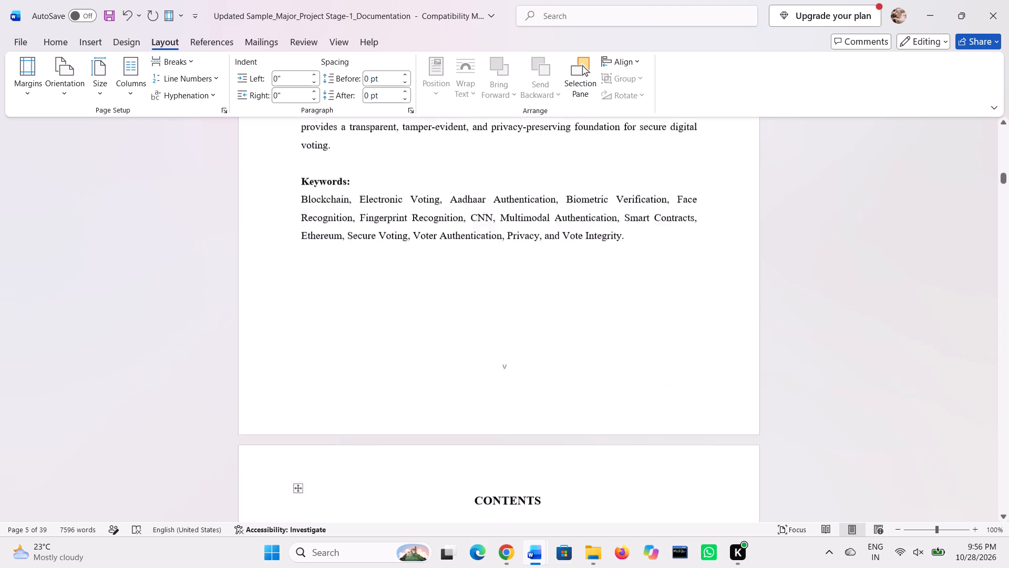
Examine the Contents table and the List of Figures in the sample documentation.
scroll(493, 445, "down", 2)
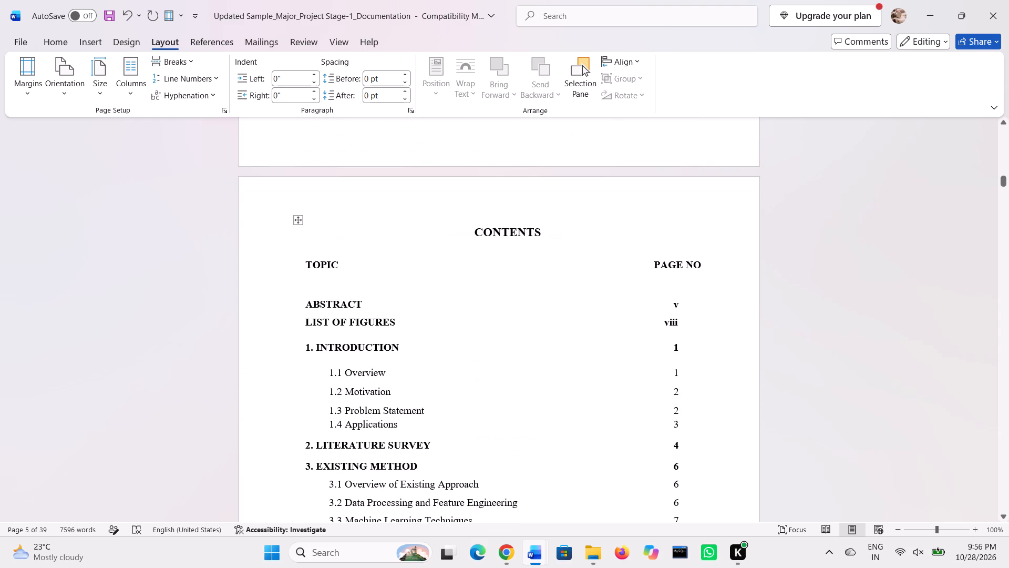
scroll(472, 383, "down", 1)
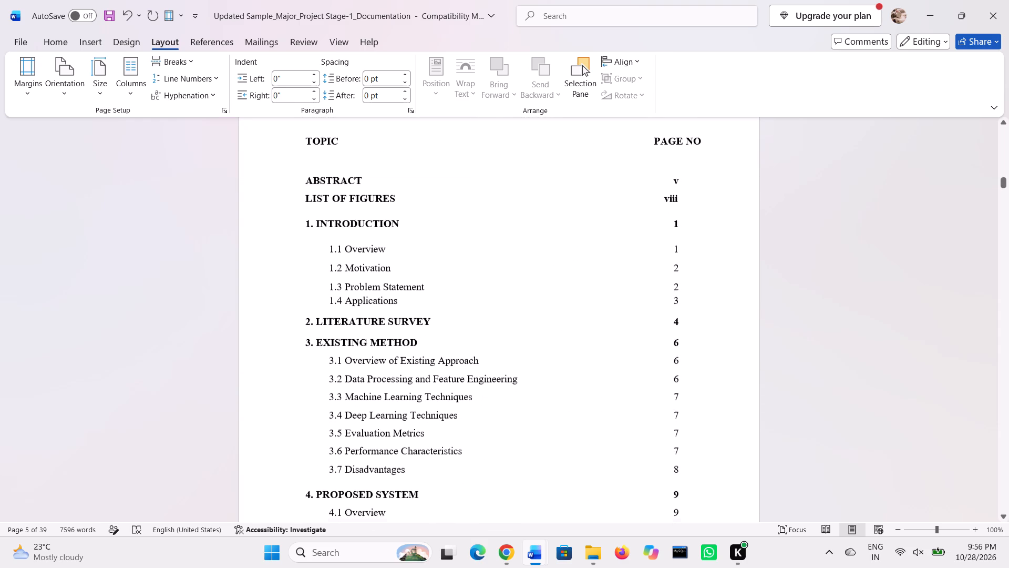
scroll(472, 383, "down", 1)
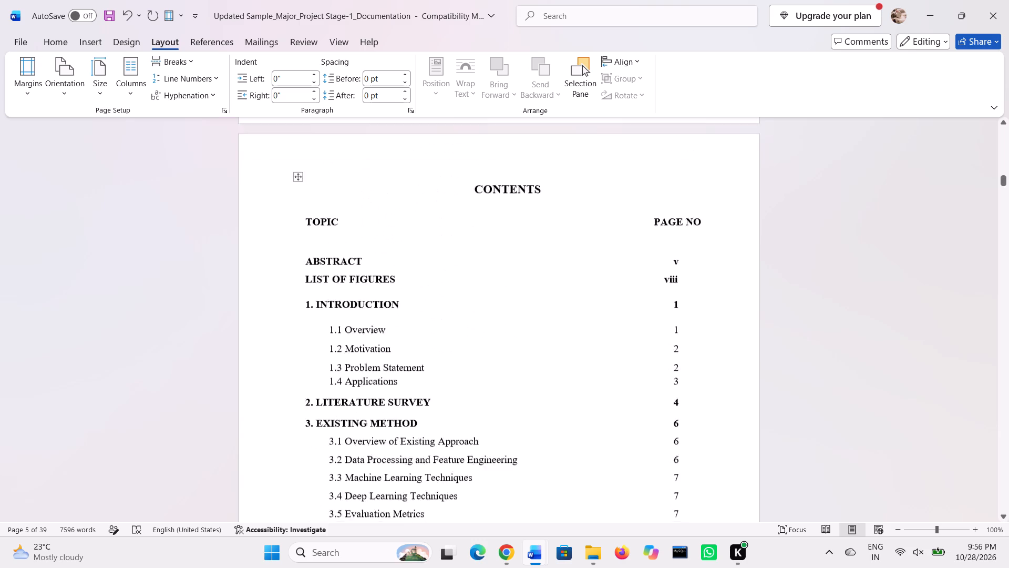
scroll(472, 383, "down", 1)
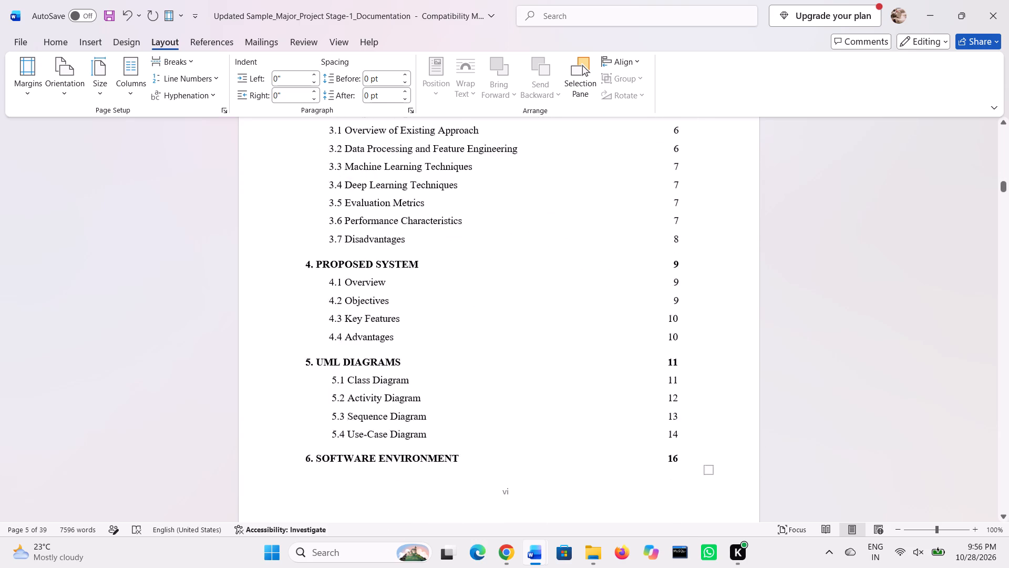
scroll(472, 383, "down", 3)
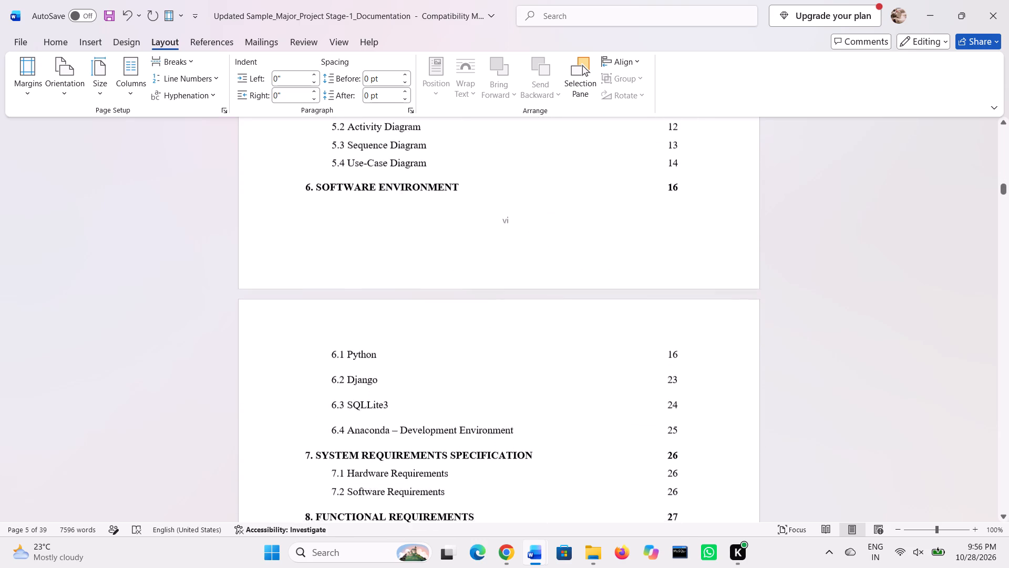
scroll(472, 383, "down", 4)
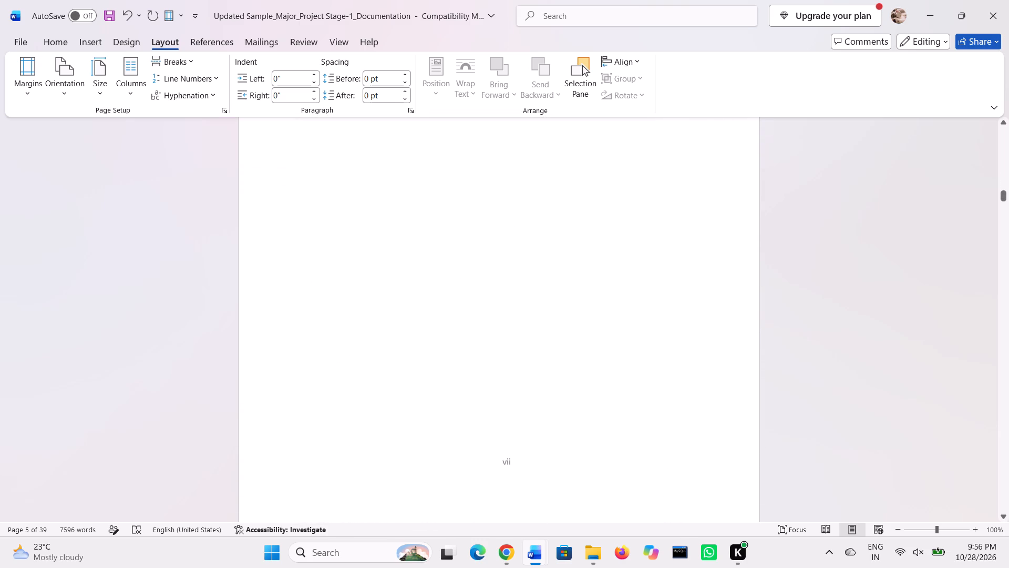
left_click(498, 361)
scroll(498, 361, "up", 3)
scroll(498, 361, "down", 3)
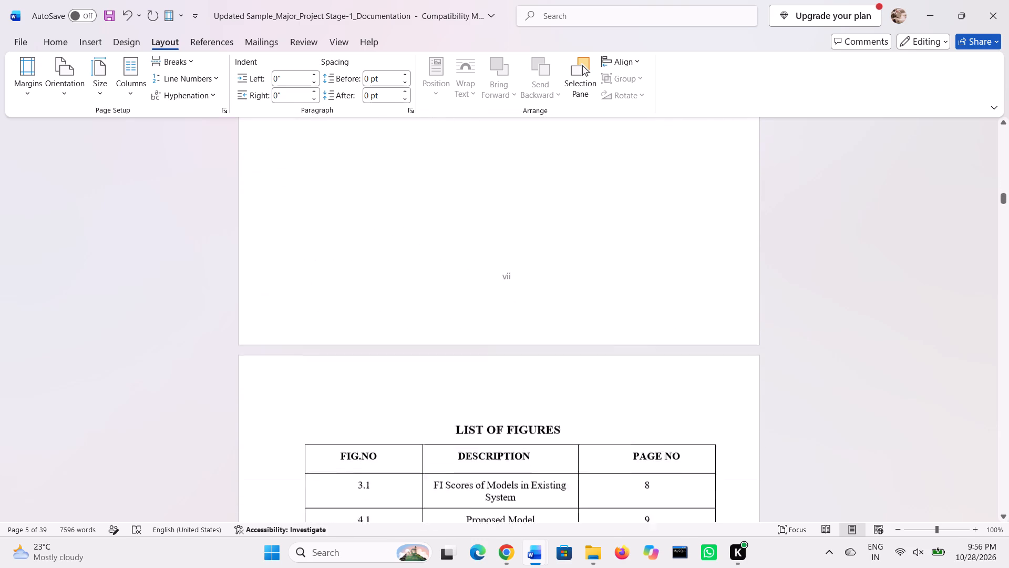
scroll(498, 361, "down", 6)
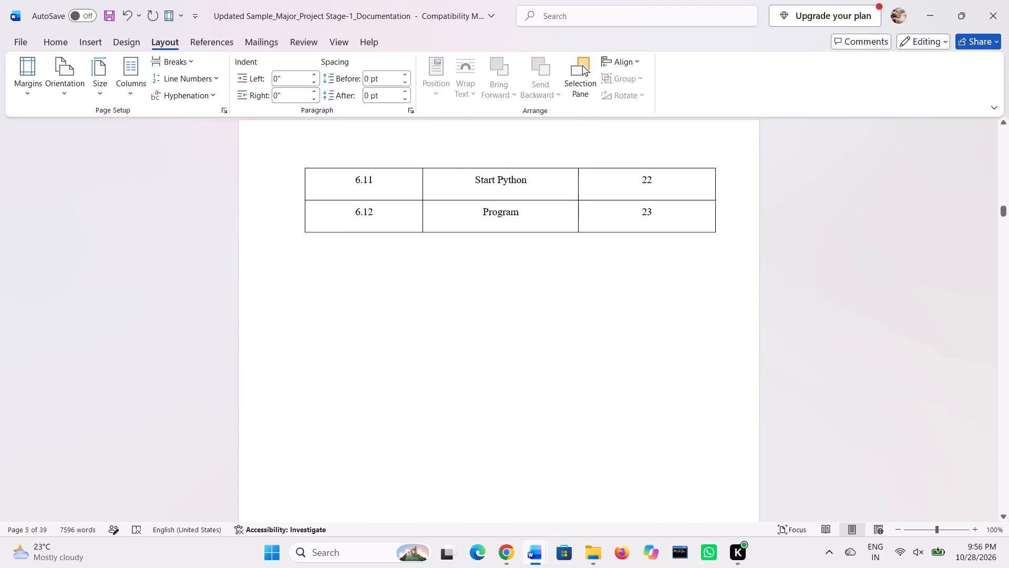
Examine the Introduction chapter of the sample documentation, from the 1.1 Overview section to the start of 1.2 Motivation.
scroll(498, 361, "down", 2)
scroll(498, 361, "up", 2)
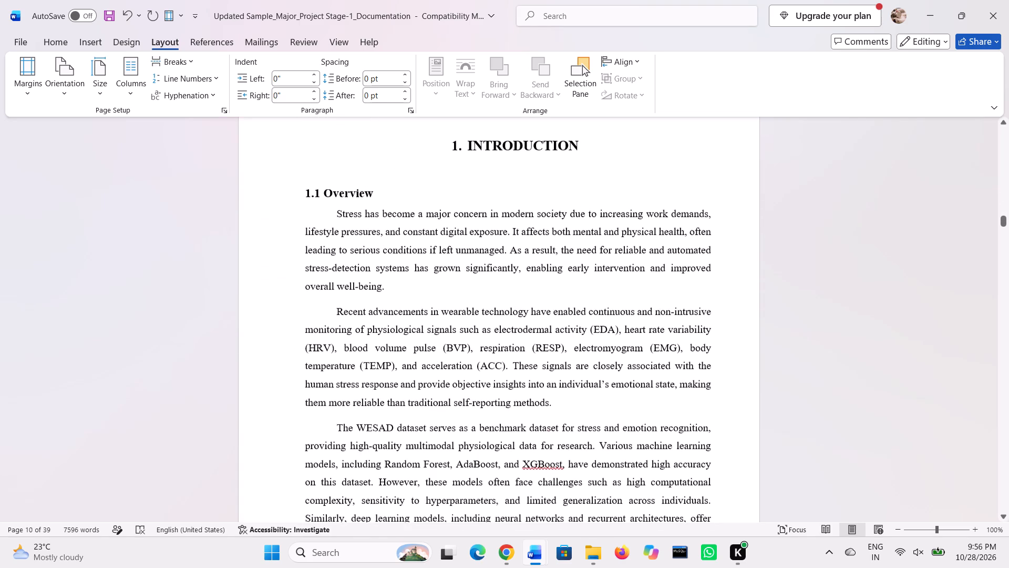
scroll(498, 361, "up", 1)
scroll(498, 361, "down", 1)
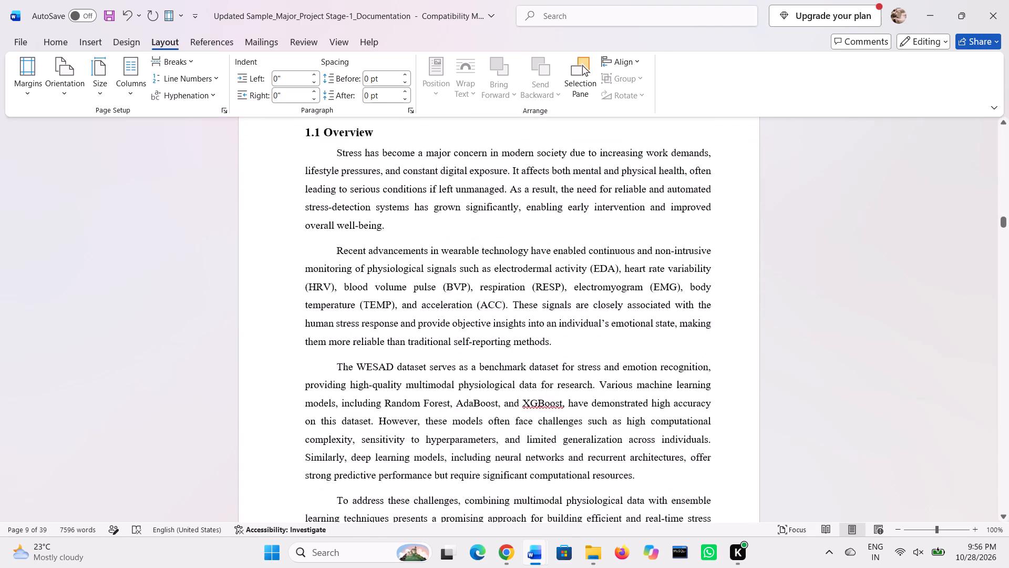
scroll(498, 361, "down", 4)
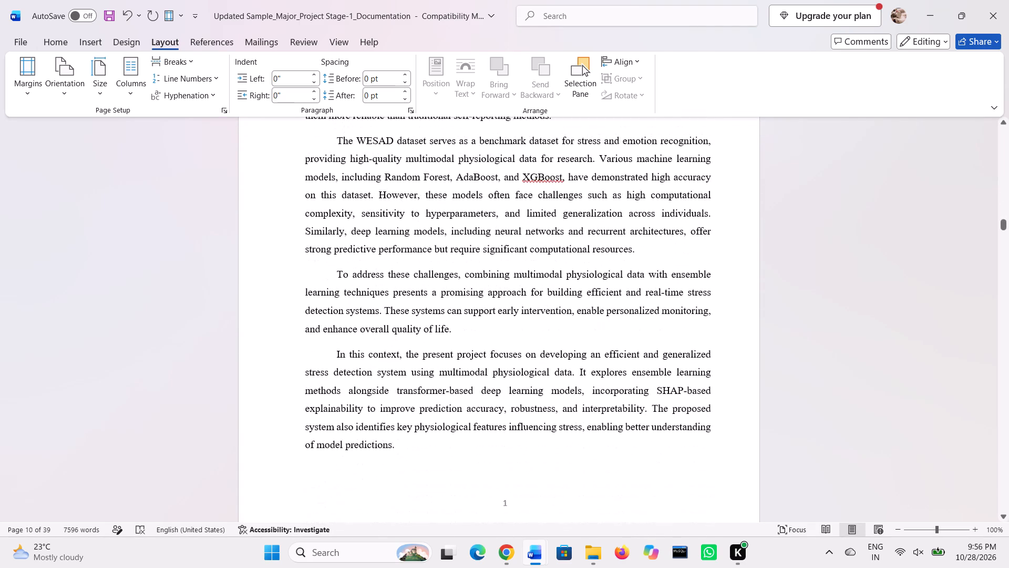
scroll(498, 361, "down", 3)
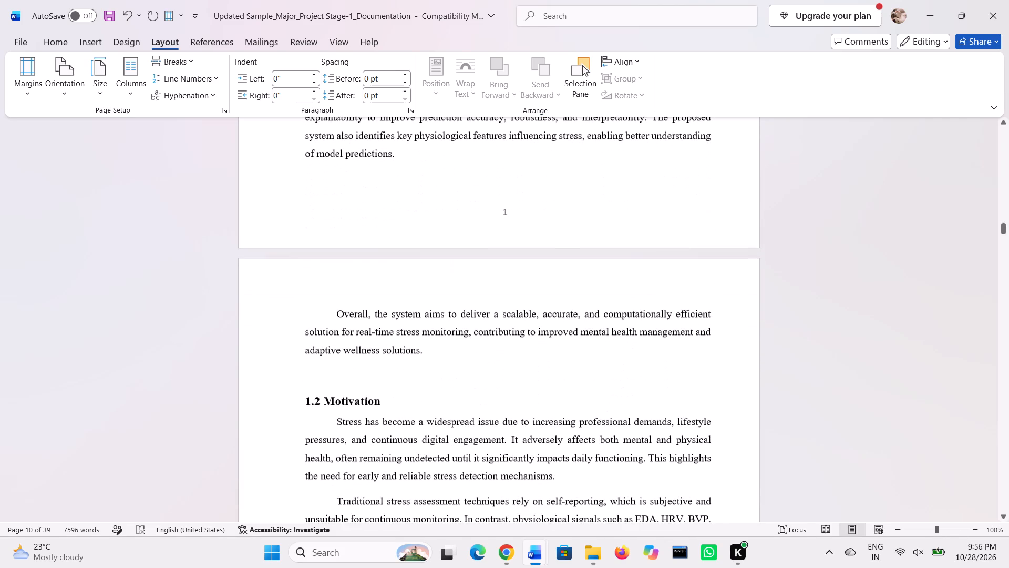
Switch to the final blockchain voting document and examine its Introduction, Objective of the Project and Literature Survey sections.
key("alt+Tab")
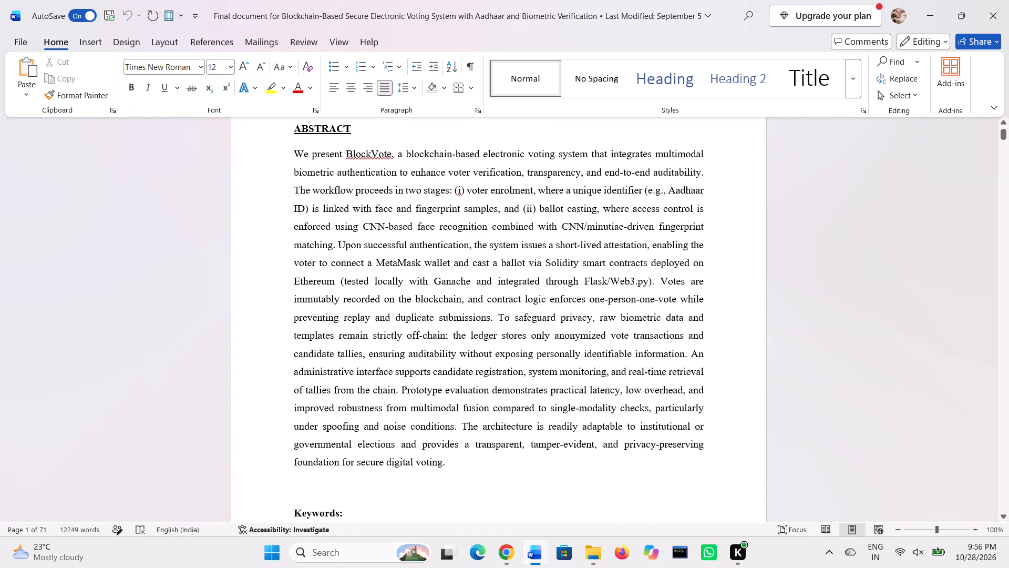
scroll(375, 394, "down", 6)
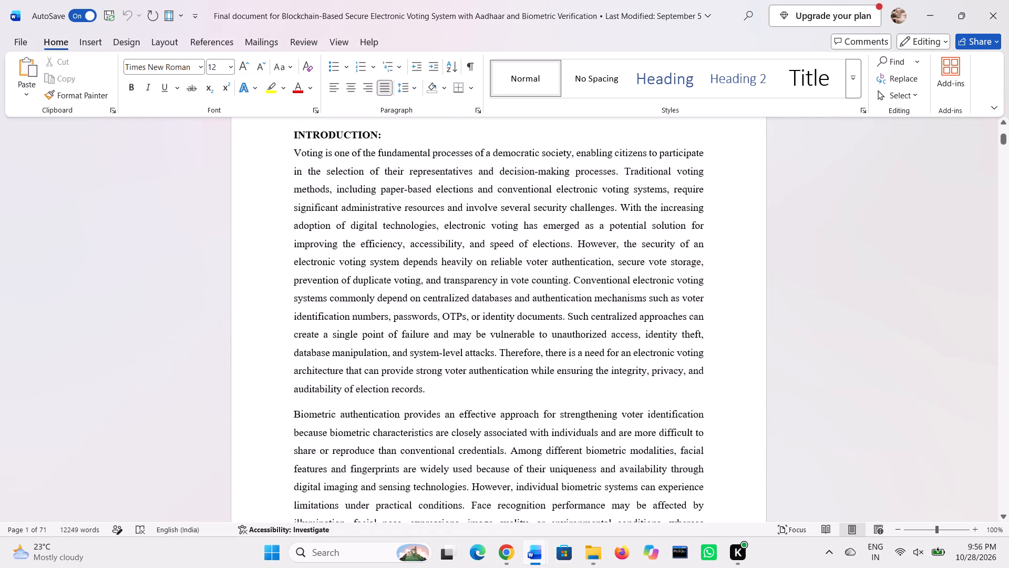
scroll(375, 394, "down", 5)
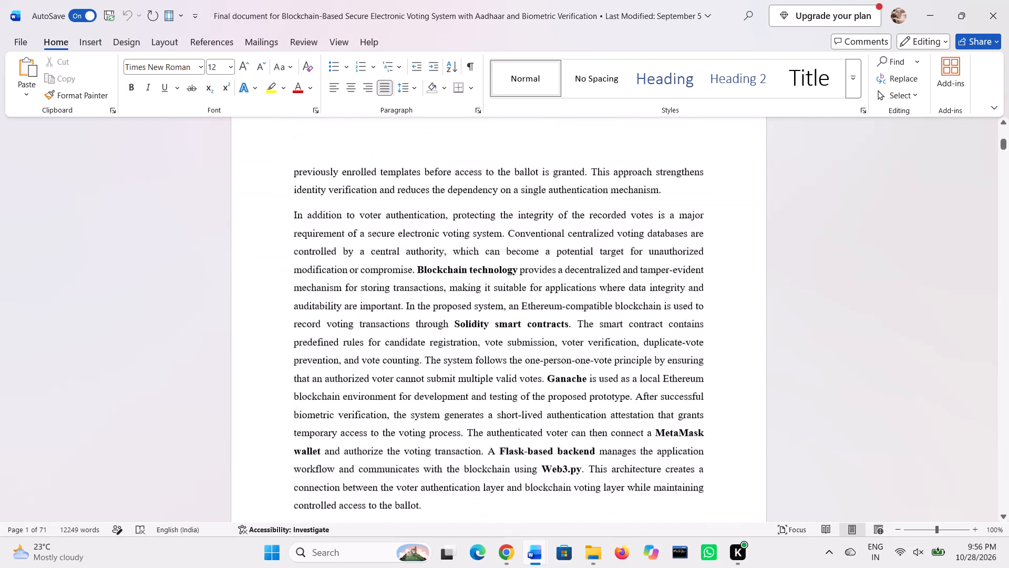
scroll(375, 394, "down", 8)
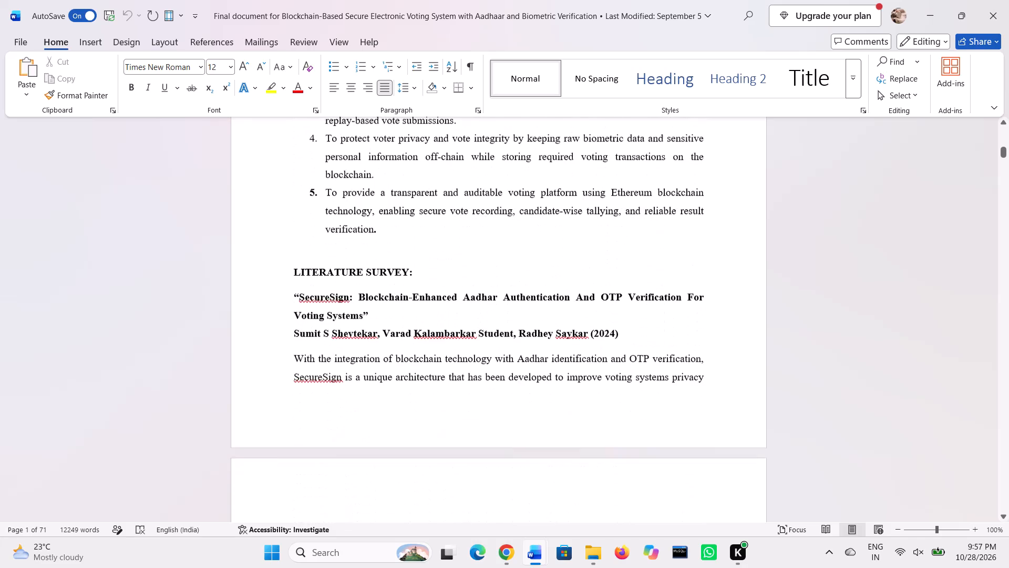
scroll(375, 394, "down", 1)
scroll(375, 394, "up", 3)
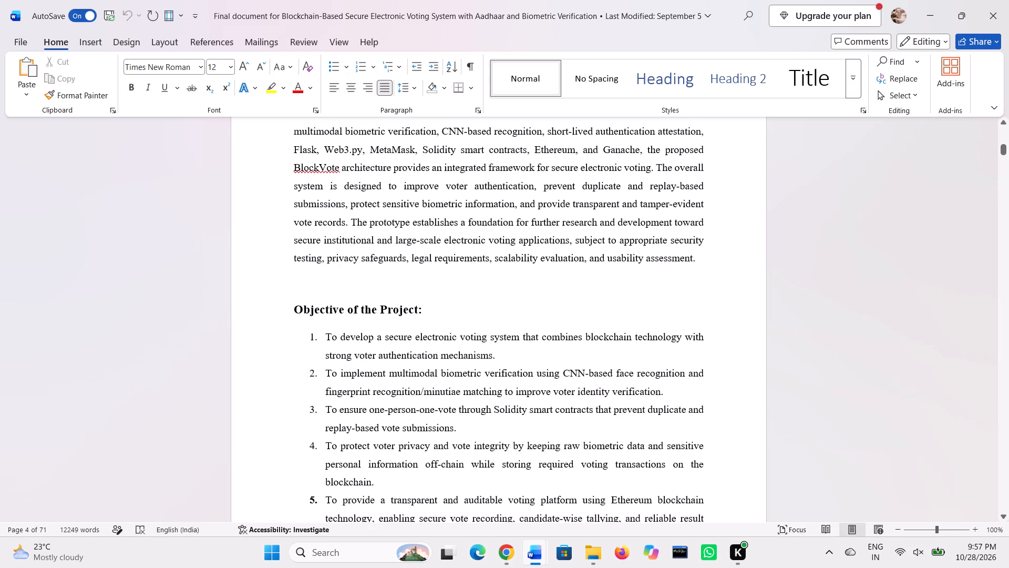
Open the Abstract of Blockchain-Based Secure Electronic Voting System document from its project folder and examine the system analysis and module descriptions.
left_click(592, 563)
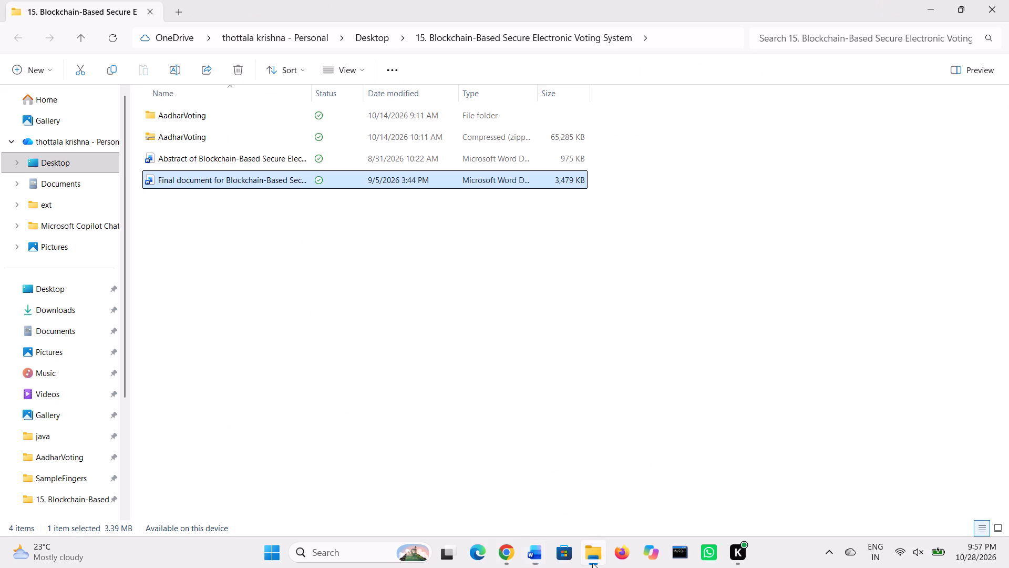
double_click(239, 160)
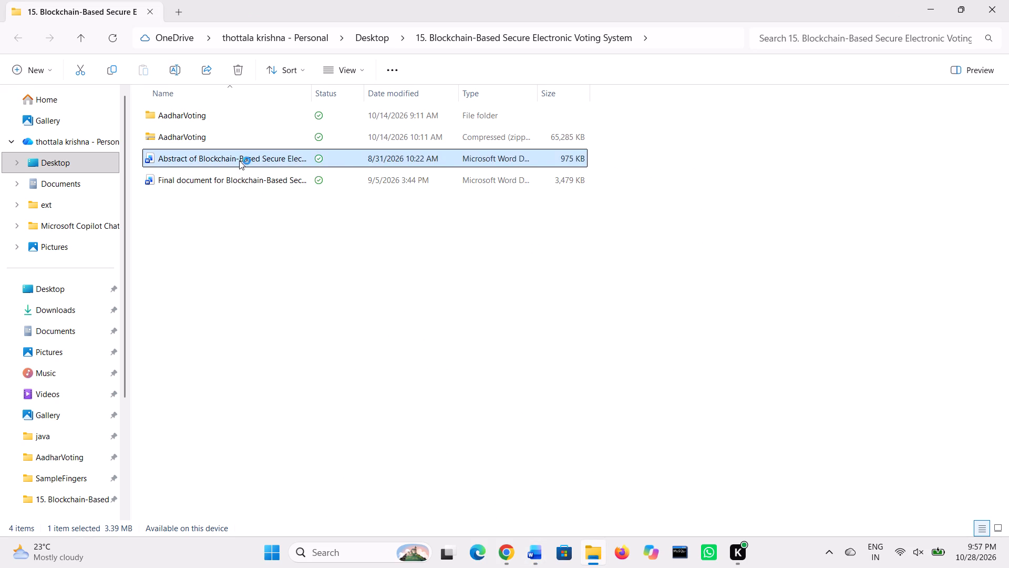
scroll(320, 285, "down", 3)
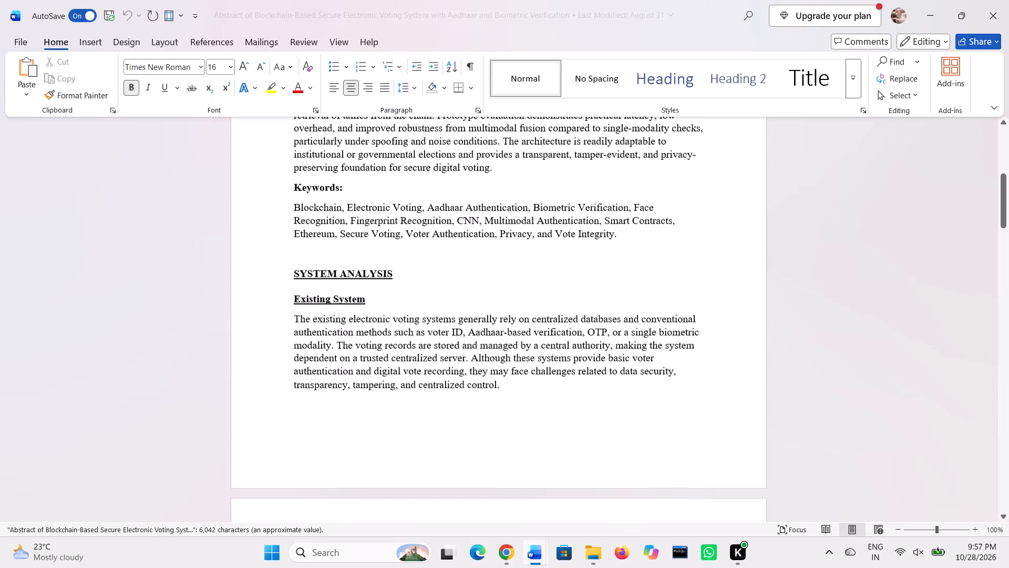
scroll(320, 285, "down", 6)
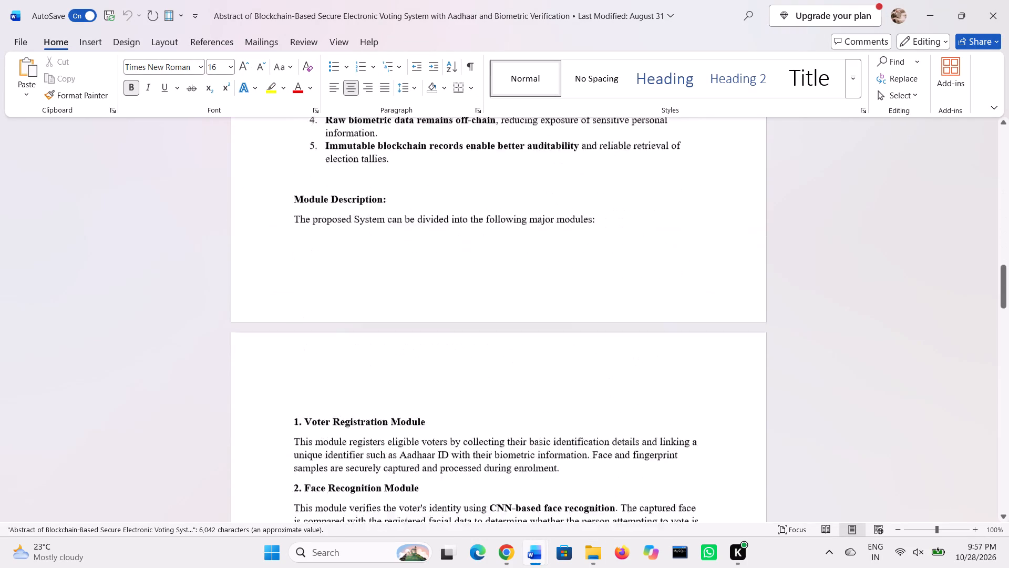
scroll(320, 285, "down", 4)
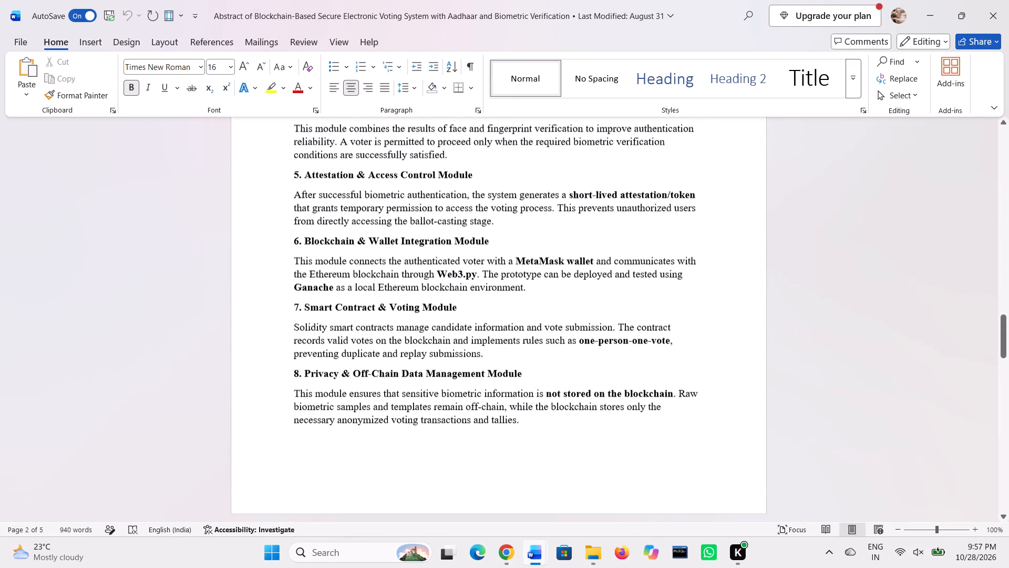
Examine the remaining modules, system architecture diagram and system requirements in the abstract document, and close it.
scroll(320, 285, "down", 6)
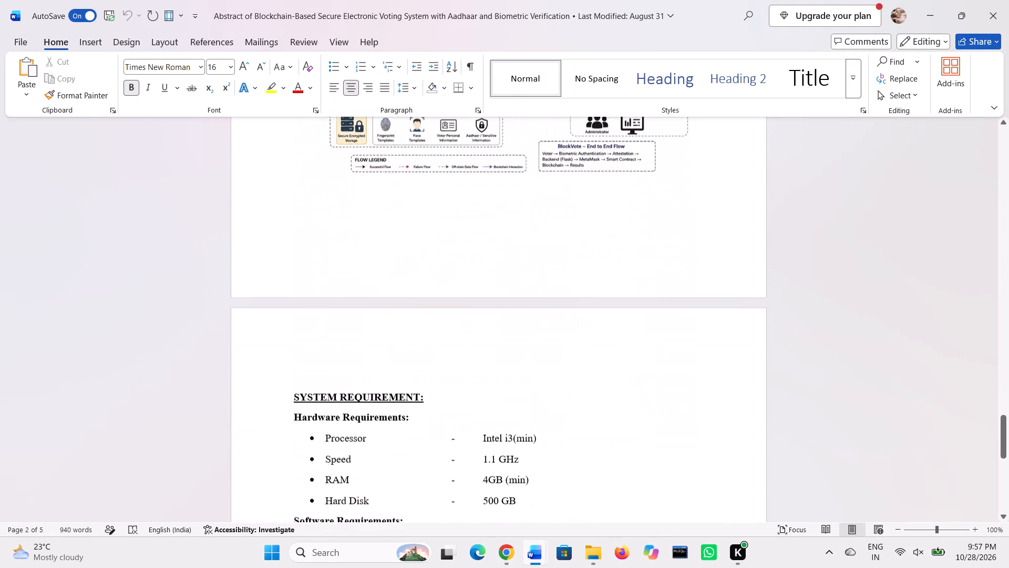
scroll(320, 285, "up", 2)
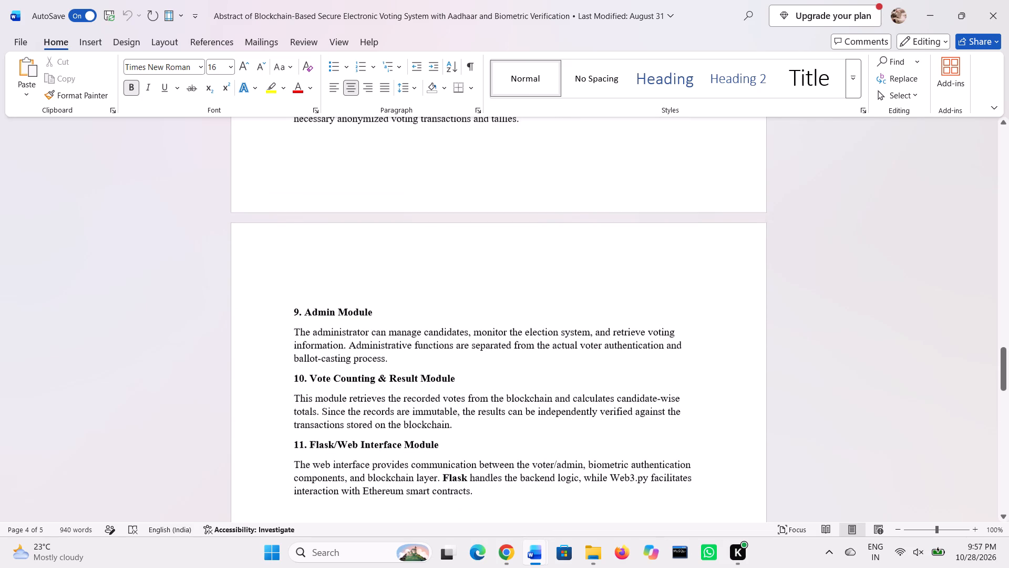
scroll(320, 285, "down", 4)
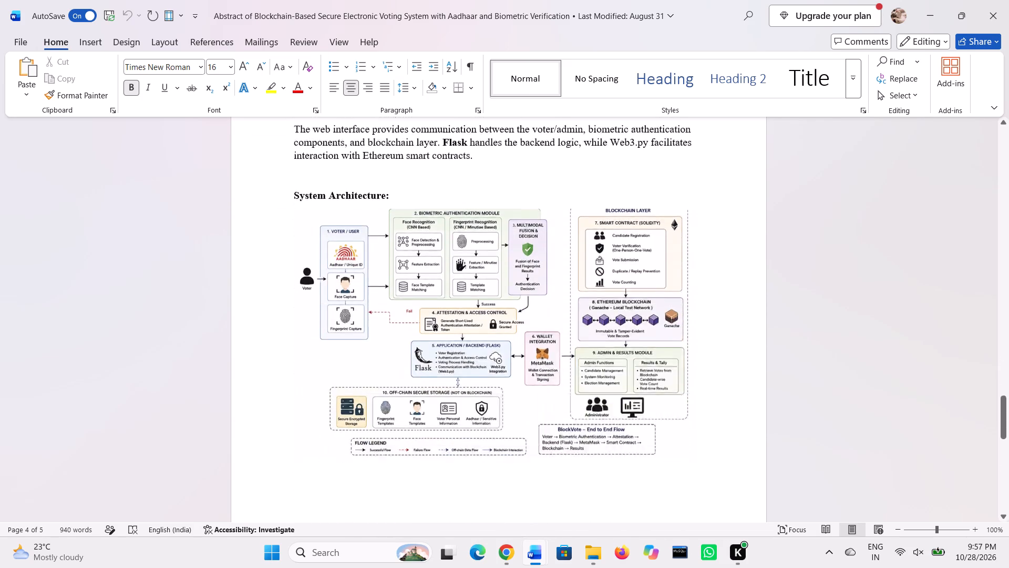
scroll(320, 285, "down", 3)
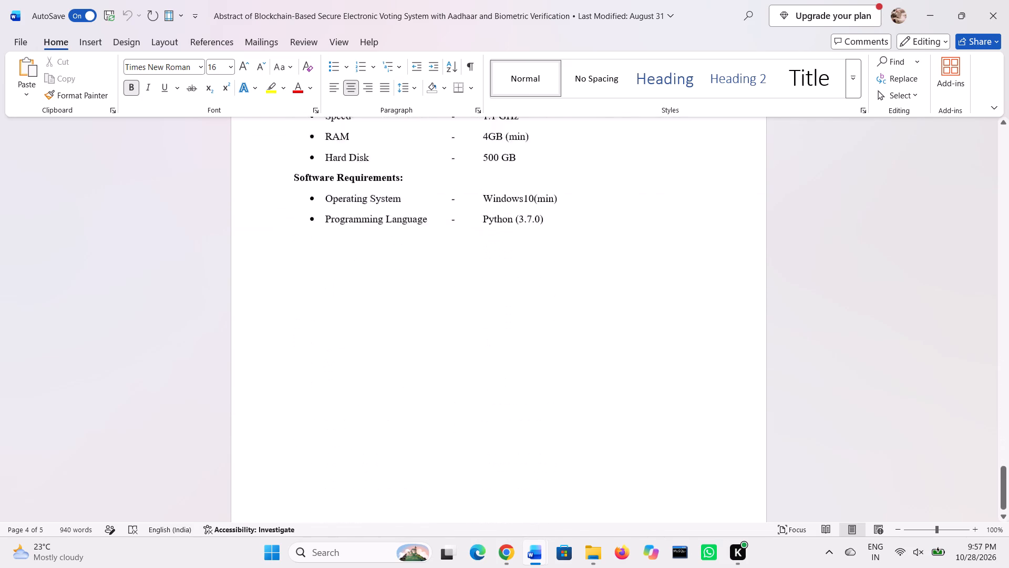
scroll(320, 285, "down", 3)
left_click(989, 2)
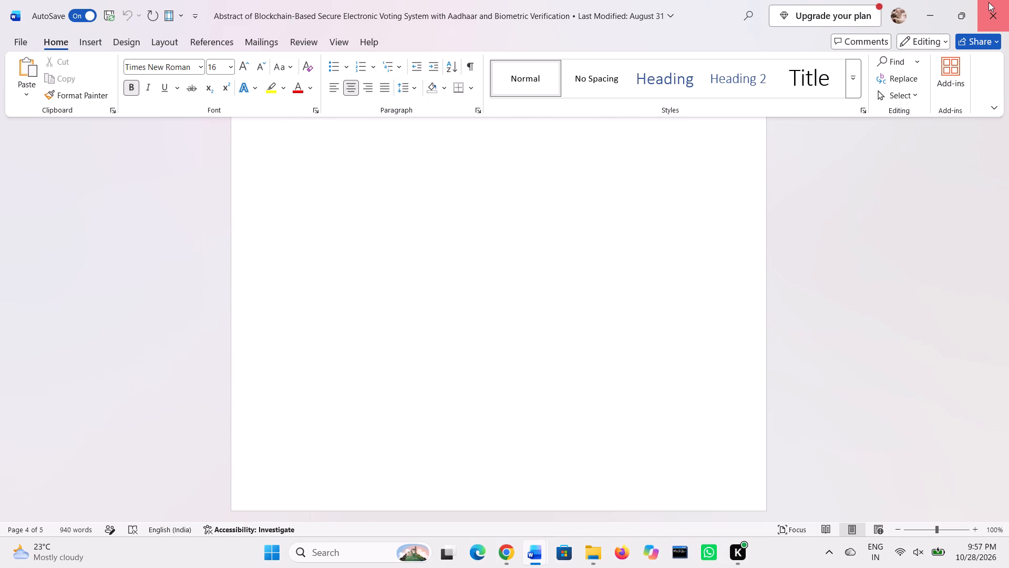
Review the final voting document from the project objectives back to its title and abstract.
scroll(393, 344, "down", 1)
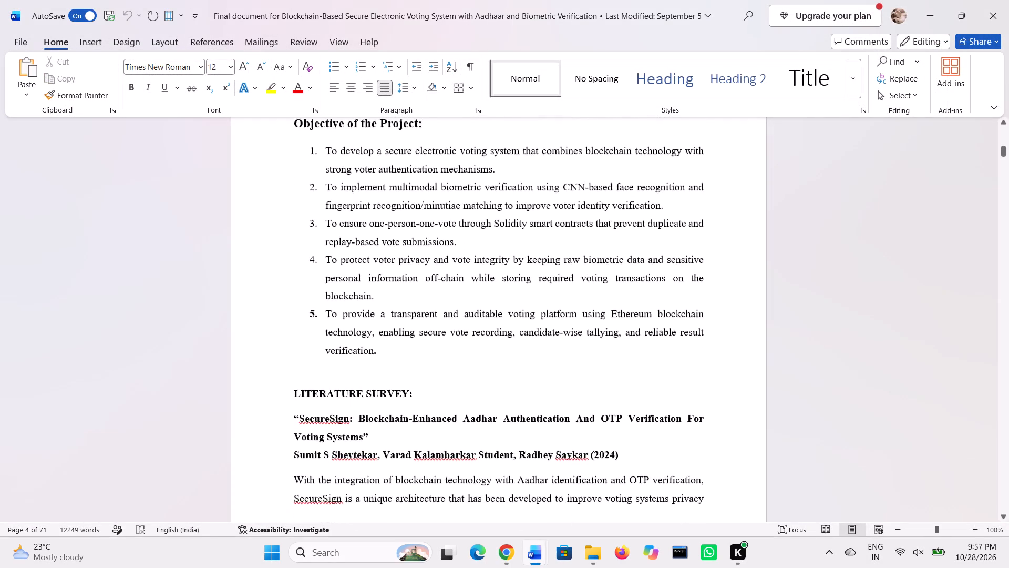
scroll(393, 344, "down", 1)
scroll(393, 344, "up", 8)
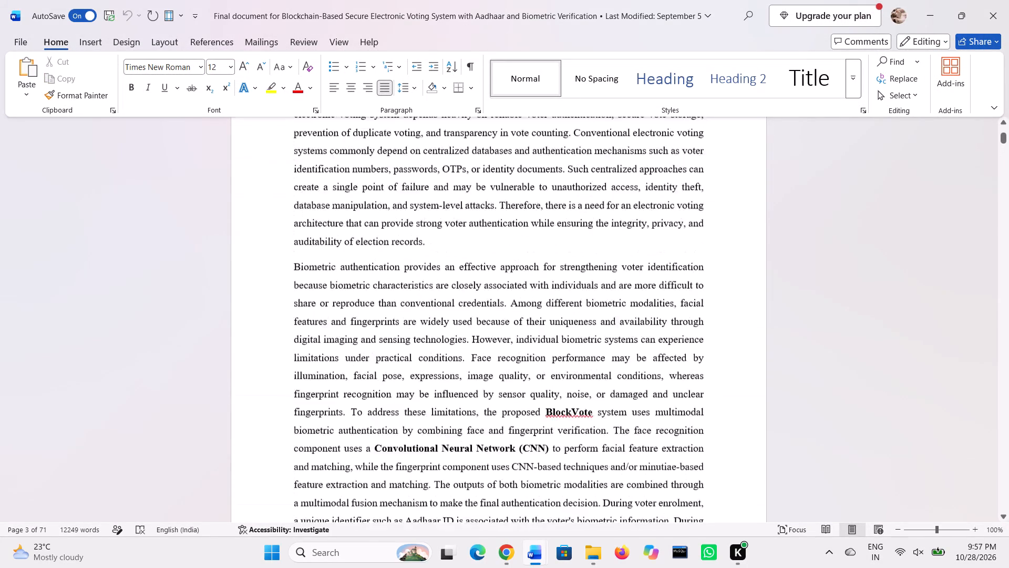
scroll(393, 344, "up", 2)
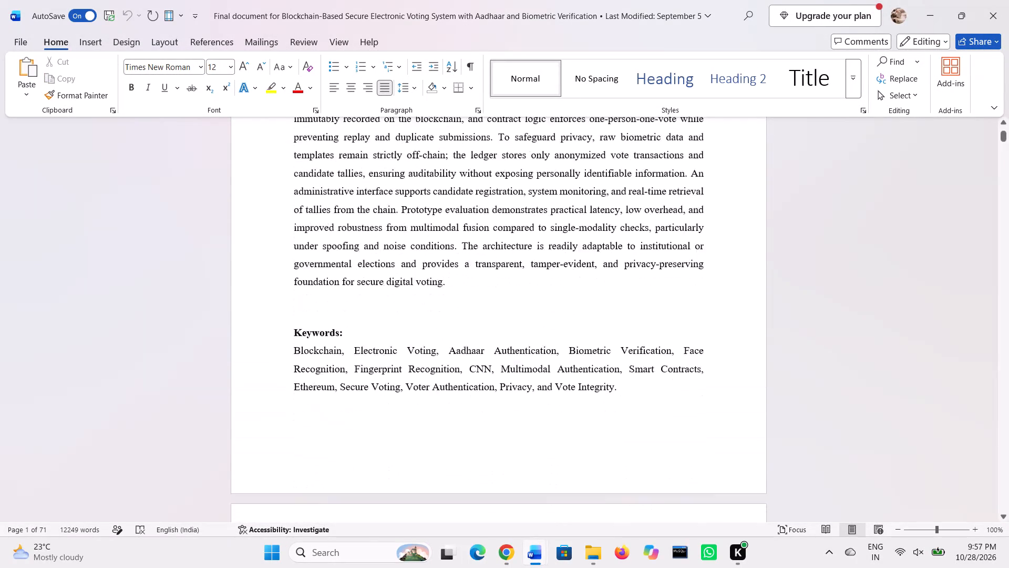
scroll(393, 344, "up", 5)
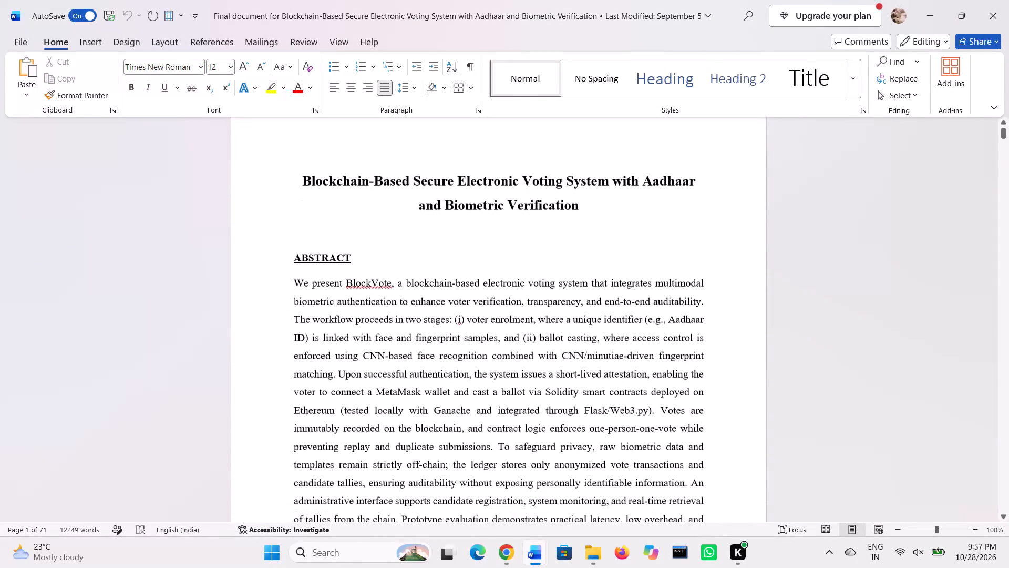
Read through the Introduction paragraphs of the final voting document.
scroll(393, 344, "down", 5)
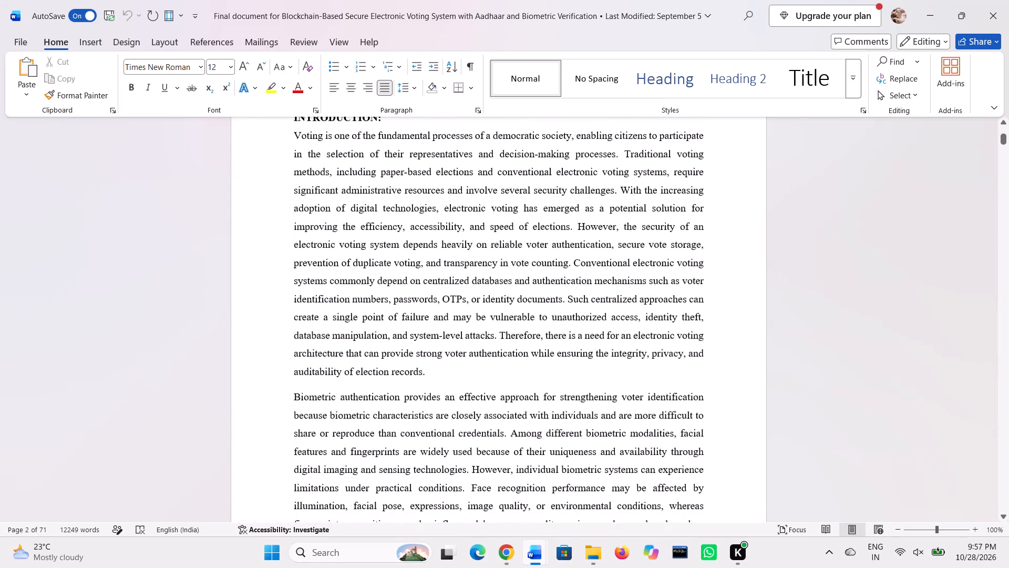
scroll(393, 344, "down", 4)
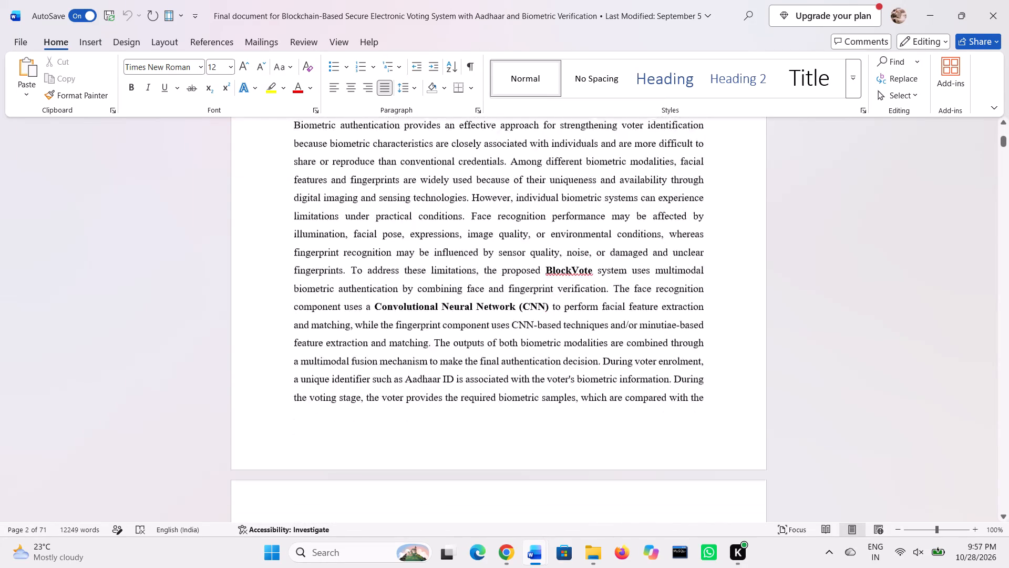
scroll(393, 344, "down", 2)
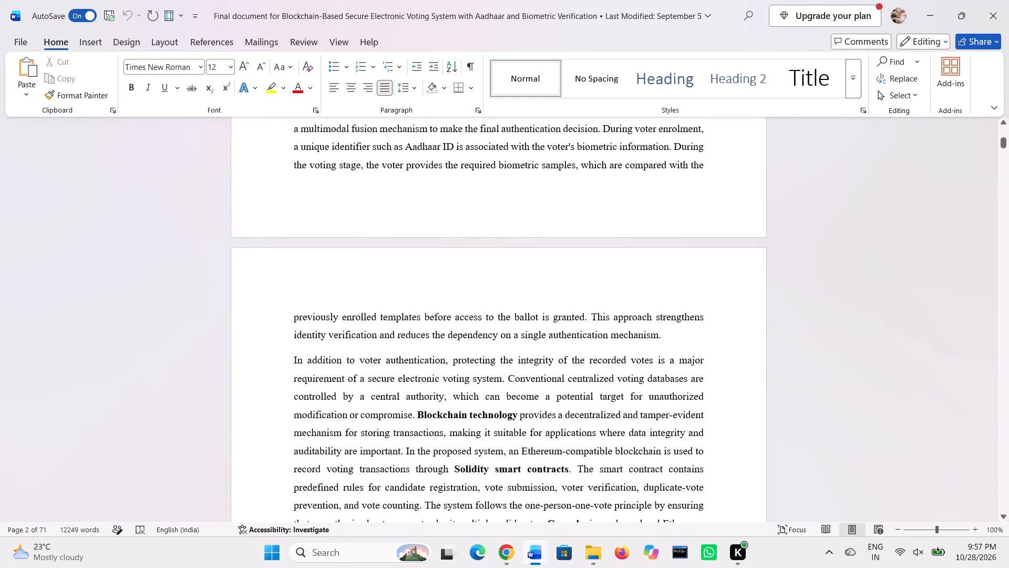
scroll(393, 344, "down", 2)
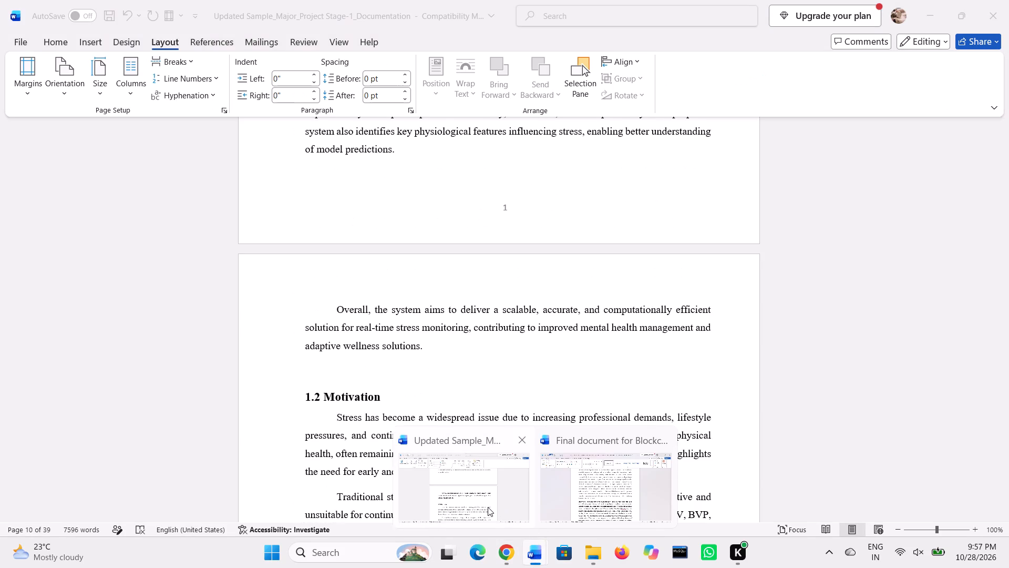
Switch to the sample documentation and examine the chapter and section headings in its Contents table.
left_click(488, 507)
scroll(477, 437, "up", 3)
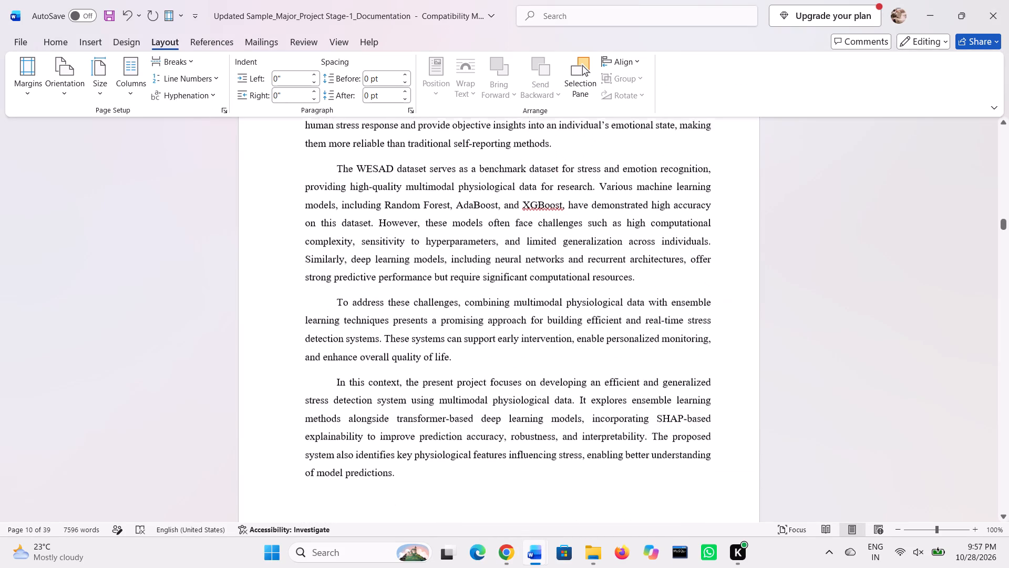
scroll(477, 437, "up", 4)
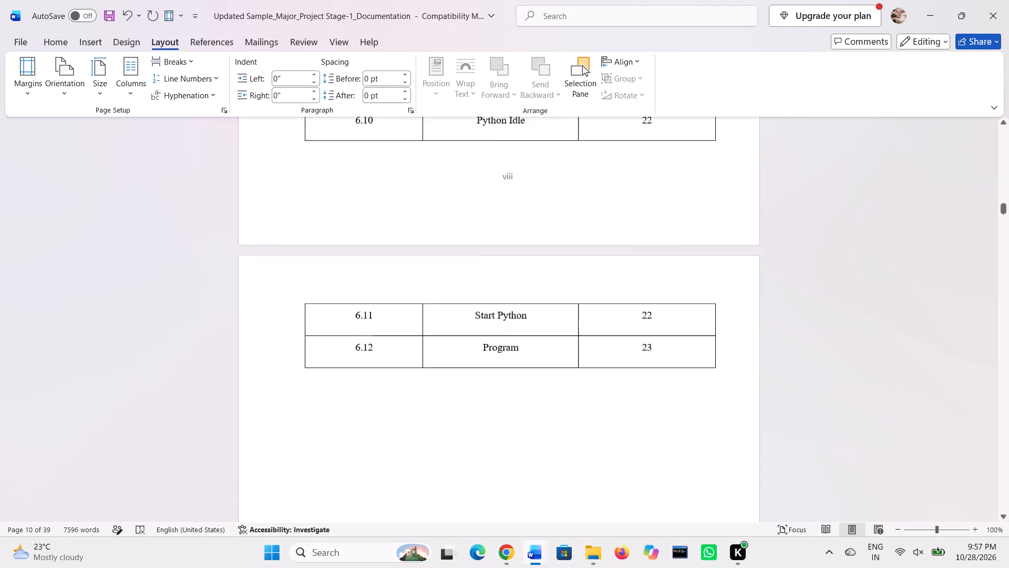
scroll(477, 437, "up", 6)
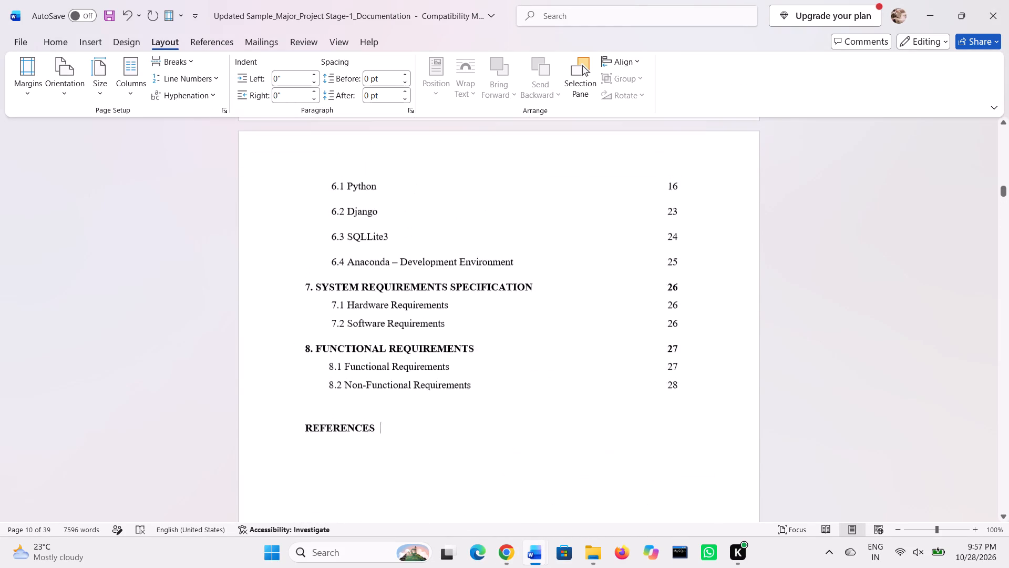
scroll(477, 437, "up", 4)
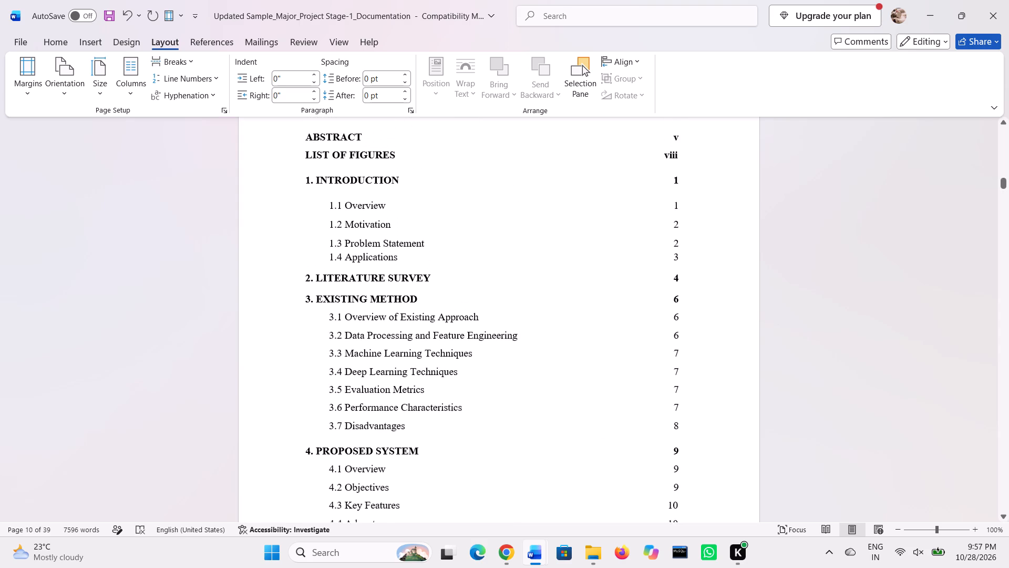
scroll(477, 437, "up", 1)
scroll(477, 437, "down", 1)
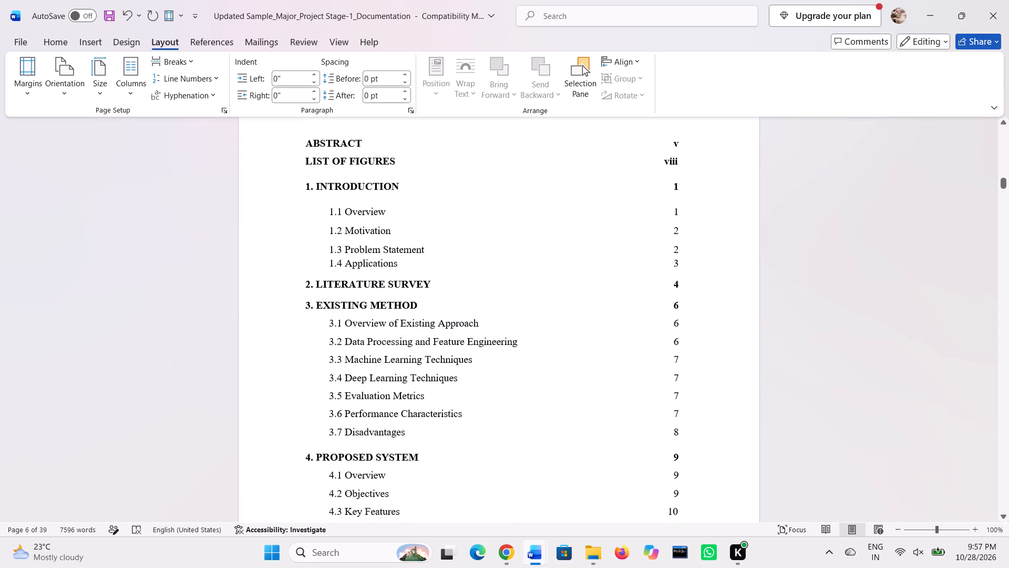
scroll(477, 437, "down", 2)
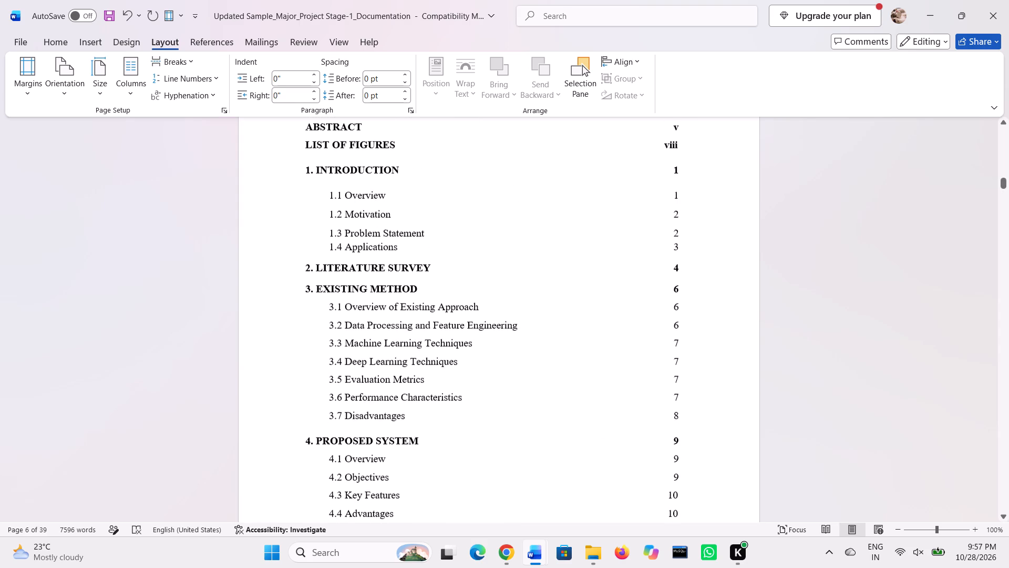
Check the List of Figures and the 1.1 Overview paragraphs of the Introduction in the sample documentation.
scroll(477, 437, "down", 10)
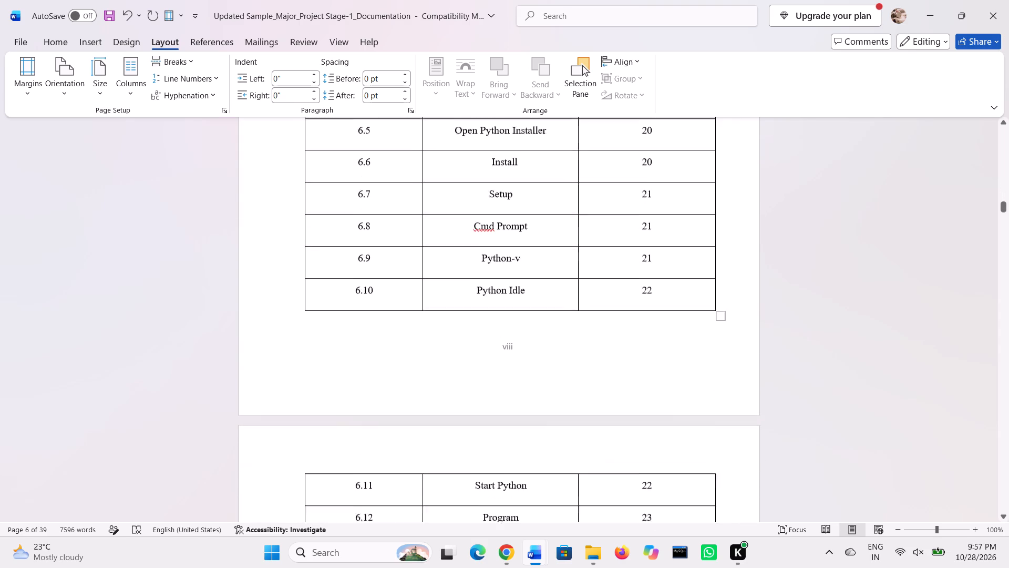
scroll(477, 437, "down", 6)
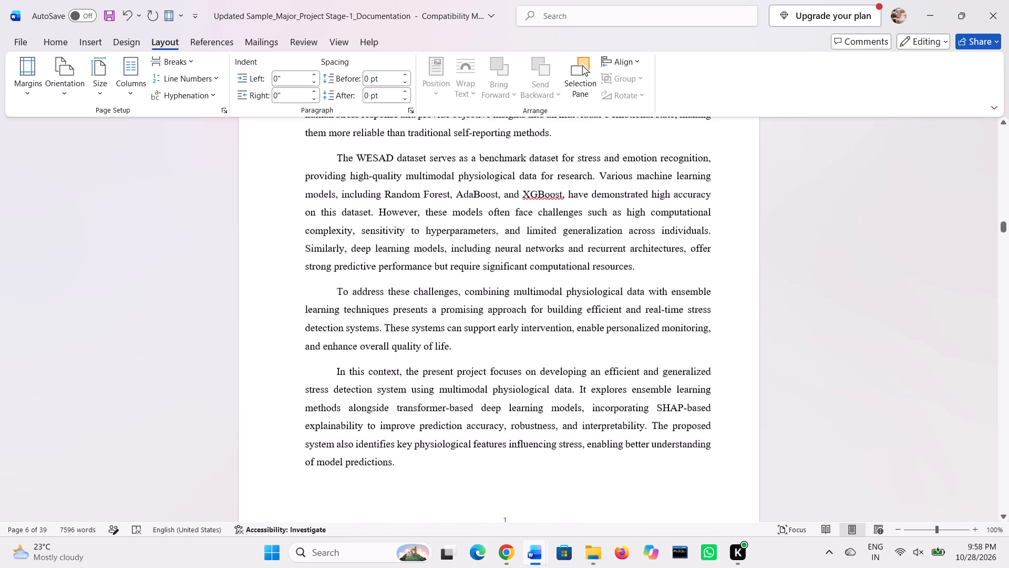
Look through the 1.2 Motivation, 1.3 Problem Statement and 1.4 Applications sections of the sample documentation.
scroll(477, 437, "down", 2)
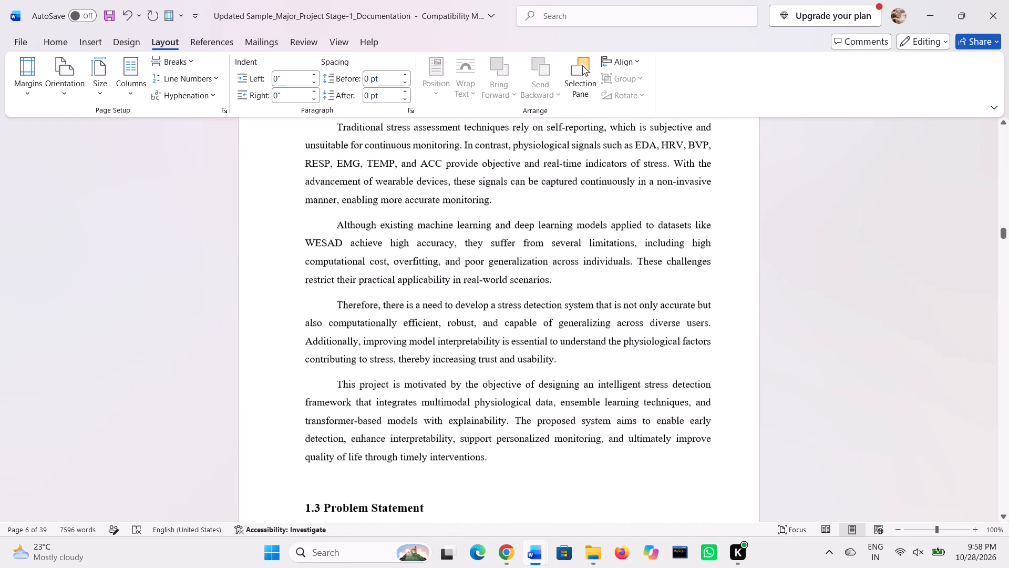
scroll(477, 437, "down", 3)
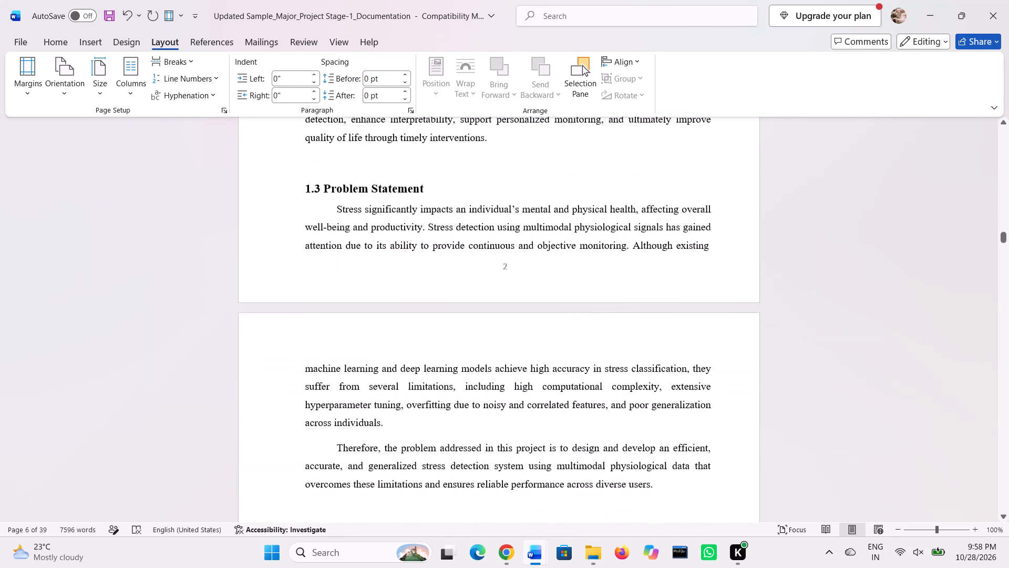
scroll(477, 437, "down", 1)
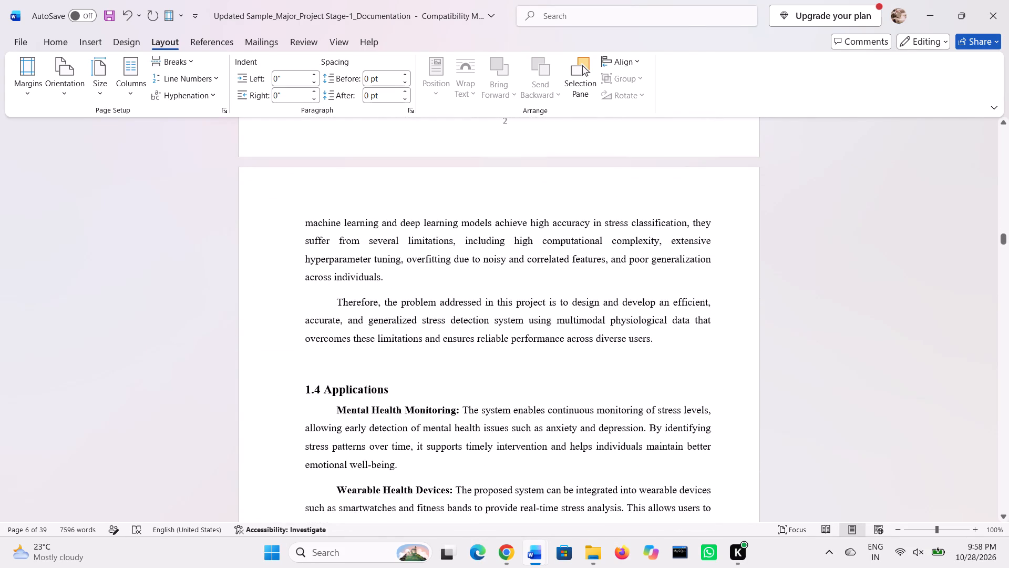
Switch to the final voting document and review its Introduction and Objective of the Project sections, returning to the INTRODUCTION heading.
key("alt+Tab")
scroll(406, 411, "down", 1)
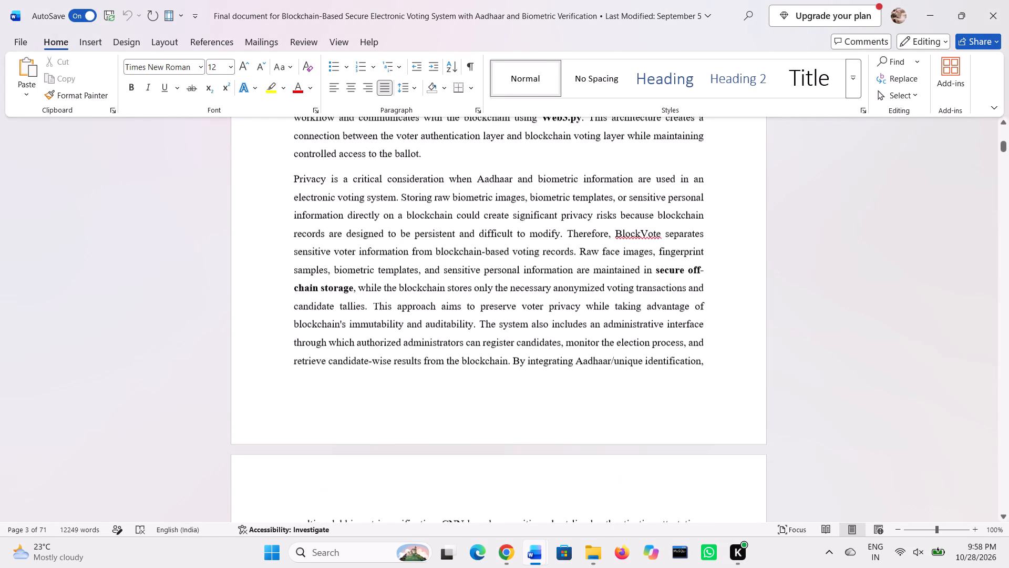
scroll(406, 411, "down", 3)
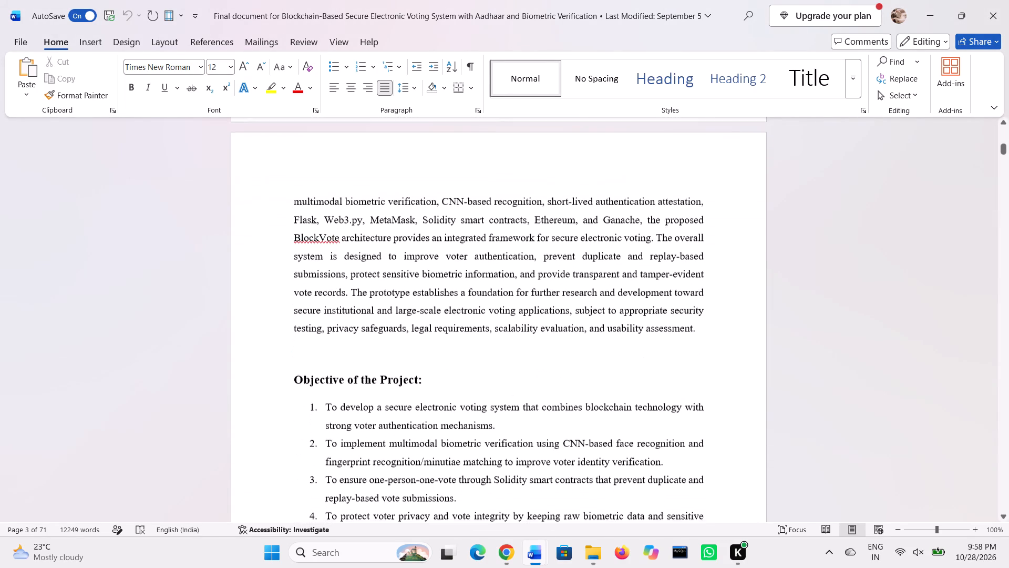
scroll(406, 411, "down", 2)
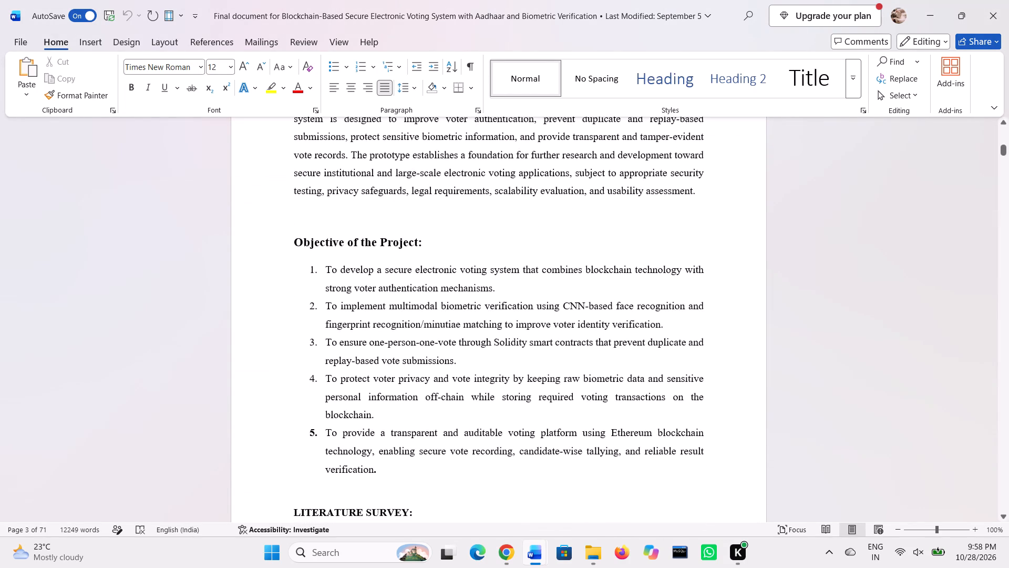
scroll(406, 411, "down", 1)
scroll(406, 411, "up", 2)
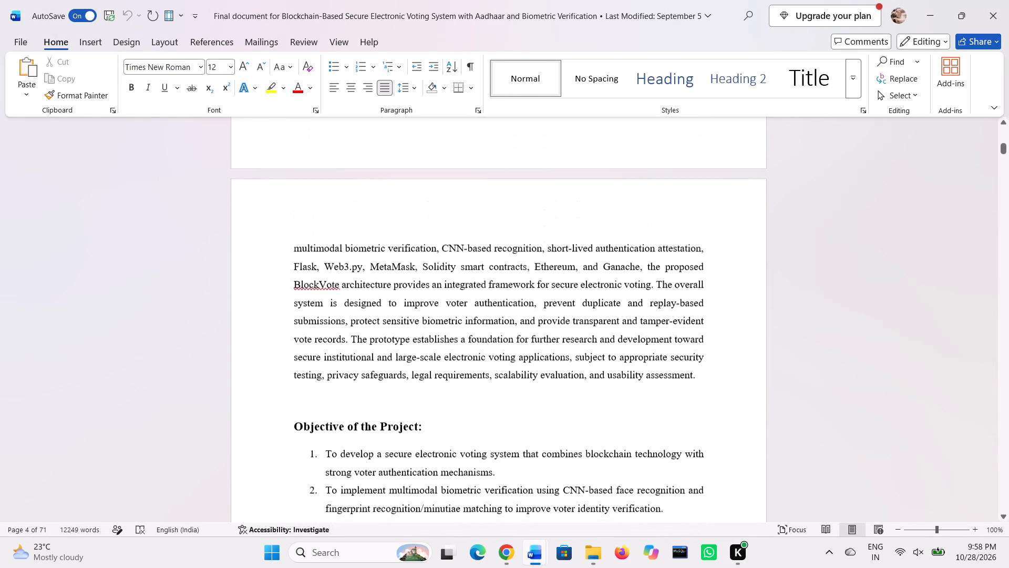
scroll(406, 411, "up", 5)
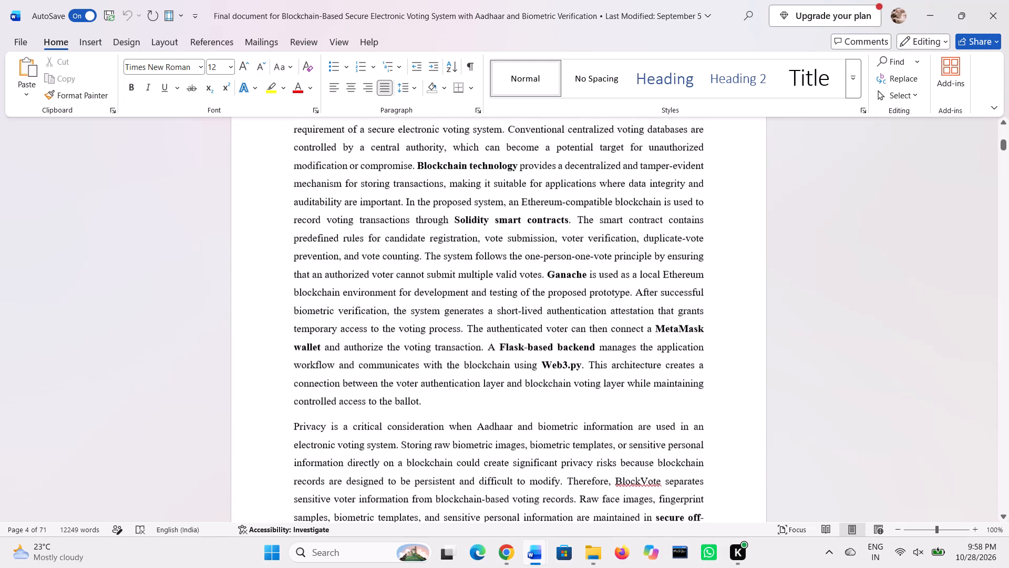
scroll(406, 411, "up", 5)
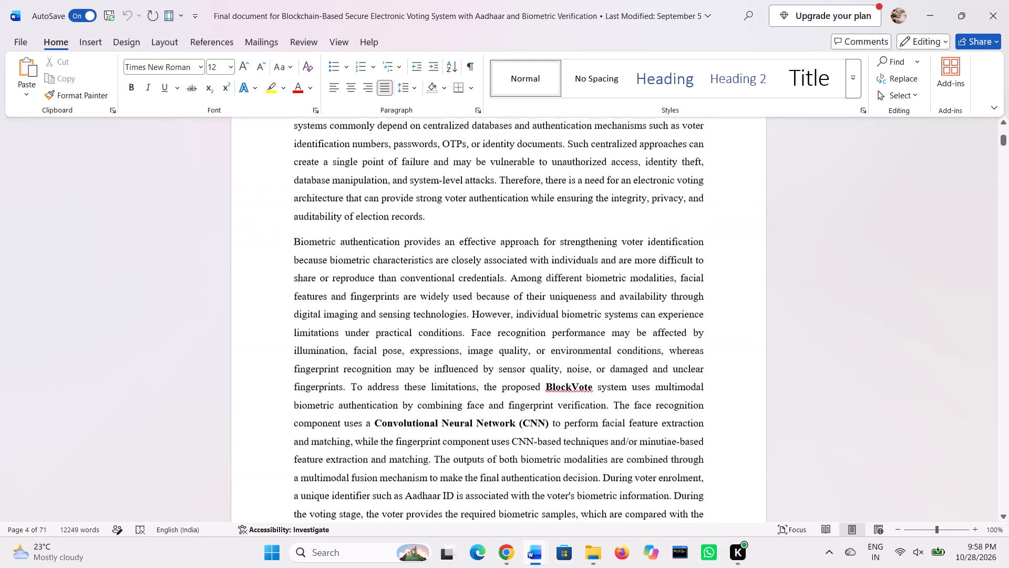
scroll(406, 411, "up", 5)
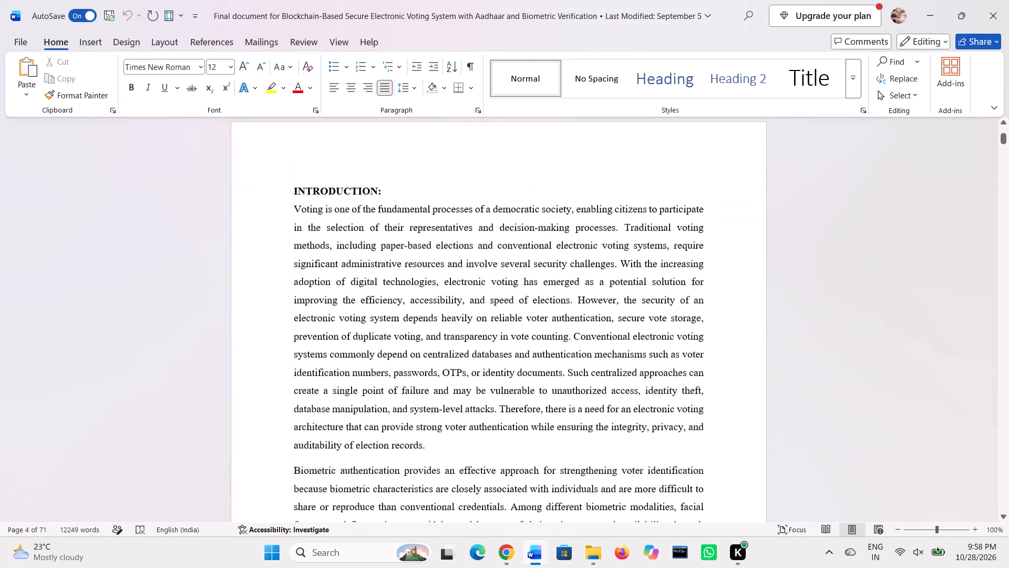
Check the voting document from the Introduction through the project objectives to the first Literature Survey entries.
scroll(406, 411, "down", 4)
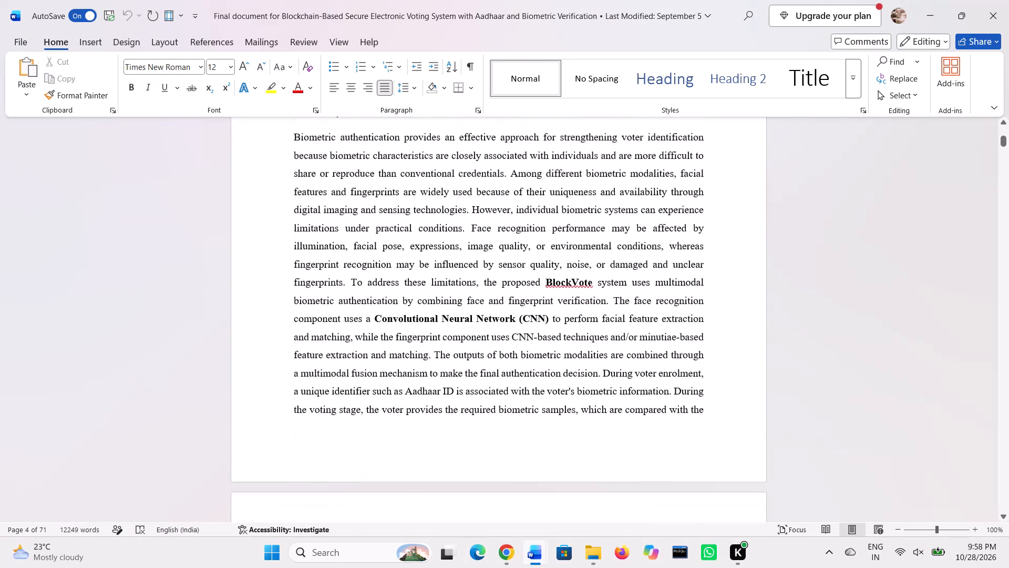
scroll(406, 411, "down", 4)
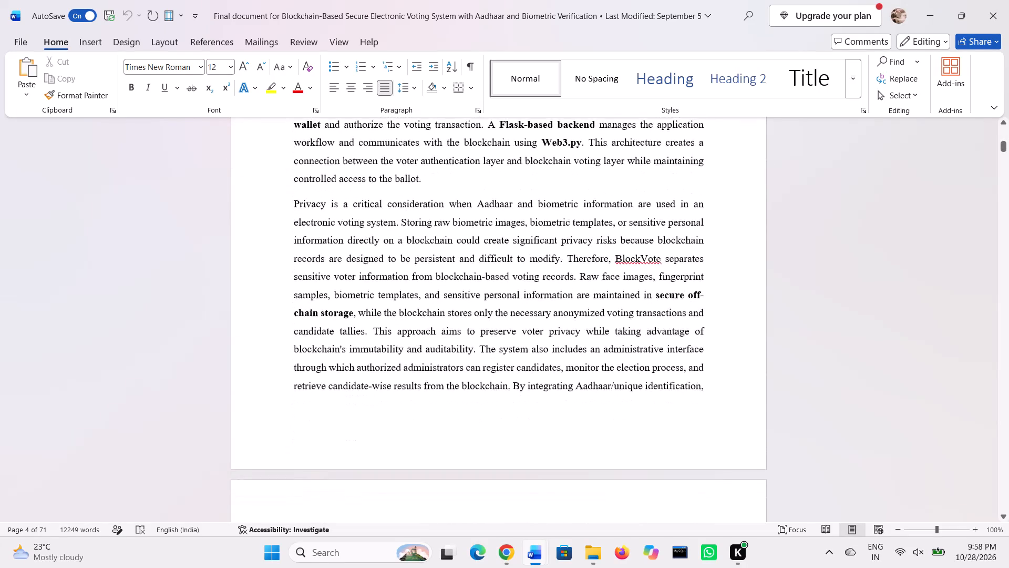
scroll(406, 411, "down", 4)
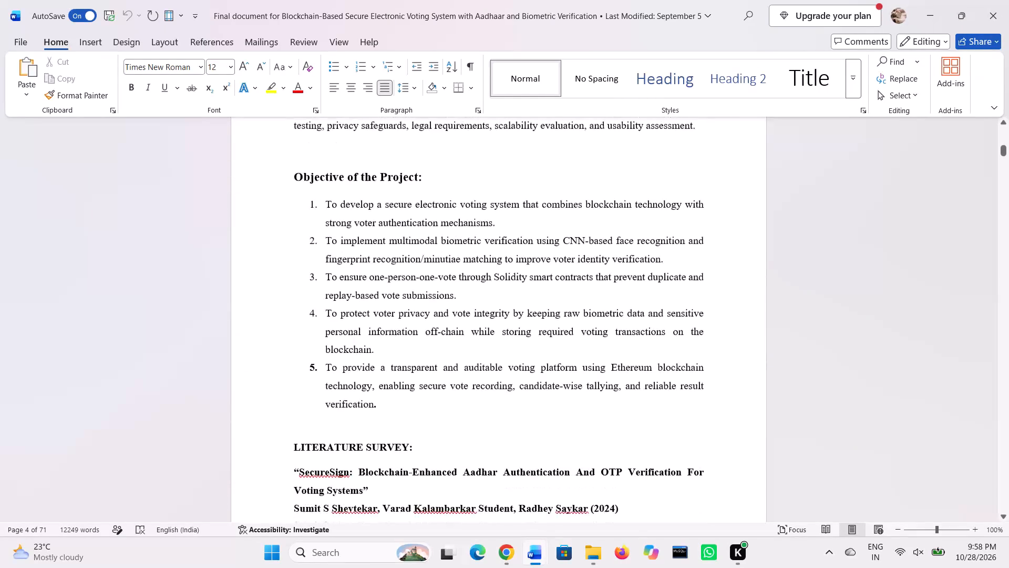
scroll(406, 411, "down", 4)
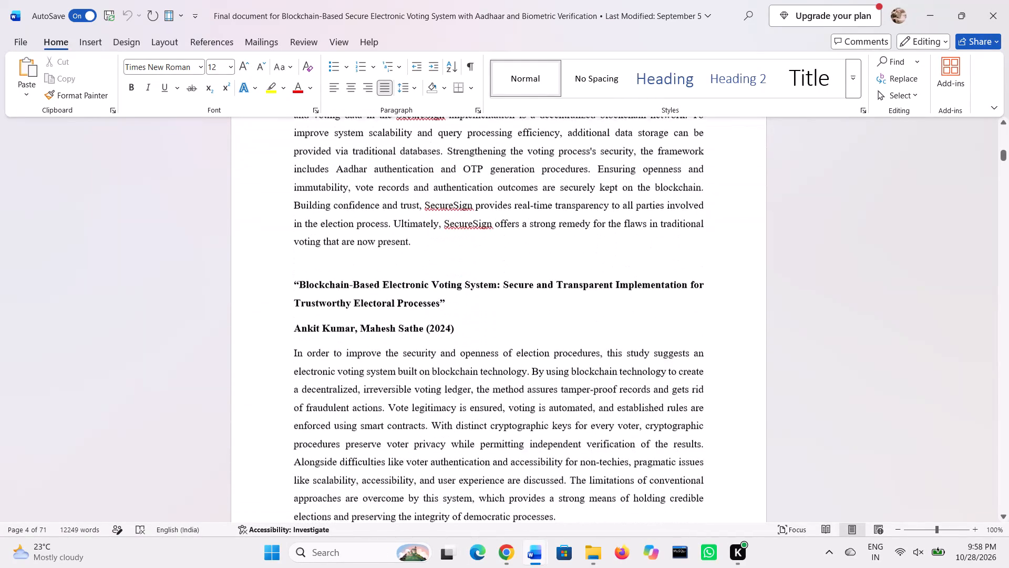
scroll(406, 411, "down", 2)
scroll(406, 411, "up", 2)
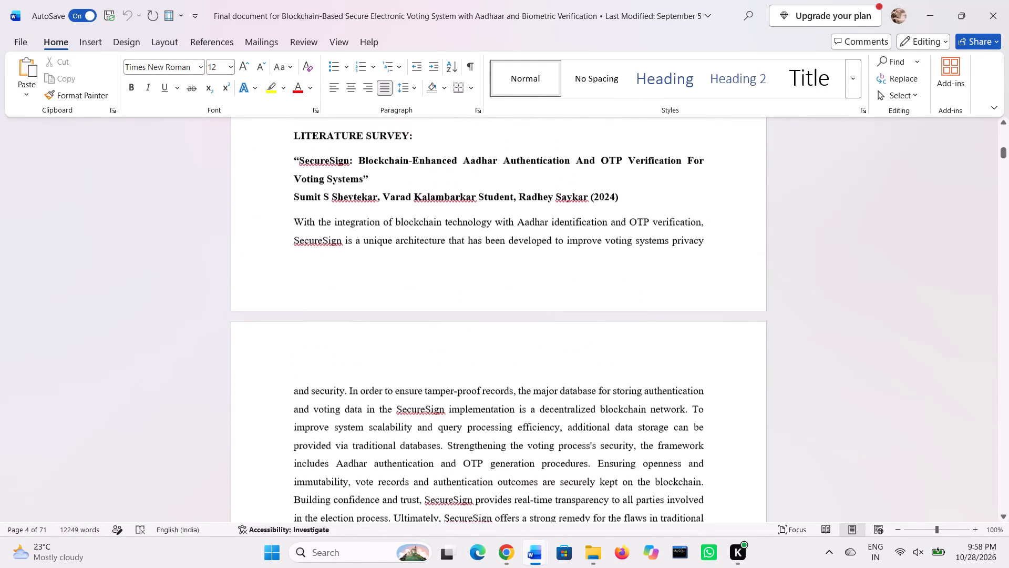
scroll(406, 411, "up", 2)
Switch to the sample documentation and examine how it runs from 1.4 Applications through Literature Survey to the Existing Method chapter.
key("alt+Tab")
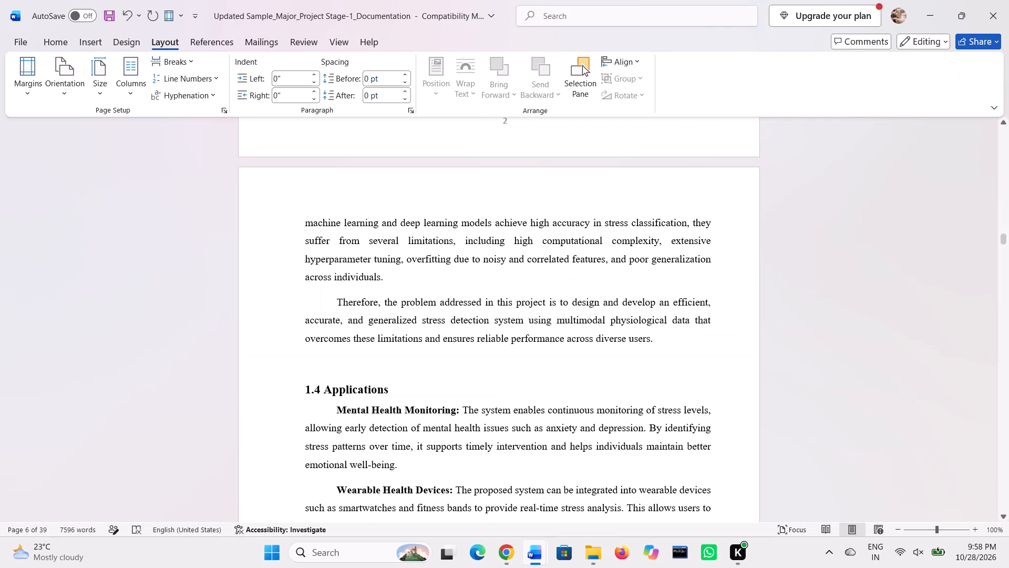
scroll(413, 410, "down", 5)
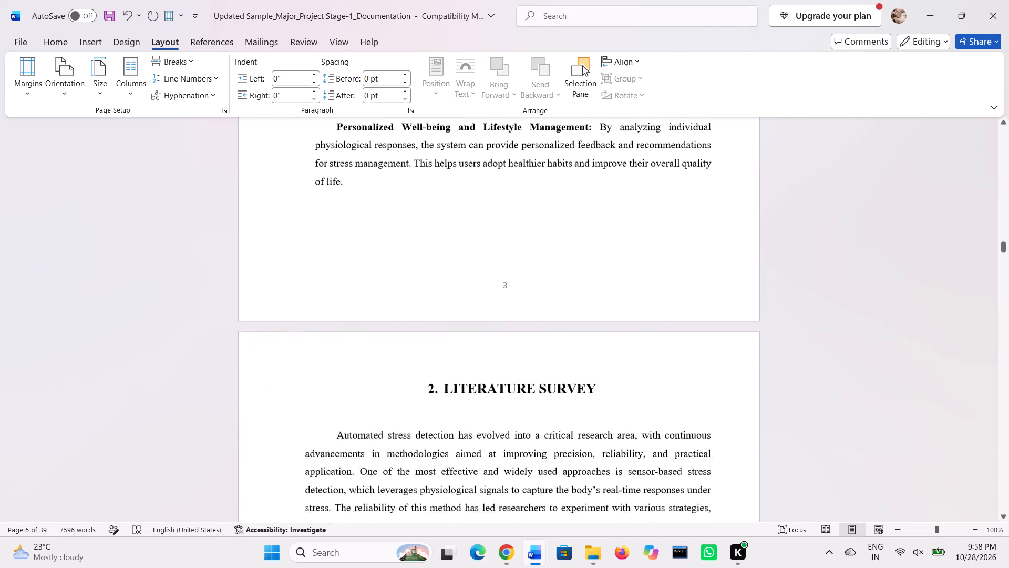
scroll(413, 410, "down", 5)
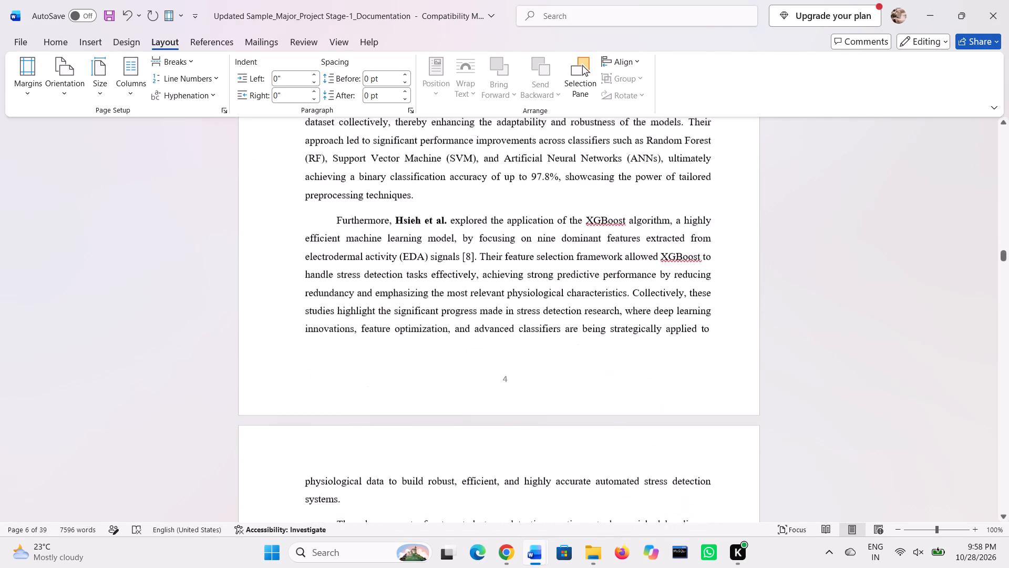
scroll(413, 410, "down", 4)
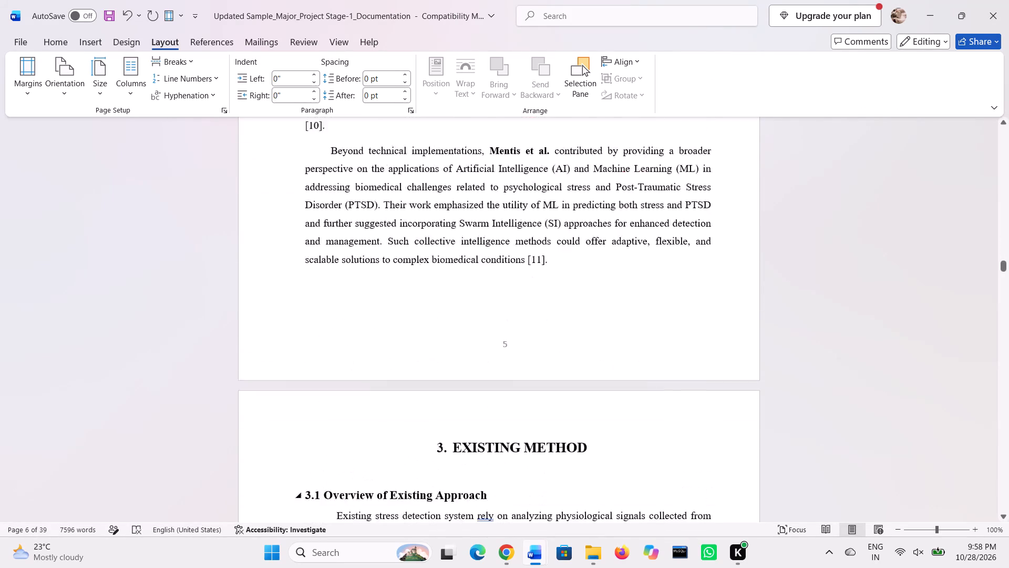
scroll(413, 410, "down", 2)
Replace the sample's Introduction text, from the first 1.1 Overview paragraph through 1.4 Applications, with the voting document's Introduction paragraphs and project objectives.
scroll(413, 410, "up", 10)
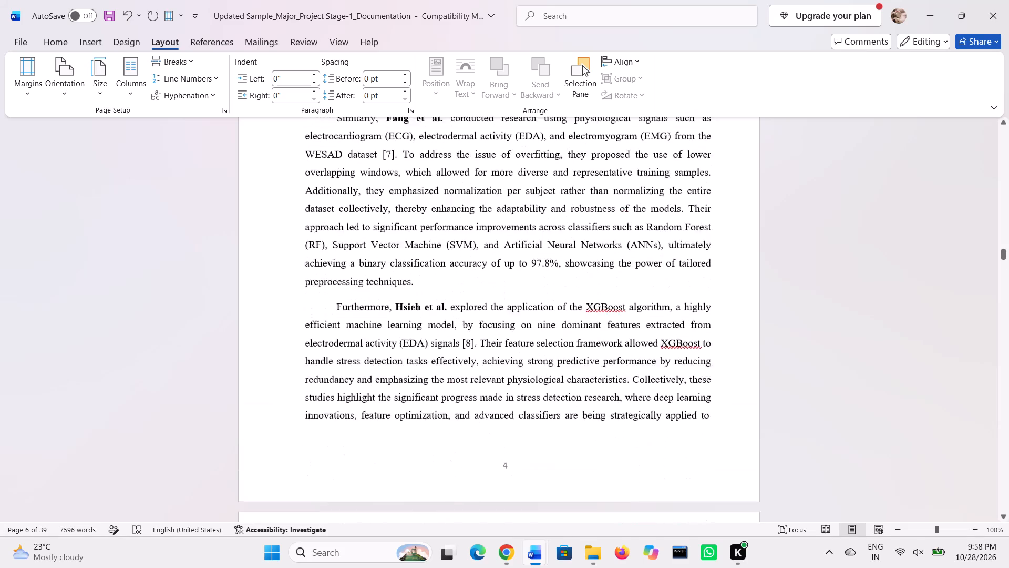
scroll(413, 410, "up", 7)
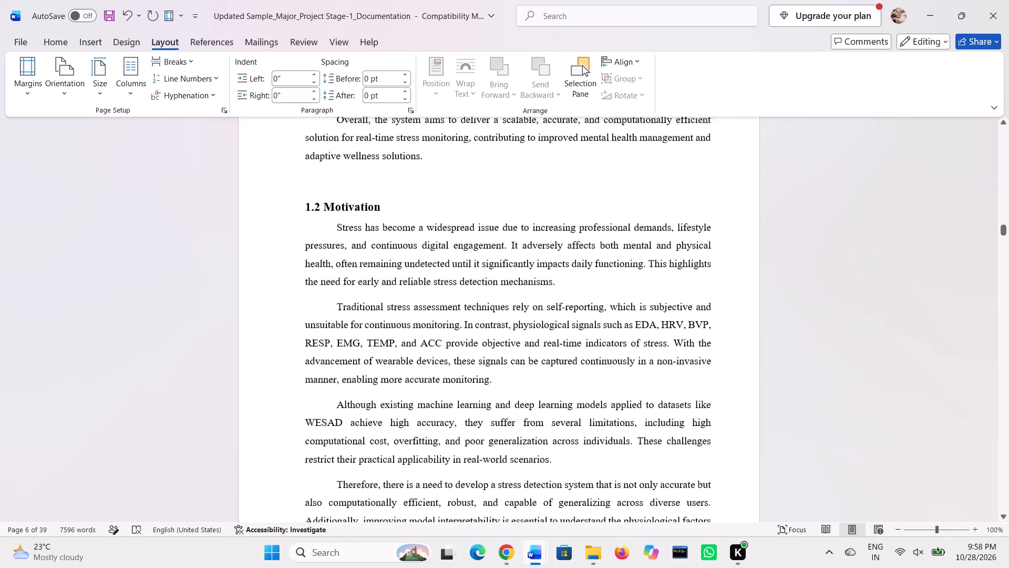
scroll(413, 410, "up", 4)
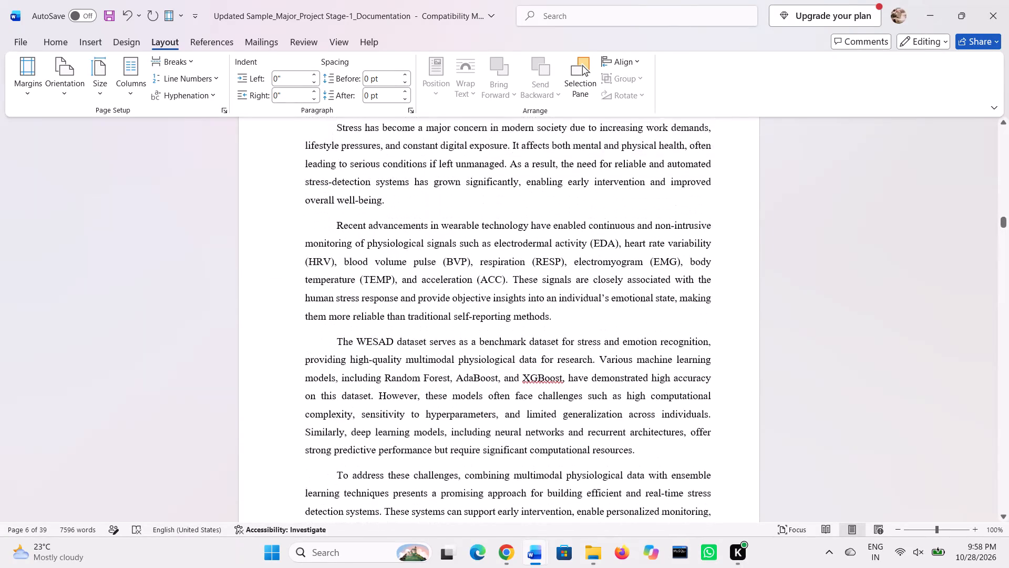
scroll(413, 410, "up", 2)
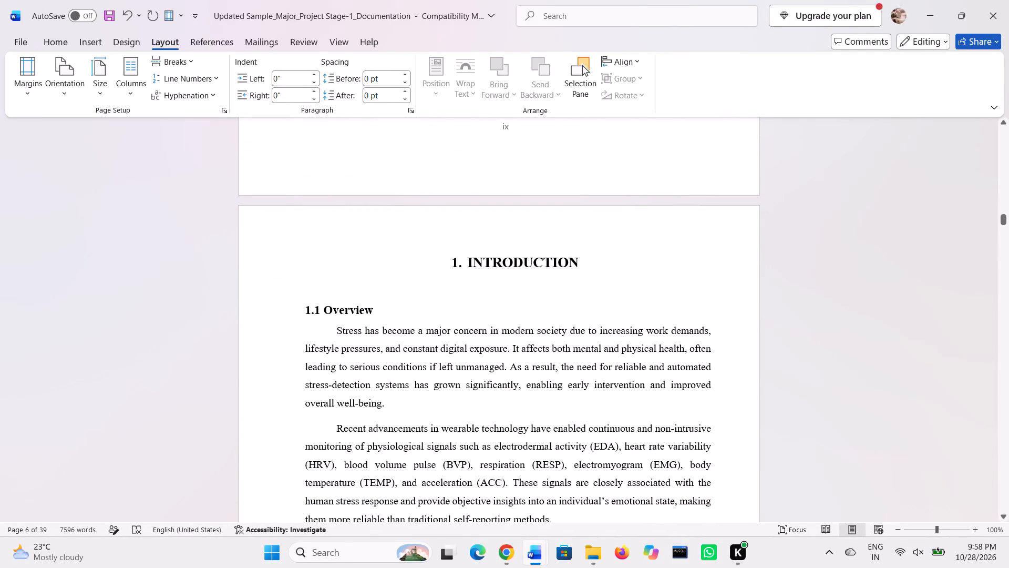
left_click_drag(337, 329, 386, 563)
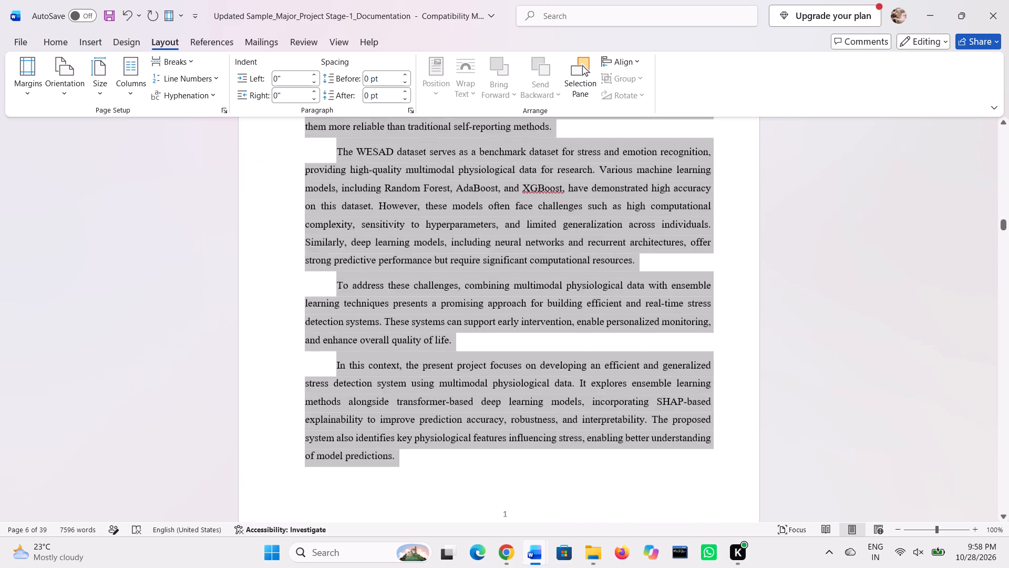
left_click_drag(386, 563, 390, 523)
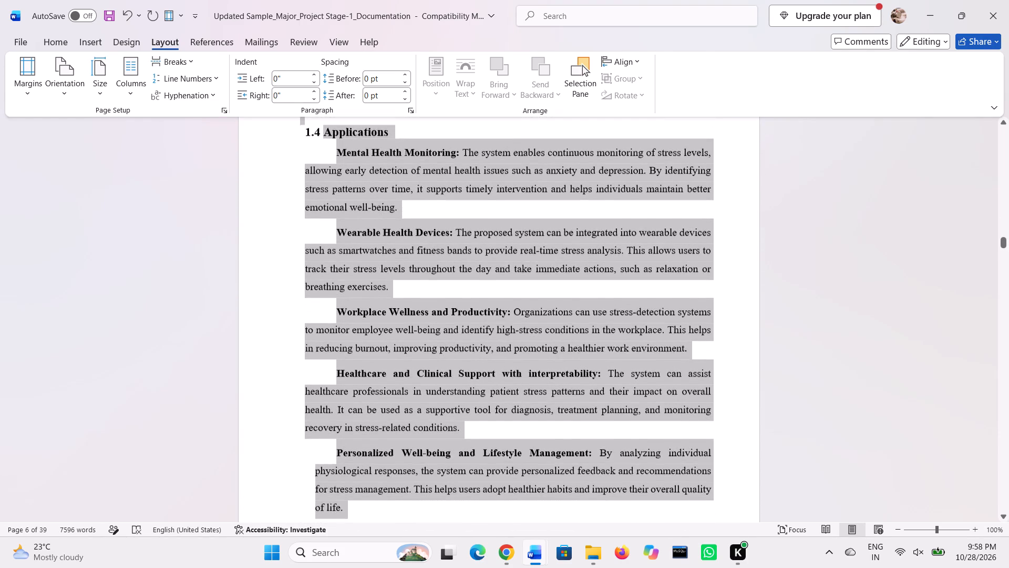
left_click_drag(390, 523, 369, 357)
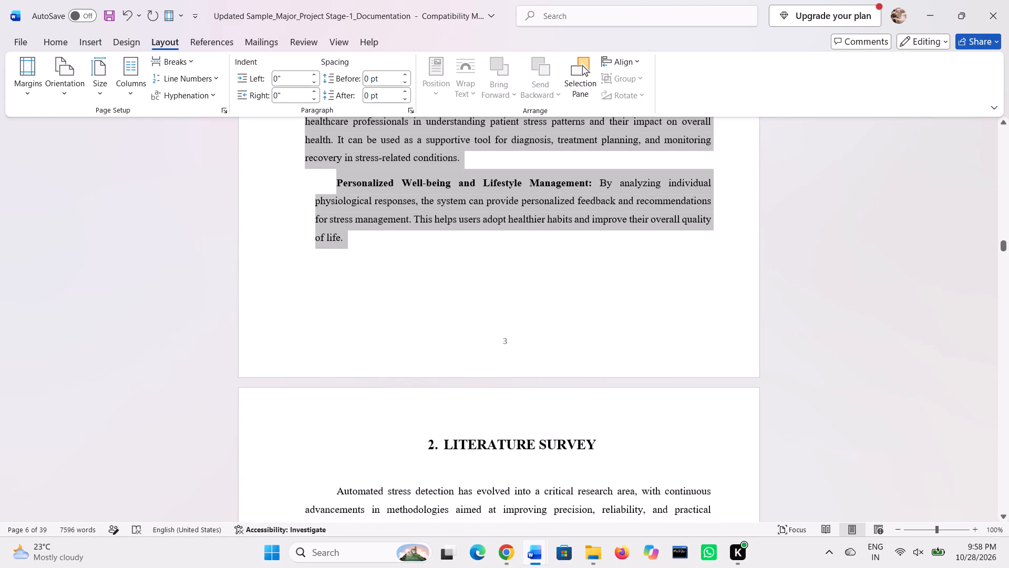
left_click_drag(369, 357, 343, 237)
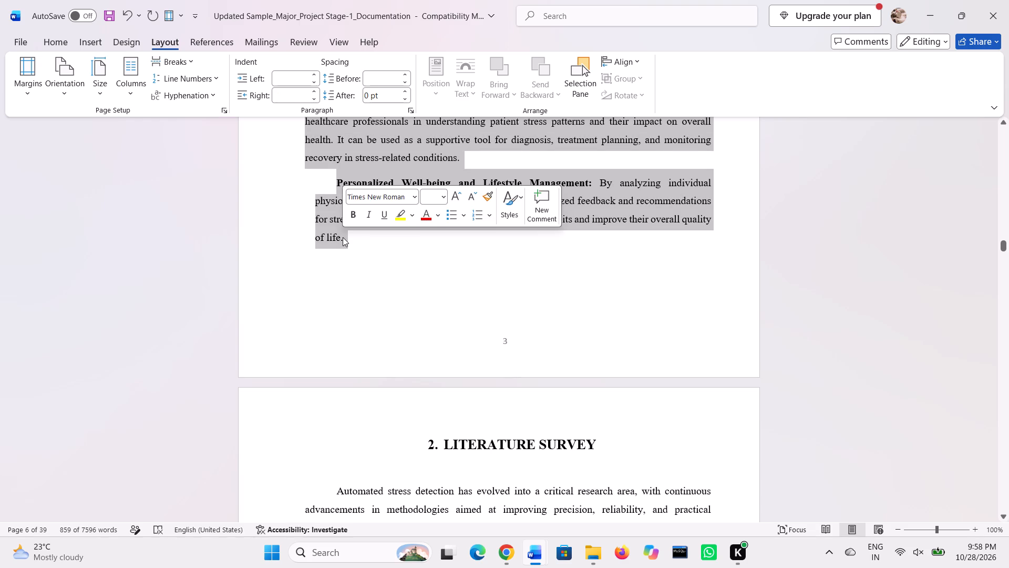
key("alt+Tab")
scroll(364, 275, "up", 2)
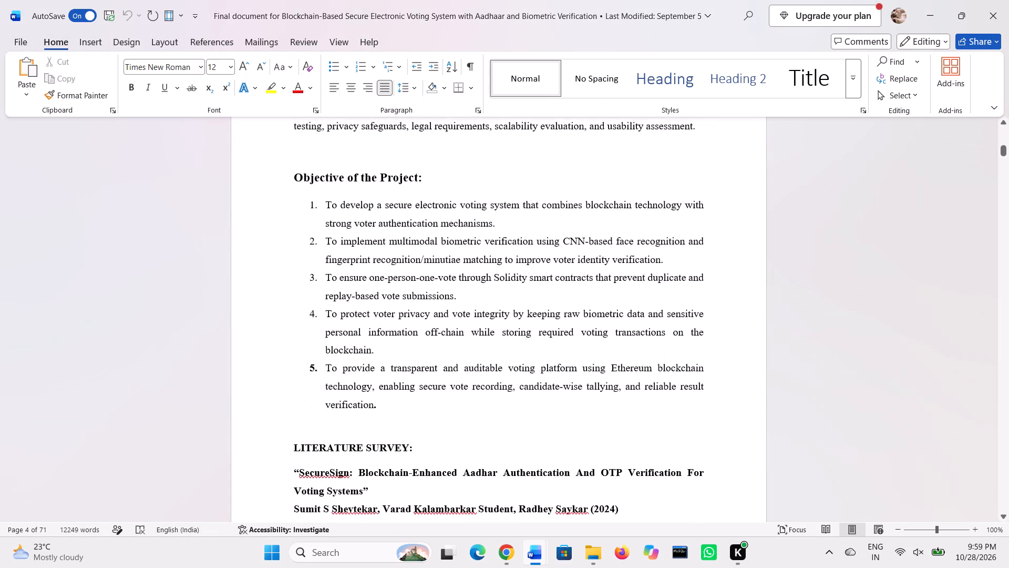
left_click_drag(388, 403, 276, 153)
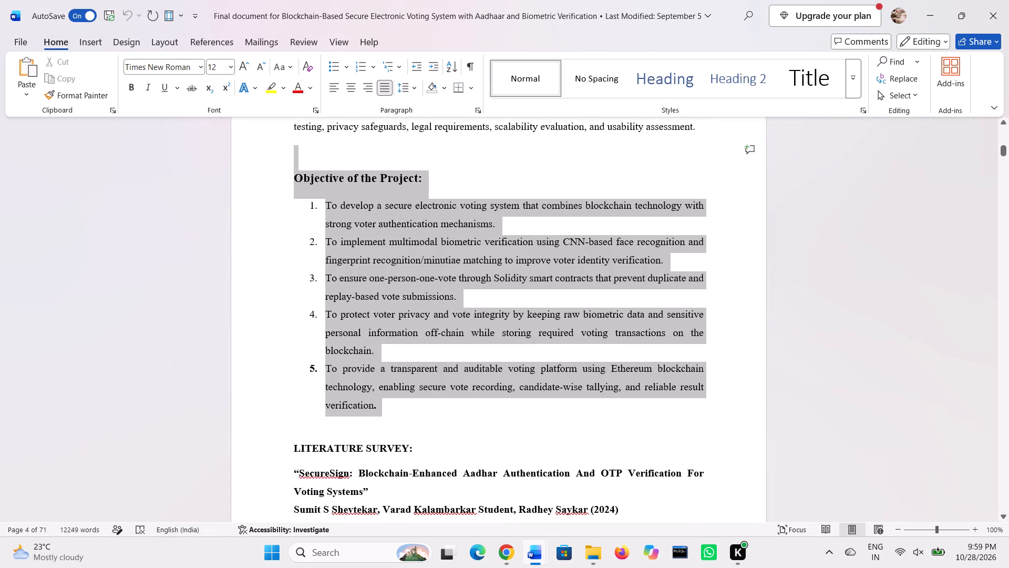
left_click_drag(276, 153, 272, 111)
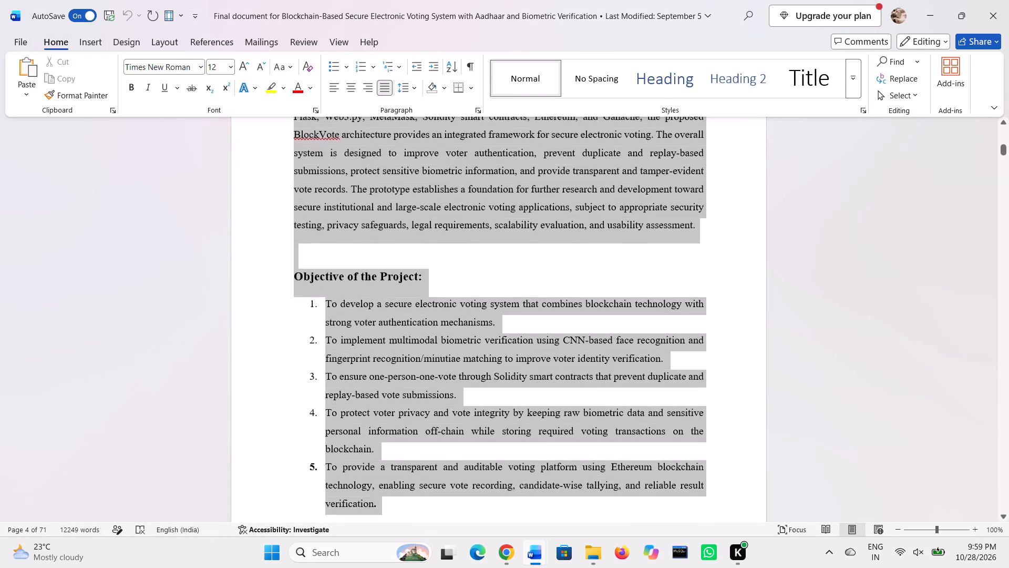
left_click_drag(272, 111, 272, 112)
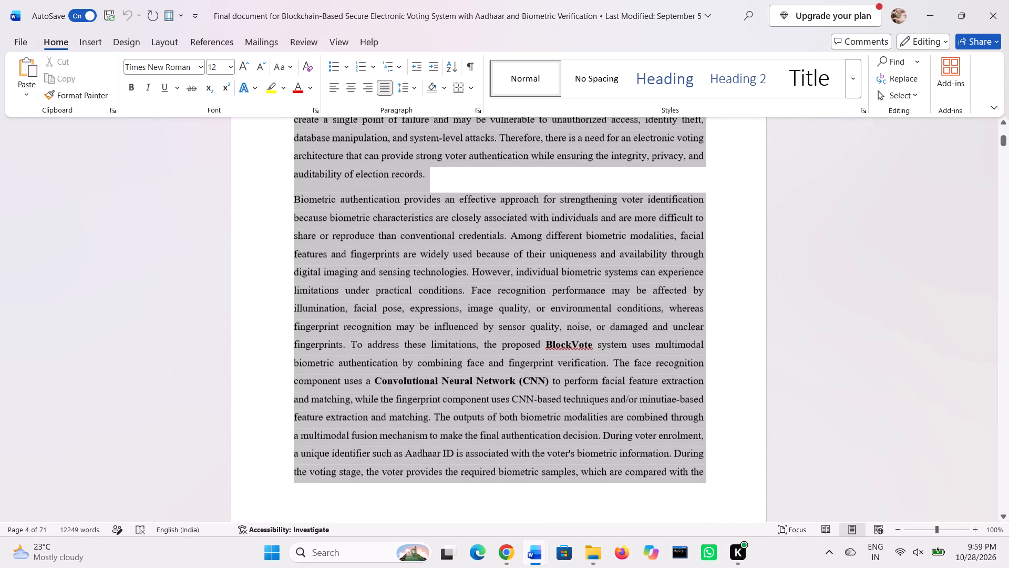
left_click_drag(272, 112, 291, 201)
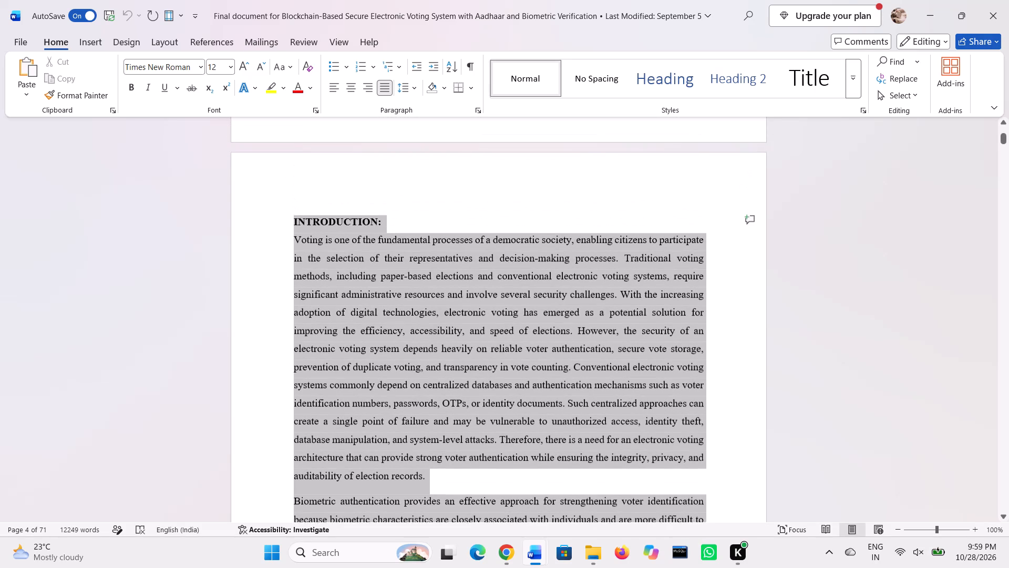
left_click_drag(291, 201, 295, 242)
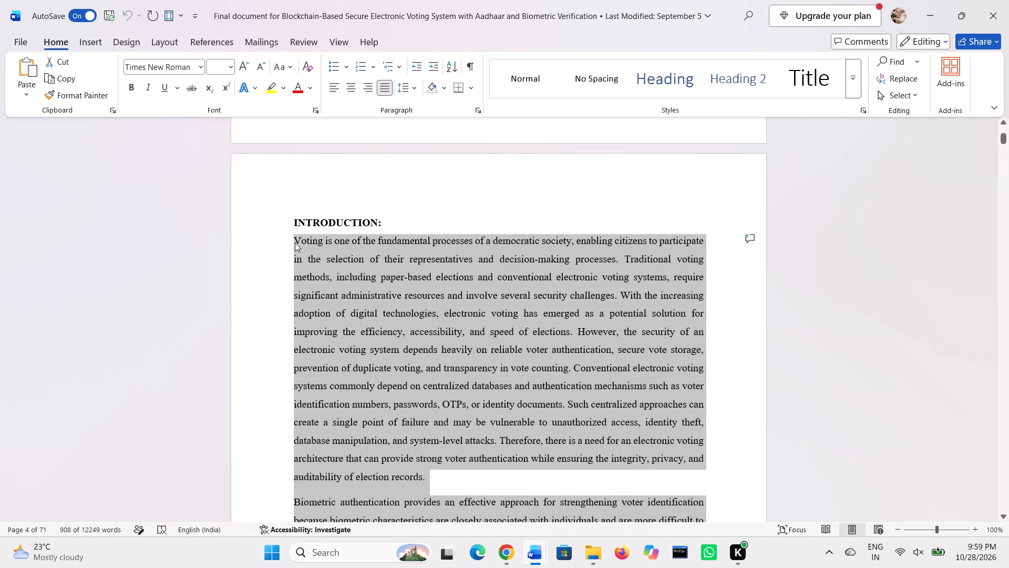
key("ctrl+c")
key("alt+Tab")
key("ctrl+v")
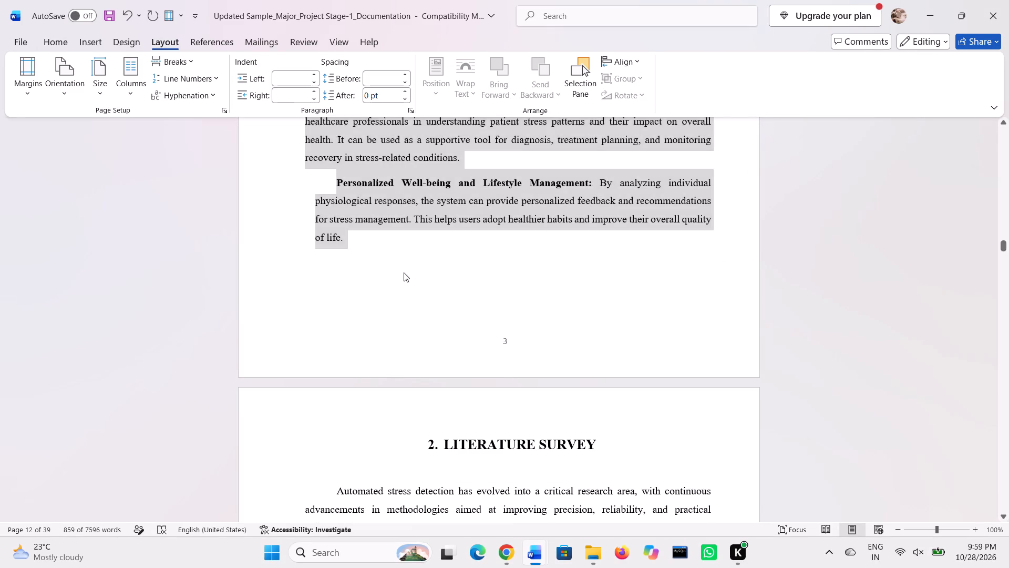
scroll(431, 270, "down", 3)
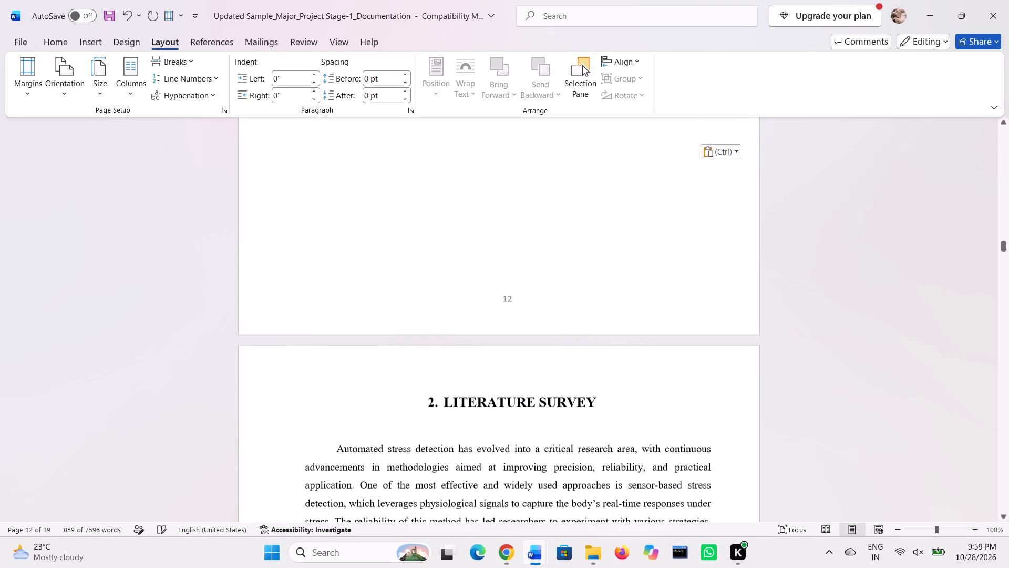
Apply the Normal margin preset, 1" on every side, to the pages of the sample's pasted Introduction chapter.
scroll(431, 270, "up", 7)
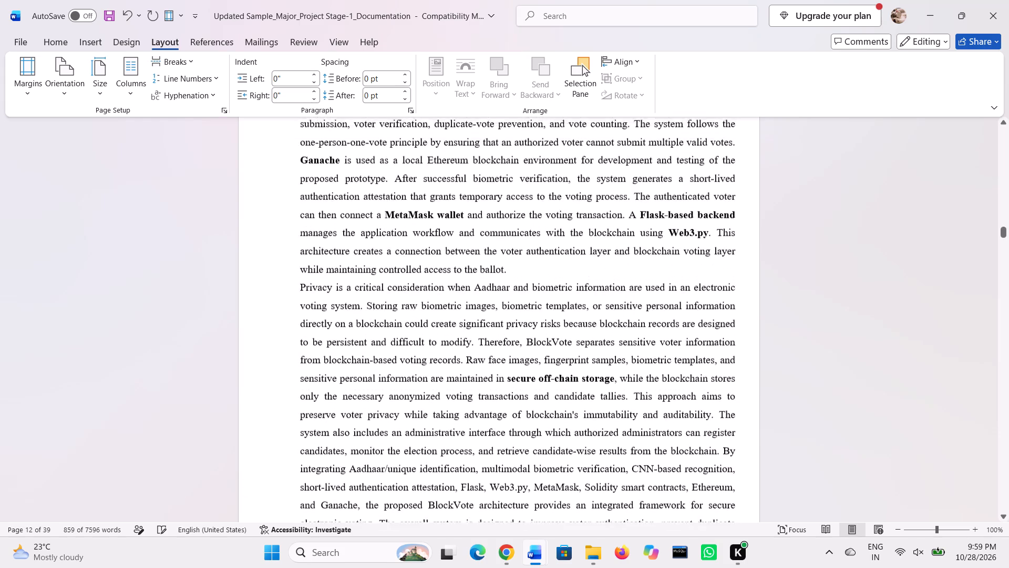
scroll(431, 270, "up", 6)
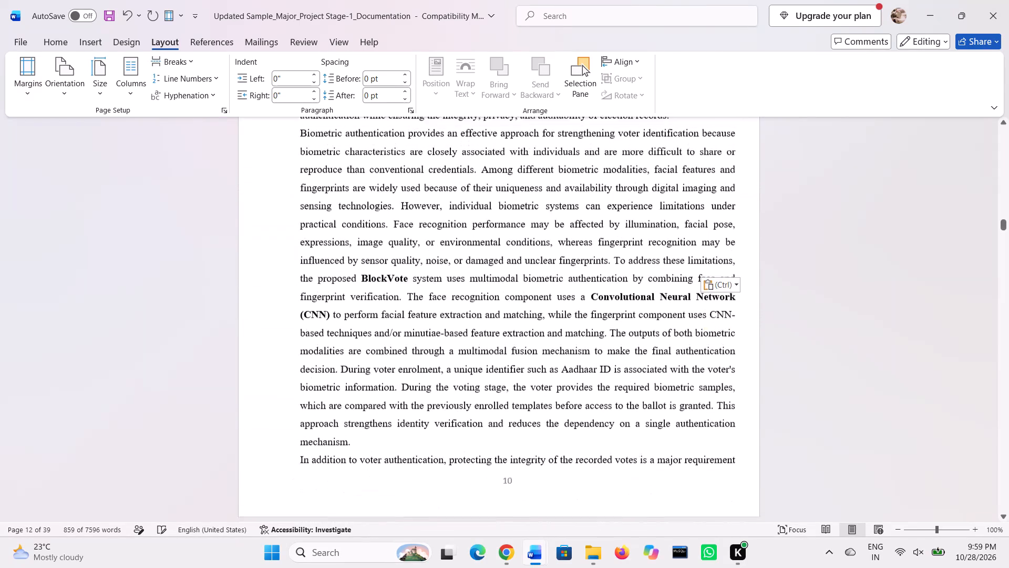
scroll(431, 270, "up", 4)
left_click(391, 340)
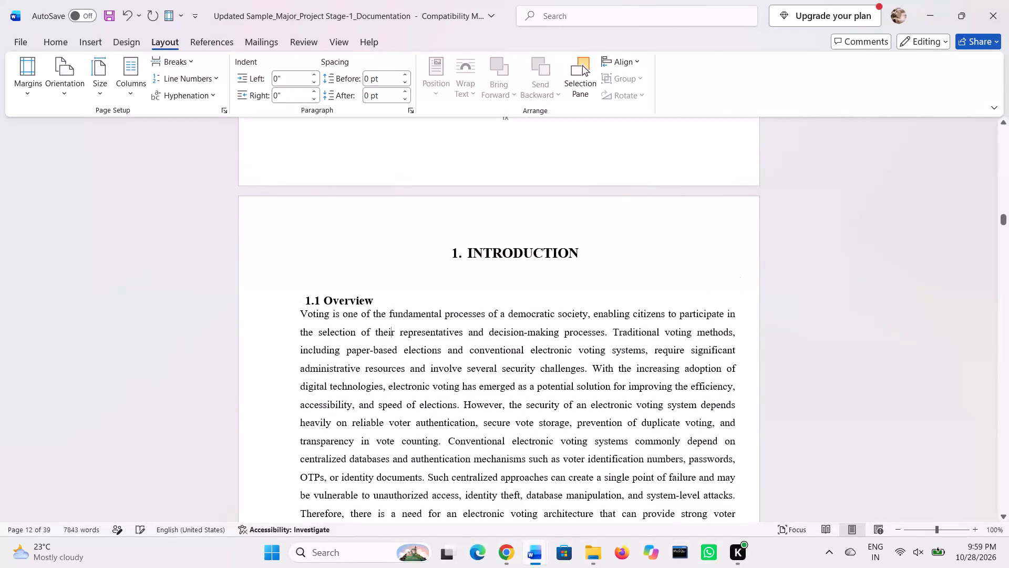
left_click(25, 83)
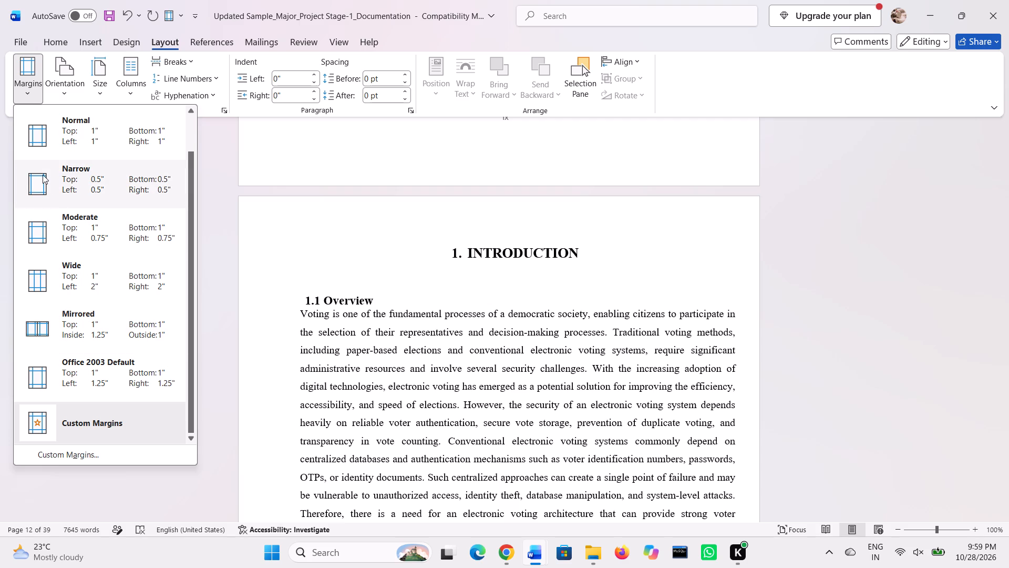
left_click(42, 154)
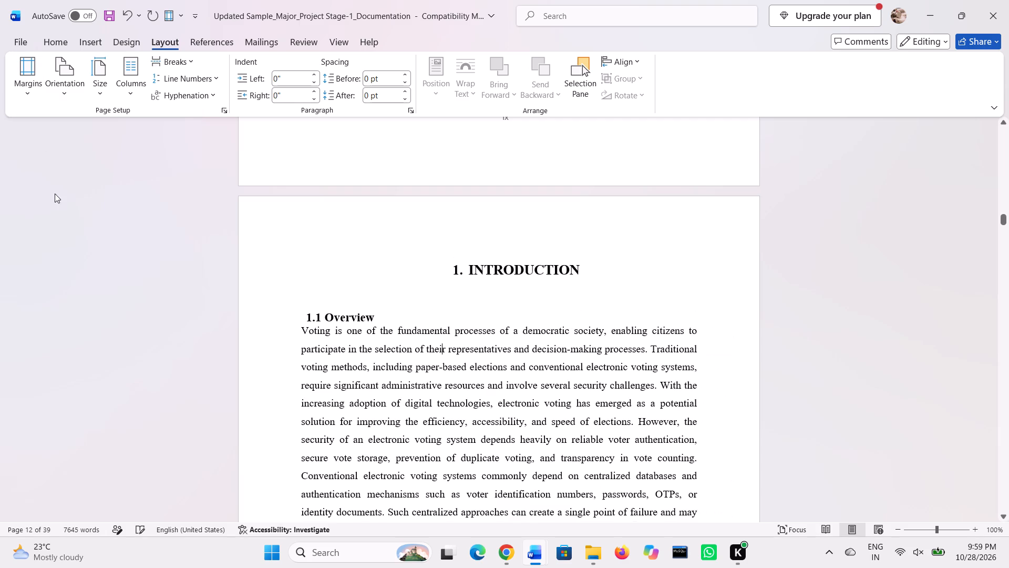
Review the paragraph layout of the pasted Introduction text under 1.1 Overview in the sample documentation.
scroll(289, 280, "down", 2)
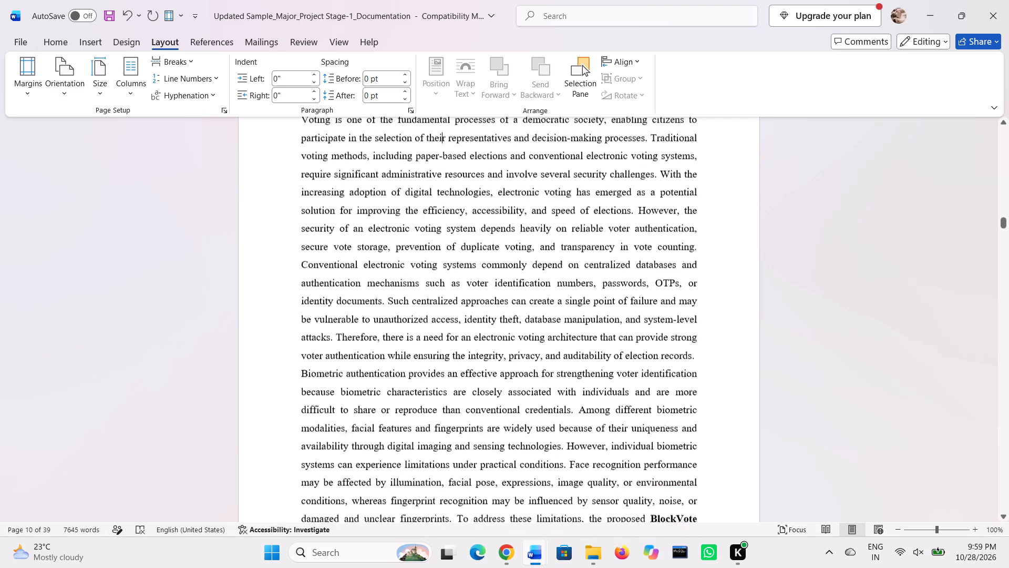
scroll(289, 280, "down", 5)
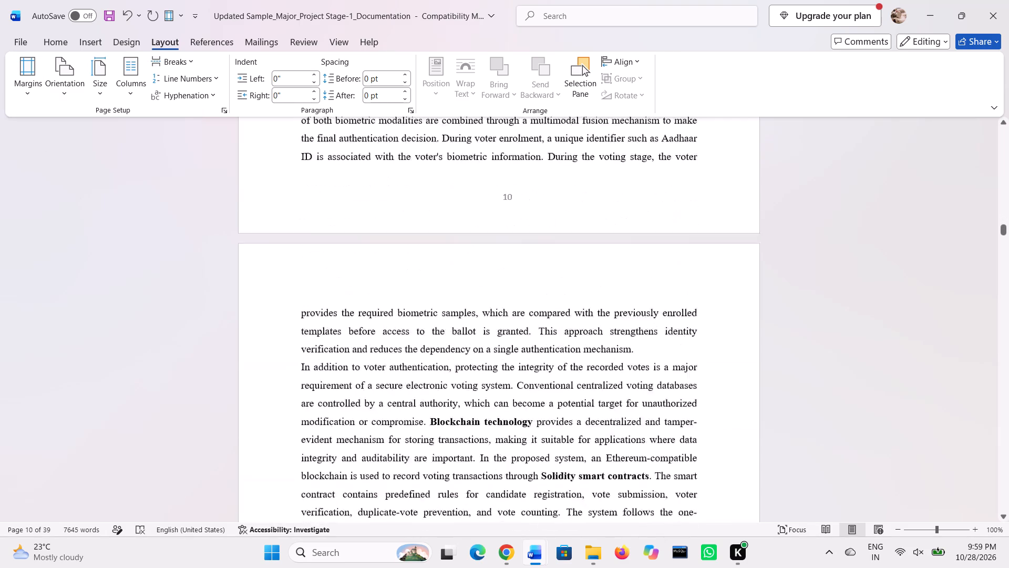
scroll(289, 280, "down", 1)
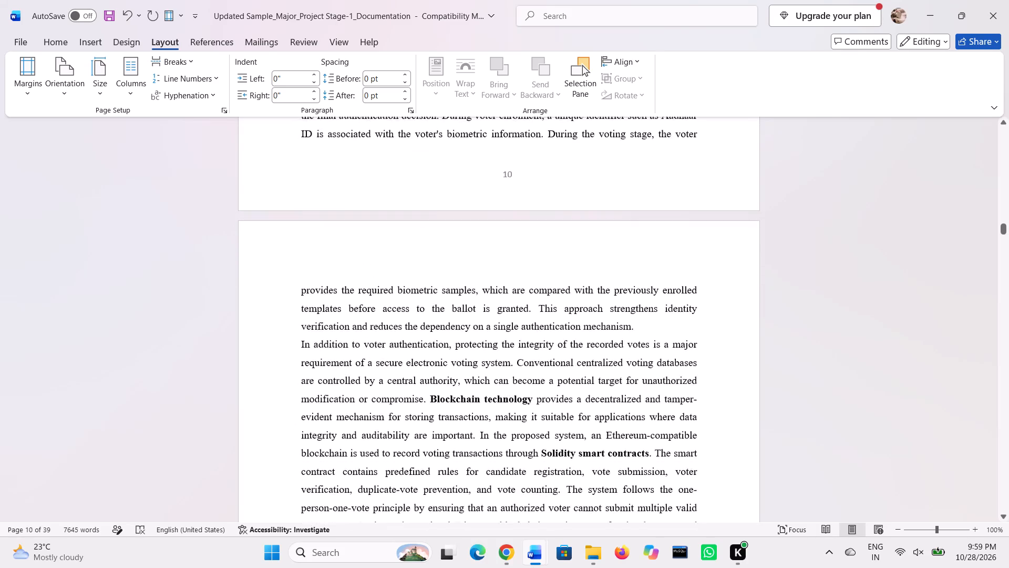
scroll(289, 280, "down", 1)
scroll(289, 280, "up", 1)
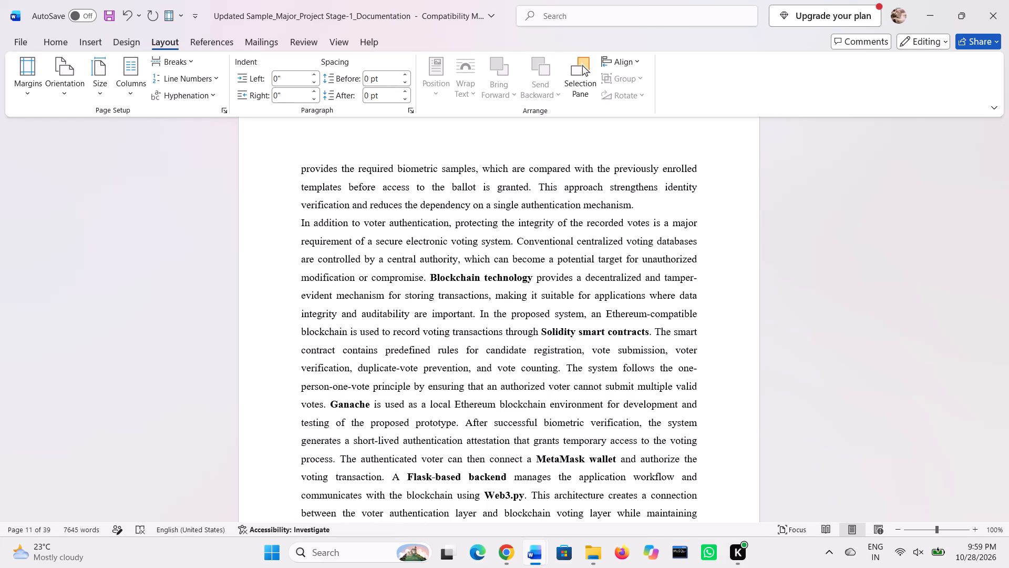
scroll(289, 280, "up", 4)
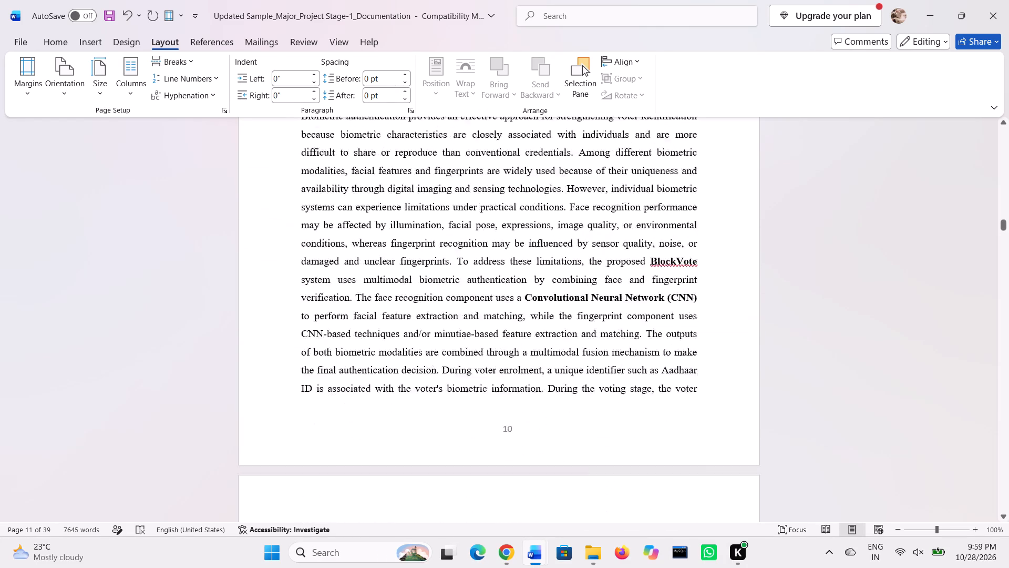
scroll(289, 280, "up", 3)
scroll(289, 280, "down", 1)
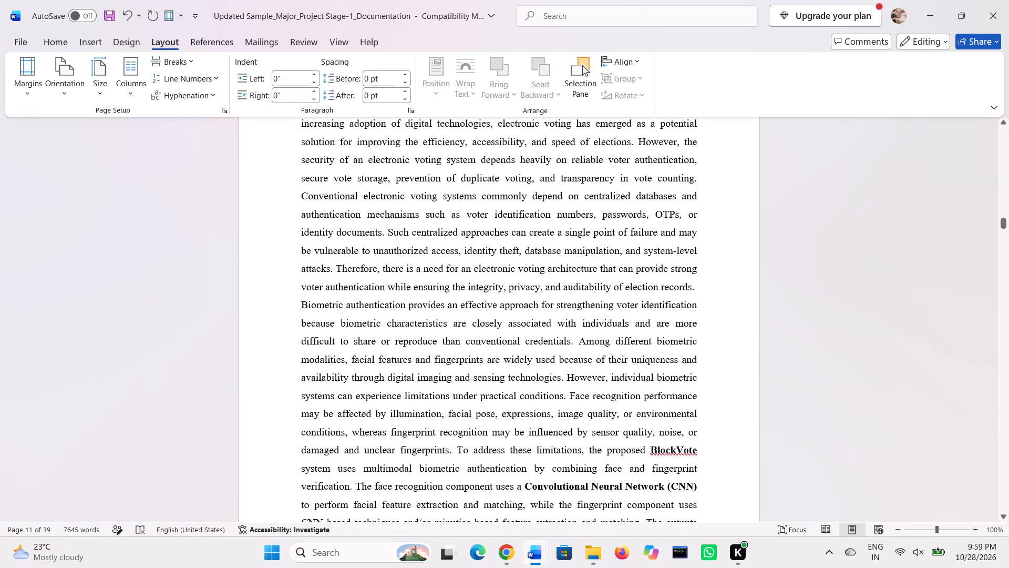
Compare with the voting document's paragraph spacing and insert a blank line before the sample's "Biometric authentication provides" paragraph.
key("alt+Tab")
left_click(375, 256)
scroll(375, 256, "down", 1)
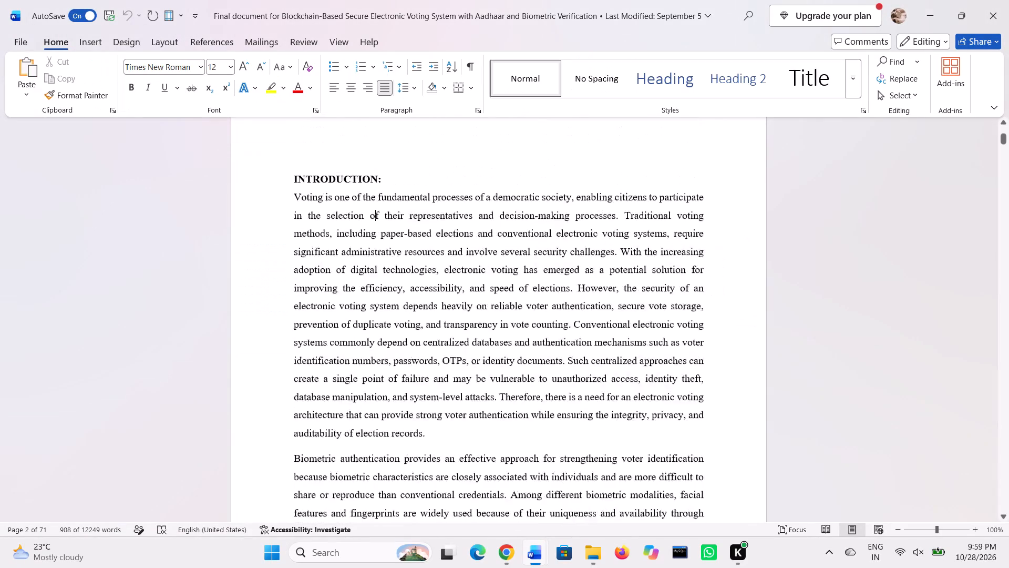
scroll(375, 256, "down", 1)
key("alt+Tab")
scroll(415, 300, "up", 1)
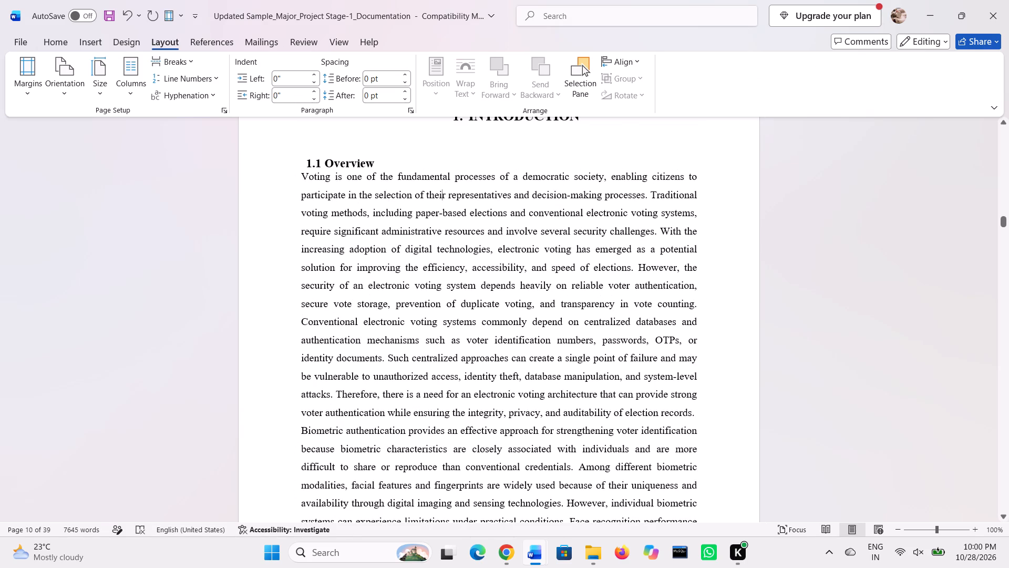
scroll(415, 300, "down", 1)
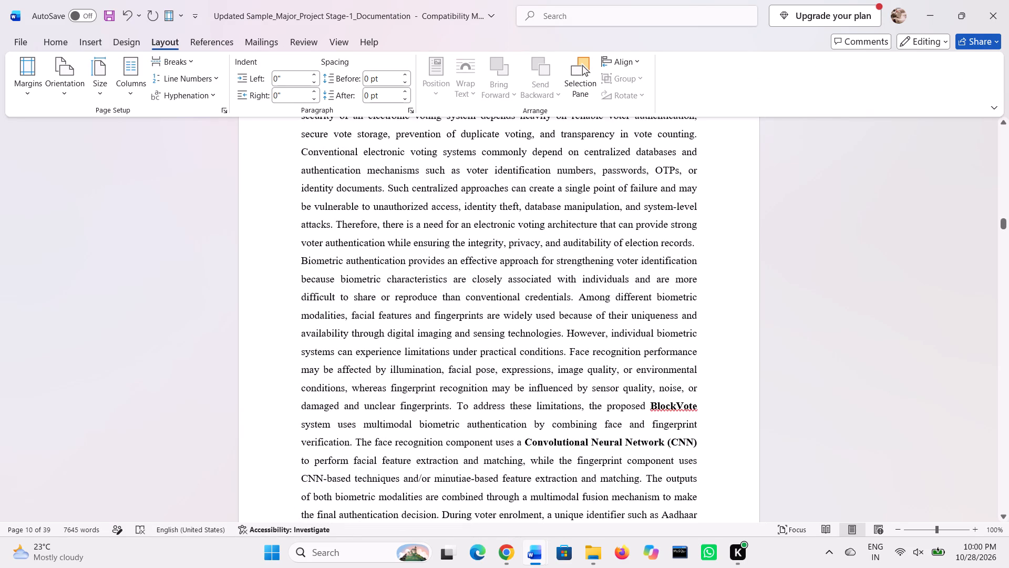
left_click(693, 240)
key("Right")
key("Return")
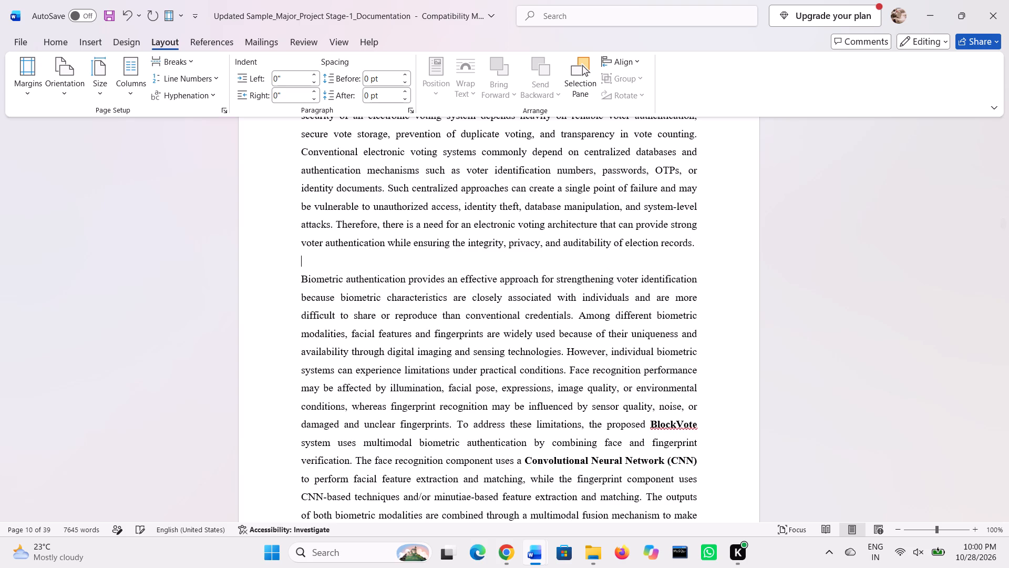
Check the next paragraph break in the voting document and insert a blank line before the sample's "In addition to voter authentication" paragraph.
scroll(693, 240, "down", 1)
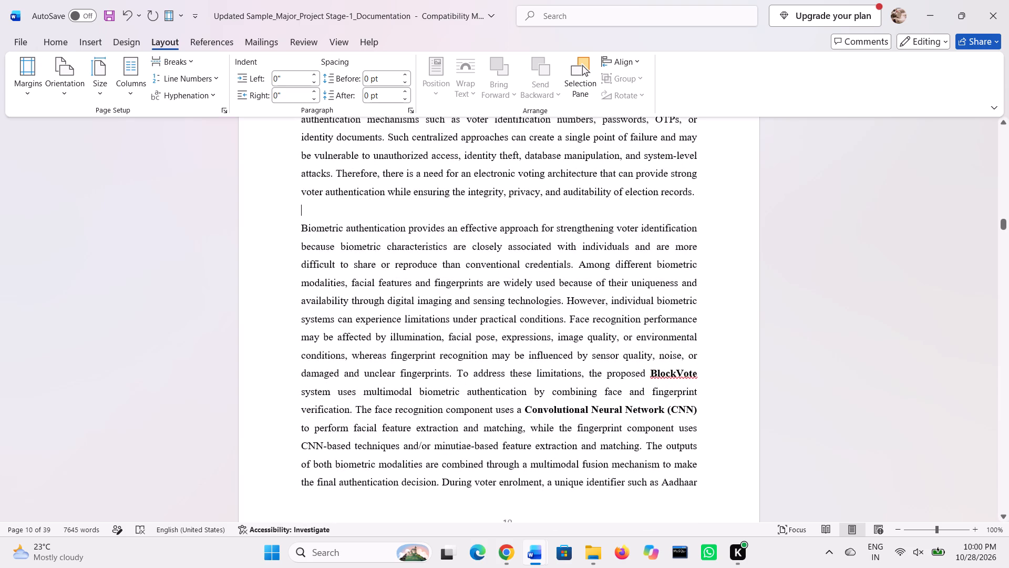
key("alt+Tab")
scroll(482, 362, "down", 1)
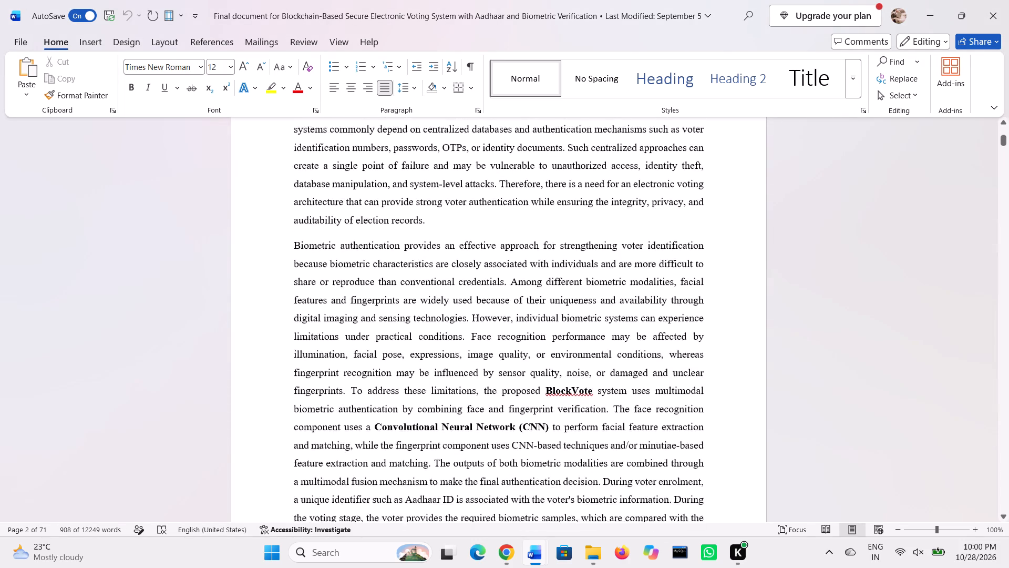
scroll(482, 362, "down", 3)
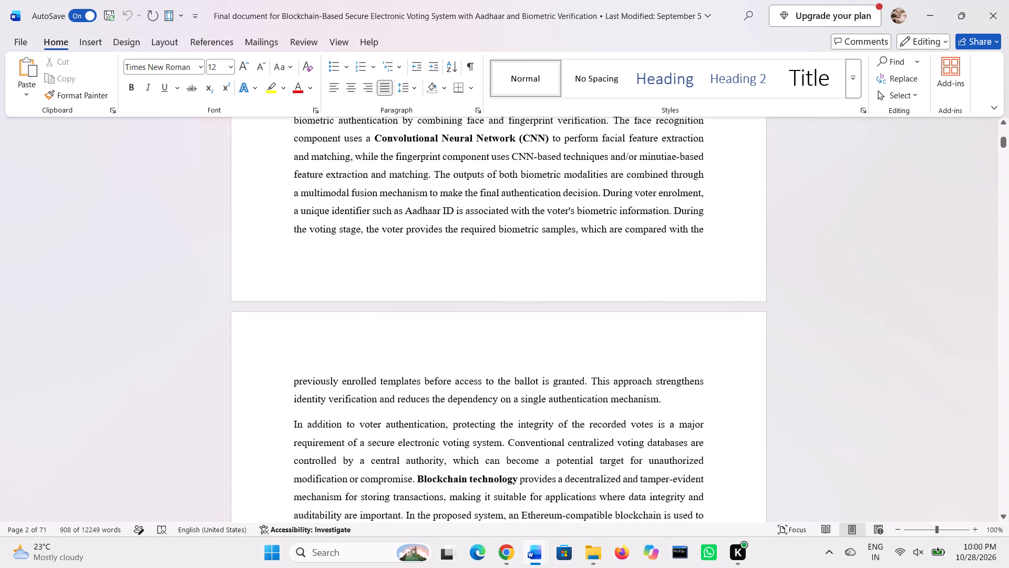
key("alt+Tab")
scroll(460, 424, "down", 1)
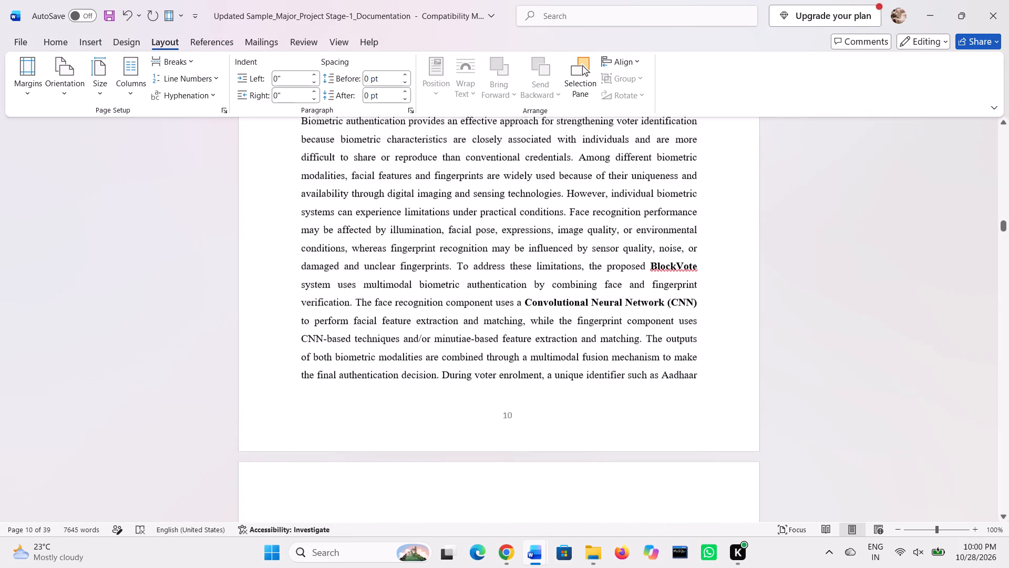
scroll(460, 424, "down", 3)
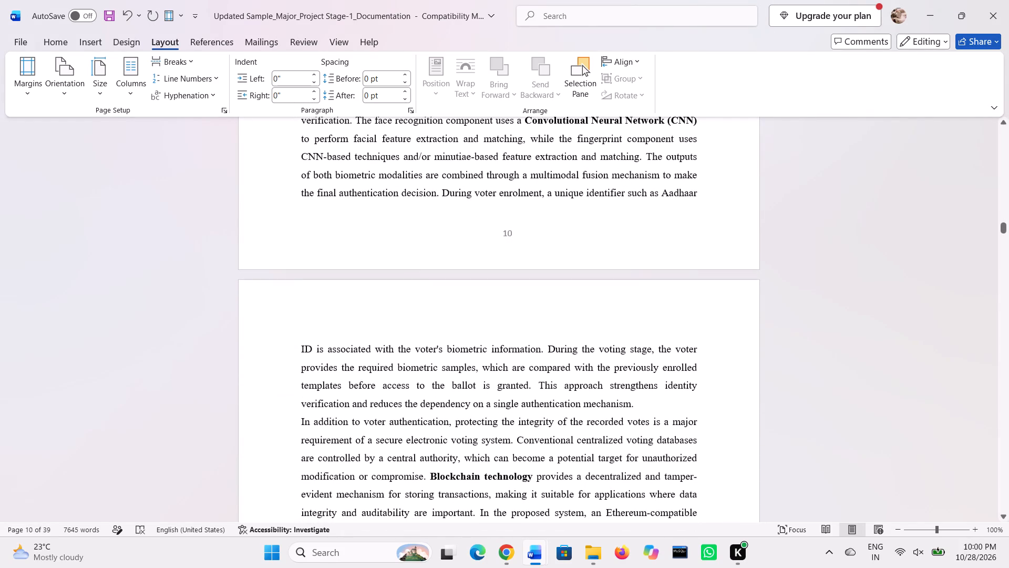
left_click(645, 399)
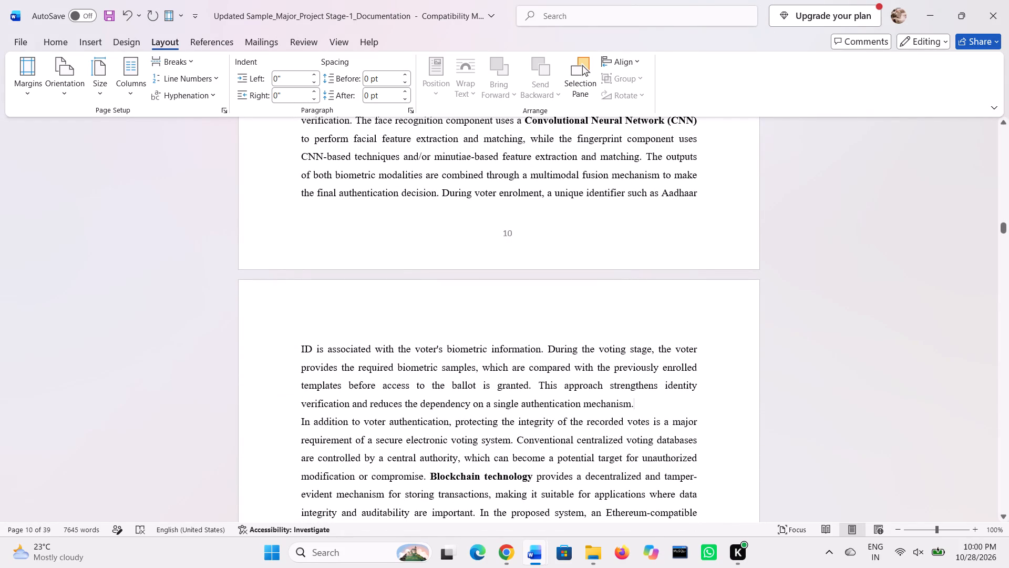
key("Return")
Check the following paragraph break in the voting document and insert a blank line before the sample's "Privacy is a critical consideration" paragraph.
scroll(645, 399, "down", 2)
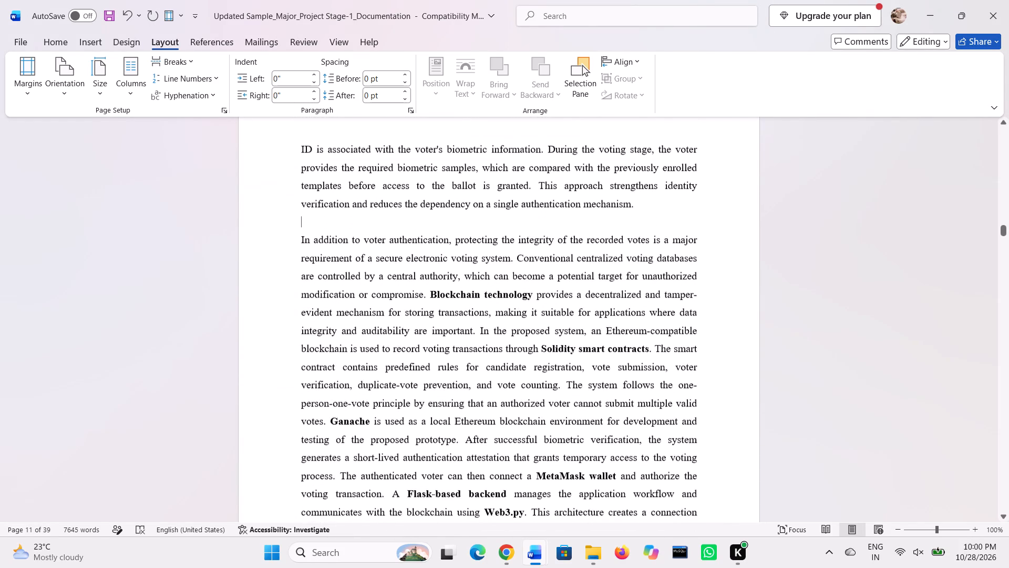
scroll(645, 399, "down", 1)
key("alt+Tab")
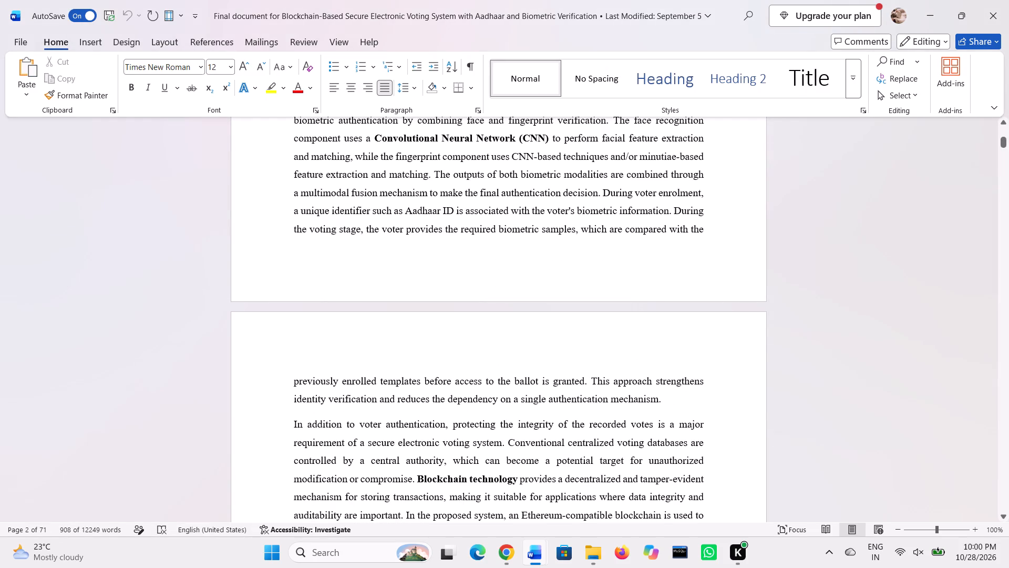
scroll(481, 410, "down", 3)
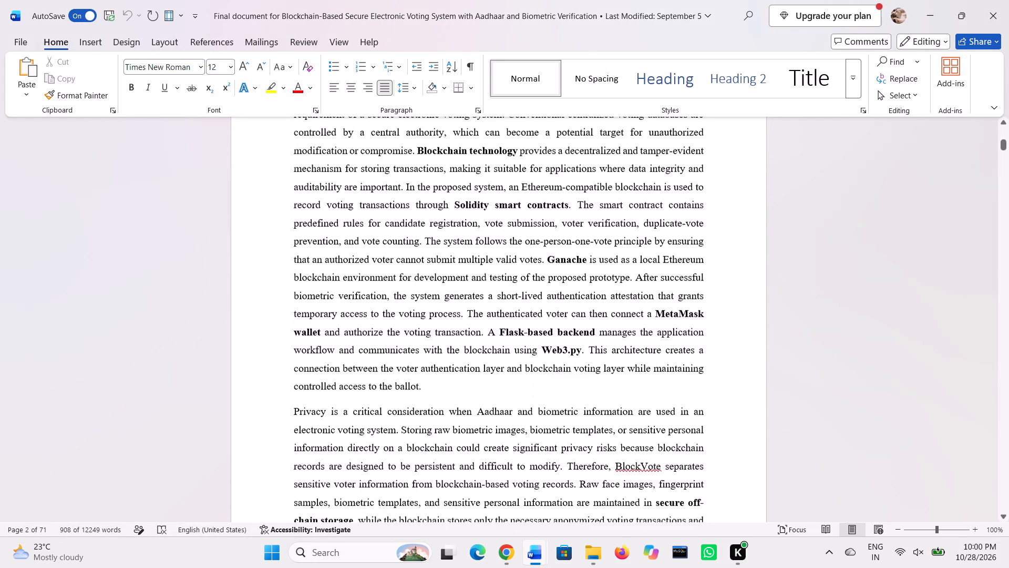
scroll(481, 410, "down", 2)
key("alt+Tab")
scroll(481, 410, "down", 1)
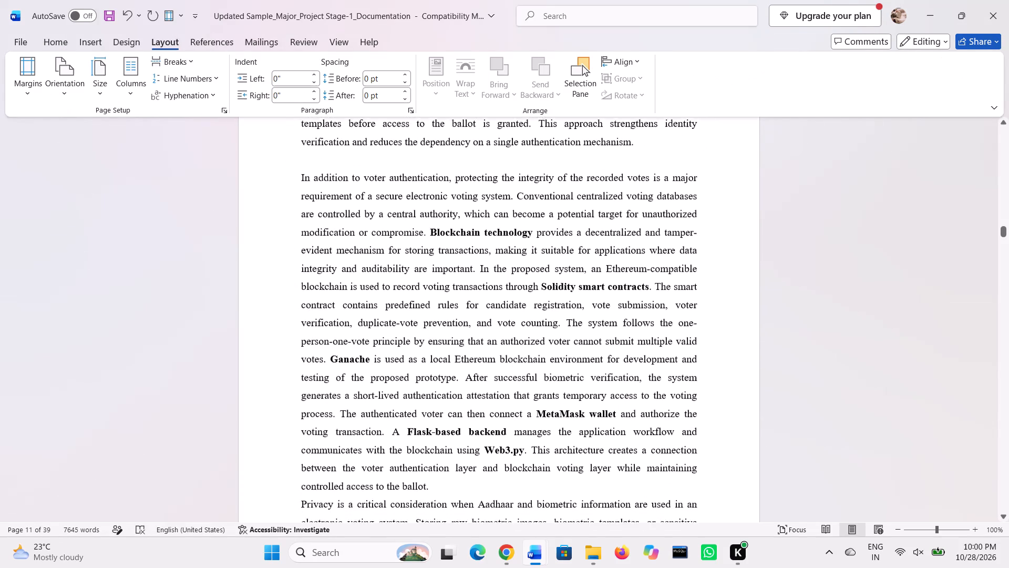
scroll(481, 410, "down", 1)
left_click(435, 439)
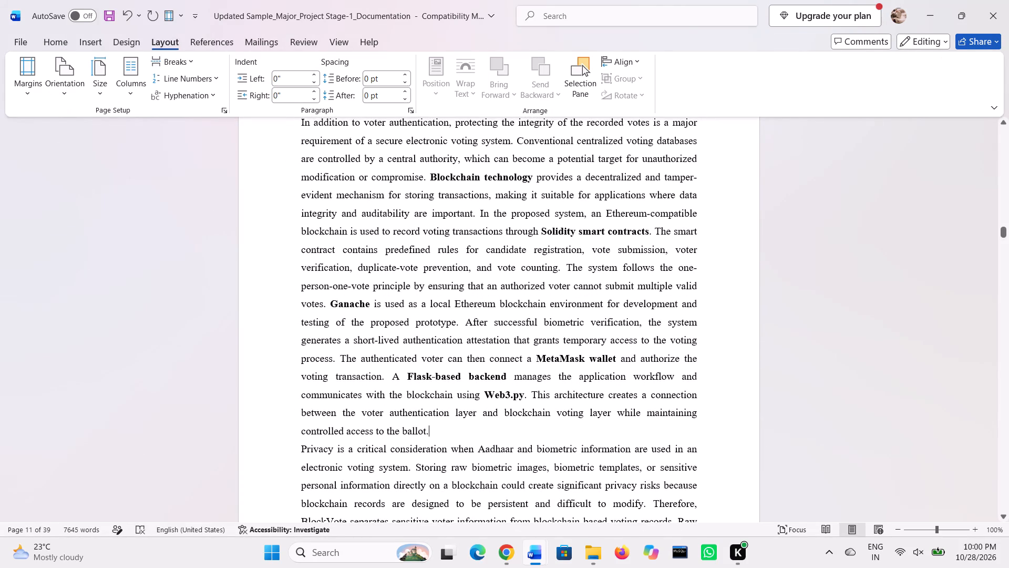
key("Return")
Compare the rest of the sample's Introduction with the voting document, from the Privacy paragraph through the five project objectives.
scroll(435, 439, "down", 2)
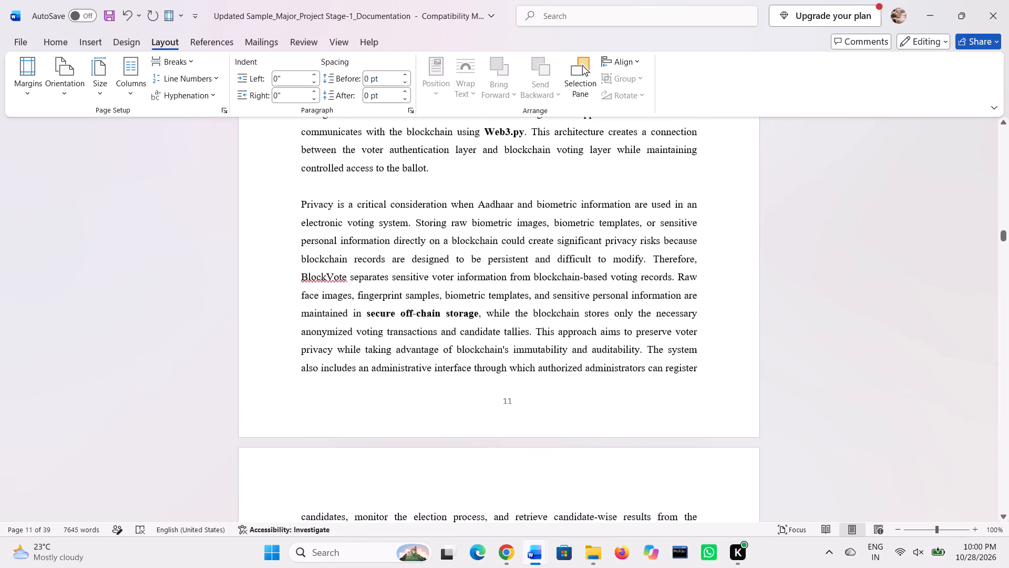
scroll(435, 439, "down", 1)
key("alt+Tab")
scroll(387, 399, "down", 1)
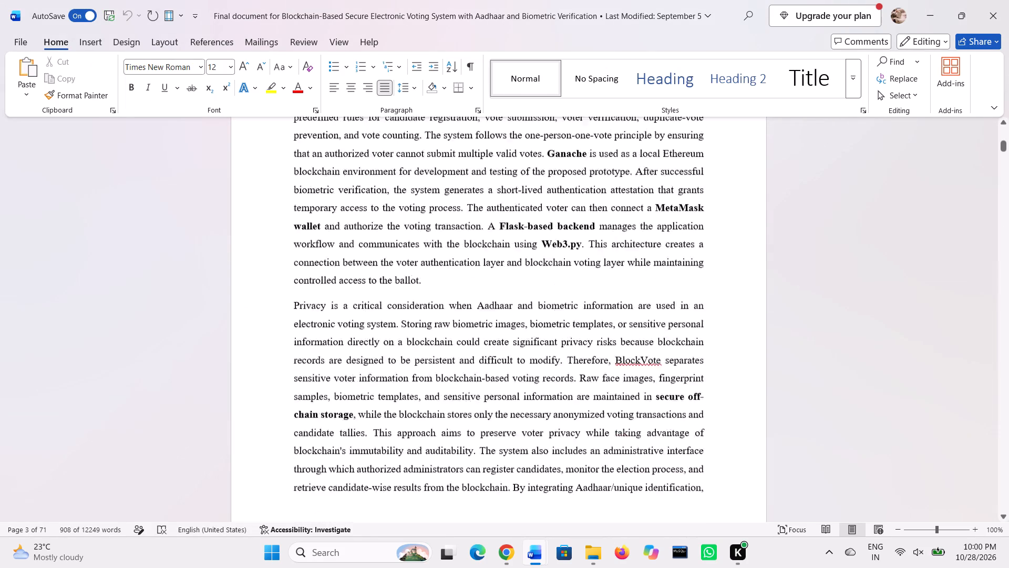
scroll(387, 399, "down", 2)
key("alt+Tab")
scroll(387, 399, "down", 1)
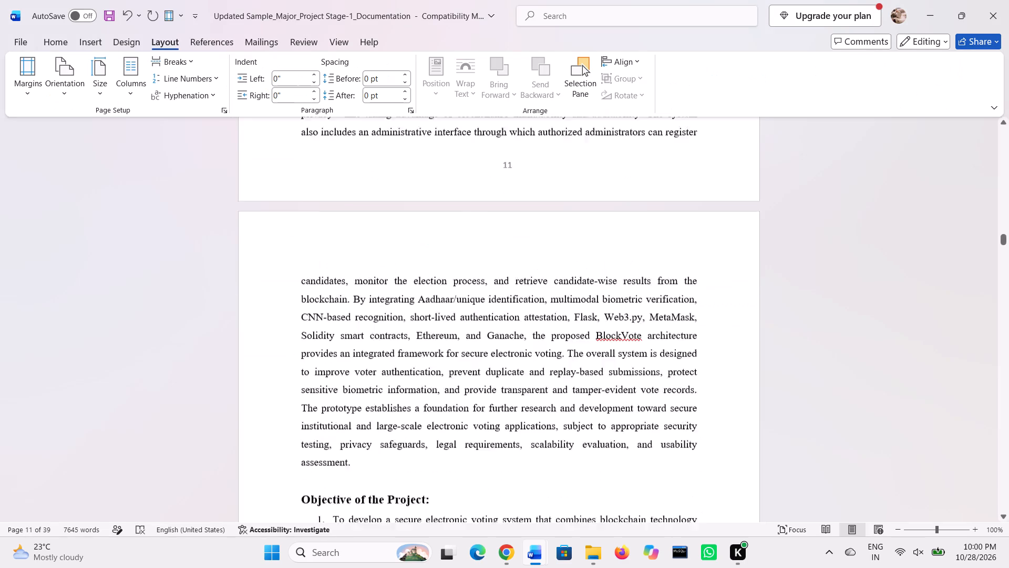
scroll(387, 399, "down", 5)
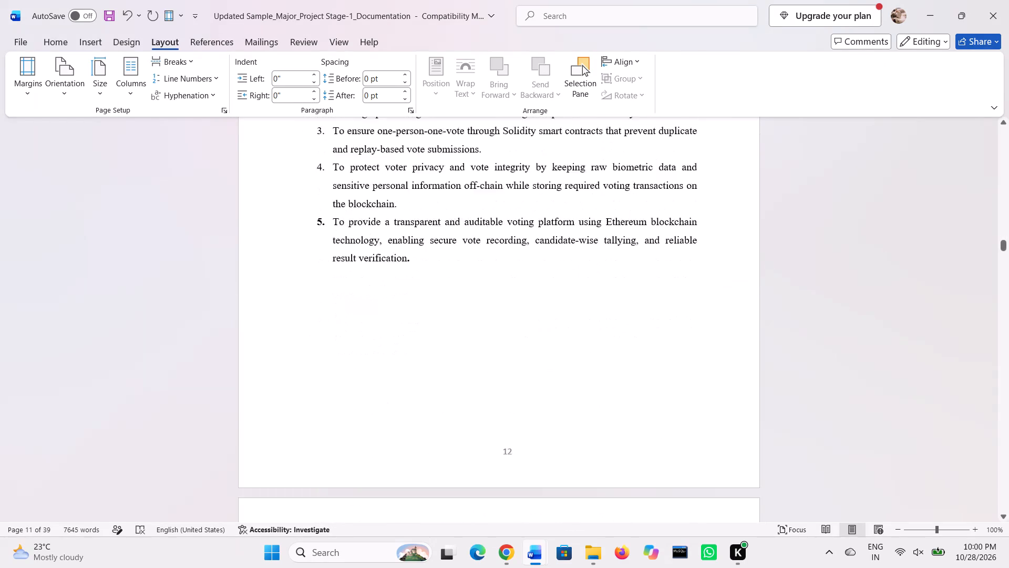
scroll(387, 399, "down", 1)
scroll(387, 399, "up", 2)
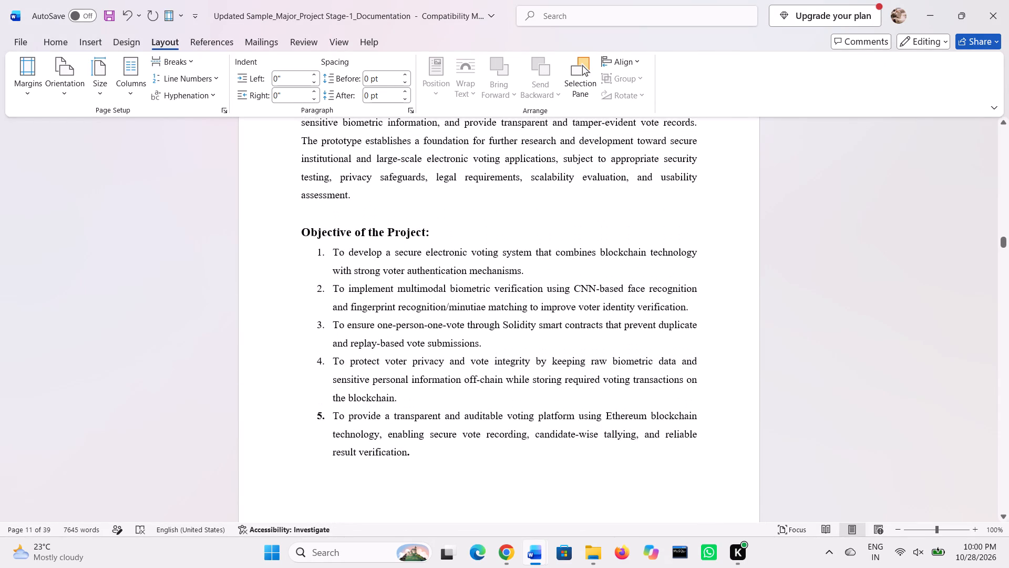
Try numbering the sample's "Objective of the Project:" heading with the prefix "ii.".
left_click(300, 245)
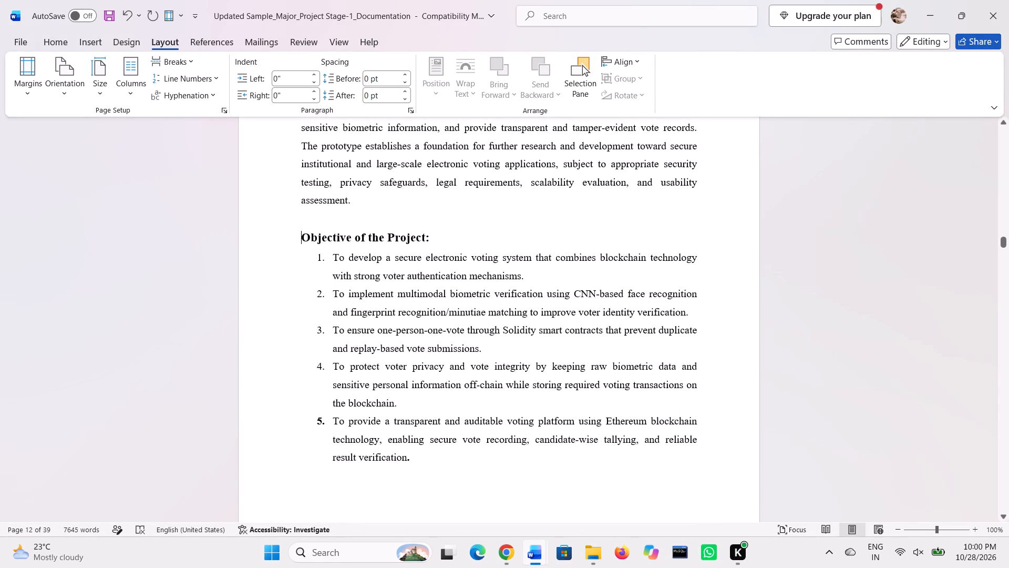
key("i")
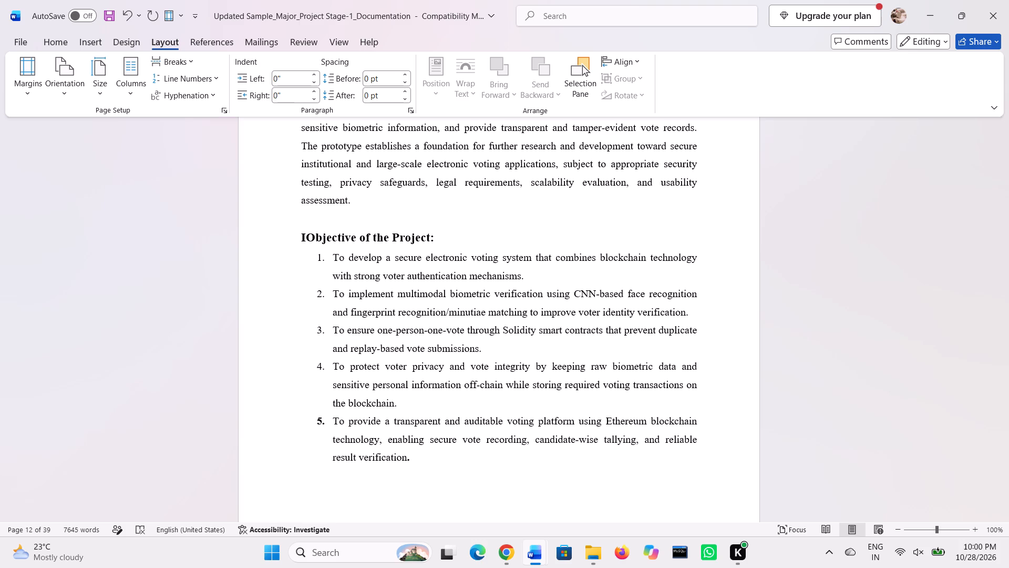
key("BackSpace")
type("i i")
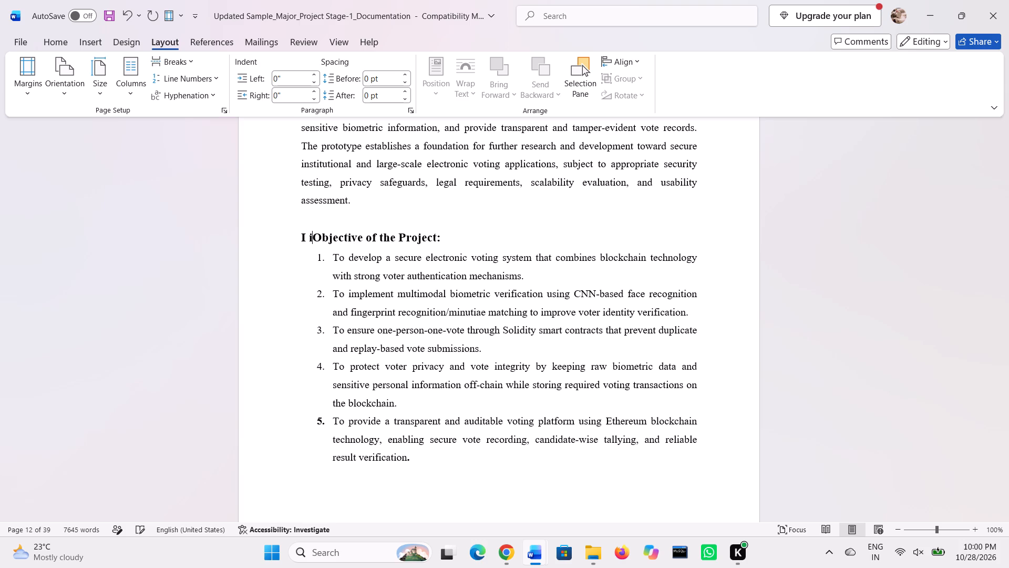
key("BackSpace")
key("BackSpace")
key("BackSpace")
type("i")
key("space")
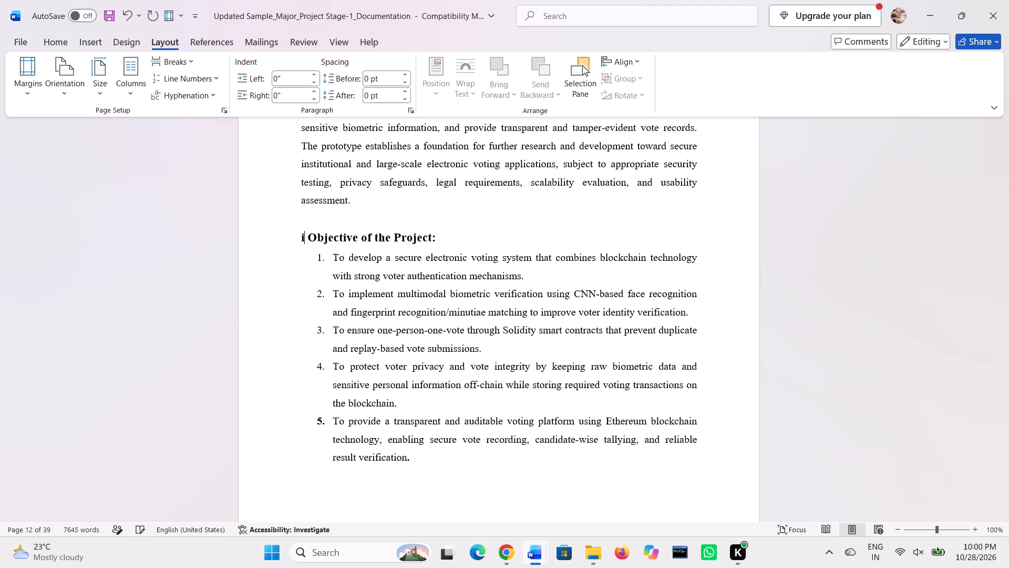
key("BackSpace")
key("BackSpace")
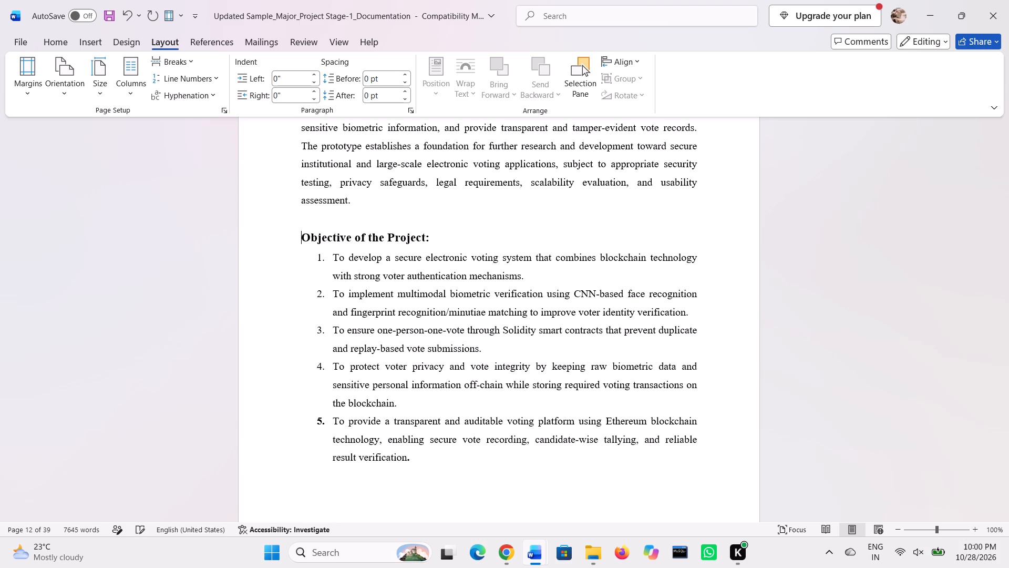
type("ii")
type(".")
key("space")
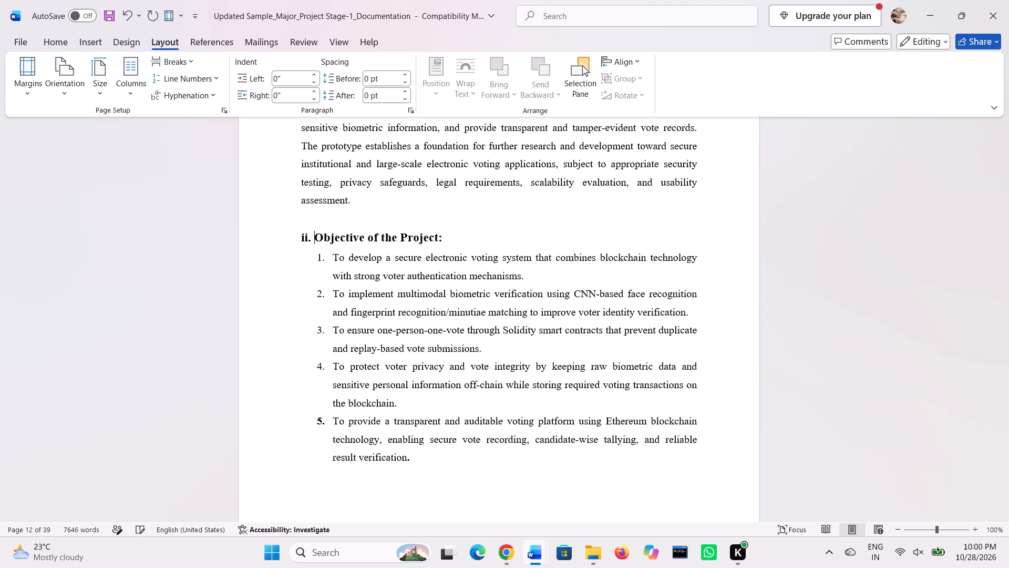
Check the Introduction's heading numbering and number the "Objective of the Project:" heading as 1.2.
scroll(300, 245, "up", 8)
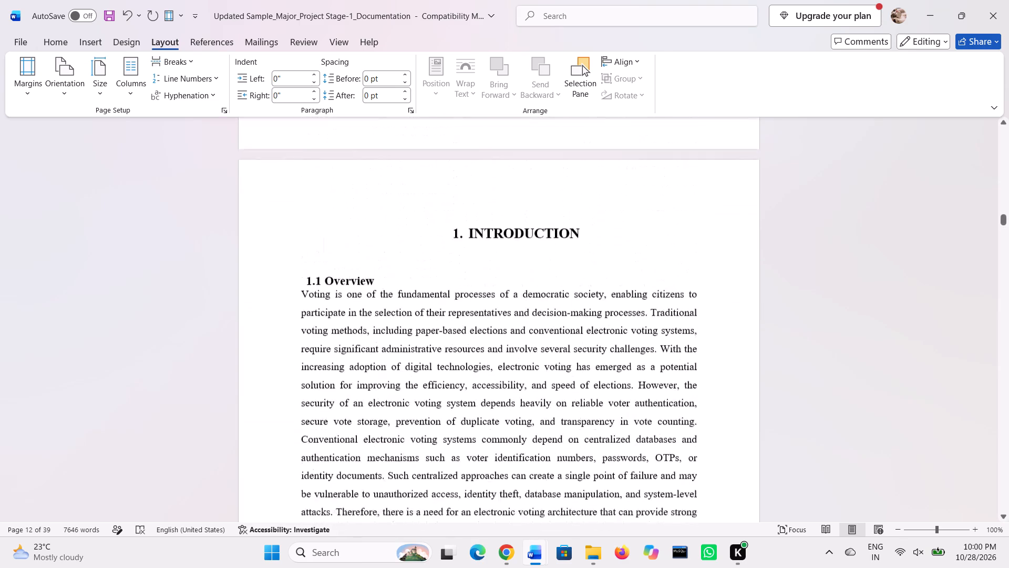
scroll(300, 245, "down", 3)
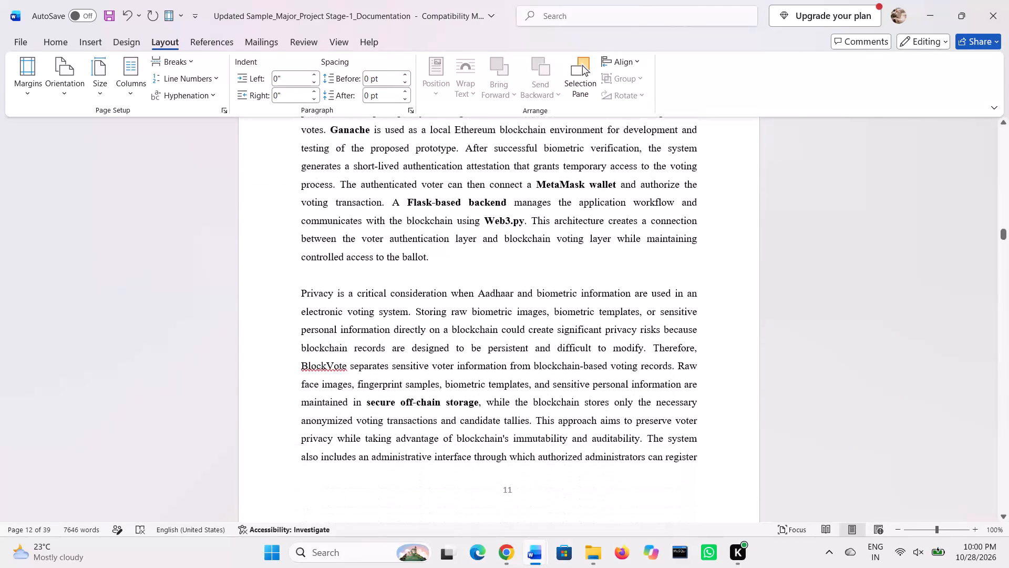
scroll(300, 245, "down", 3)
scroll(254, 185, "up", 1)
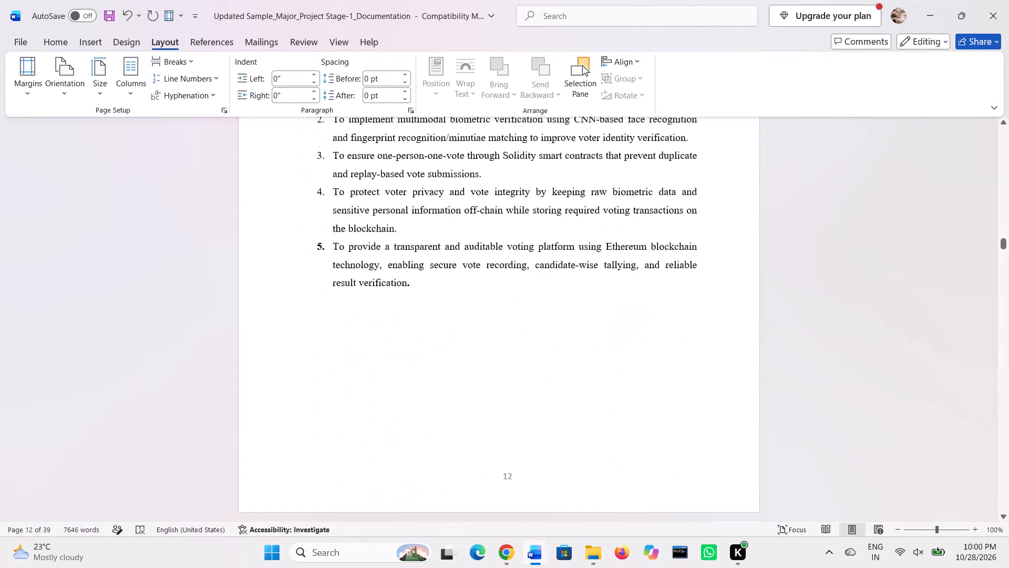
scroll(254, 185, "up", 1)
key("BackSpace")
key("BackSpace")
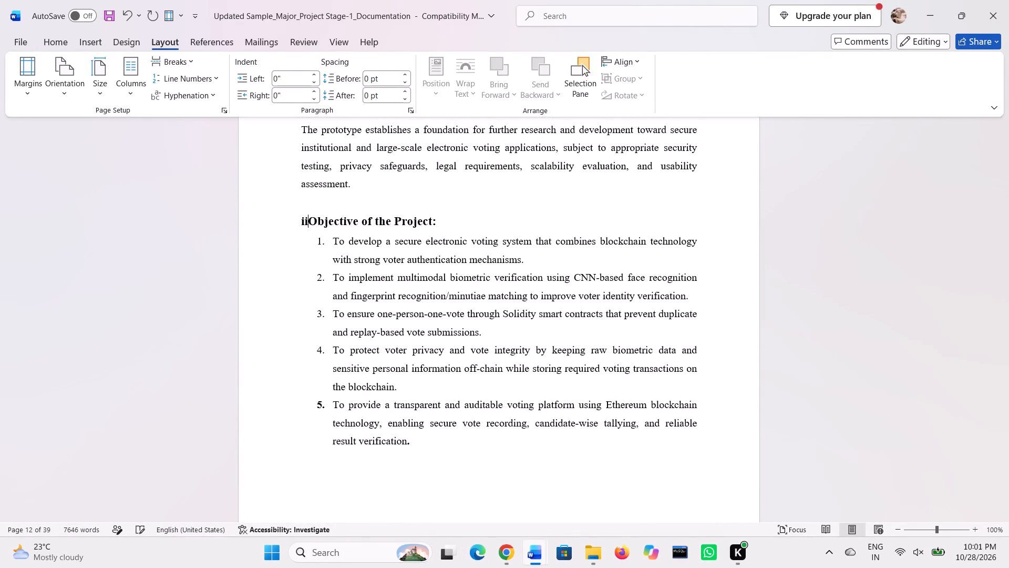
key("BackSpace")
key("BackSpace")
type("1.3")
key("BackSpace")
key("2")
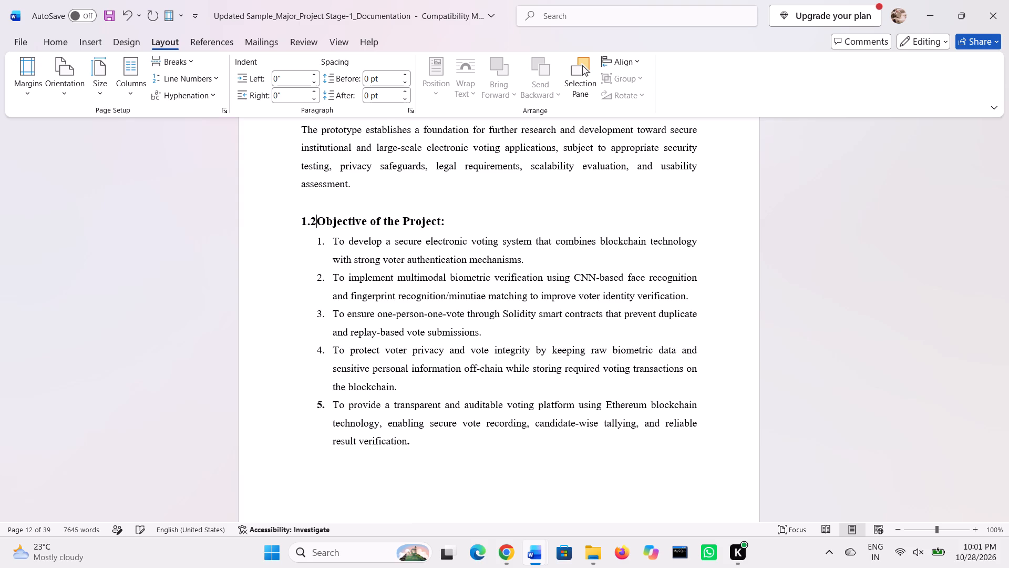
key("space")
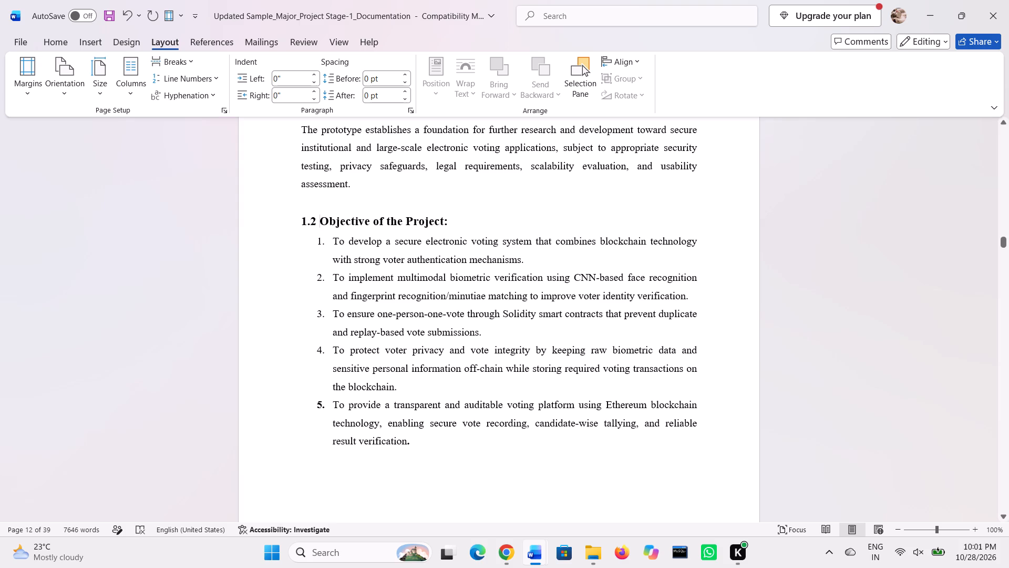
Review the sample's Introduction from the 1.1 Overview heading through the project objectives and on to the following chapter.
scroll(349, 224, "up", 6)
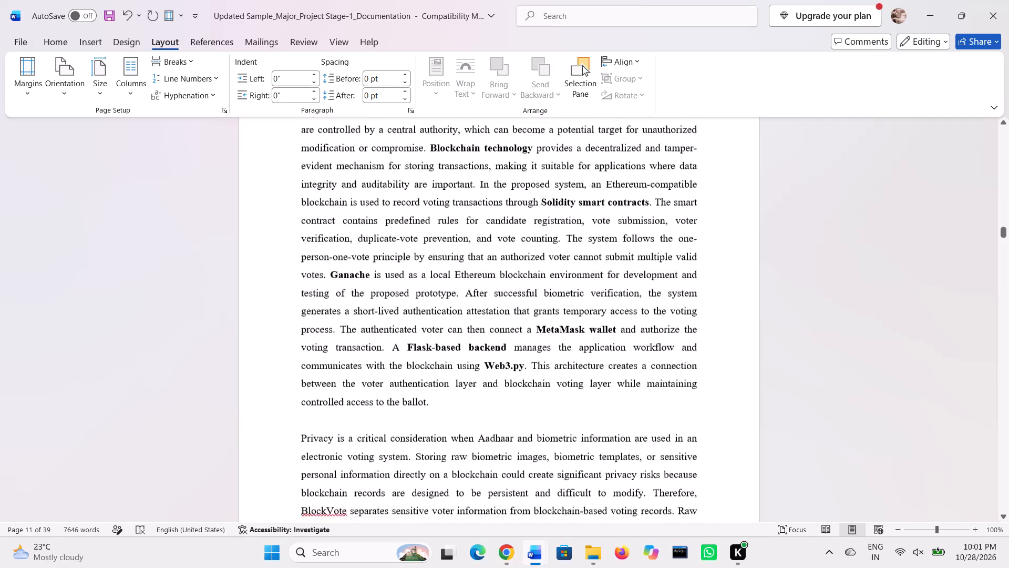
scroll(349, 224, "up", 6)
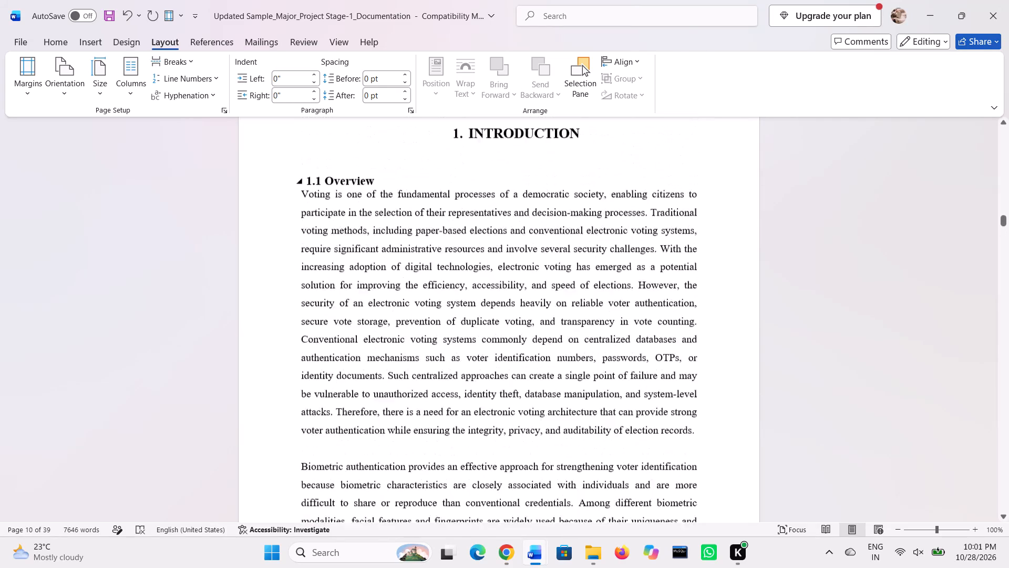
scroll(349, 224, "up", 1)
scroll(349, 224, "down", 4)
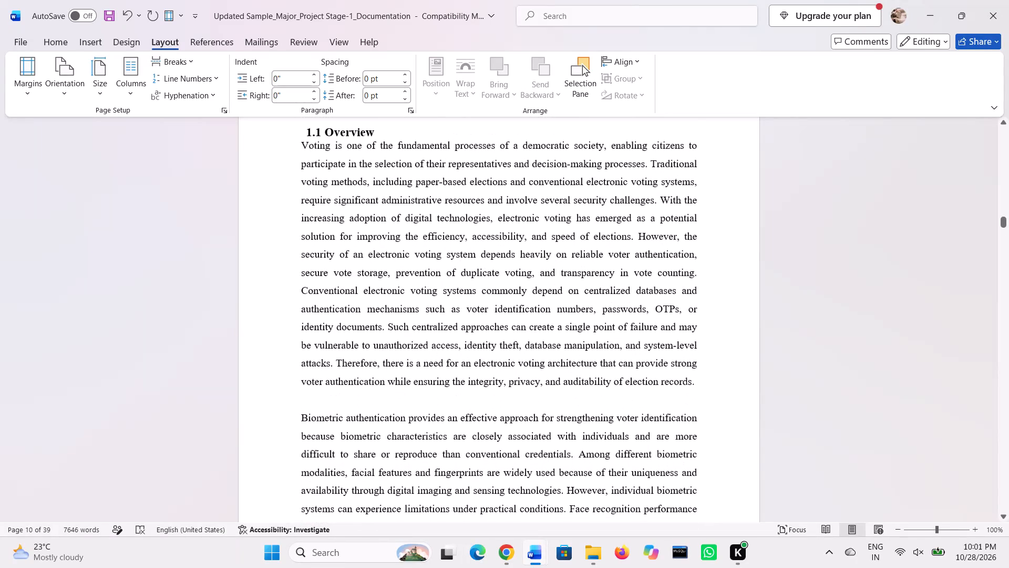
scroll(349, 224, "down", 5)
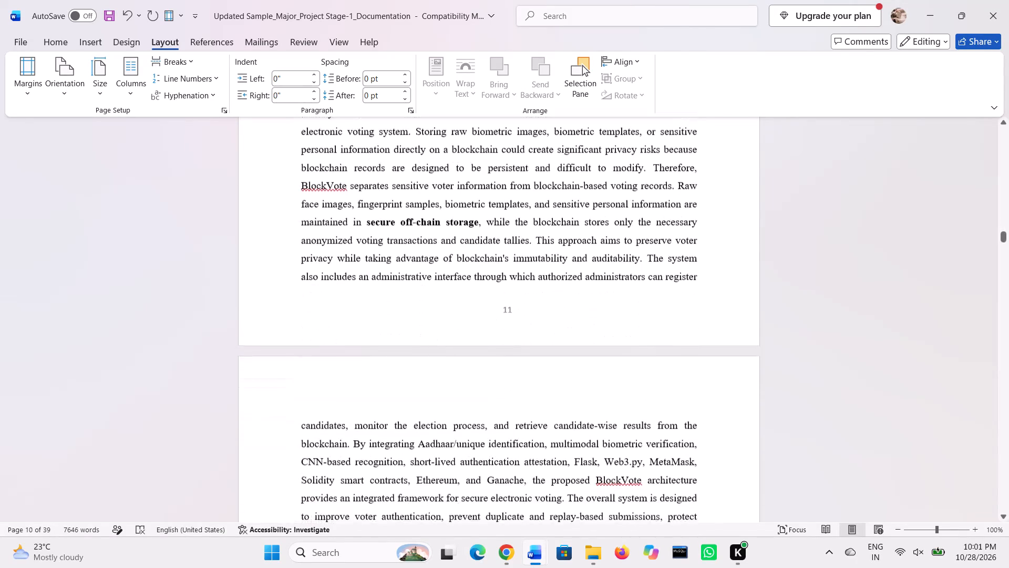
scroll(349, 224, "down", 3)
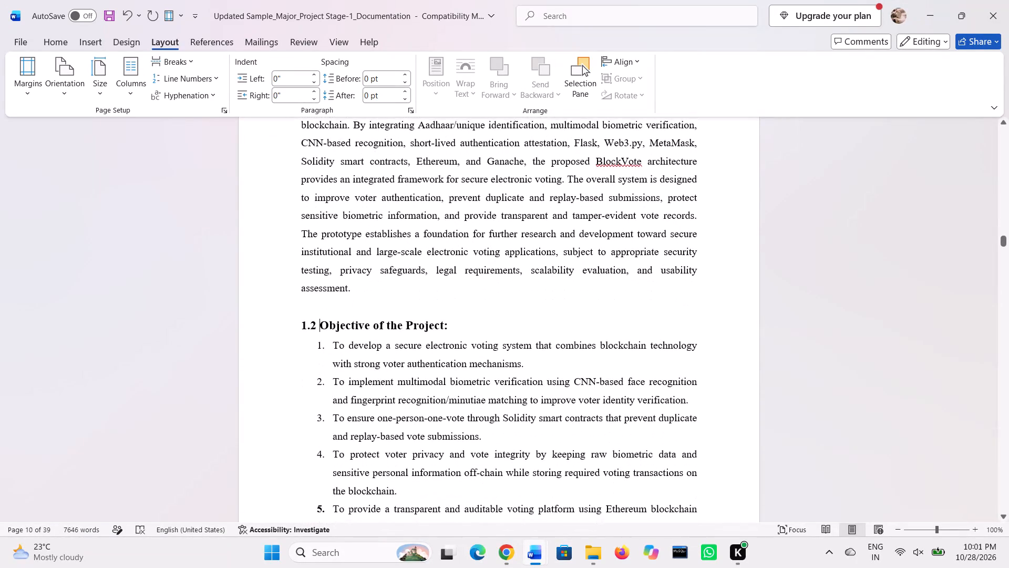
scroll(304, 361, "down", 4)
Switch to the voting document and copy its literature survey entries, from the "SecureSign" paper through the 2025 "Blockchain-Based Voting Systems" paper.
key("alt+Tab")
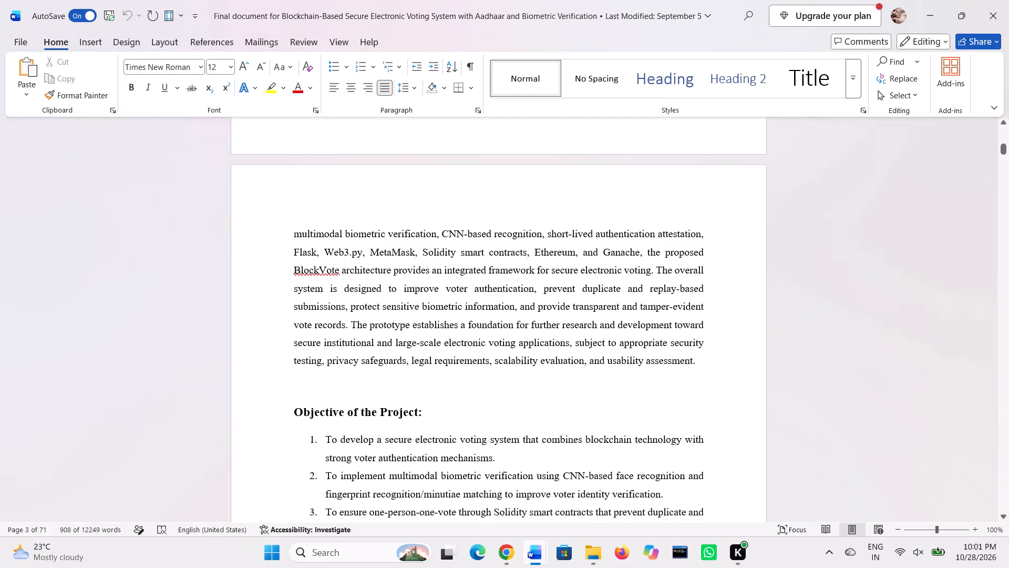
scroll(356, 399, "down", 6)
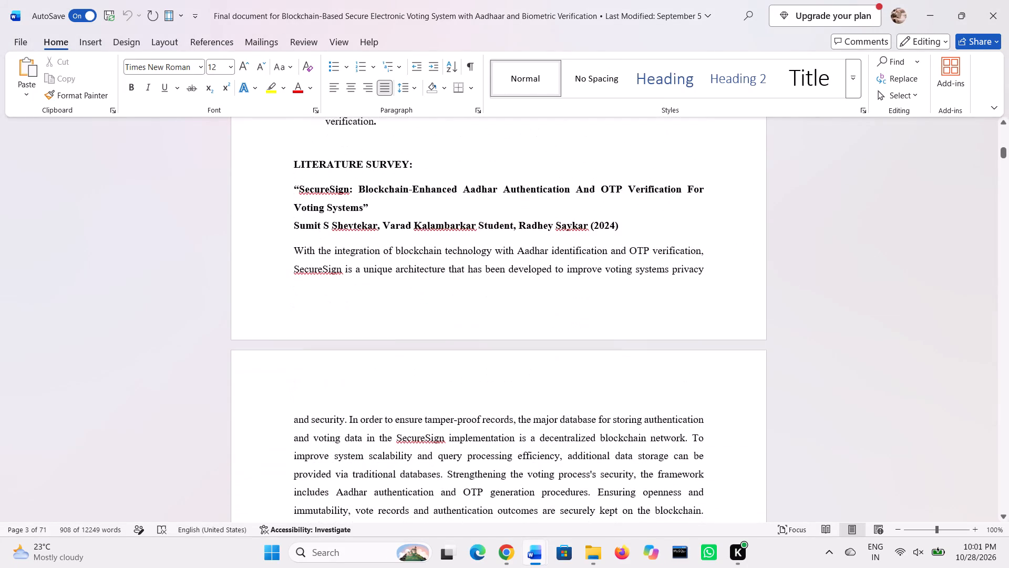
scroll(356, 399, "down", 4)
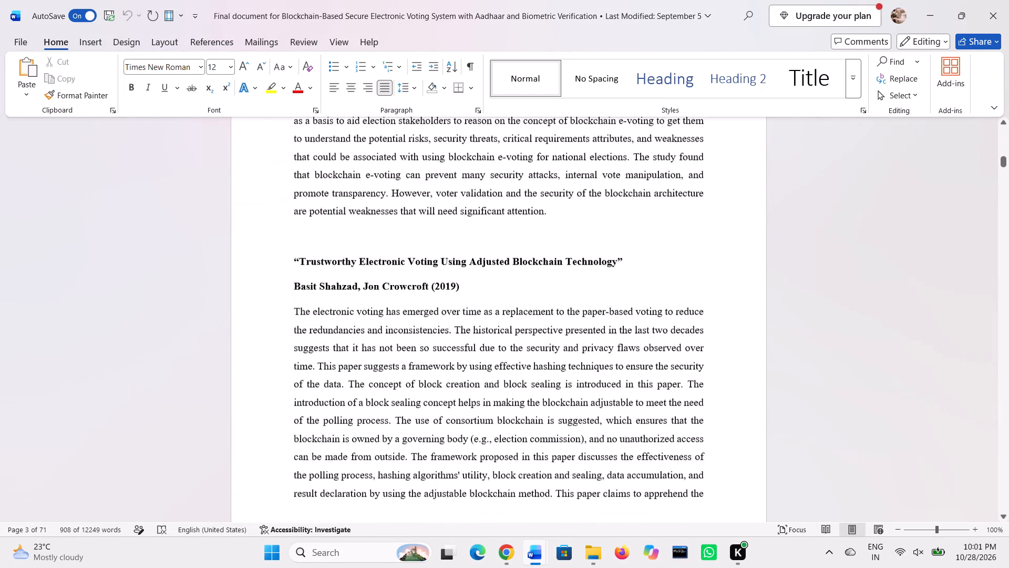
scroll(356, 399, "up", 5)
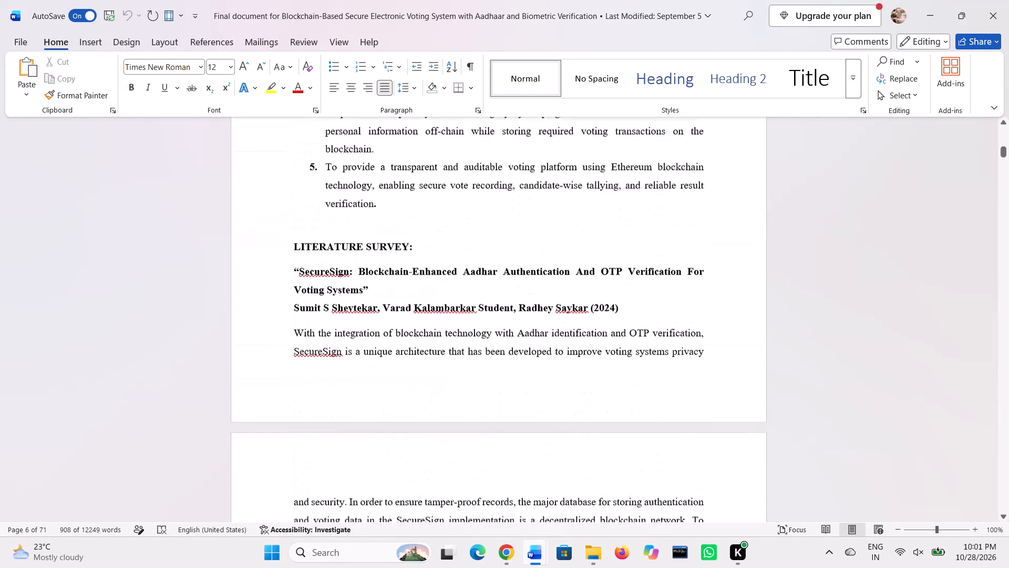
scroll(356, 399, "up", 1)
left_click_drag(292, 317, 370, 535)
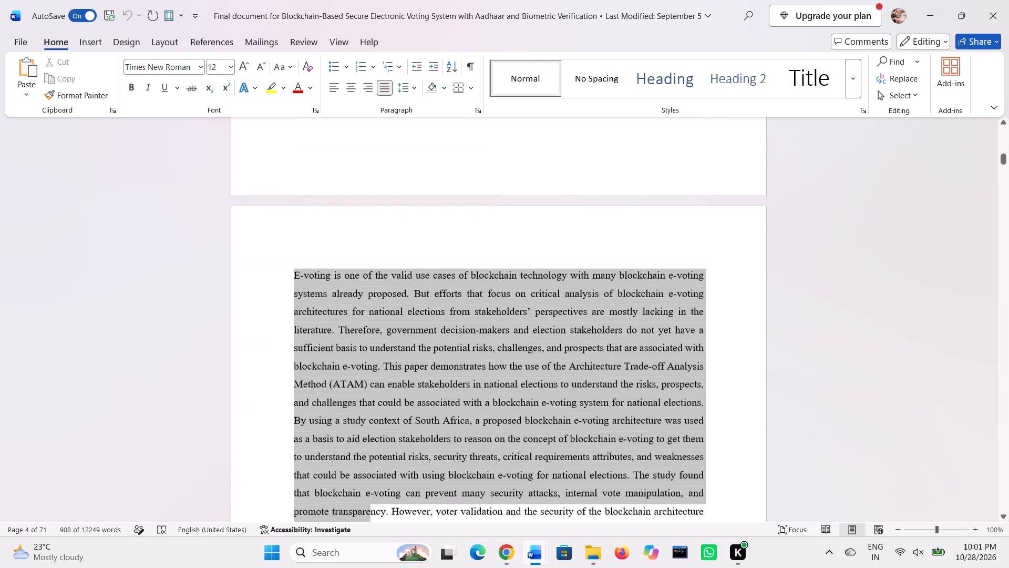
left_click_drag(370, 535, 370, 528)
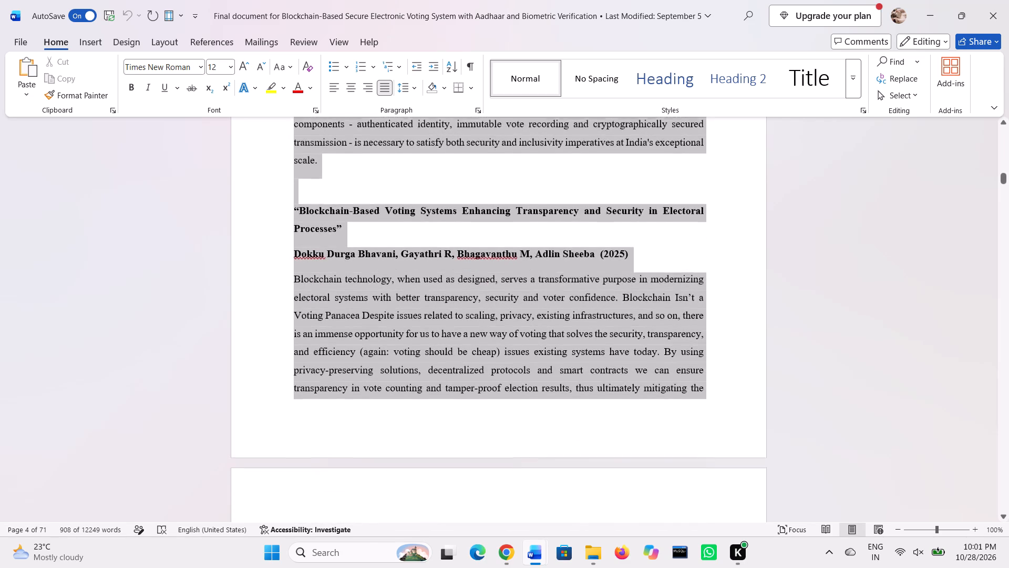
left_click_drag(370, 528, 373, 413)
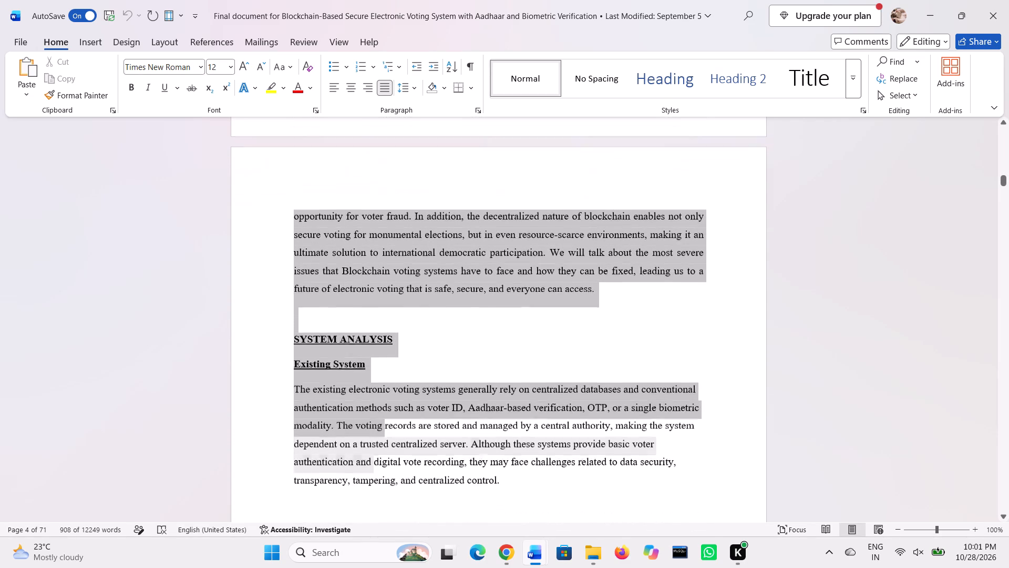
left_click_drag(373, 413, 563, 299)
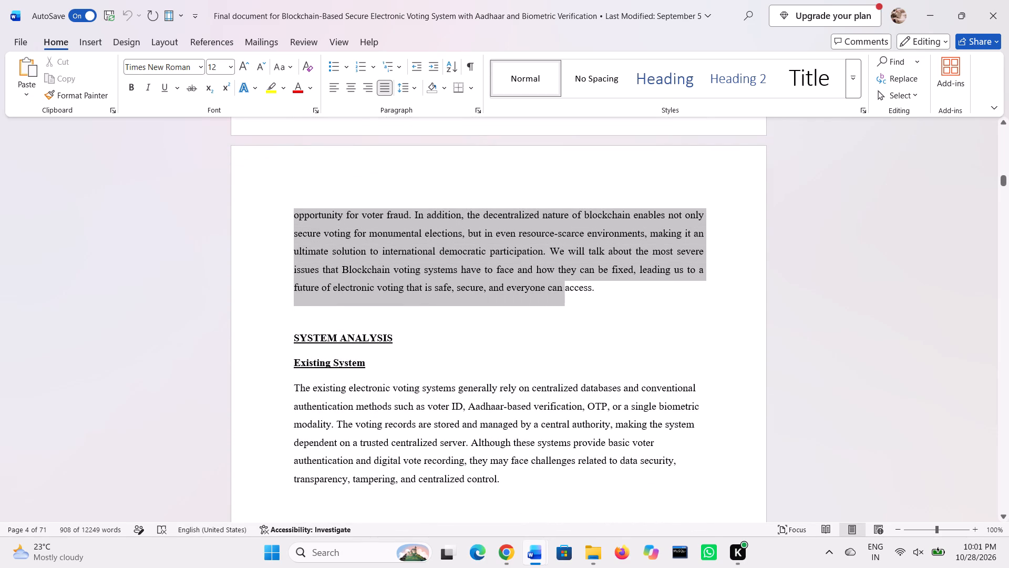
left_click_drag(563, 299, 616, 300)
key("ctrl+c")
Return to the sample report and replace the Literature Survey chapter's stress-detection text with the copied survey entries.
key("alt+Tab")
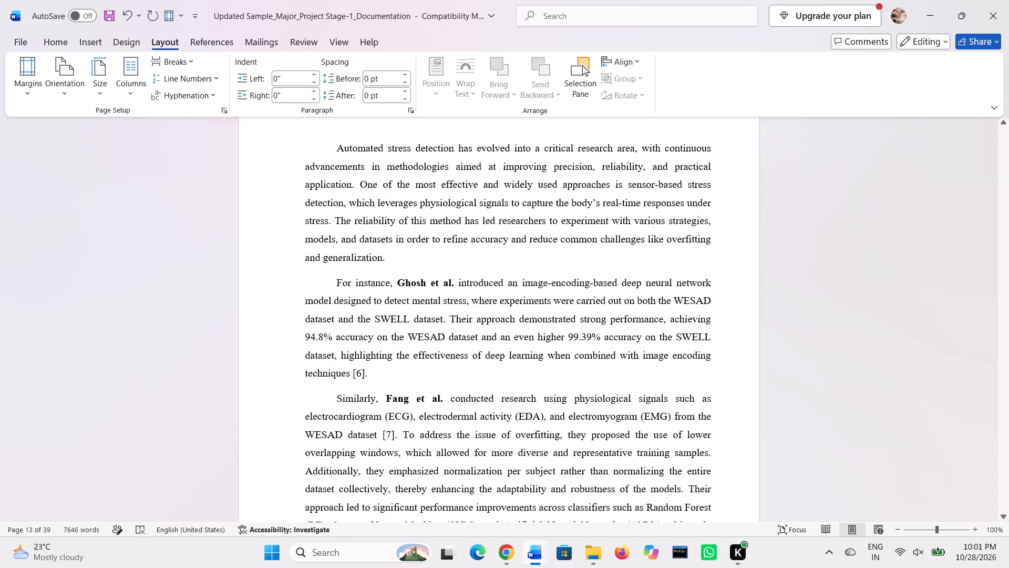
scroll(343, 318, "up", 2)
scroll(343, 318, "down", 1)
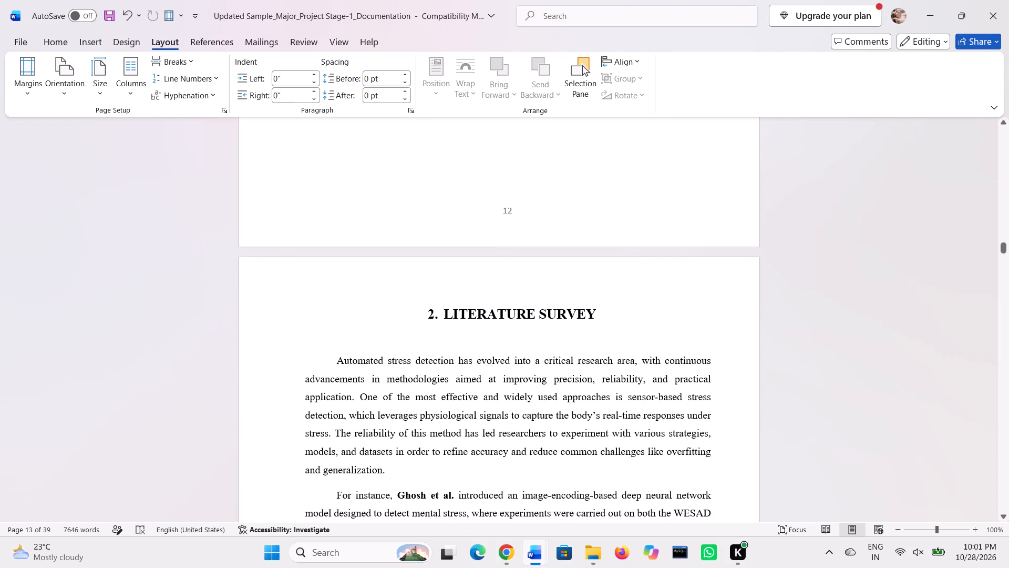
left_click_drag(334, 361, 391, 544)
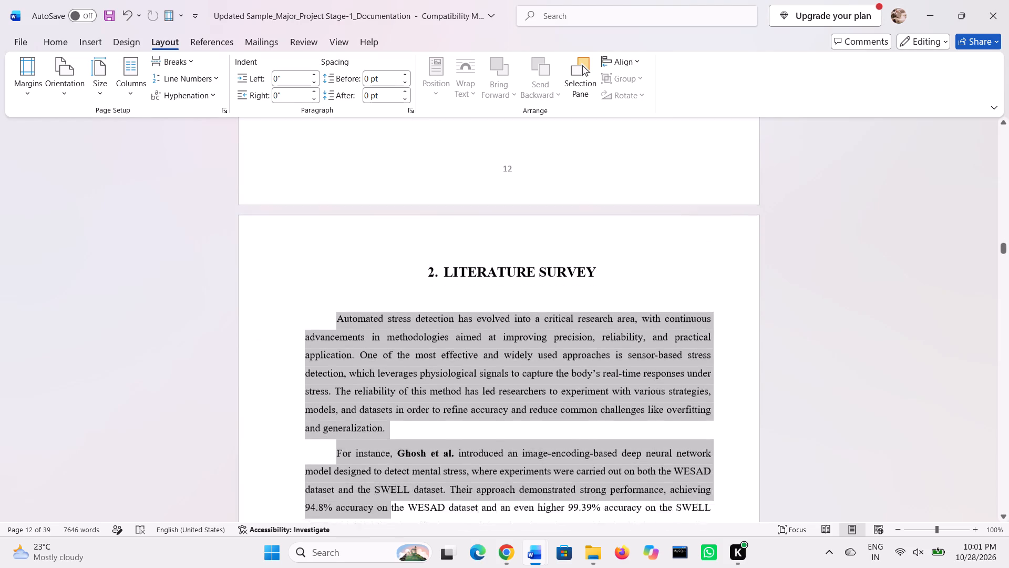
left_click_drag(391, 544, 383, 529)
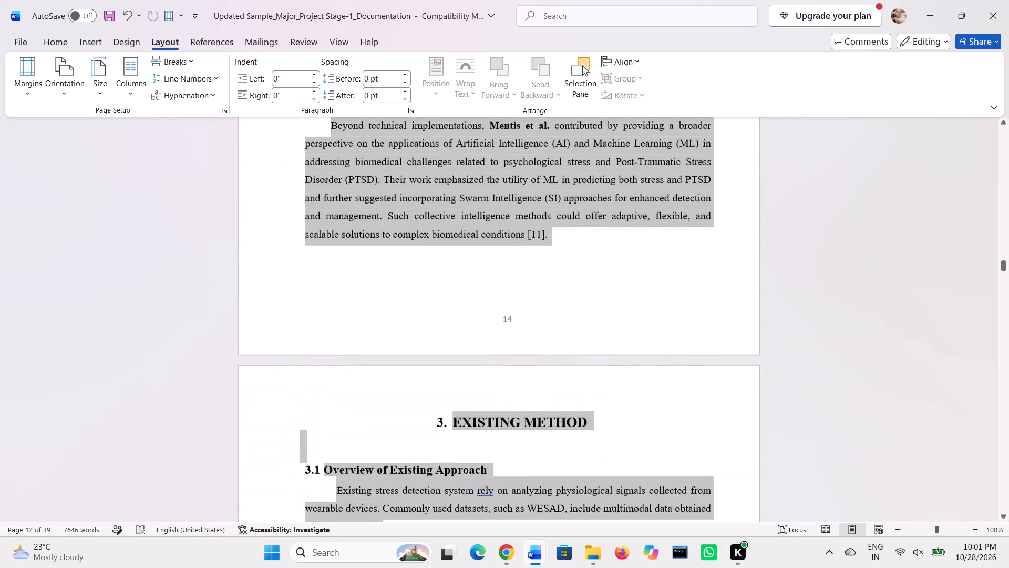
left_click_drag(383, 529, 548, 226)
key("ctrl+v")
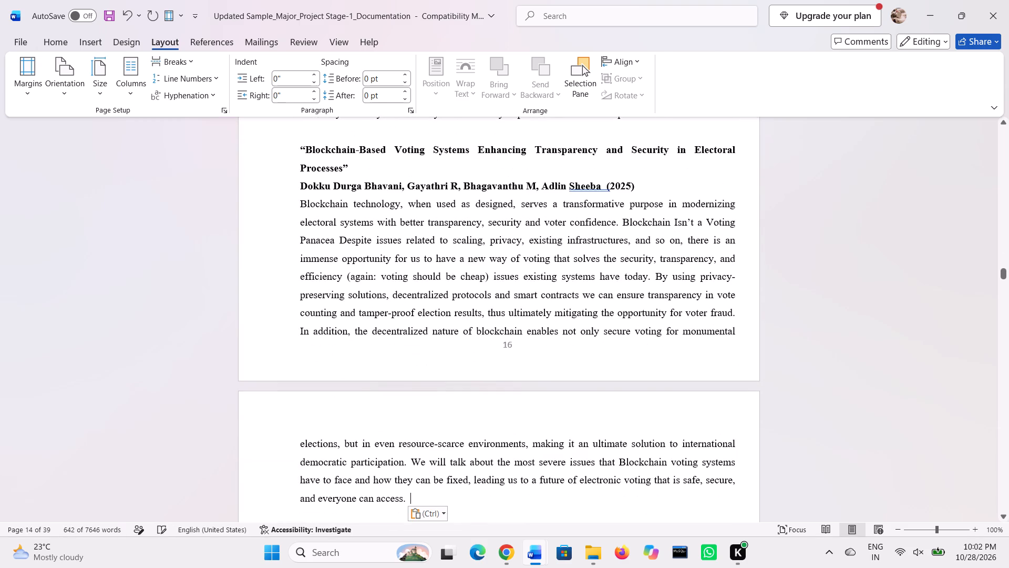
Change the page margins of the sample's Literature Survey section to match those of the Introduction pages.
scroll(468, 245, "up", 9)
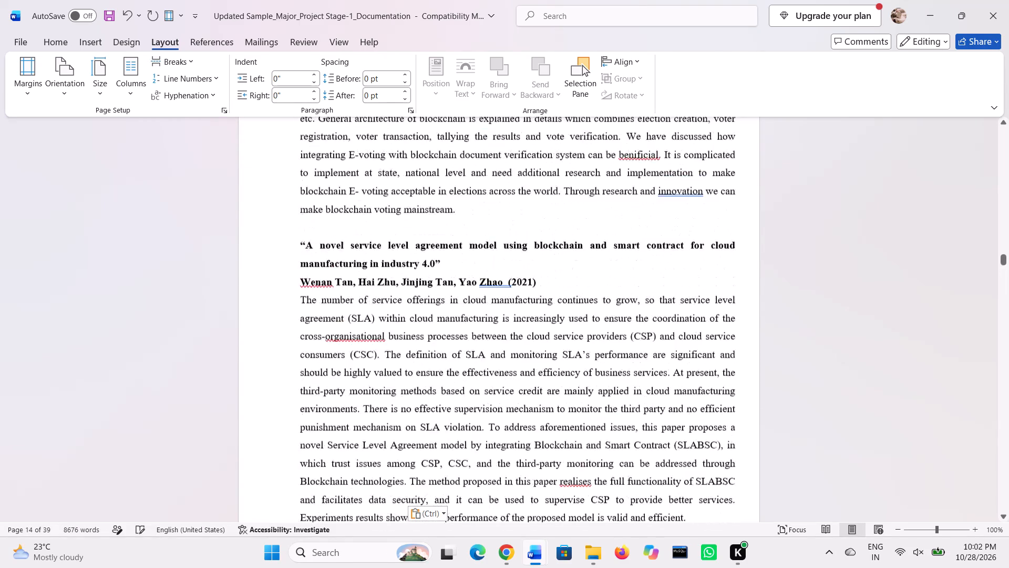
scroll(468, 245, "up", 9)
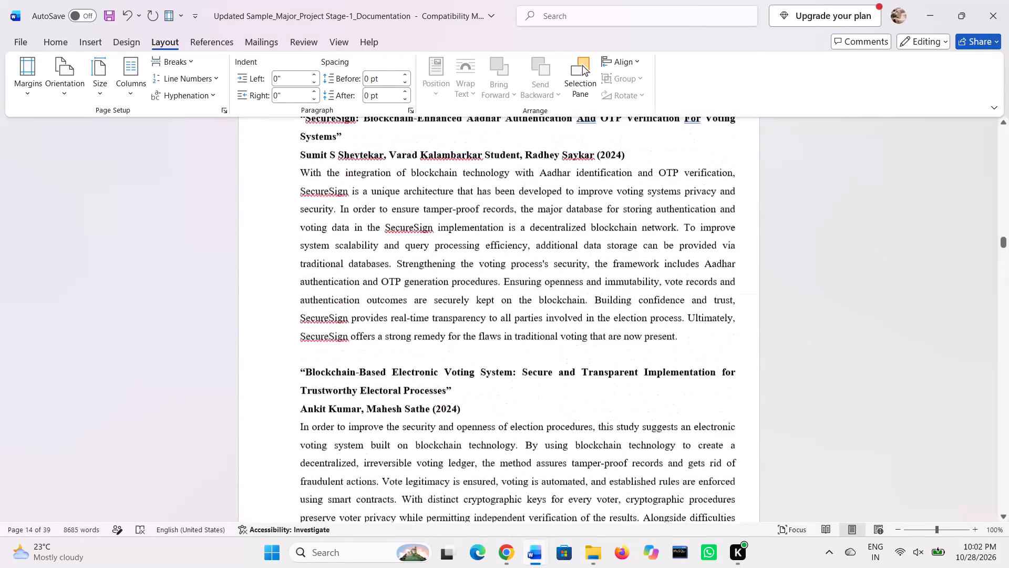
scroll(468, 245, "up", 3)
left_click(429, 438)
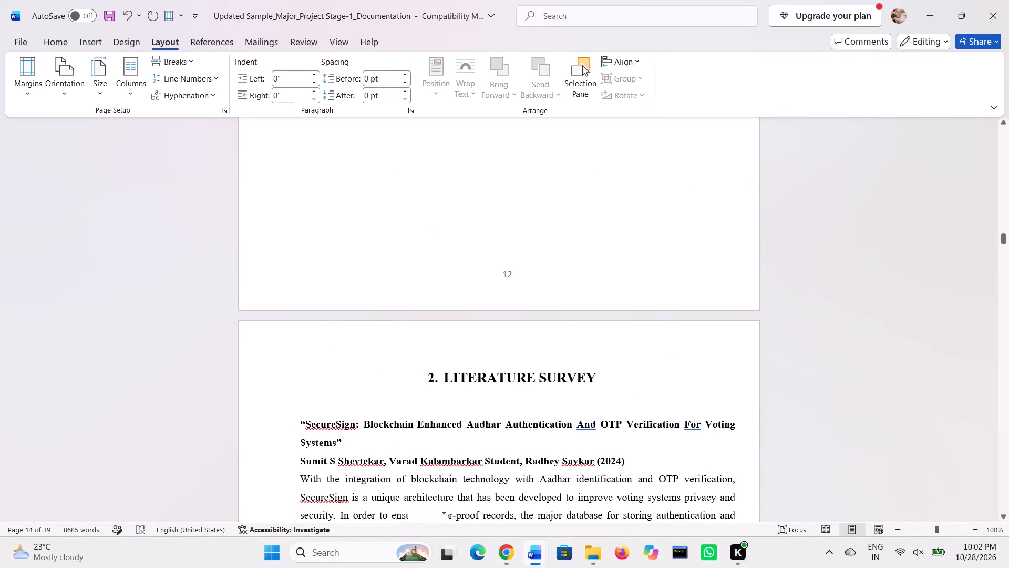
scroll(328, 389, "down", 1)
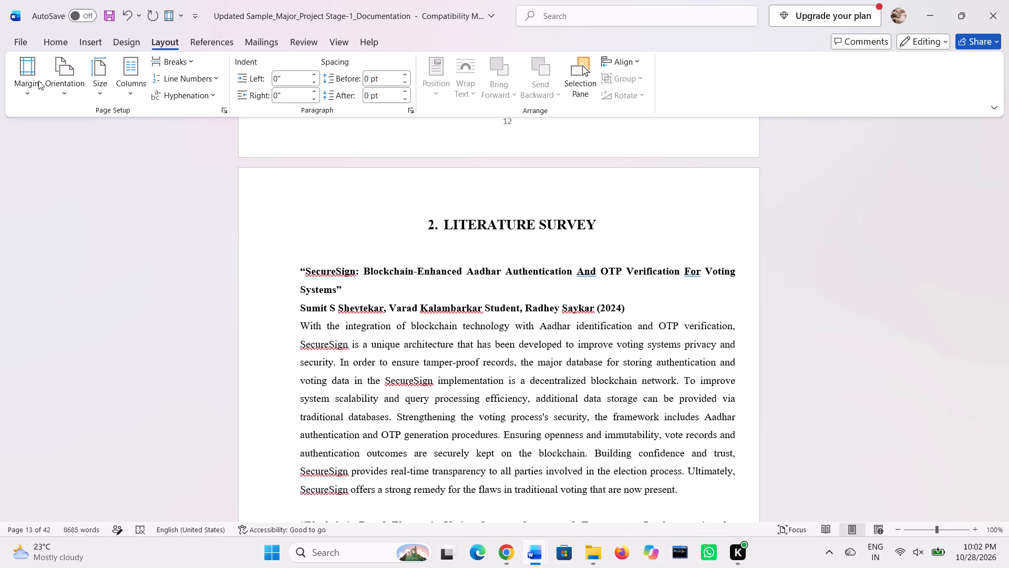
left_click(36, 79)
left_click(39, 141)
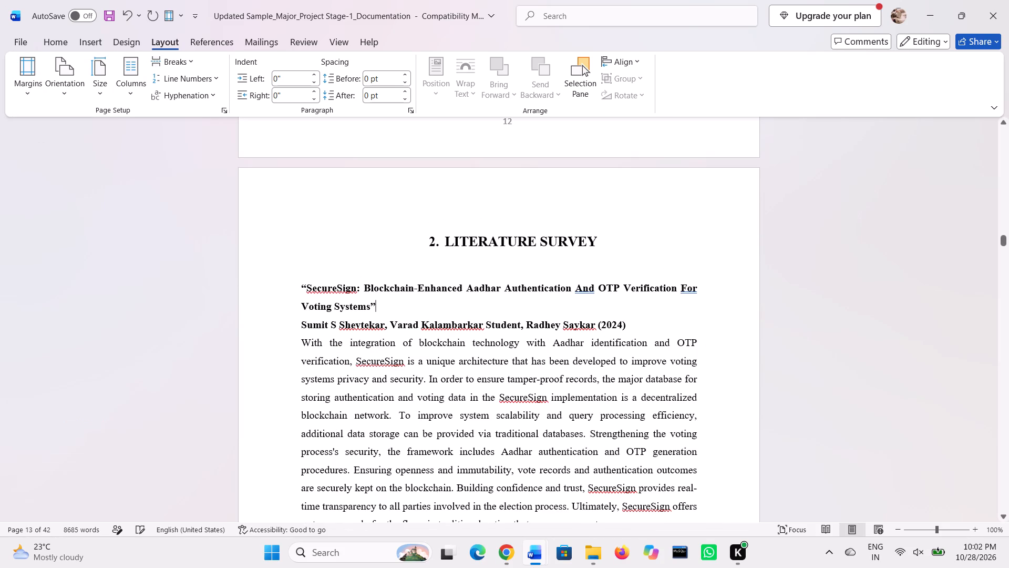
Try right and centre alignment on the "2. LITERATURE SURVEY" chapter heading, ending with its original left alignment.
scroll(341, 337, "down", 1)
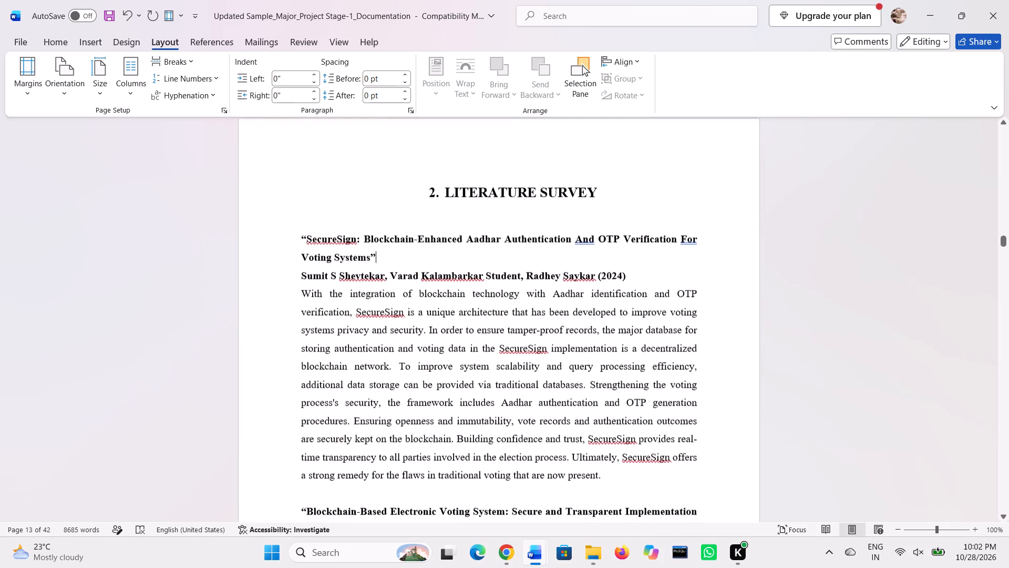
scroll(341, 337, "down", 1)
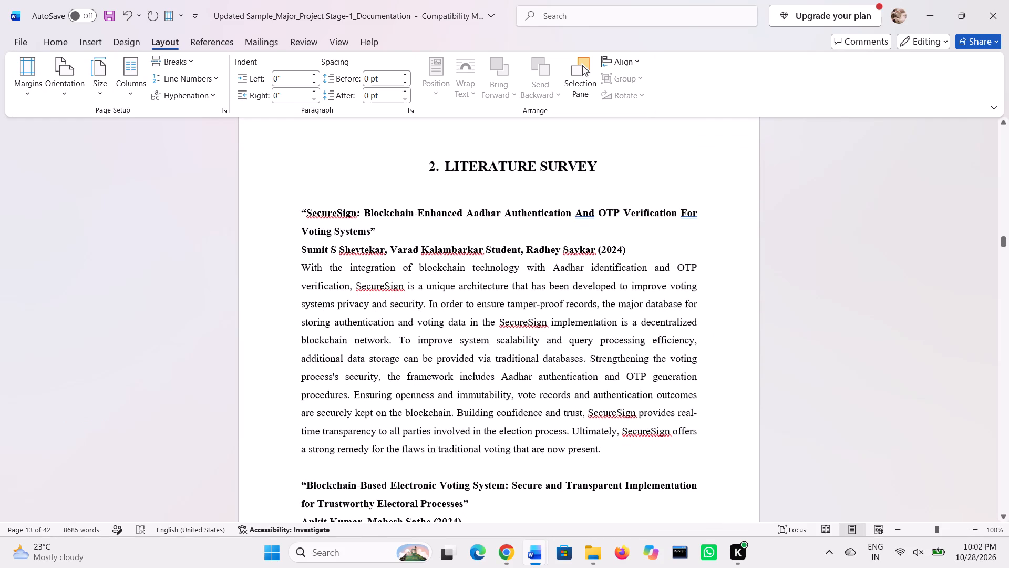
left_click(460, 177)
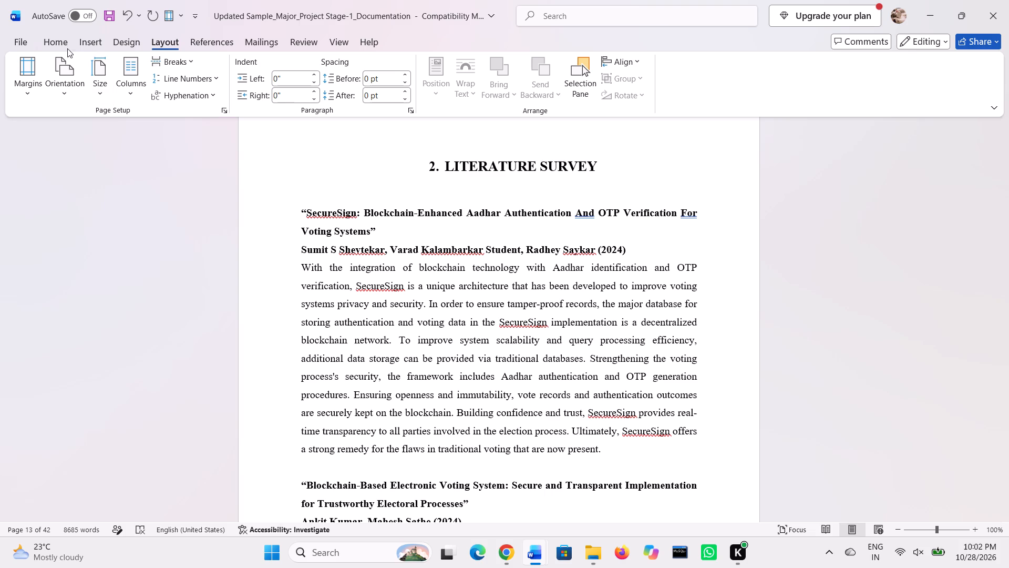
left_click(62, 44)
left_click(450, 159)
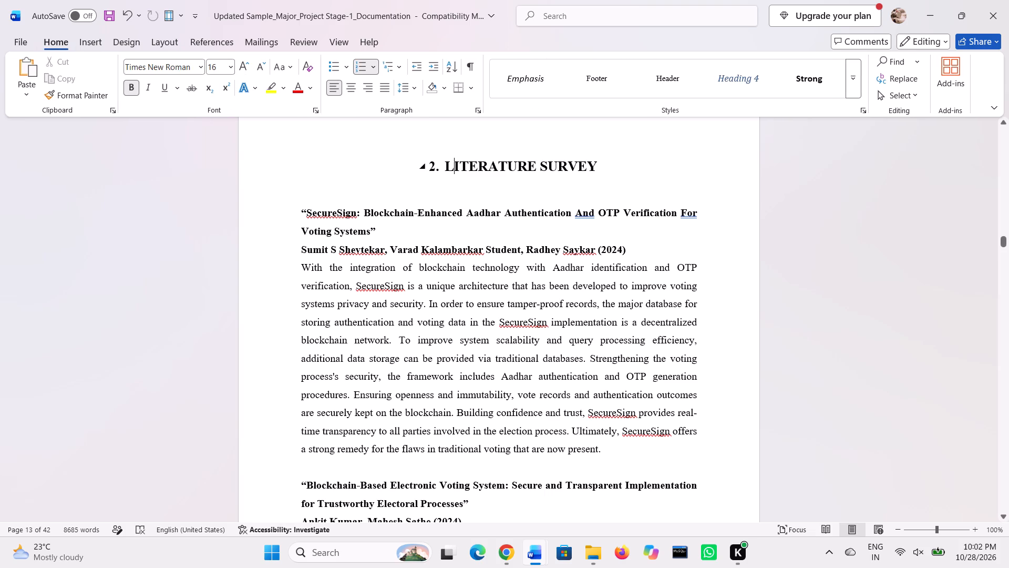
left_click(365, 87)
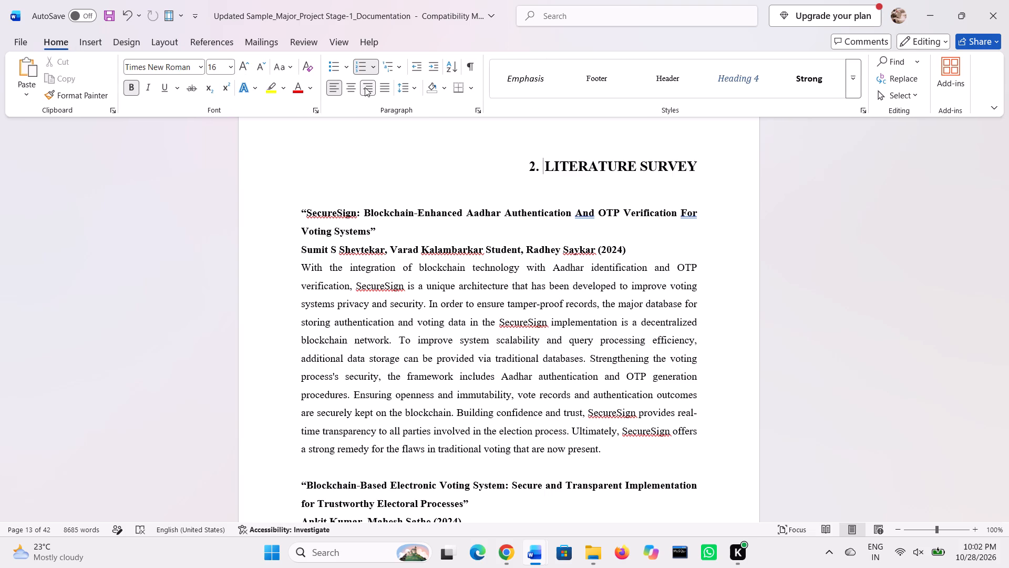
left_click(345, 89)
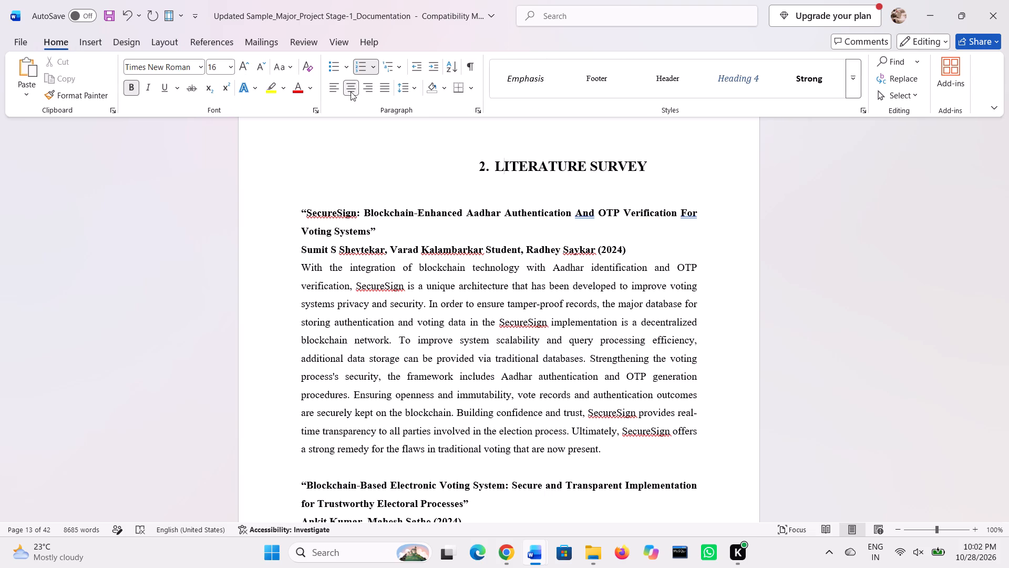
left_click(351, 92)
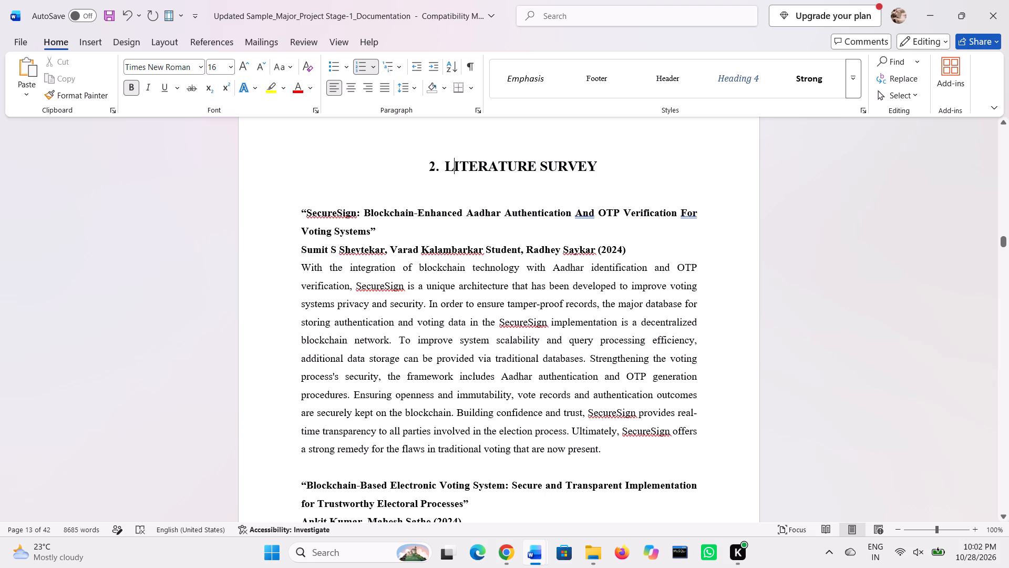
Insert an empty line before the "Architecture-Centric Evaluation of Blockchain-Based Smart Contract E-Voting" title to move the whole title onto the next page.
left_click(367, 254)
scroll(317, 322, "down", 2)
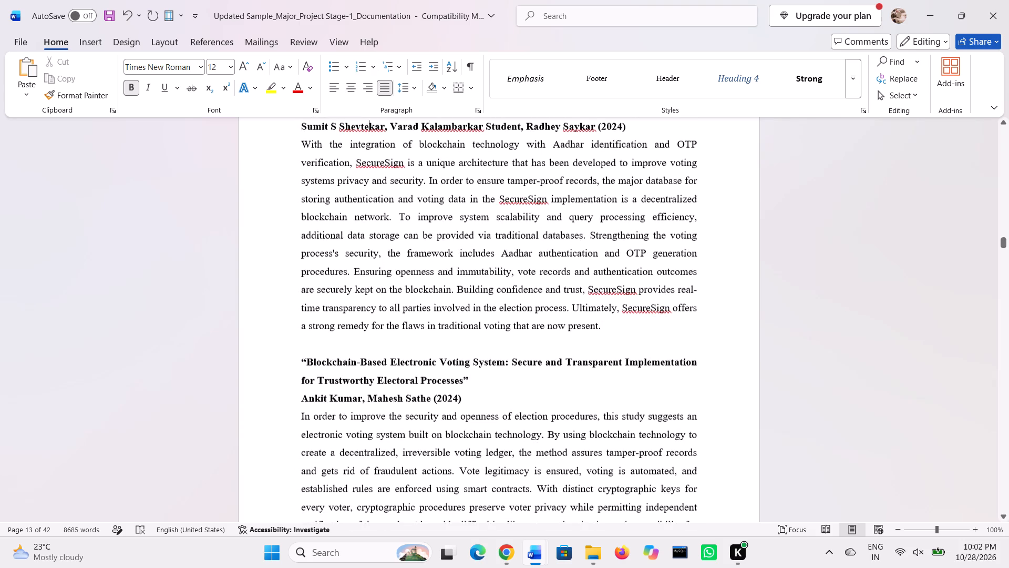
scroll(317, 322, "down", 4)
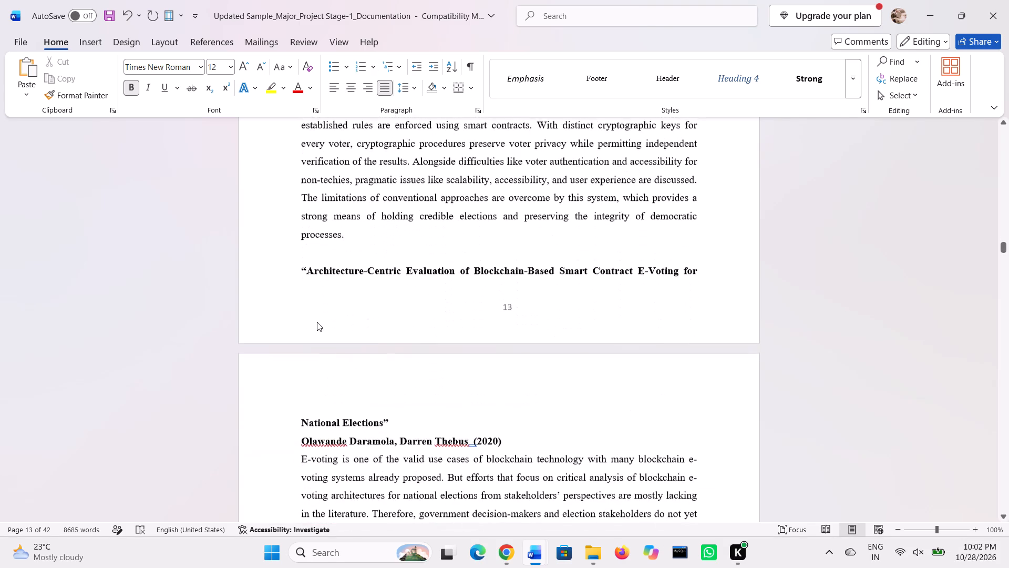
scroll(317, 322, "down", 1)
left_click(301, 256)
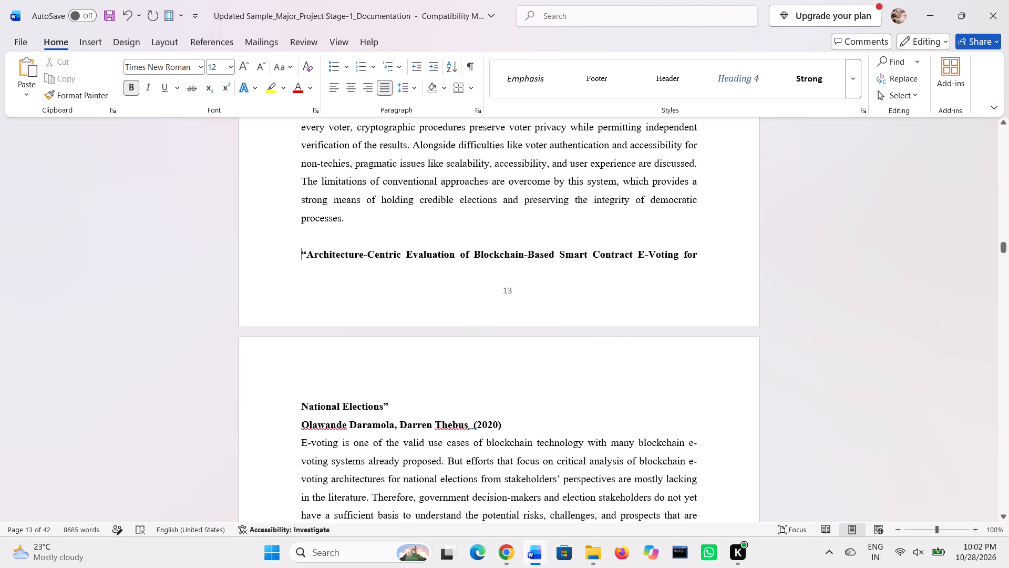
key("Return")
Review the layout of the remaining Literature Survey entries and continue to the opening of the "3. EXISTING METHOD" chapter.
scroll(301, 256, "down", 1)
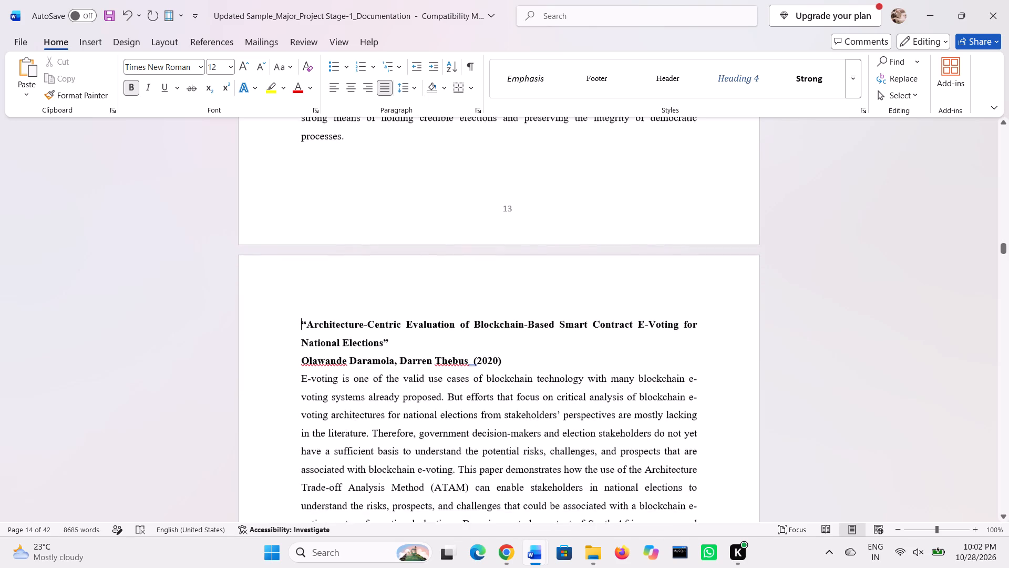
scroll(301, 256, "down", 4)
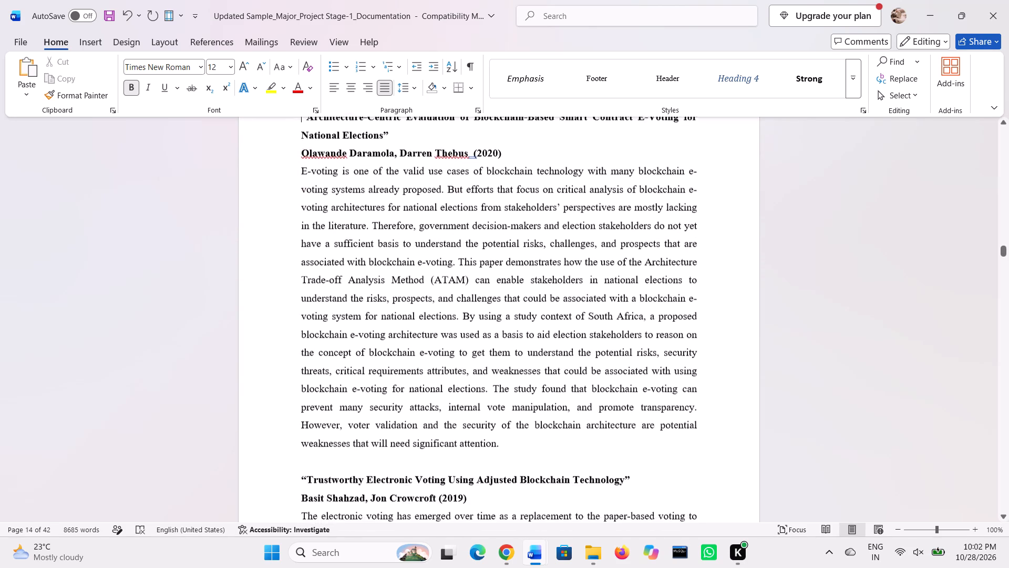
scroll(301, 256, "down", 3)
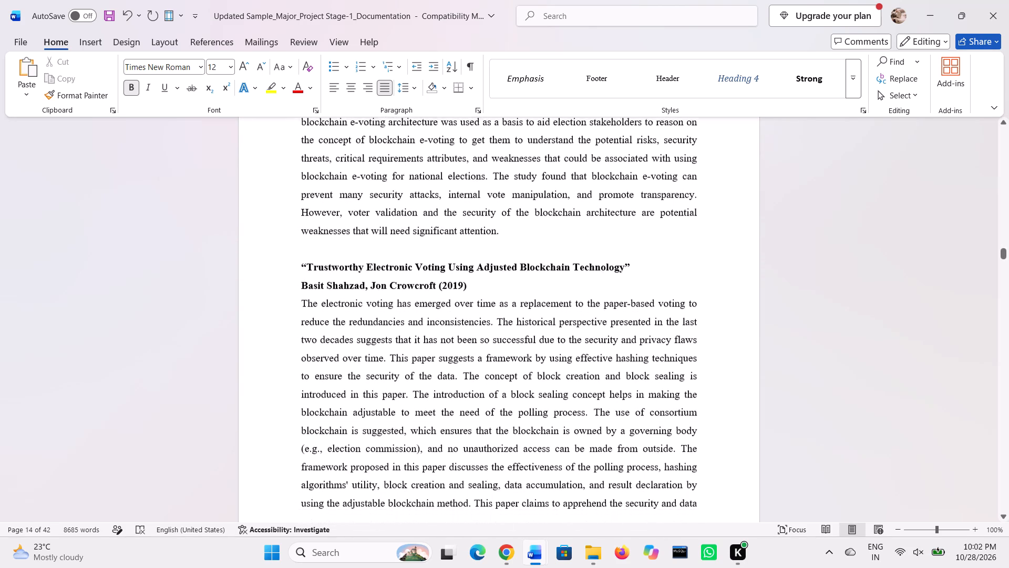
scroll(301, 256, "down", 4)
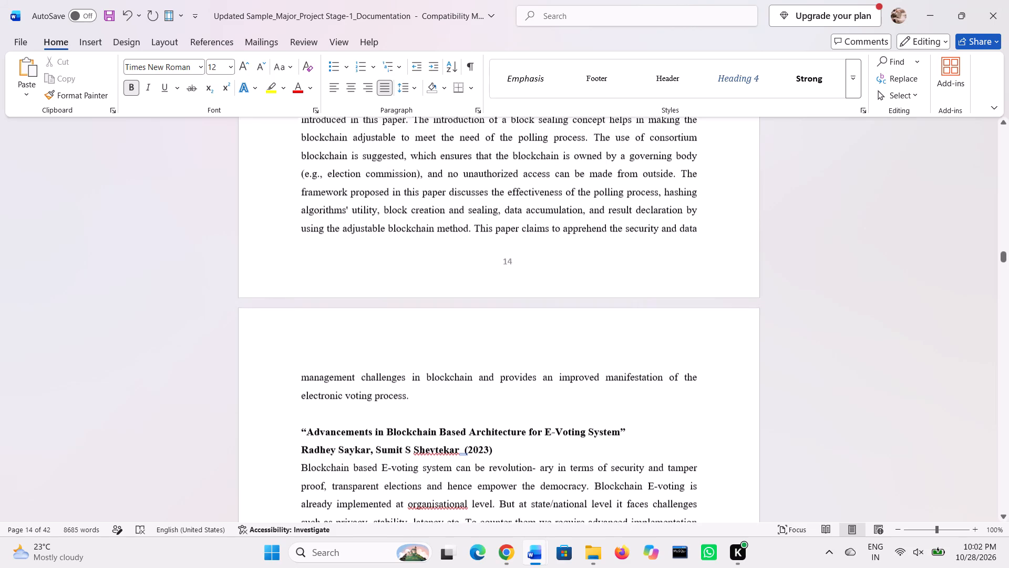
scroll(301, 256, "down", 4)
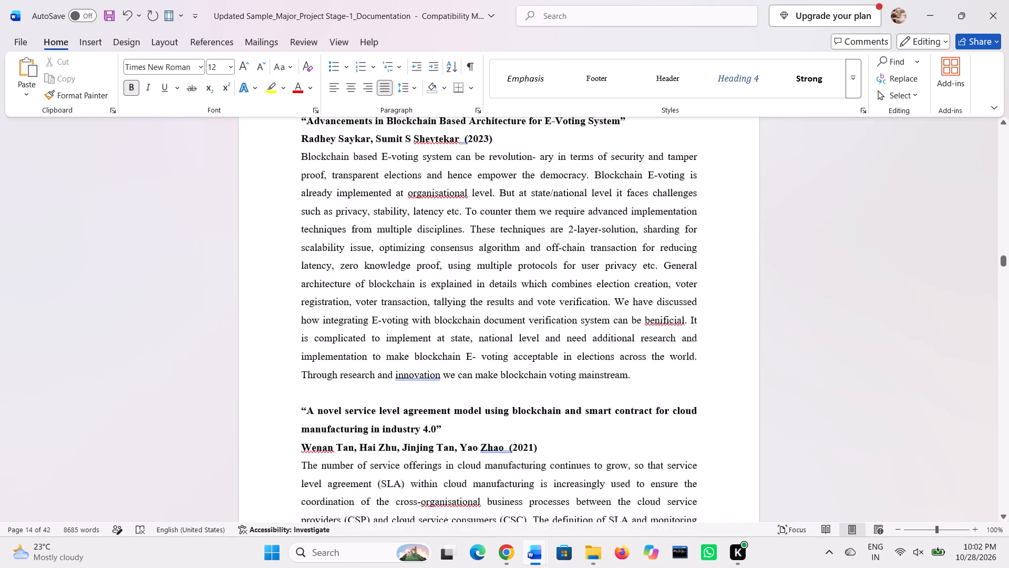
scroll(301, 256, "down", 3)
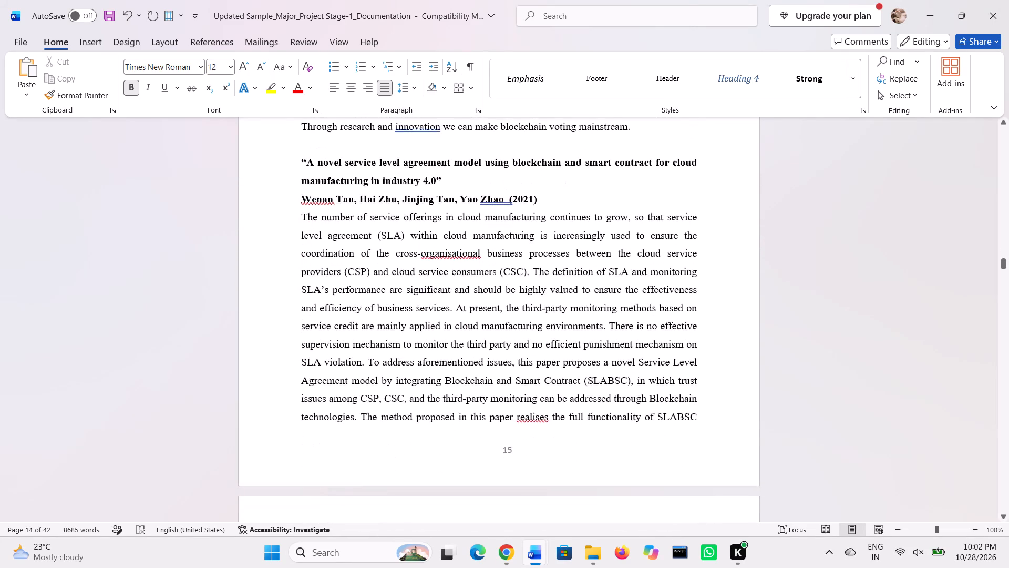
scroll(301, 256, "down", 3)
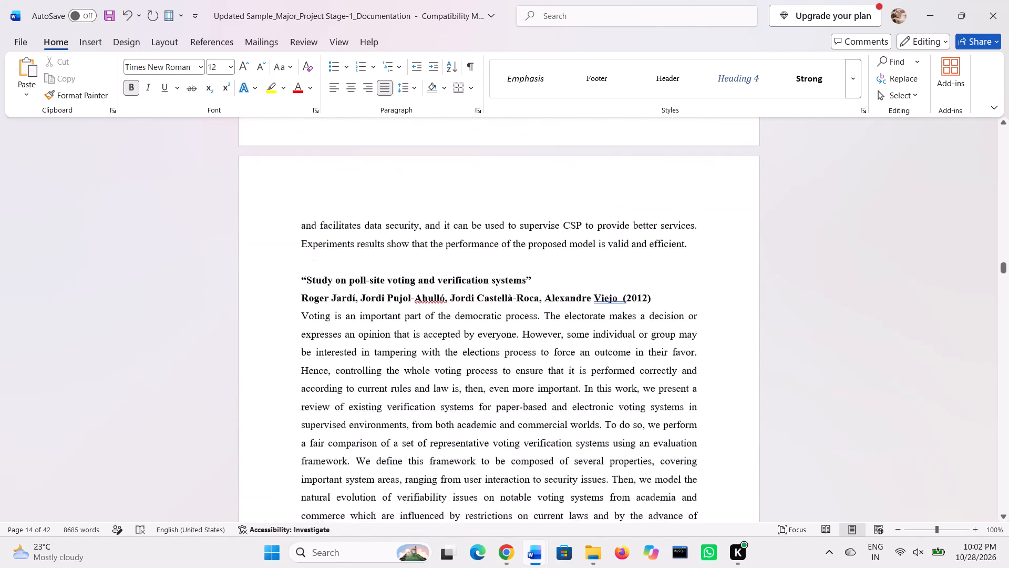
scroll(301, 256, "down", 3)
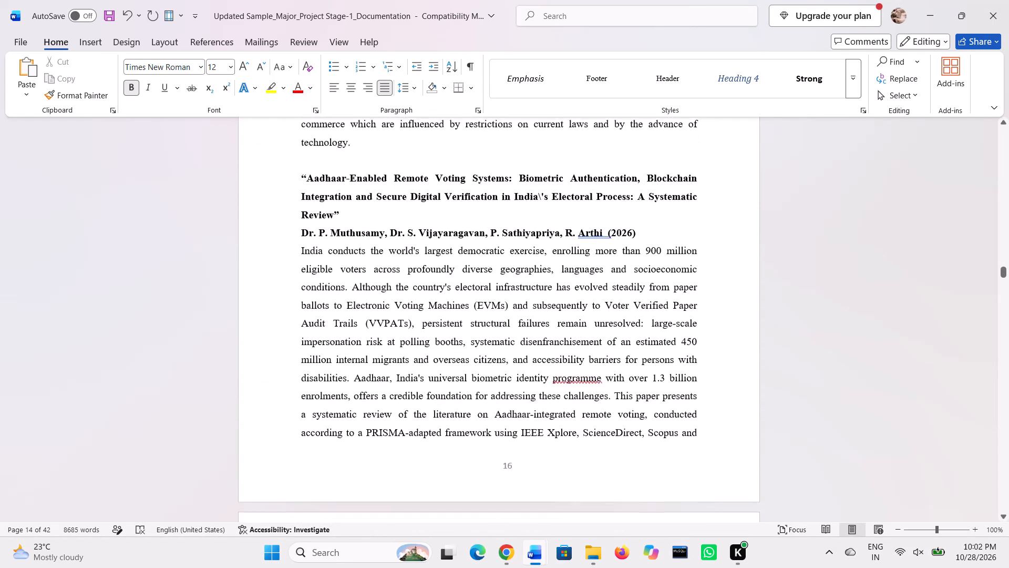
scroll(301, 256, "down", 5)
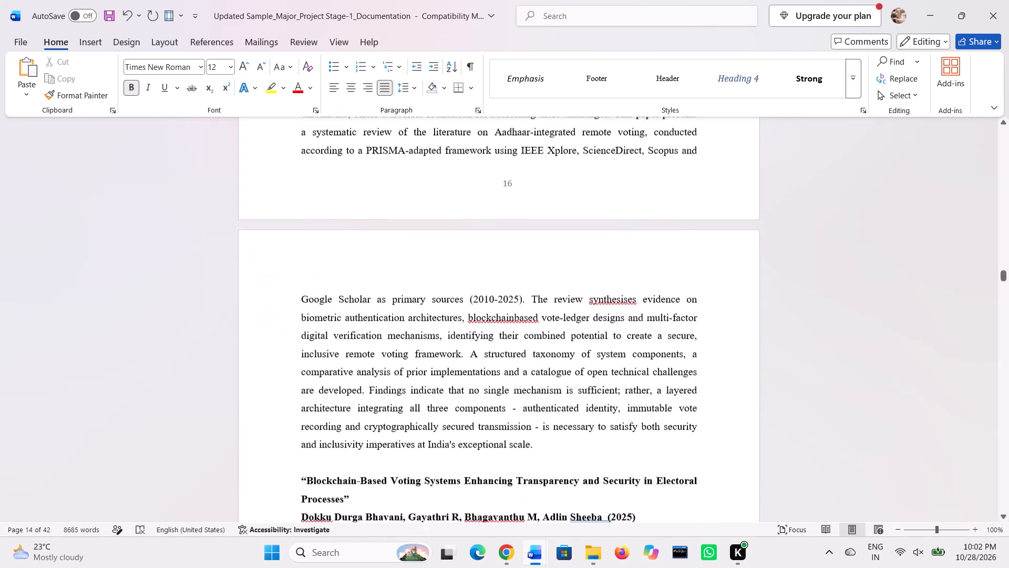
scroll(301, 256, "down", 4)
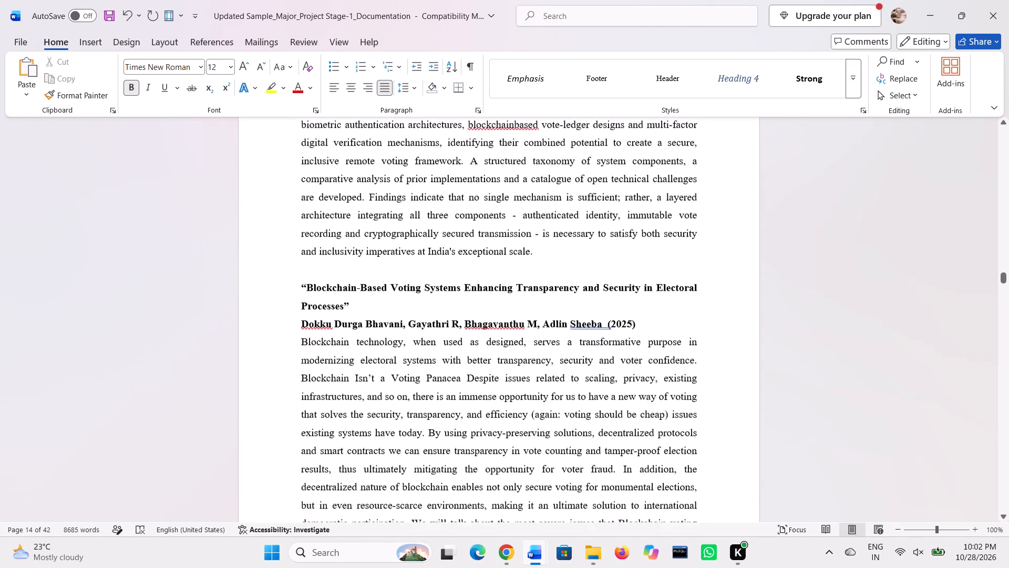
scroll(301, 256, "down", 4)
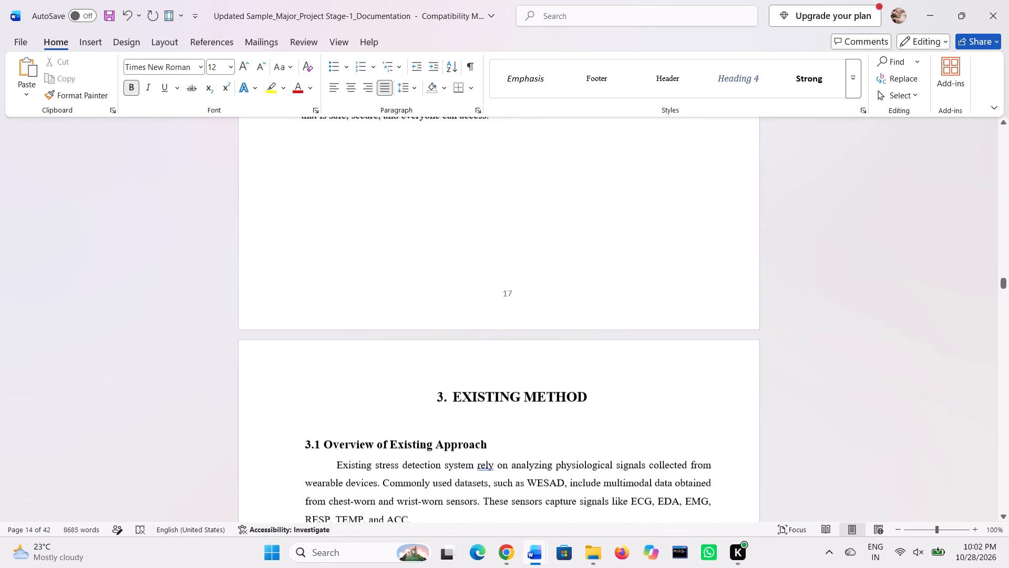
scroll(301, 256, "down", 2)
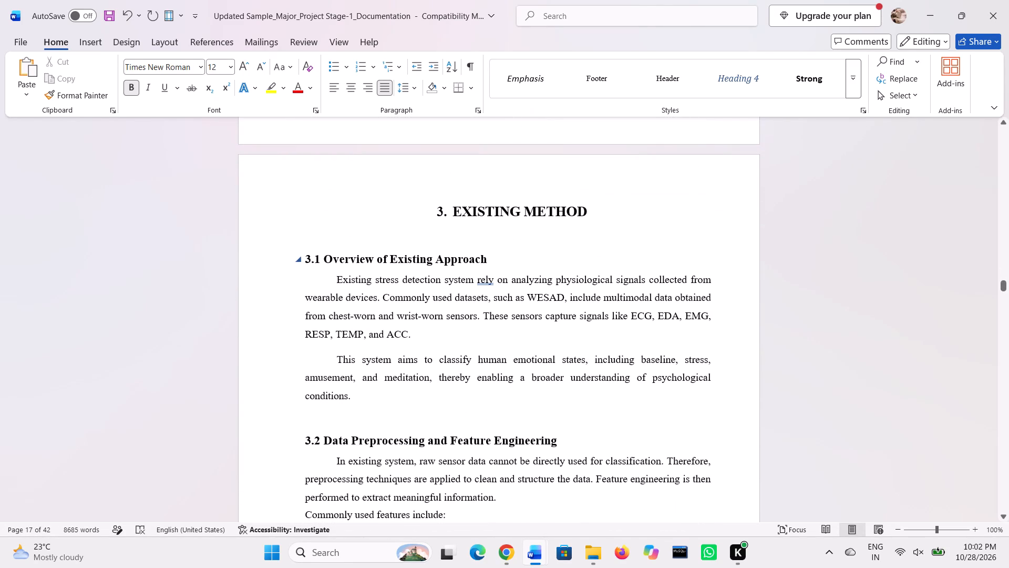
Switch to the voting document and examine its System Analysis content, from Existing System through the modules to the System Architecture diagram.
key("alt+Tab")
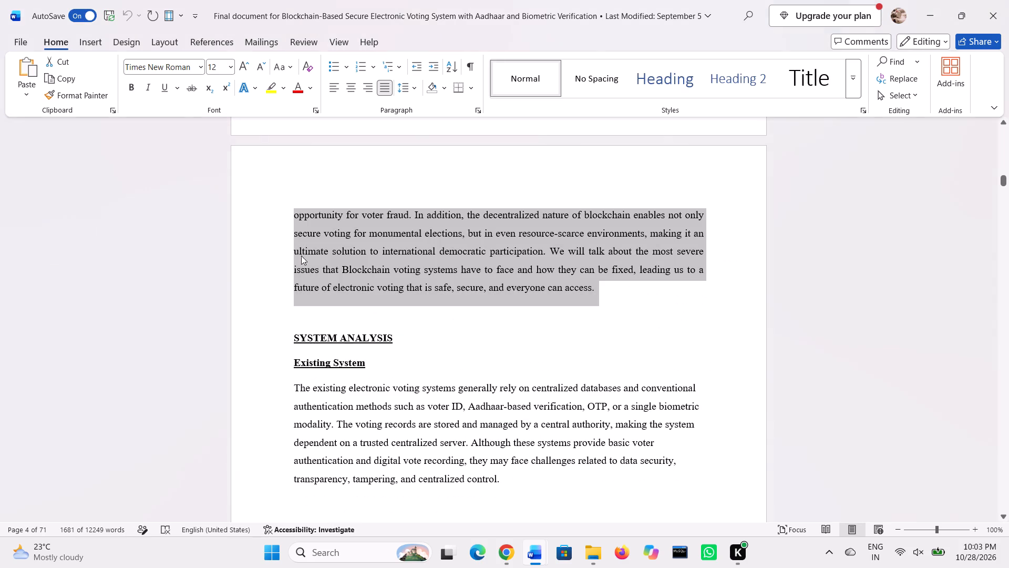
scroll(343, 418, "down", 3)
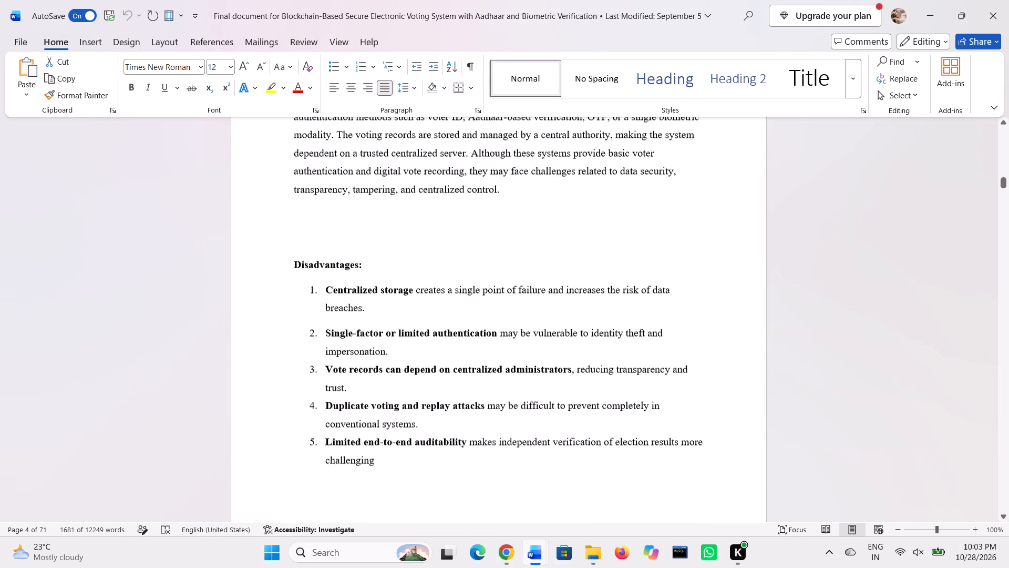
scroll(343, 418, "down", 6)
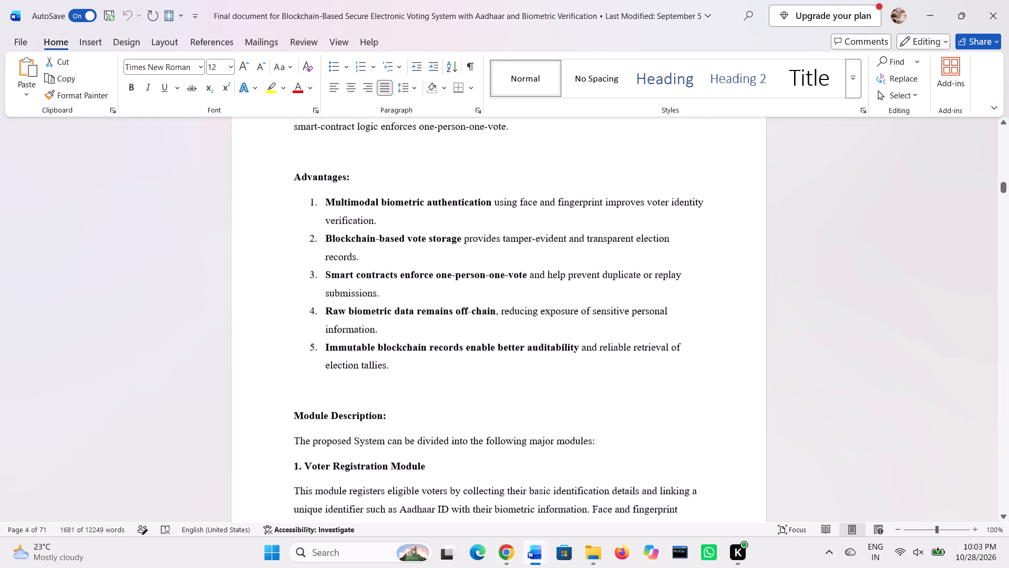
scroll(343, 418, "down", 5)
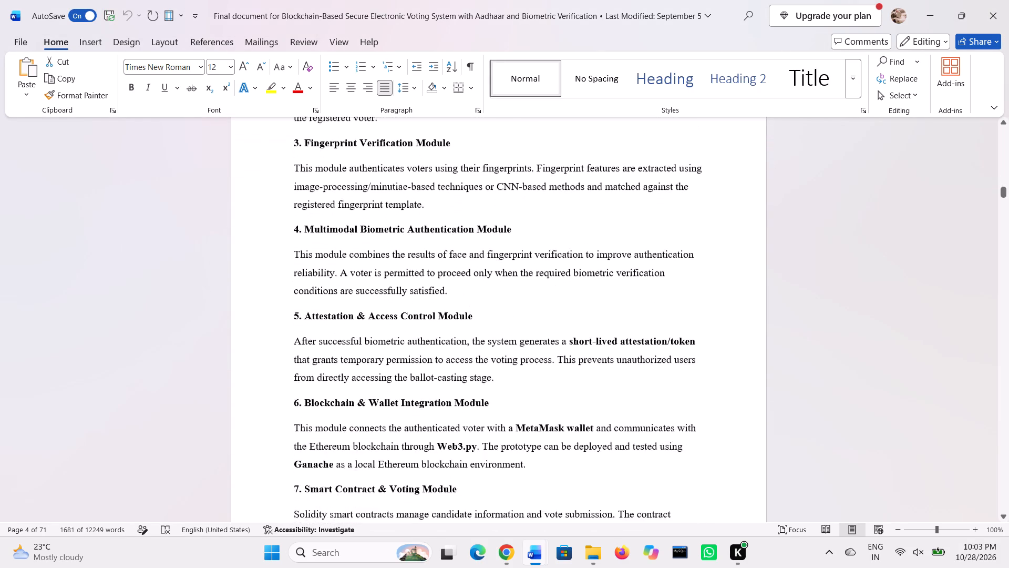
scroll(343, 418, "down", 5)
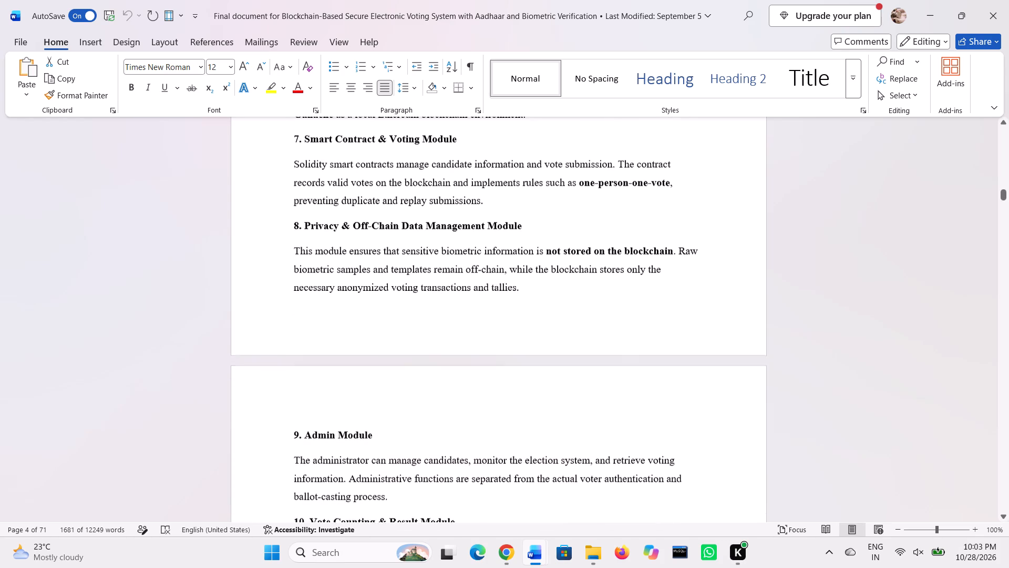
scroll(343, 418, "down", 5)
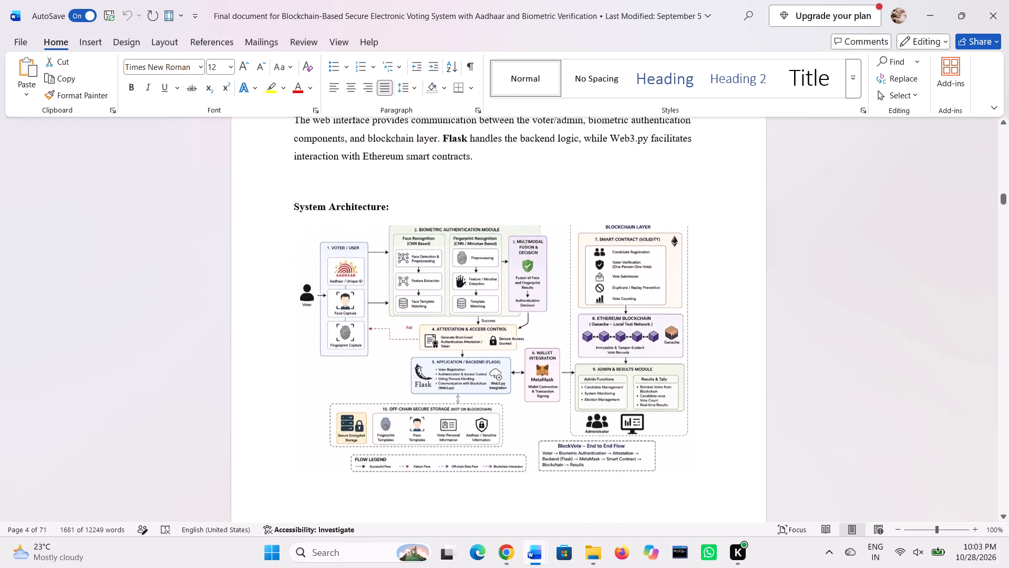
Switch to the sample report and review its Existing Method sections from 3.4 Deep Learning Techniques through 3.7 Disadvantages to the Proposed System opening.
key("alt+Tab")
scroll(384, 449, "down", 4)
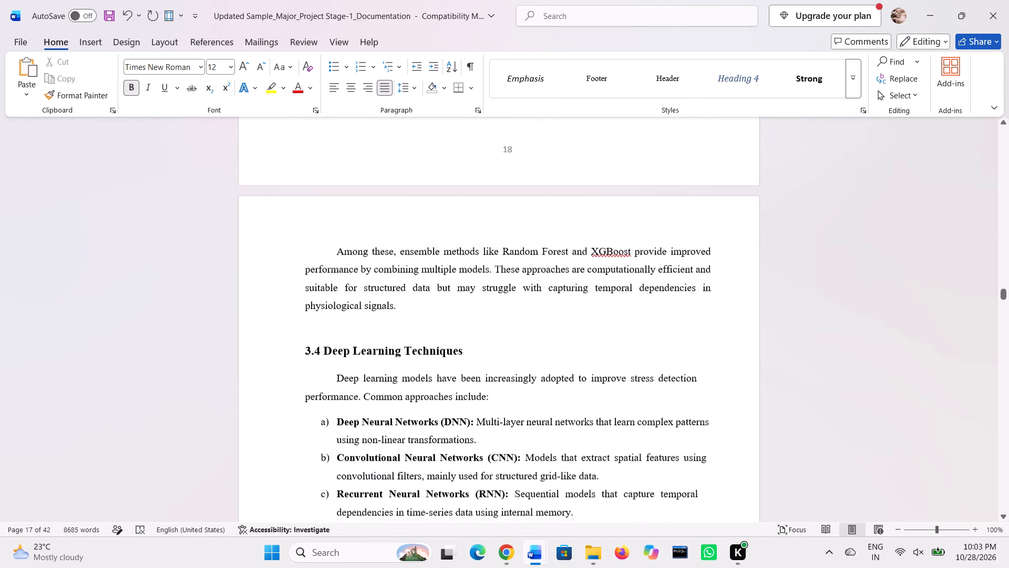
scroll(384, 449, "down", 4)
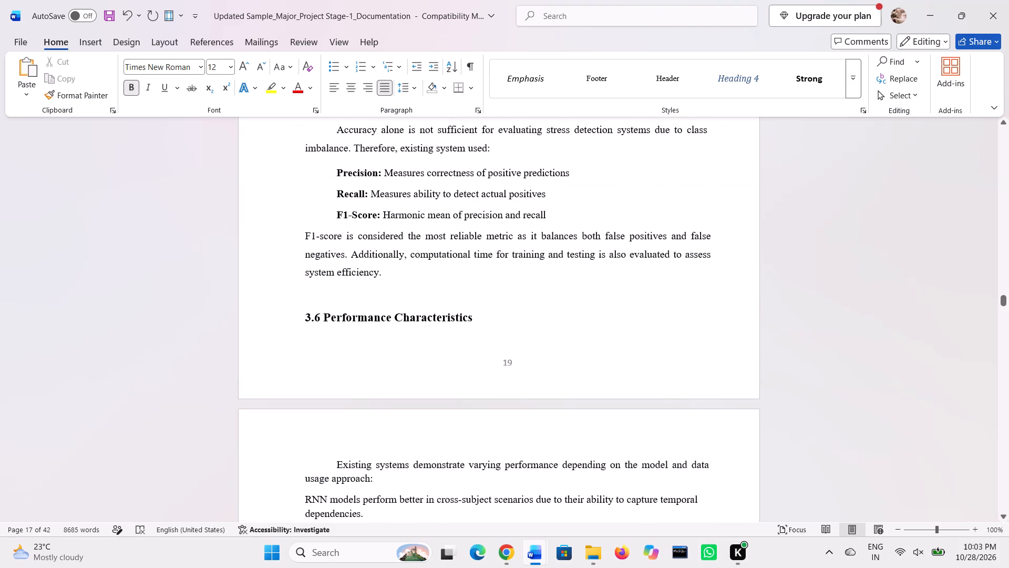
scroll(384, 449, "down", 4)
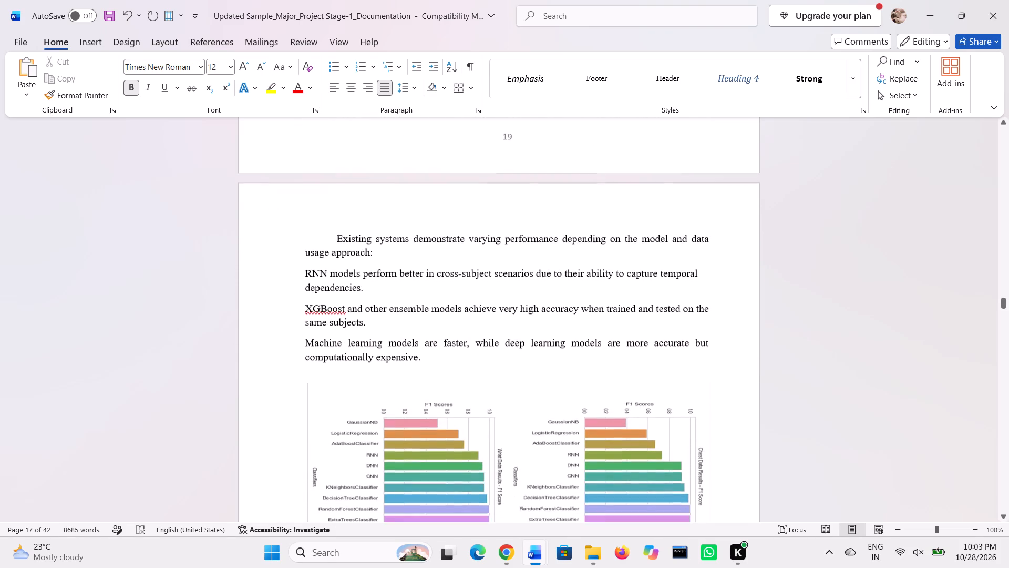
scroll(384, 449, "down", 2)
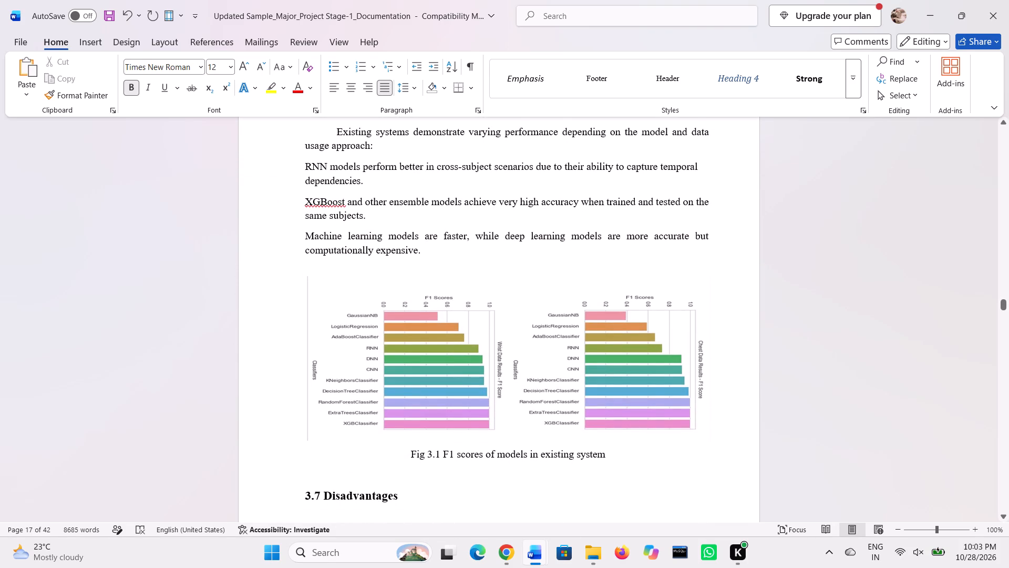
scroll(384, 449, "down", 1)
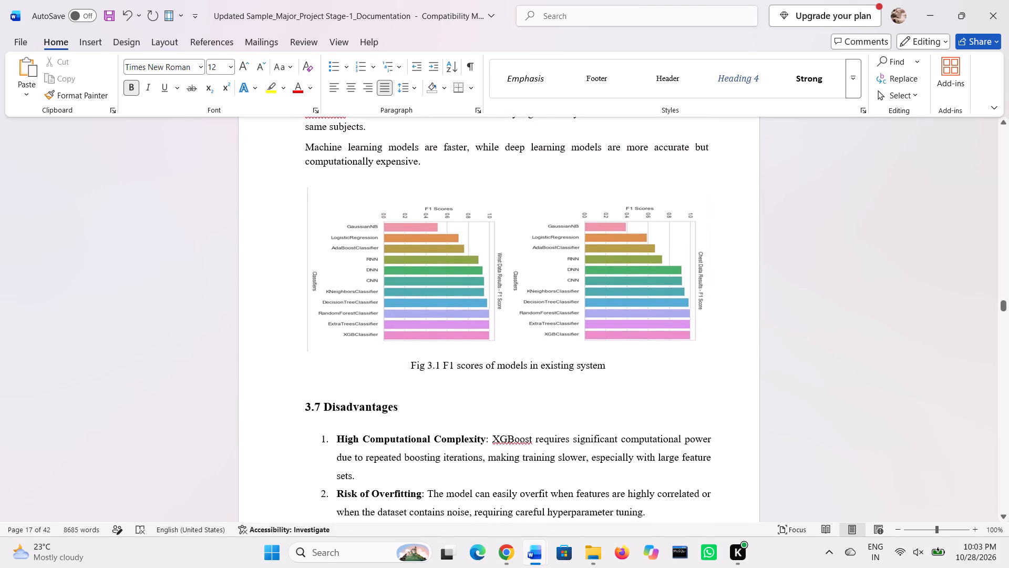
scroll(384, 449, "down", 1)
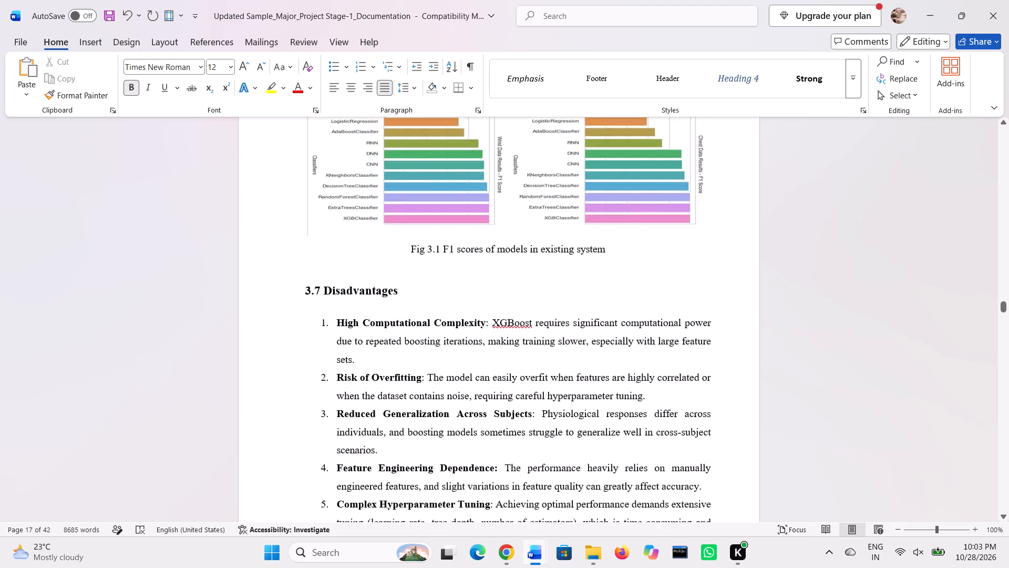
scroll(384, 449, "down", 3)
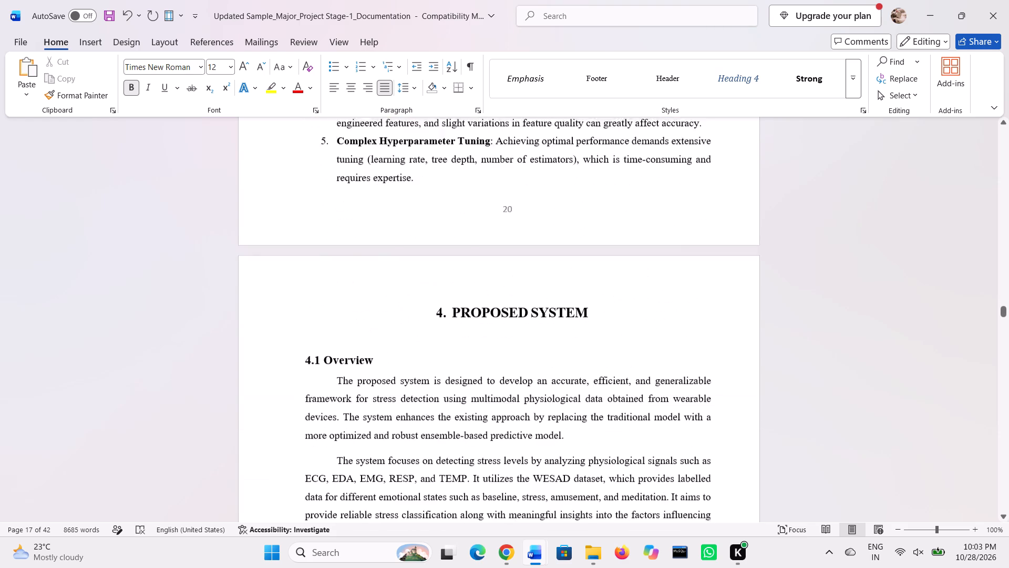
Return to the voting document and look back through its modules and Proposed System to the Existing System paragraph.
key("alt+Tab")
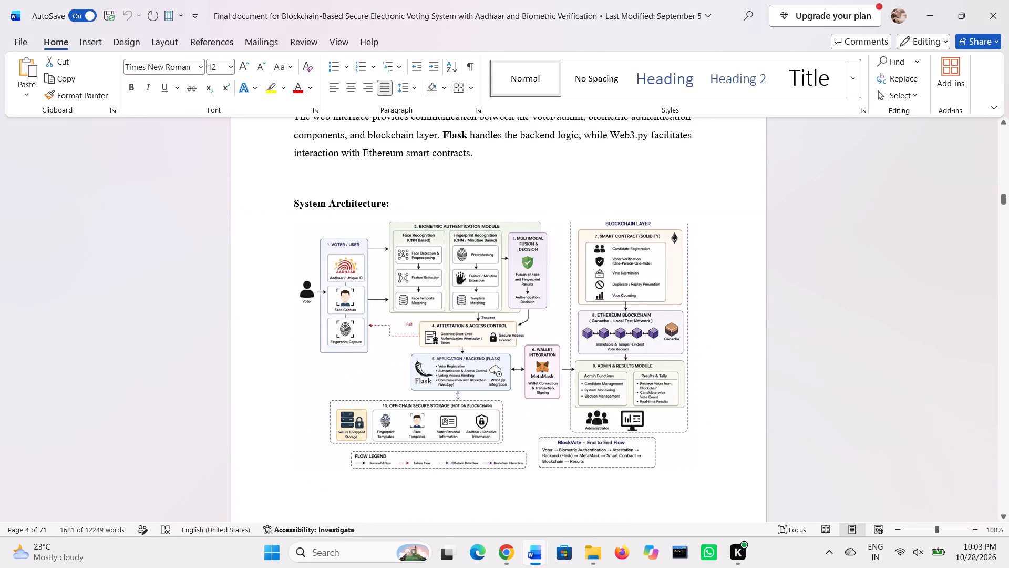
scroll(400, 429, "up", 5)
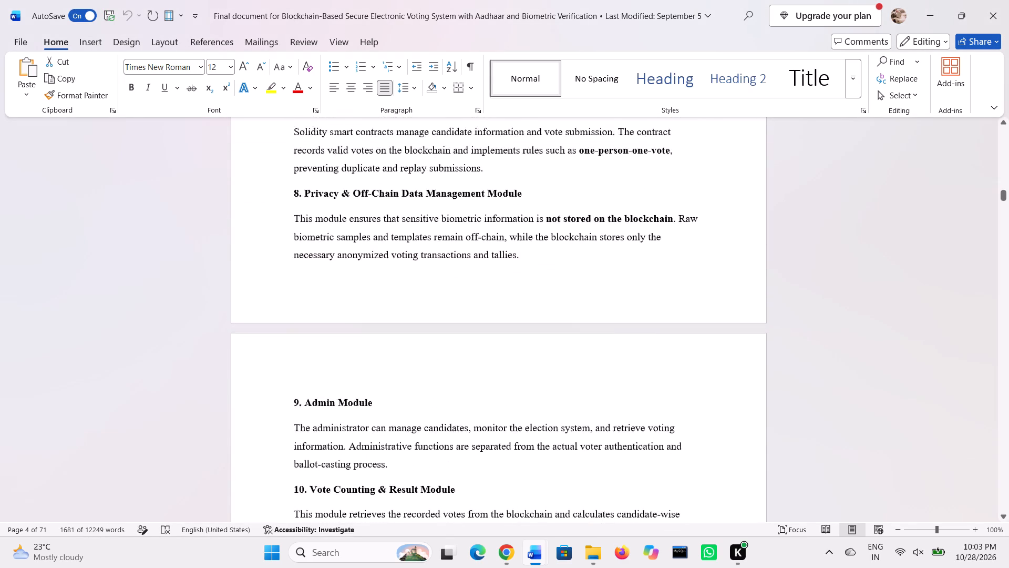
scroll(400, 429, "up", 5)
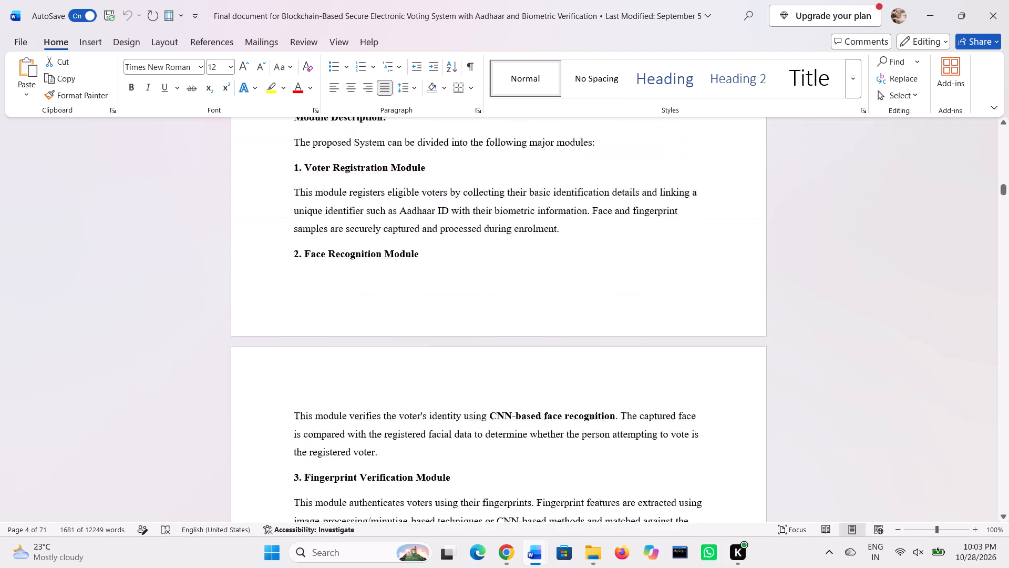
scroll(400, 429, "up", 5)
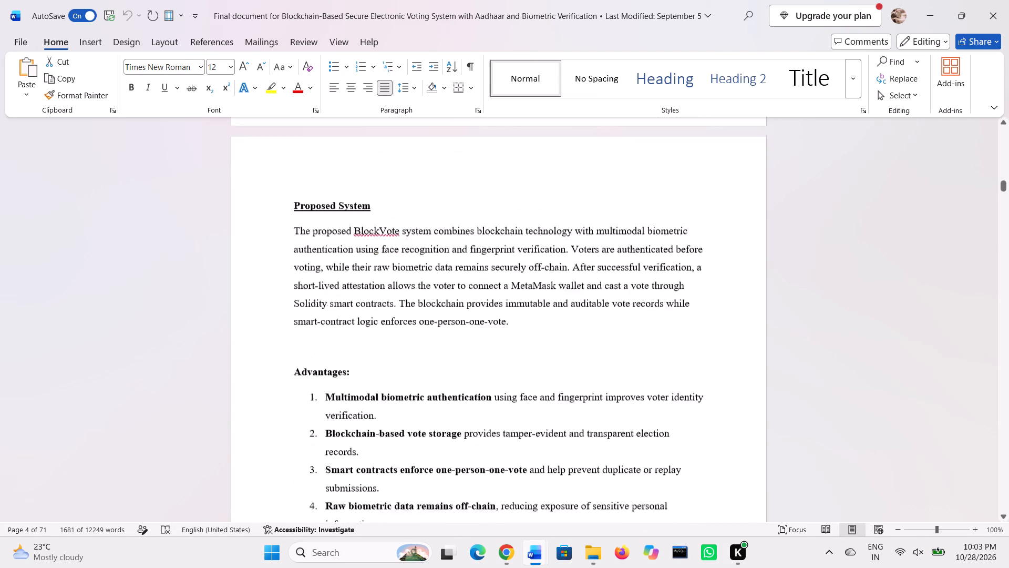
scroll(400, 429, "up", 4)
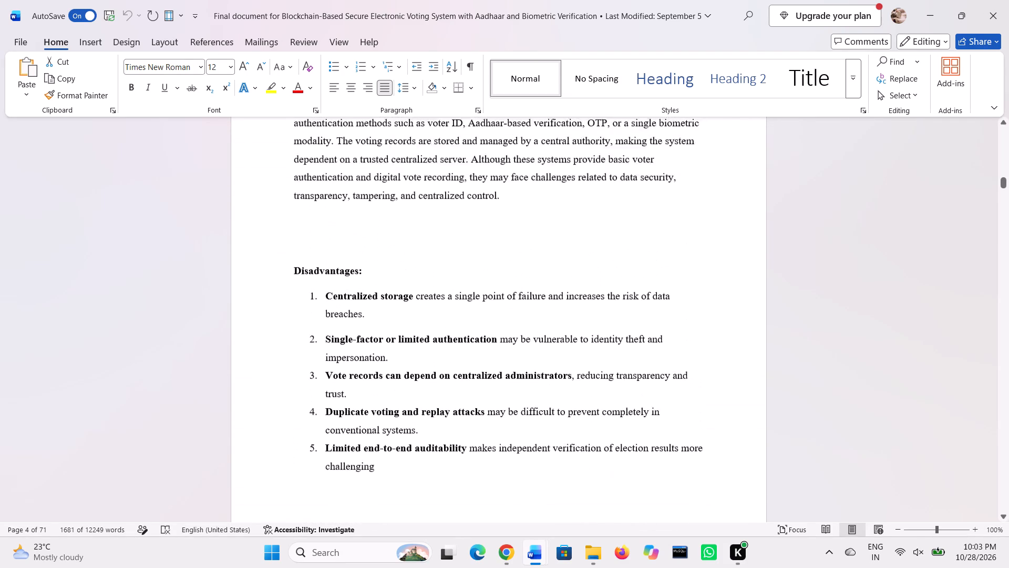
scroll(400, 429, "up", 3)
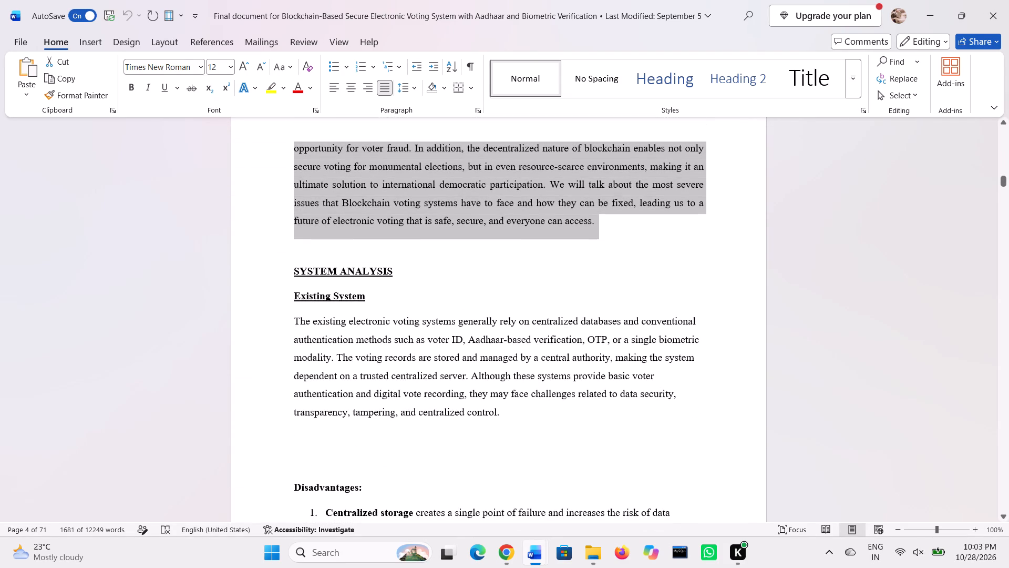
left_click(414, 329)
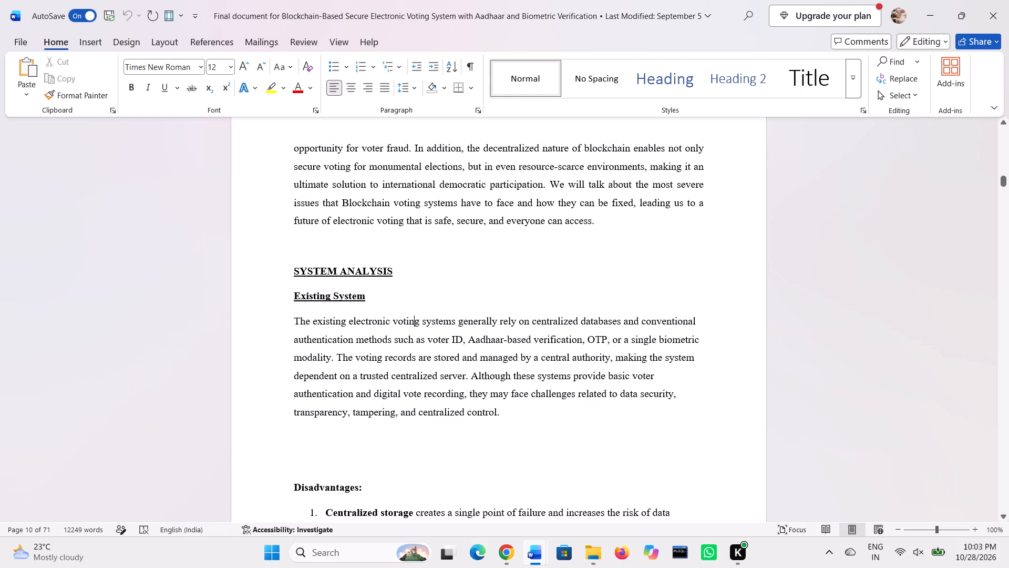
Open the Abstract document from the project folder, check its Existing System, Disadvantages and Proposed System content, and close it.
left_click(589, 557)
double_click(280, 157)
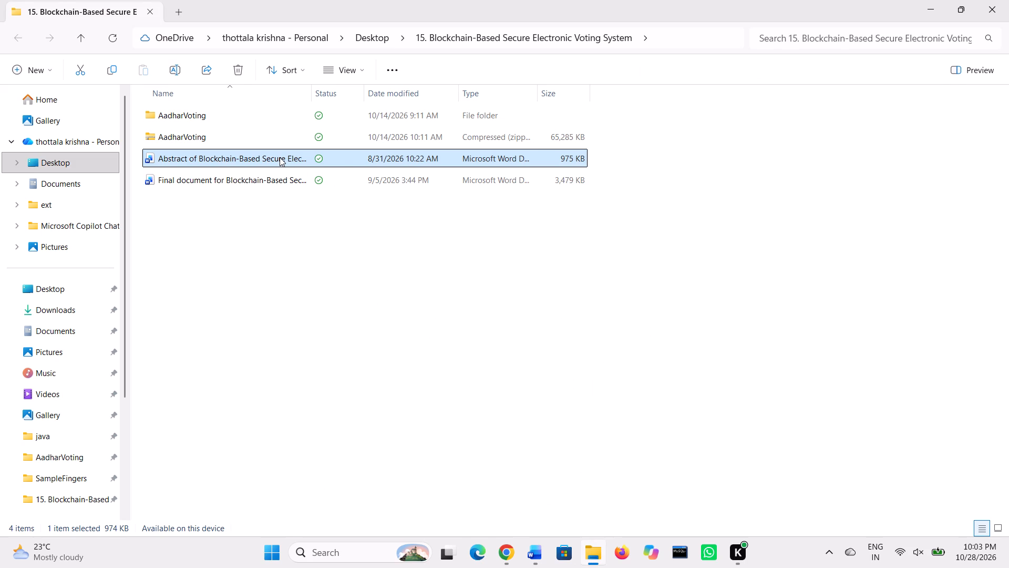
scroll(344, 364, "down", 2)
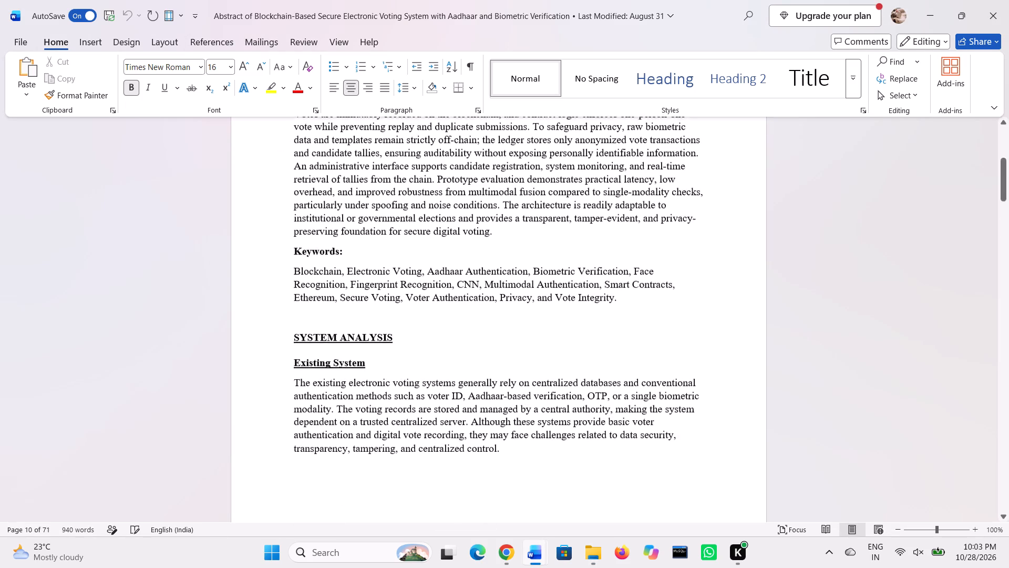
scroll(344, 364, "down", 6)
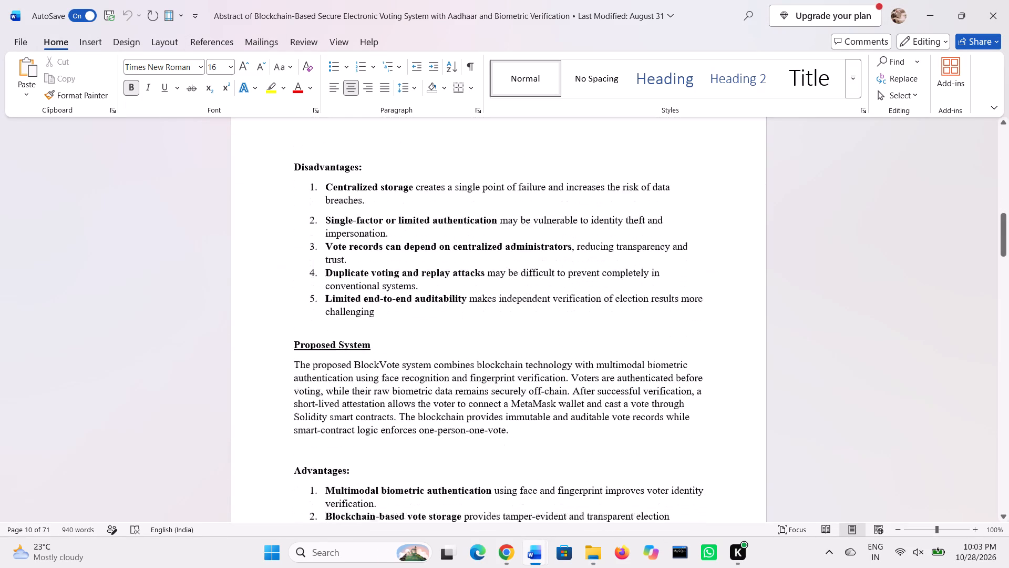
scroll(344, 364, "down", 1)
left_click(1008, 0)
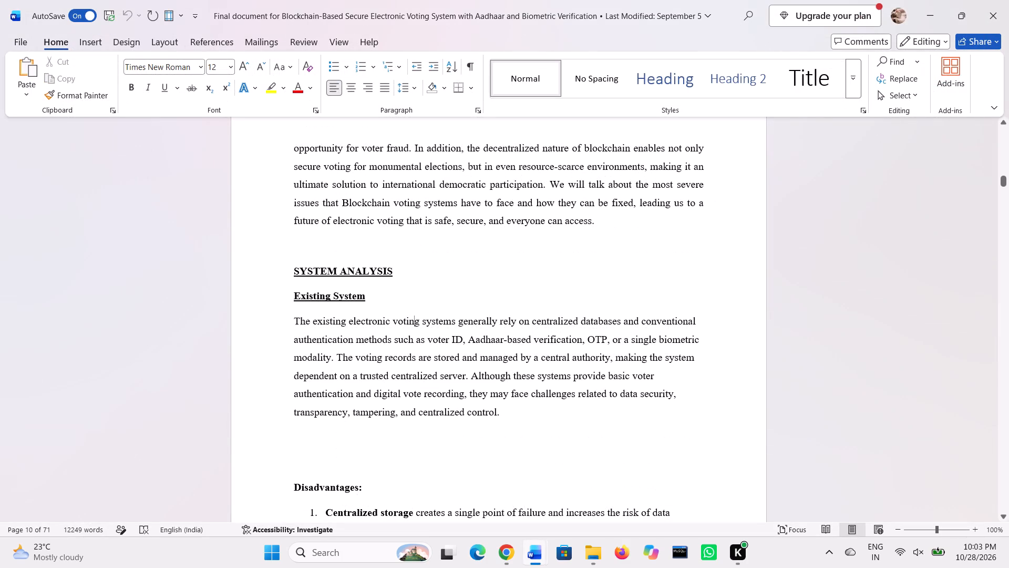
Examine the voting document's Existing System paragraph and Disadvantages list, along with the neighbouring Proposed System and literature survey text.
scroll(652, 230, "down", 4)
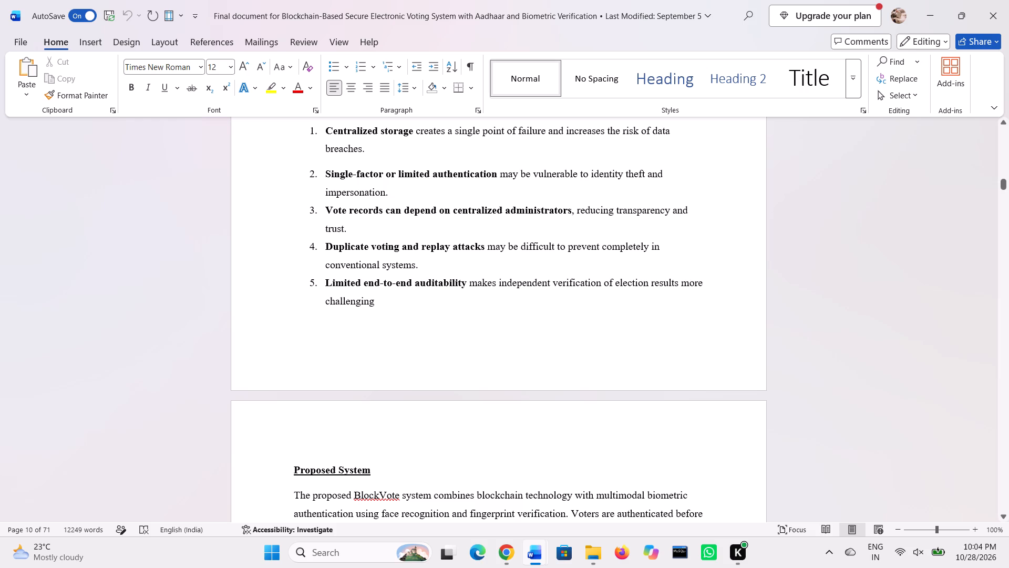
scroll(427, 270, "up", 1)
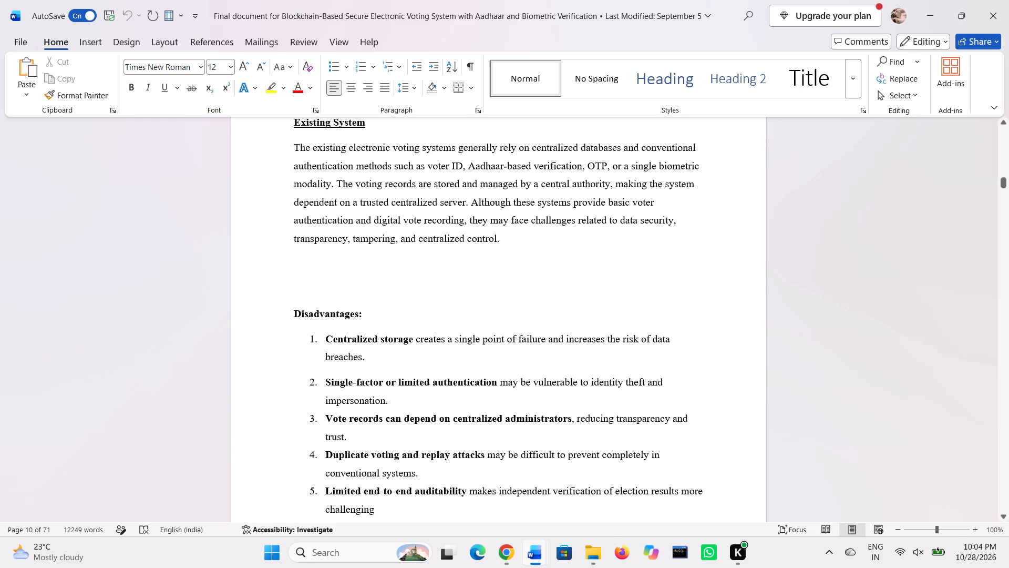
scroll(446, 127, "up", 1)
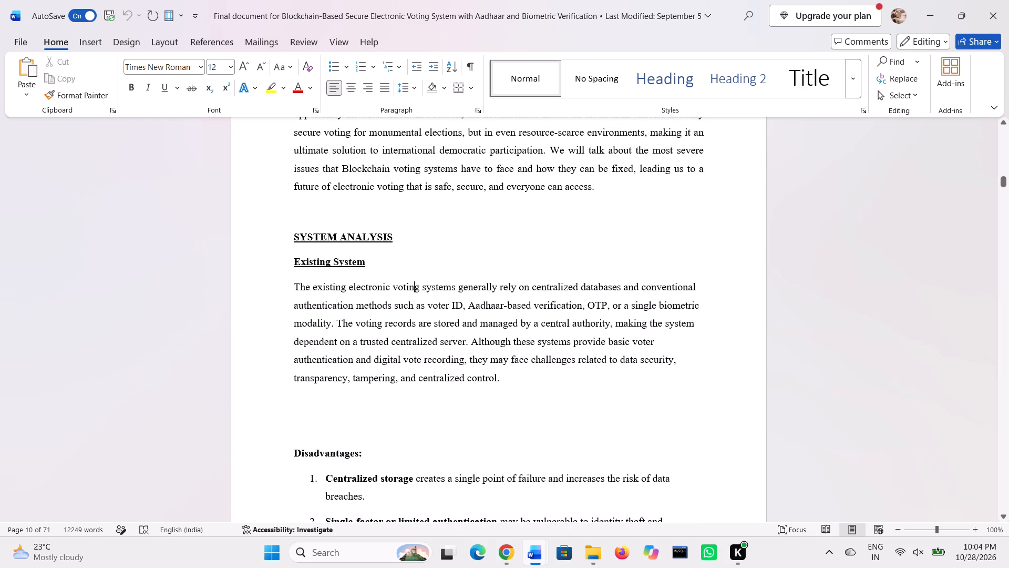
scroll(323, 327, "down", 1)
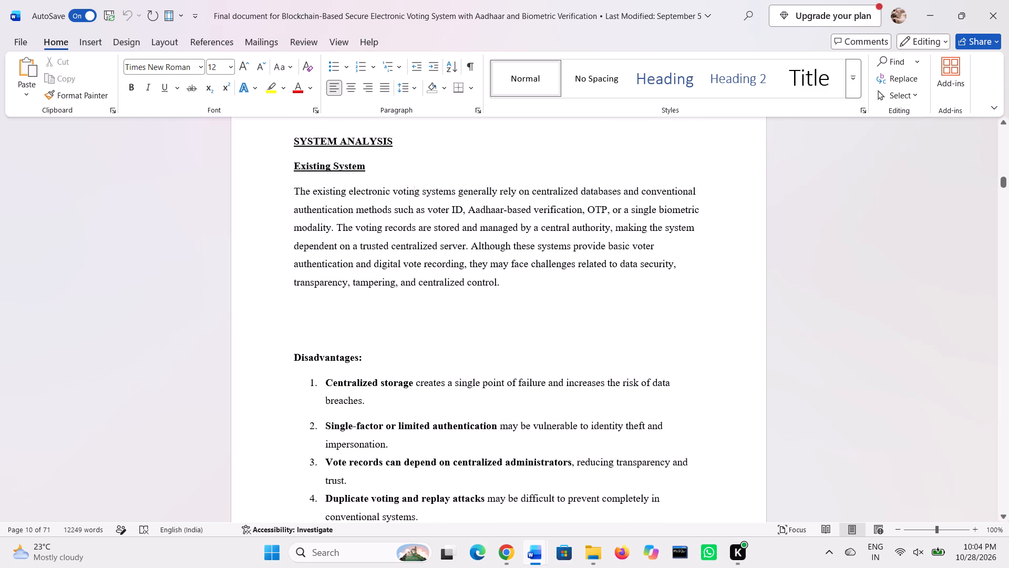
scroll(361, 243, "down", 1)
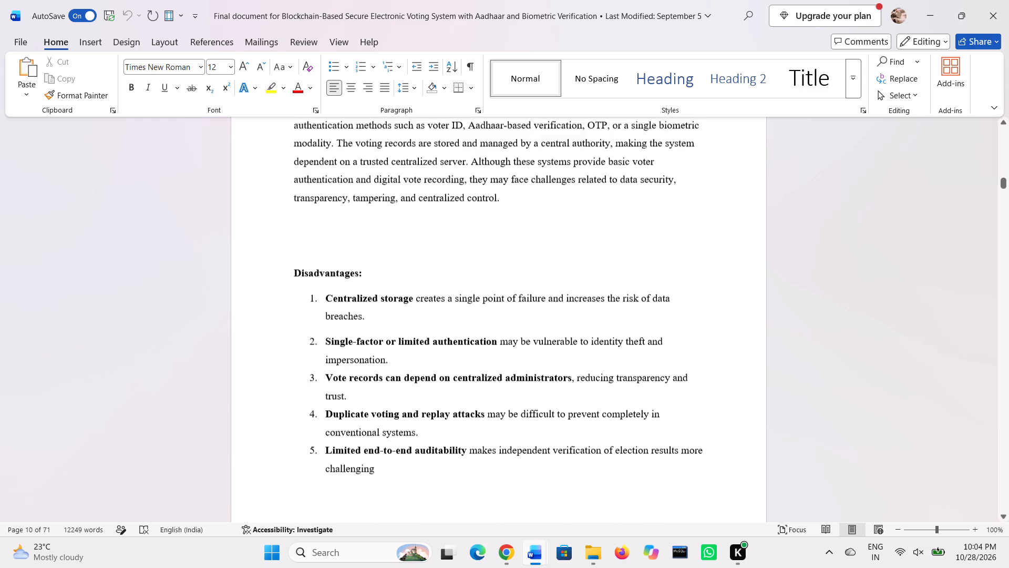
scroll(361, 243, "down", 1)
scroll(404, 253, "down", 1)
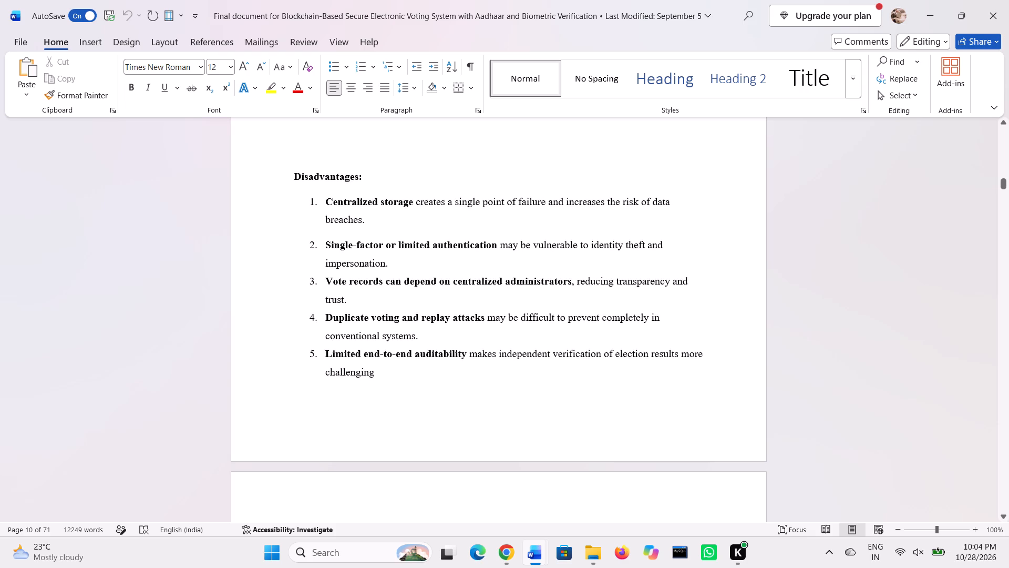
left_click_drag(378, 381, 298, 201)
left_click(298, 201)
scroll(446, 180, "up", 2)
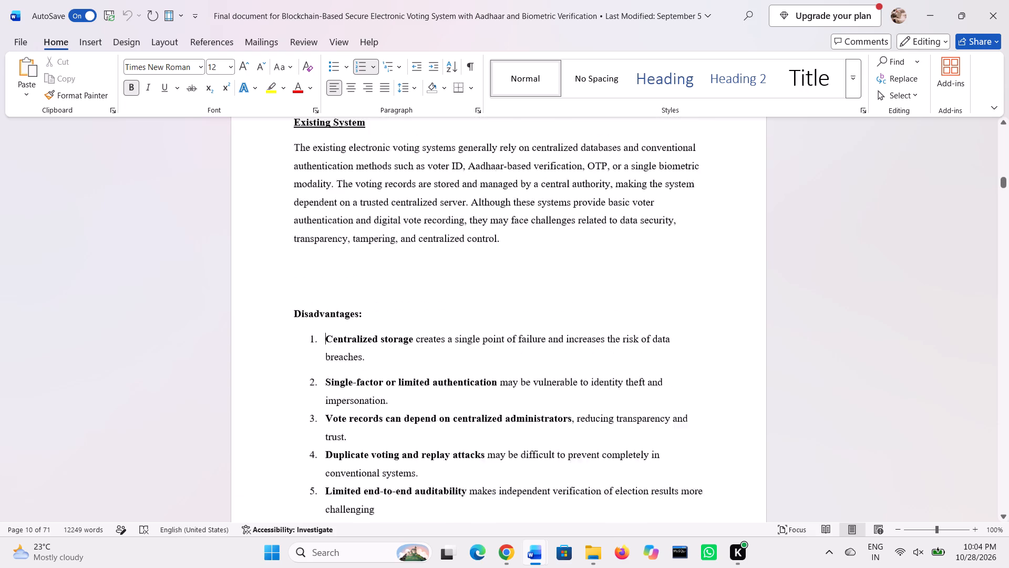
scroll(446, 180, "up", 1)
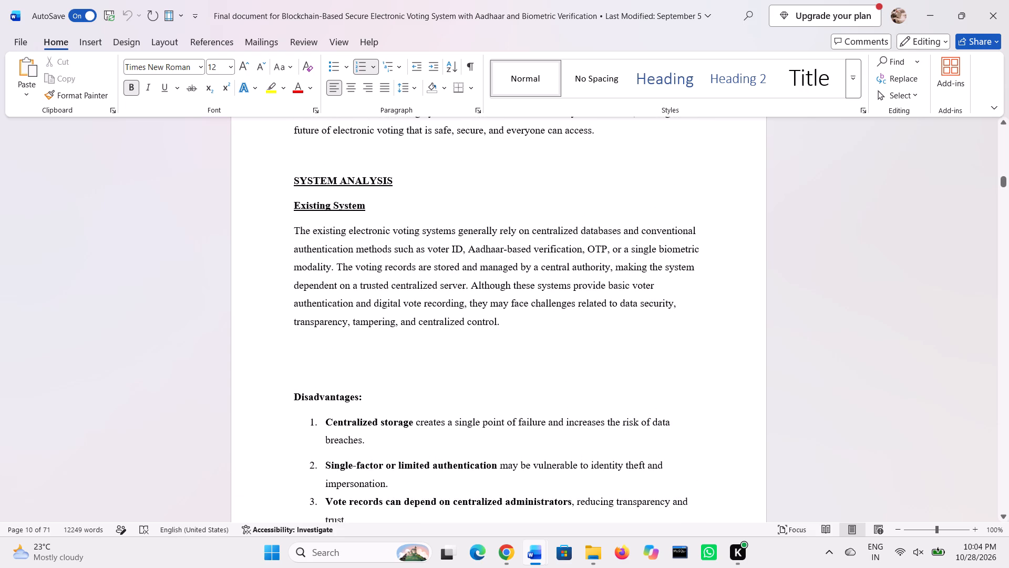
scroll(421, 299, "down", 1)
scroll(435, 368, "down", 1)
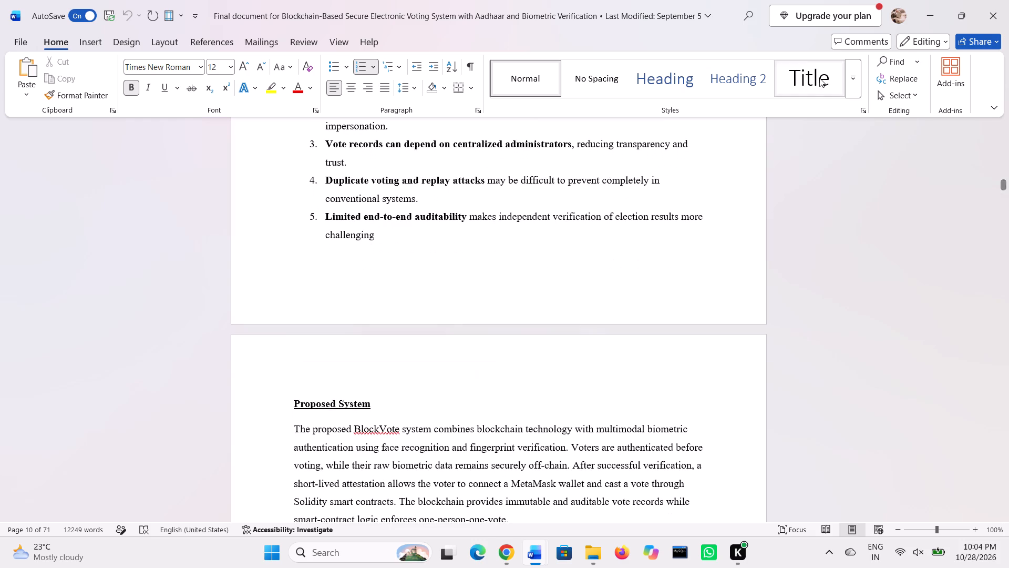
scroll(517, 280, "up", 9)
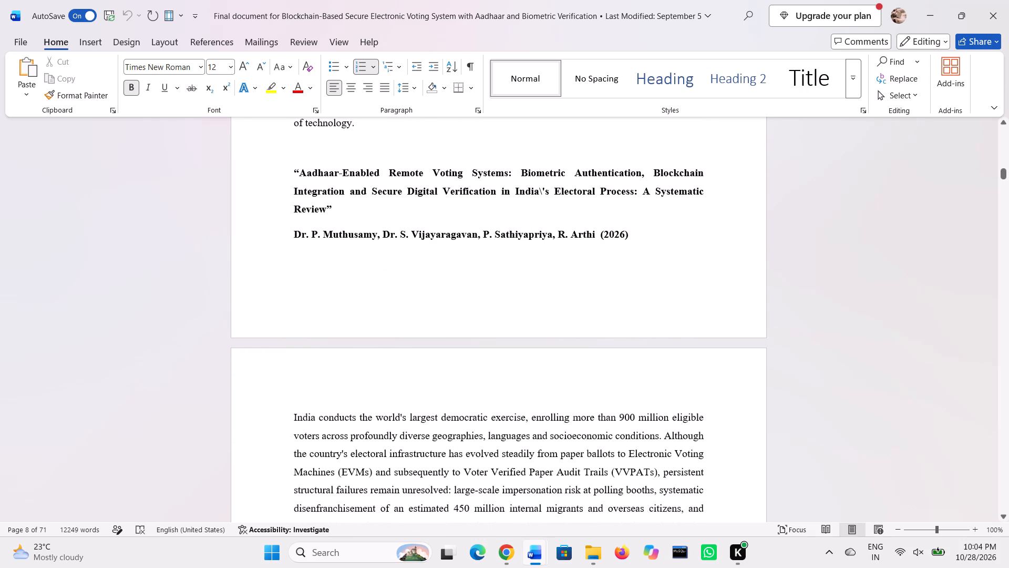
scroll(517, 280, "down", 1)
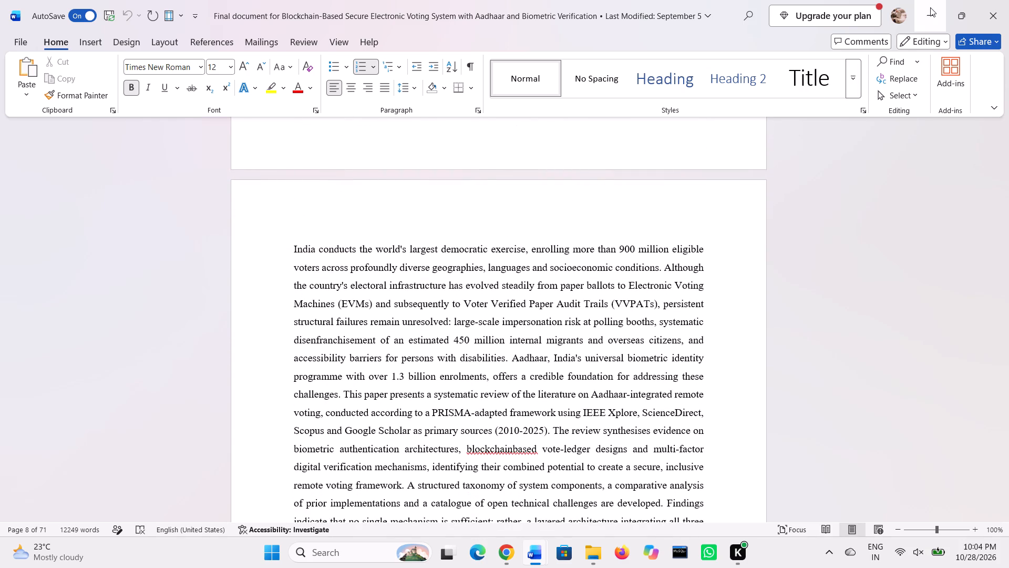
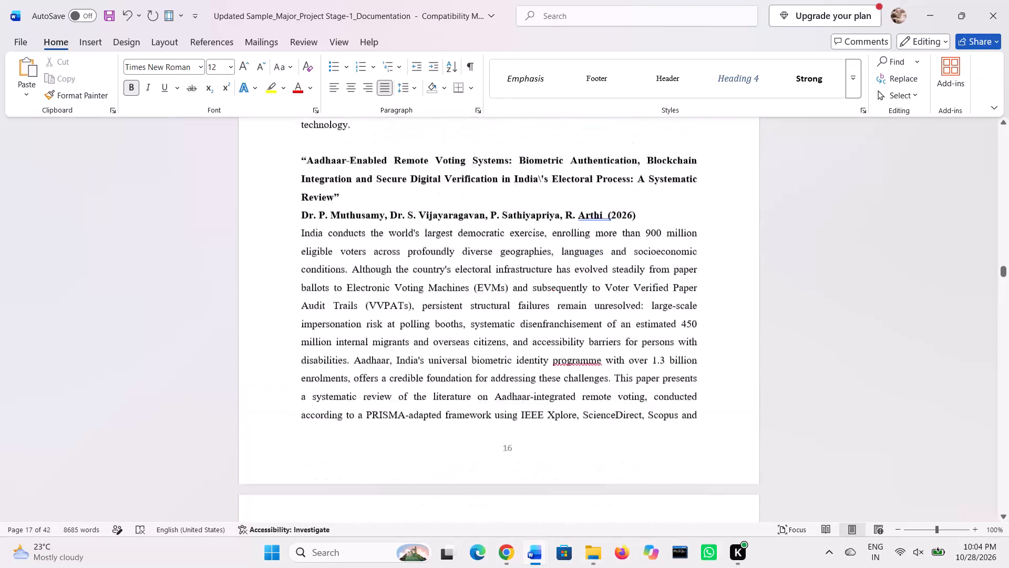
Look back through the sample report's Literature Survey and Introduction chapters to the List of Figures.
scroll(452, 399, "up", 7)
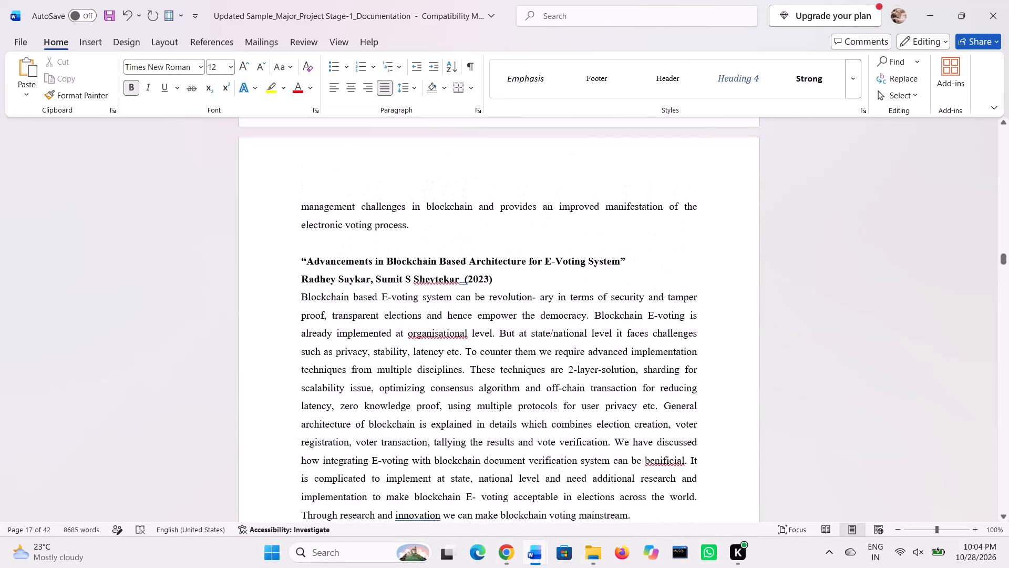
scroll(452, 399, "up", 7)
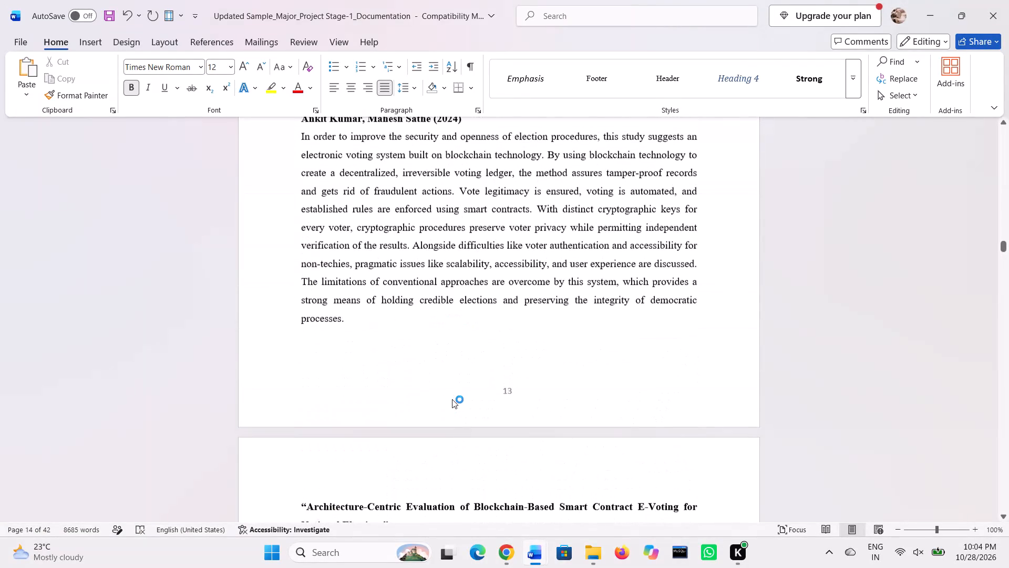
scroll(452, 399, "up", 8)
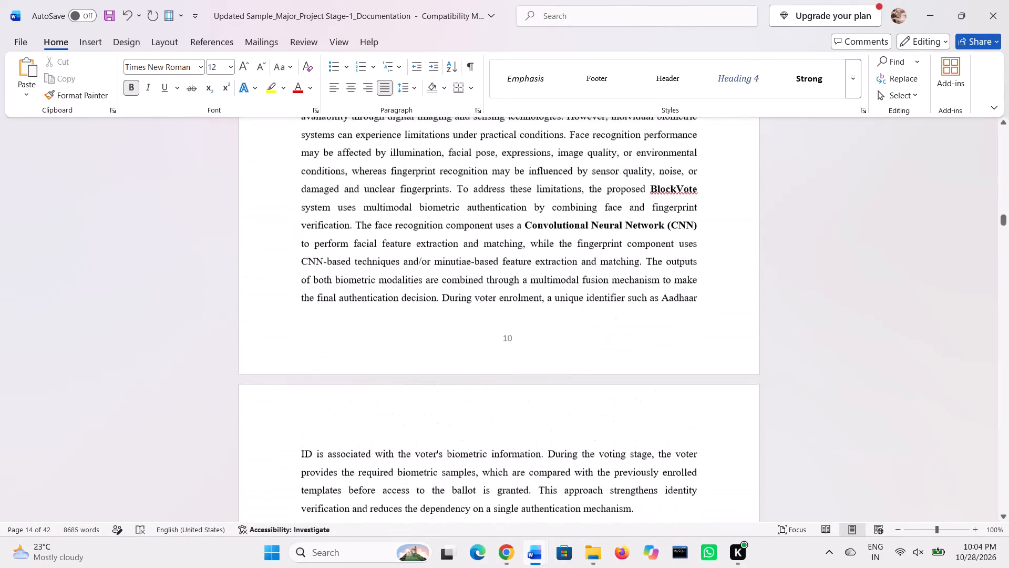
scroll(452, 399, "up", 4)
left_click(452, 399)
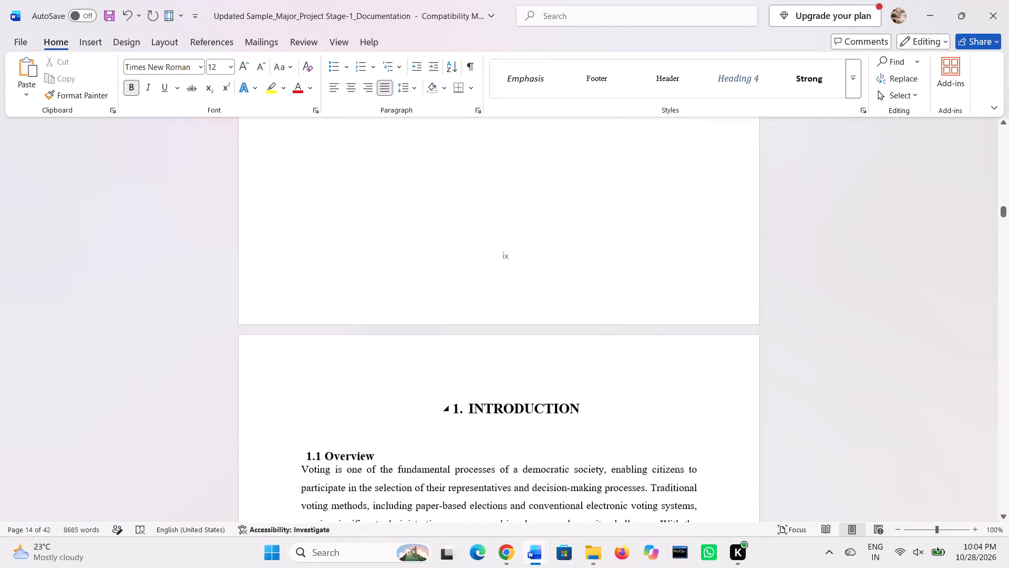
scroll(412, 326, "up", 1)
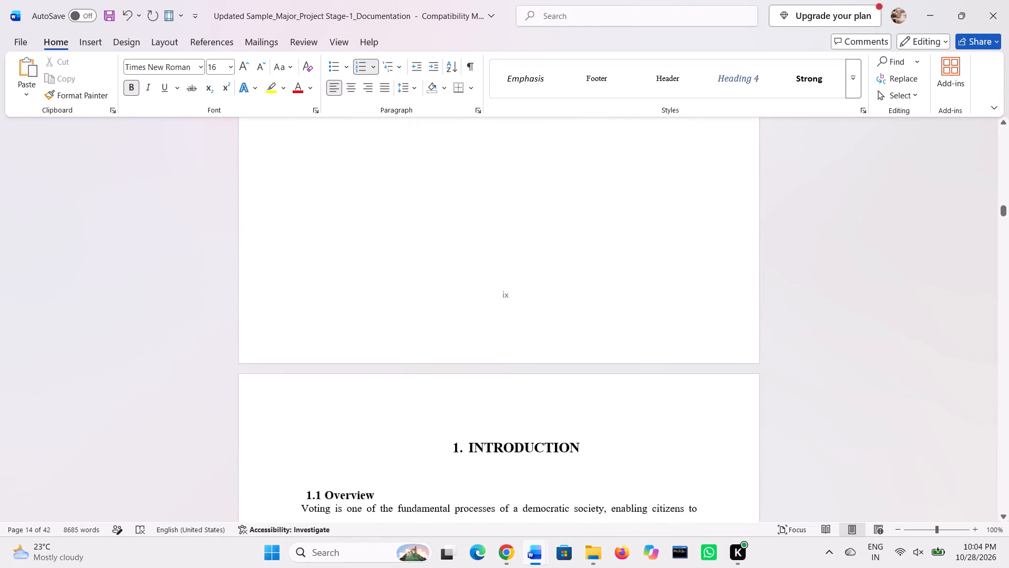
scroll(412, 326, "up", 7)
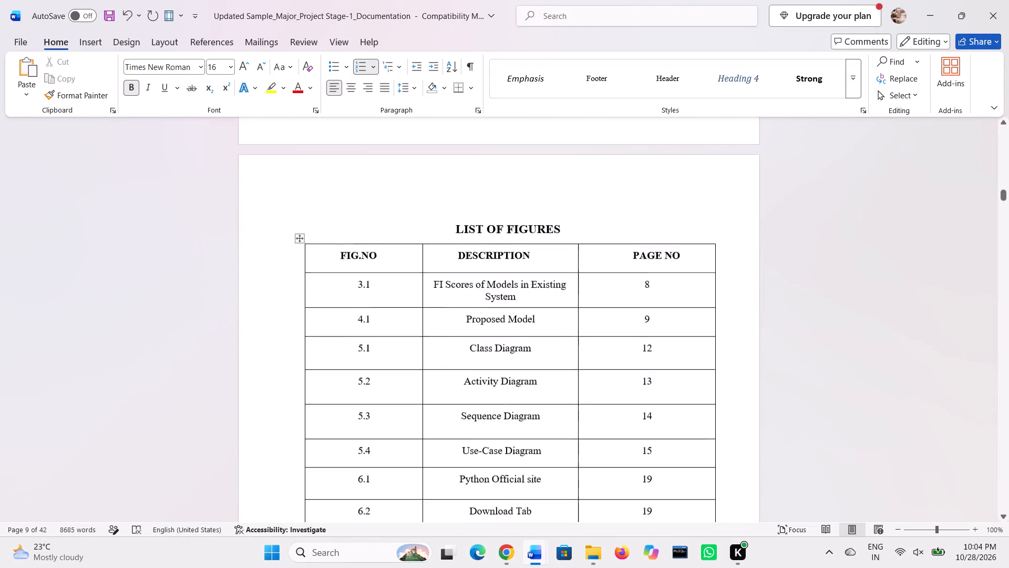
scroll(412, 326, "up", 5)
Review the sample report forward again through the Introduction and the Literature Survey entries to the end of chapter 2.
scroll(412, 326, "down", 12)
scroll(412, 326, "up", 3)
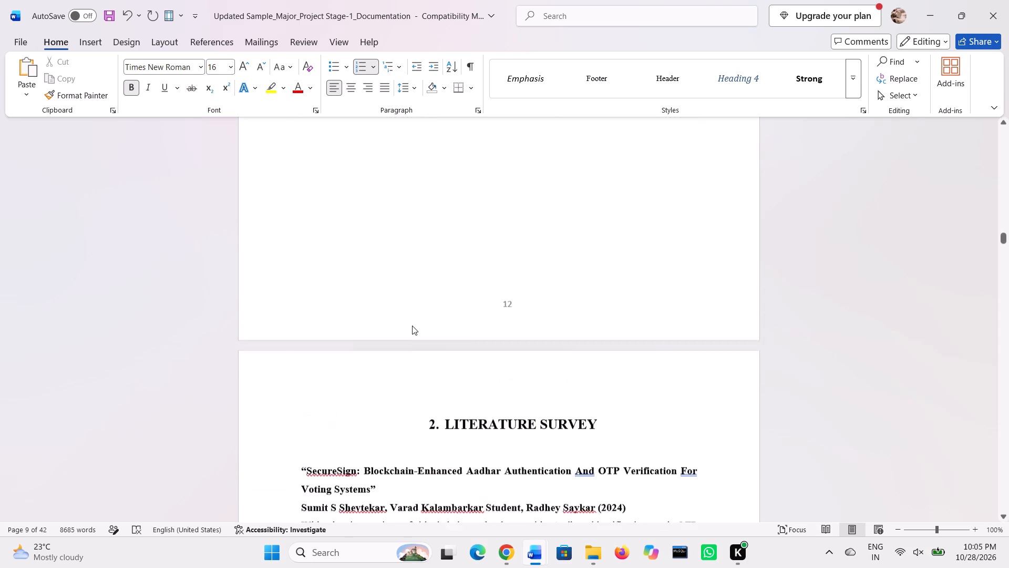
scroll(412, 326, "up", 5)
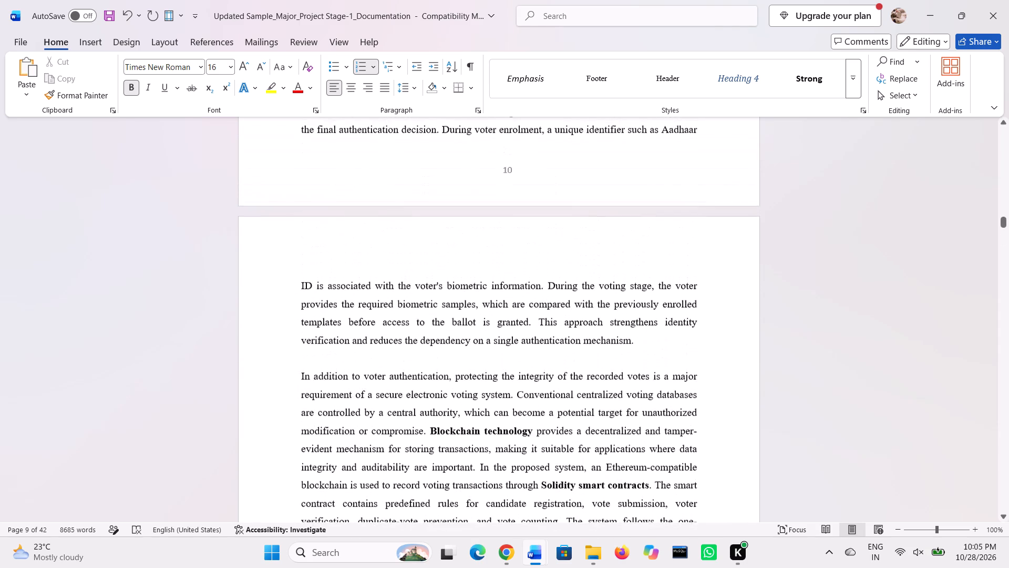
scroll(412, 326, "up", 2)
scroll(412, 326, "down", 9)
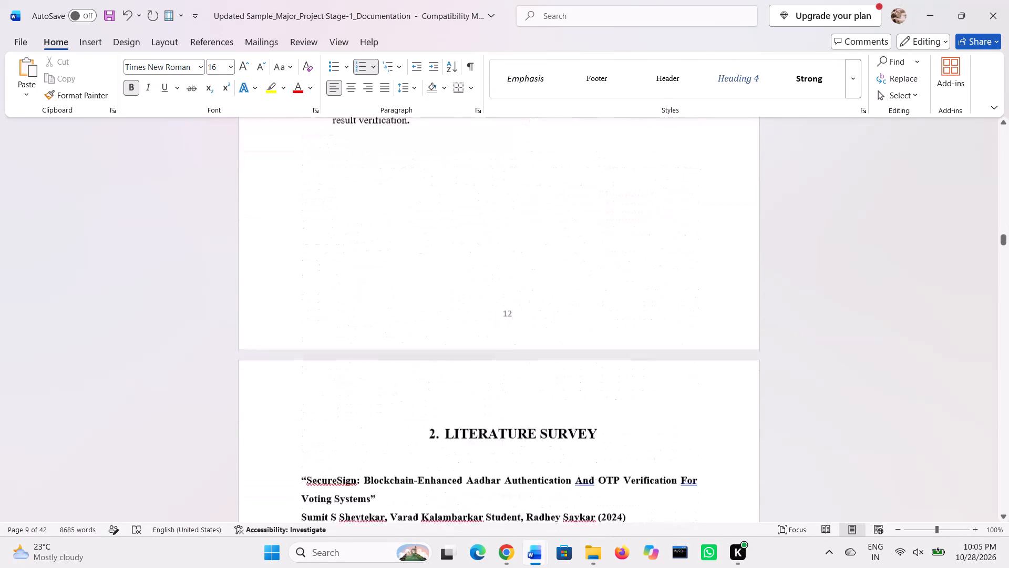
scroll(412, 326, "down", 9)
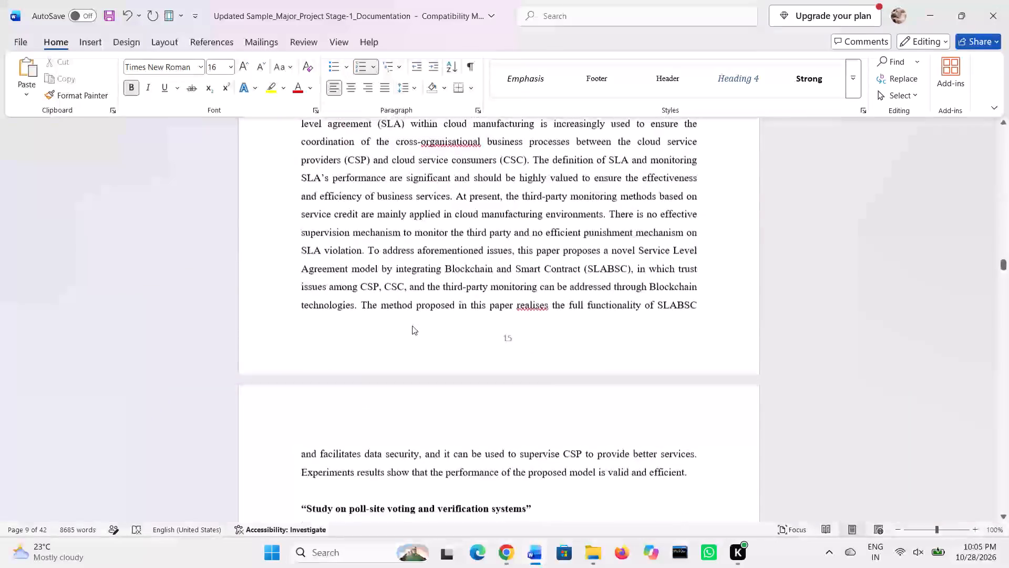
scroll(412, 326, "down", 4)
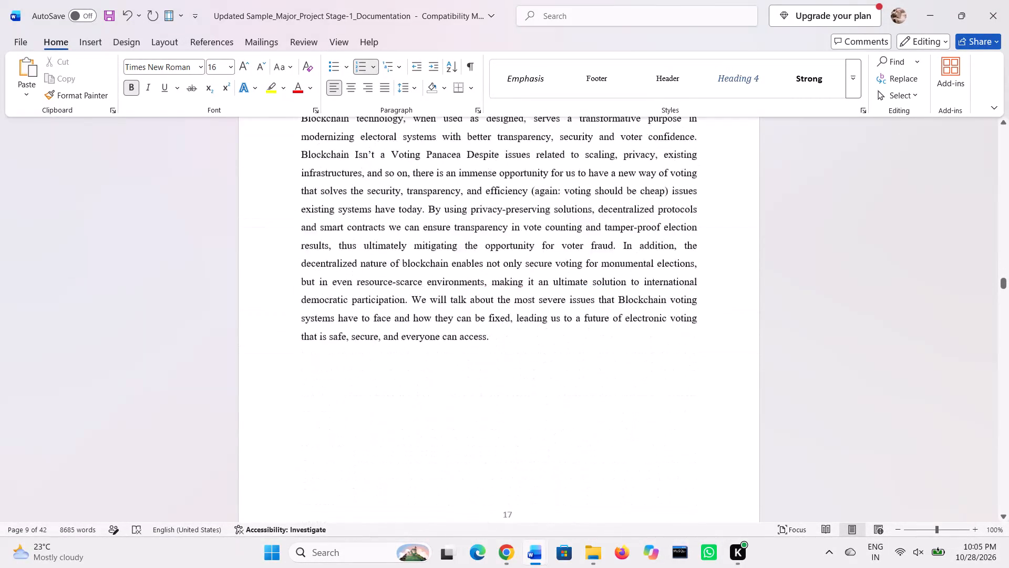
Examine the existing-system chapter from 3.1 Overview of Existing Approach through 3.7 Disadvantages for the stress-detection content.
scroll(412, 326, "down", 2)
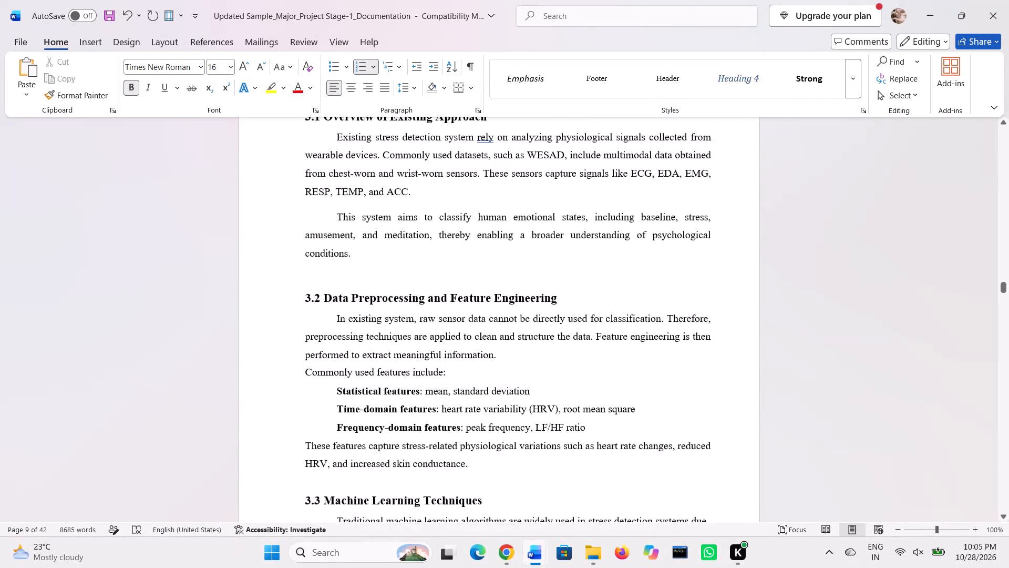
scroll(412, 326, "down", 3)
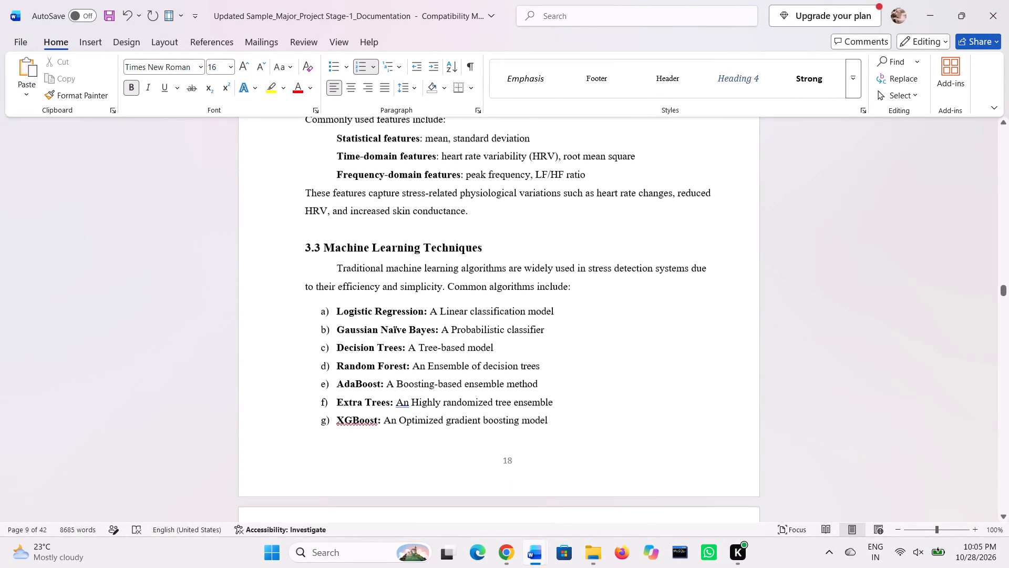
scroll(412, 326, "down", 4)
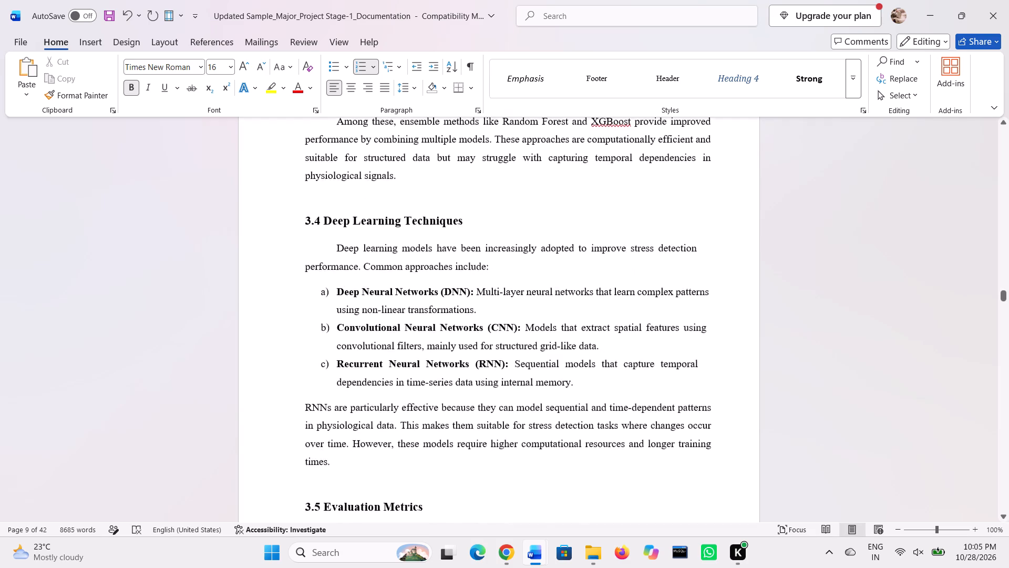
scroll(412, 326, "down", 3)
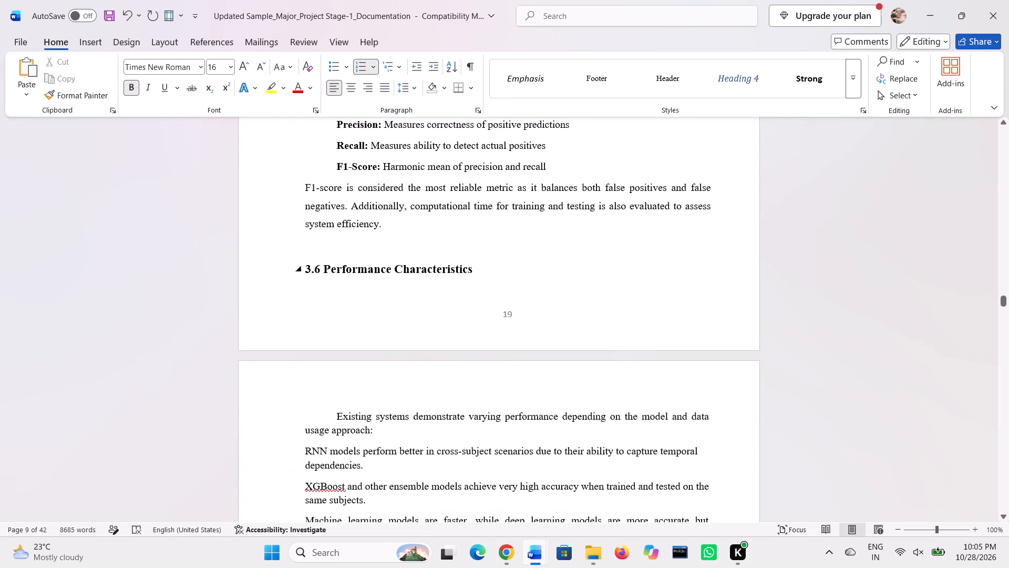
scroll(388, 327, "down", 3)
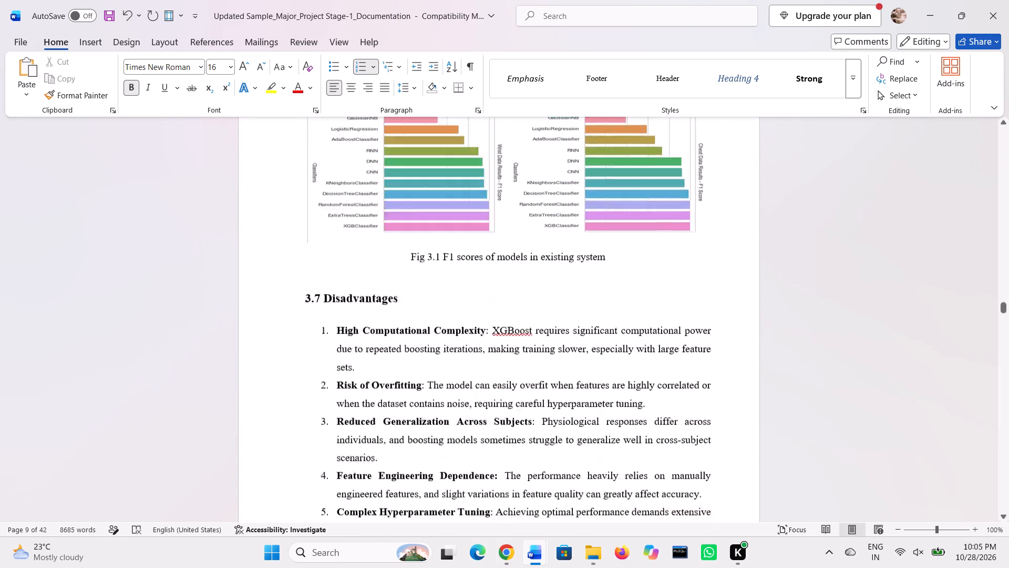
scroll(394, 295, "down", 2)
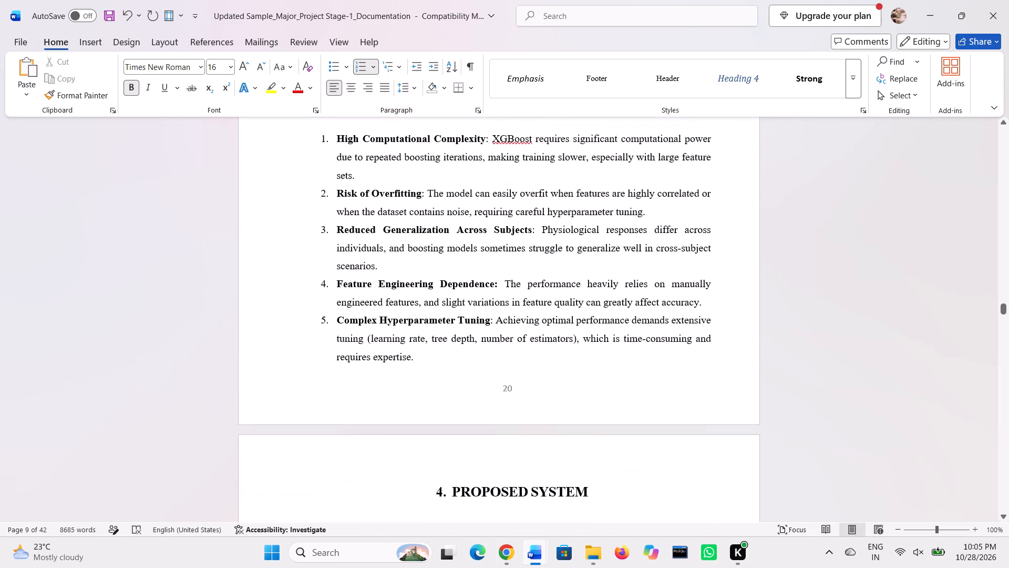
Look over the Proposed System chapter from 4.1 Overview to 4.4 Advantages and on to the UML activity diagram.
scroll(394, 295, "down", 2)
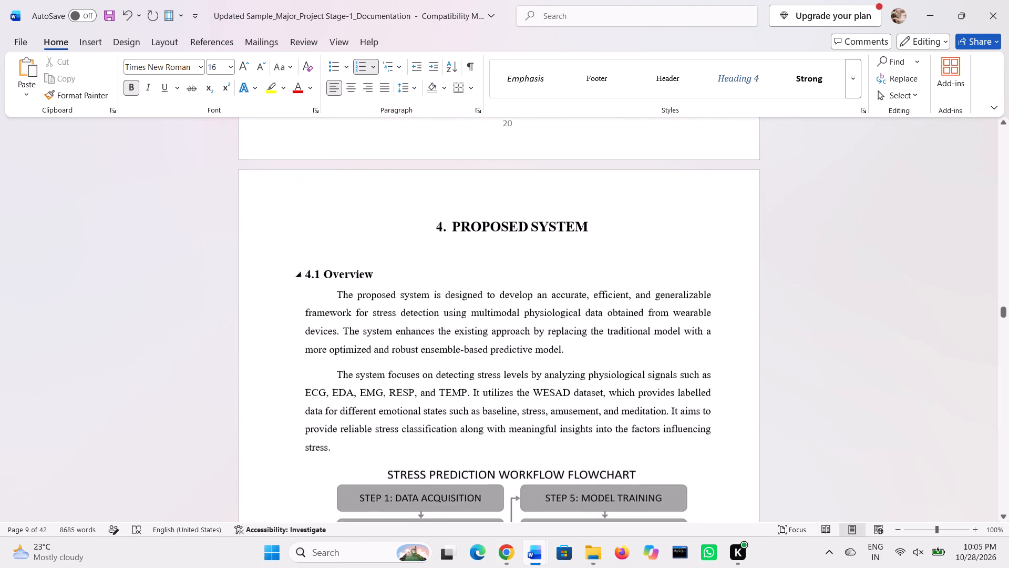
scroll(399, 274, "down", 3)
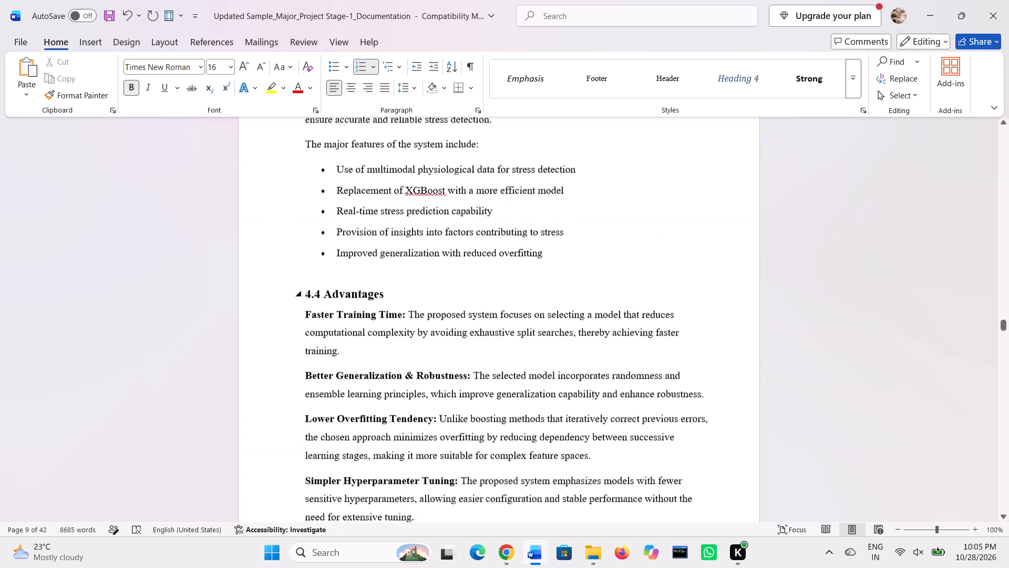
scroll(399, 274, "down", 5)
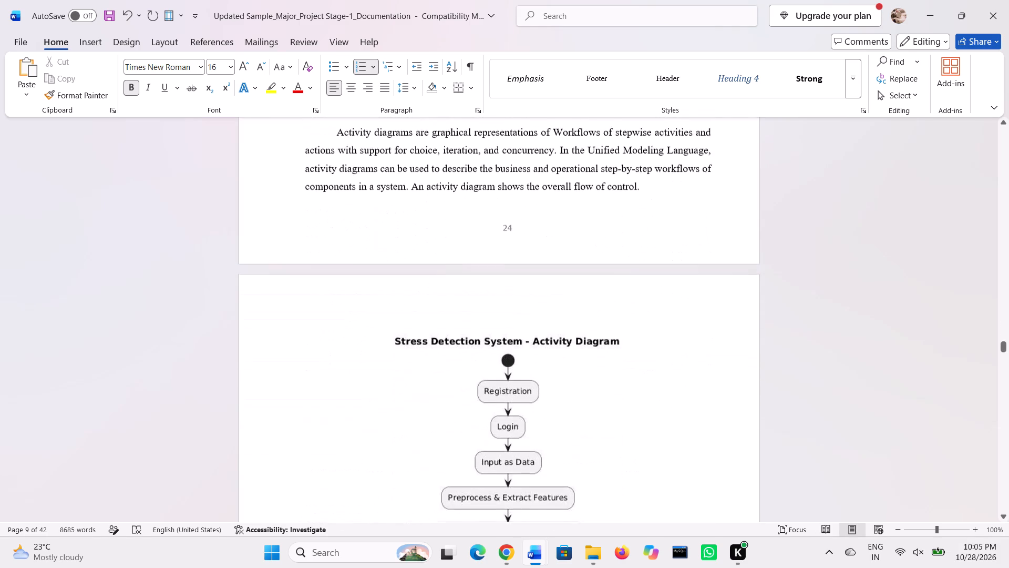
scroll(399, 274, "down", 1)
Go back from the UML diagrams through the Proposed System to re-examine 3.7 Disadvantages and 3.4 Deep Learning Techniques.
scroll(399, 274, "up", 7)
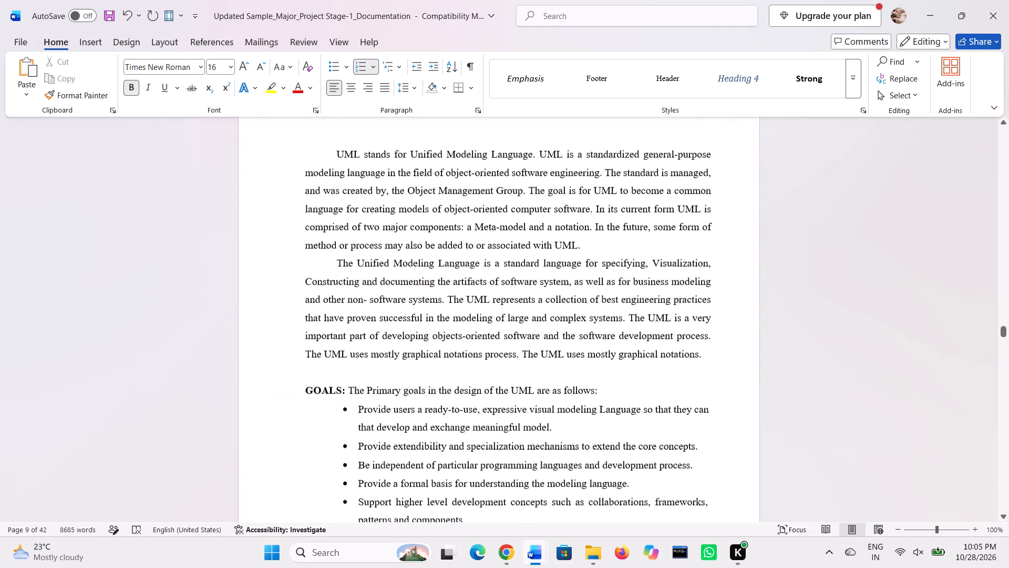
scroll(399, 274, "up", 4)
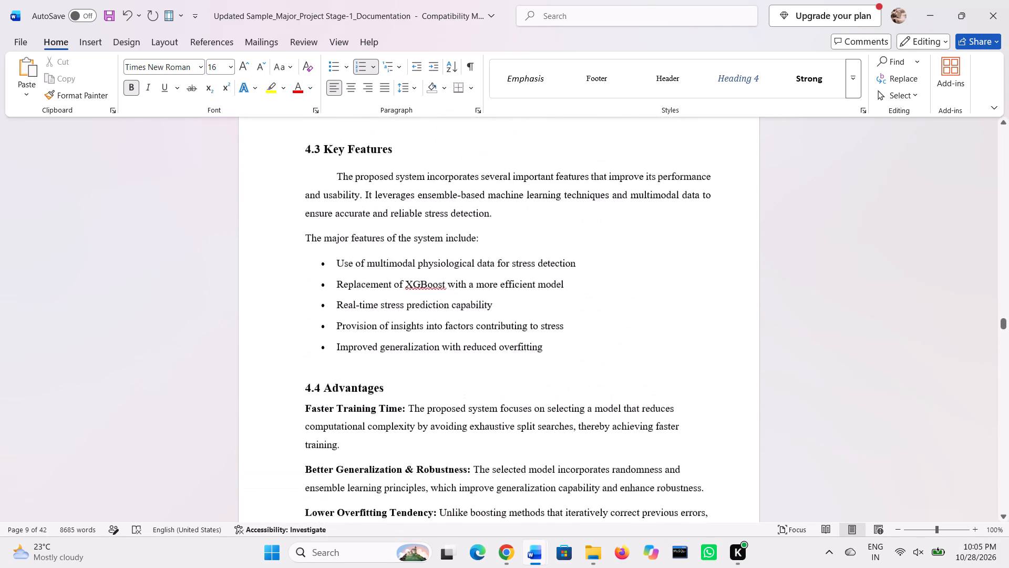
scroll(399, 274, "up", 4)
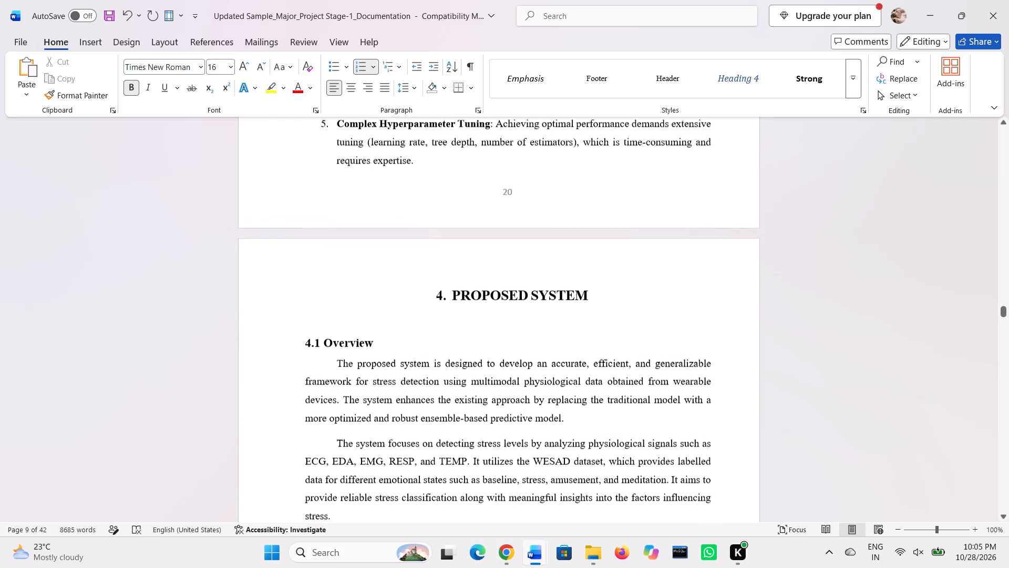
scroll(399, 274, "up", 3)
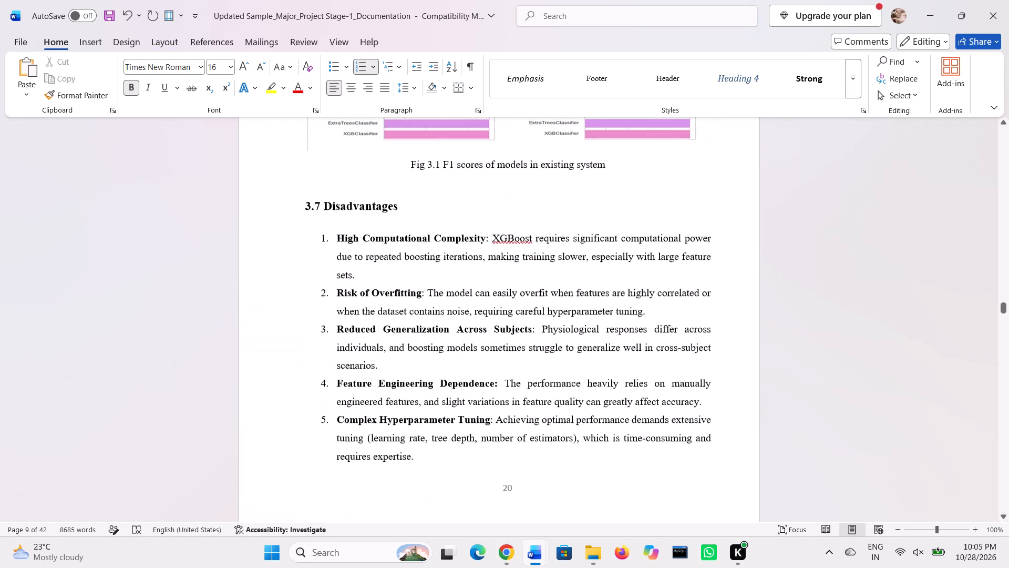
scroll(399, 274, "up", 1)
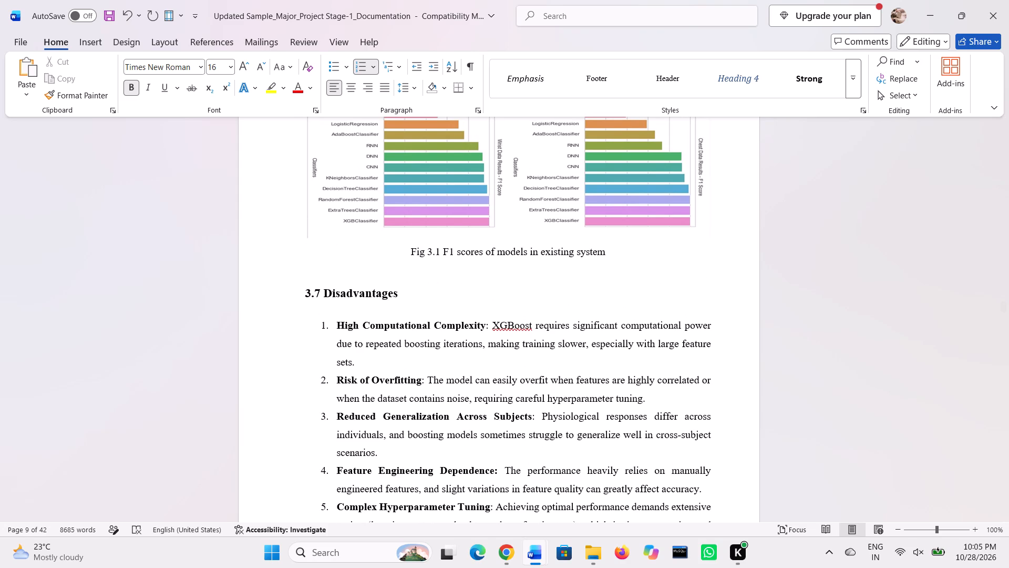
scroll(441, 316, "up", 6)
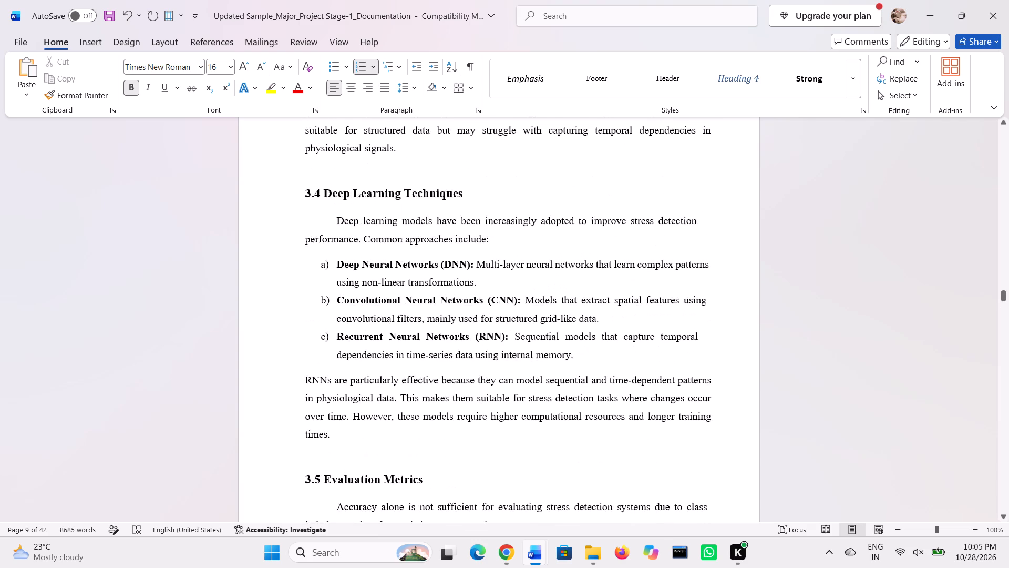
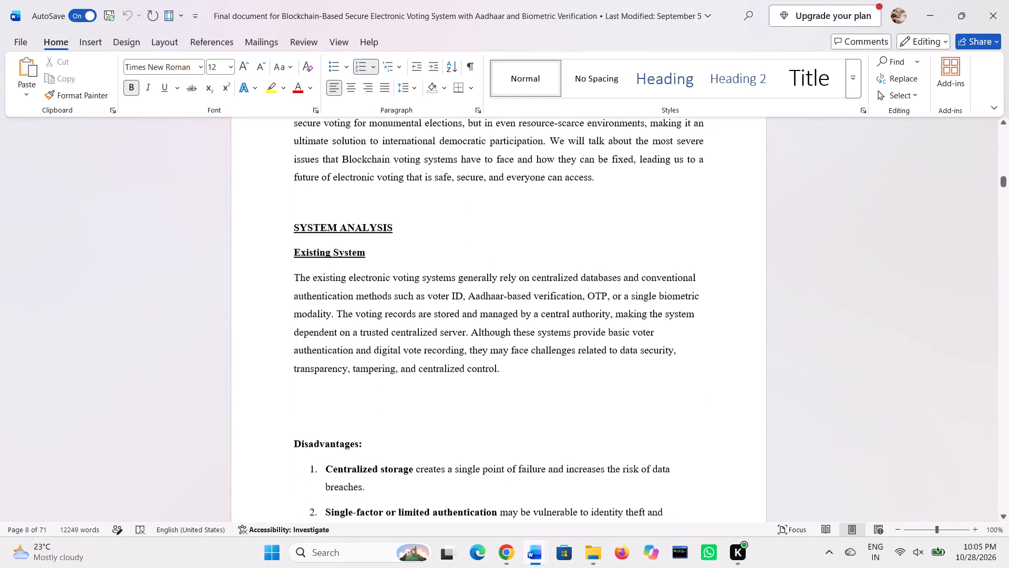
Select the blockchain voting document's Existing System text, from its opening paragraph into the numbered Disadvantages list.
left_click_drag(294, 278, 408, 555)
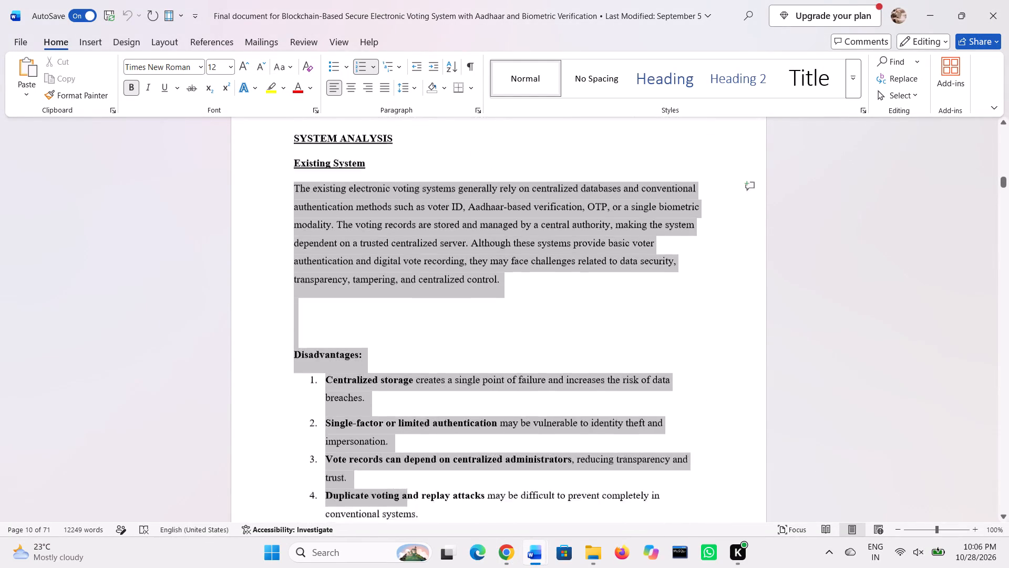
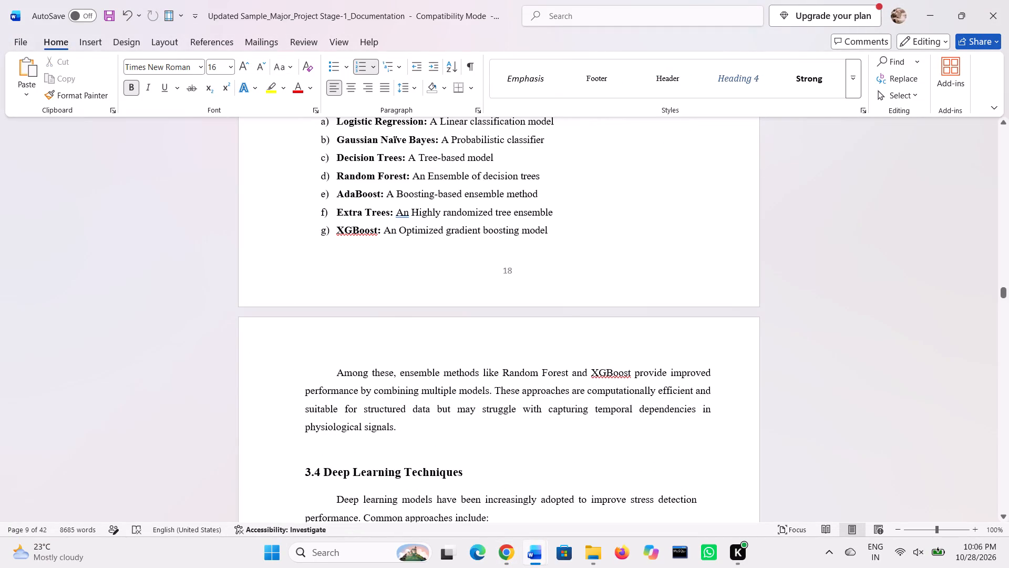
Replace the Existing Method chapter's stress-detection text below the 3.1 heading, through the end of its numbered disadvantages, with the copied voting text.
scroll(367, 372, "down", 2)
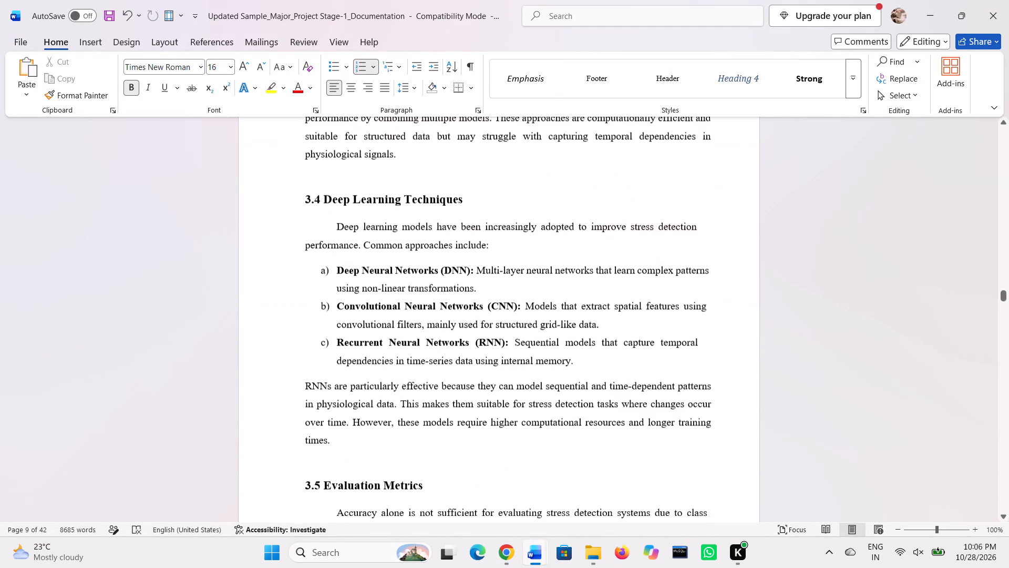
scroll(367, 372, "down", 4)
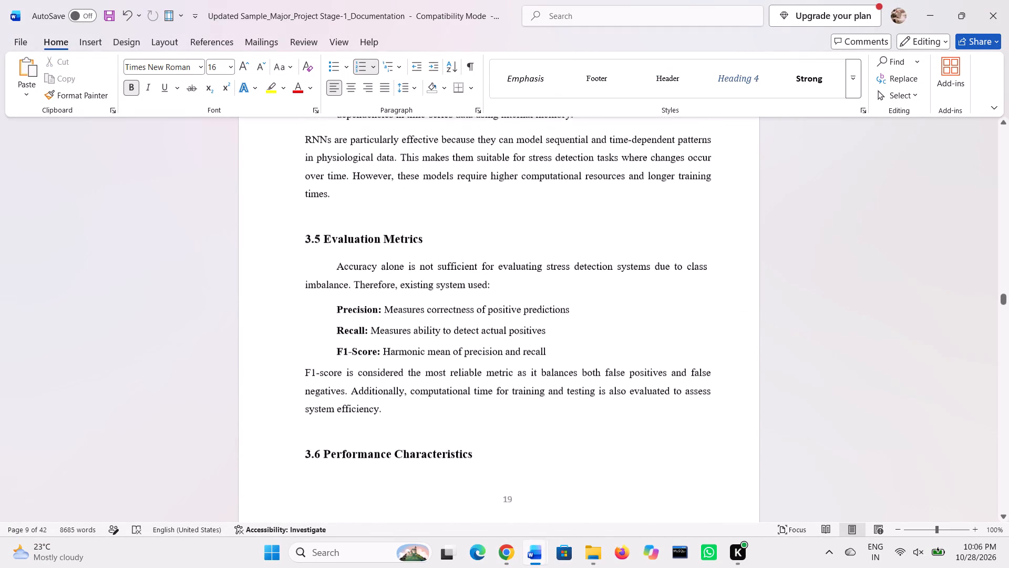
scroll(367, 372, "down", 4)
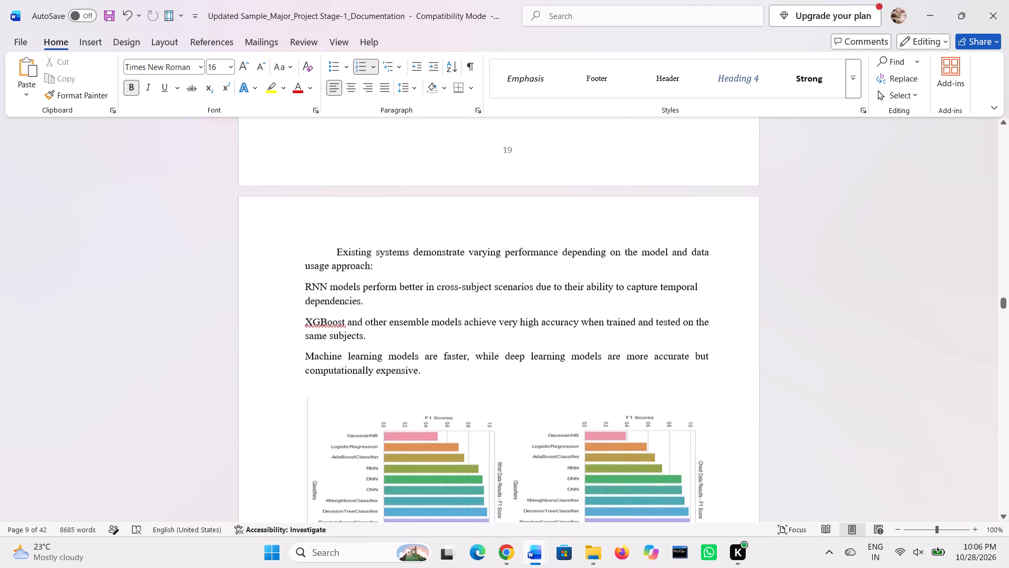
scroll(367, 372, "down", 4)
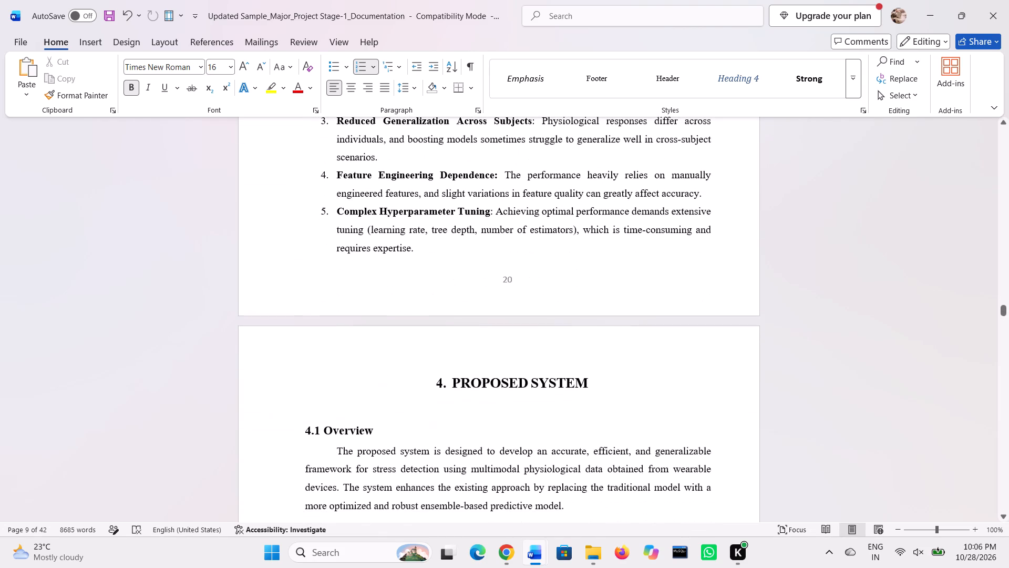
left_click_drag(419, 252, 298, 139)
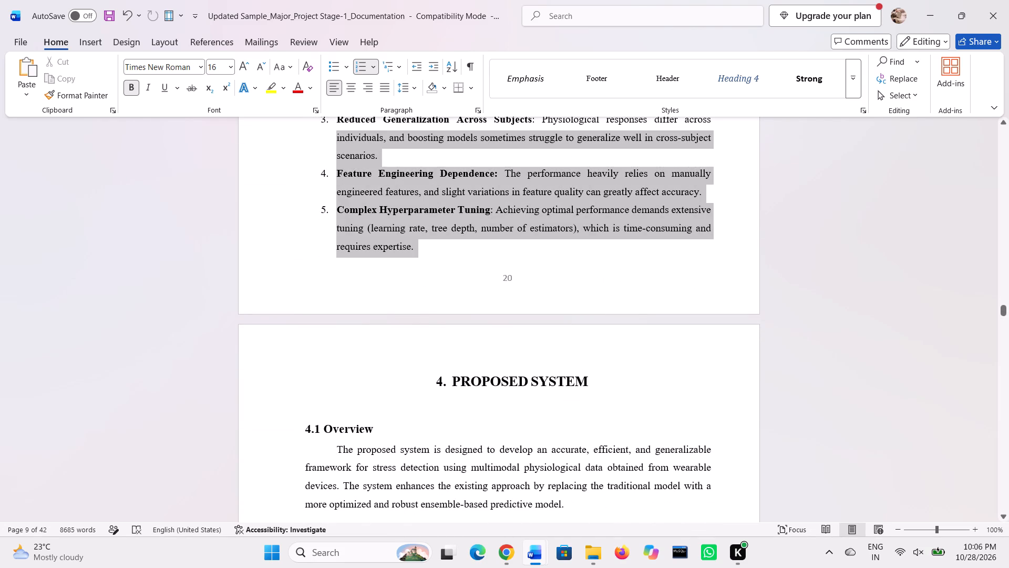
left_click_drag(298, 139, 304, 103)
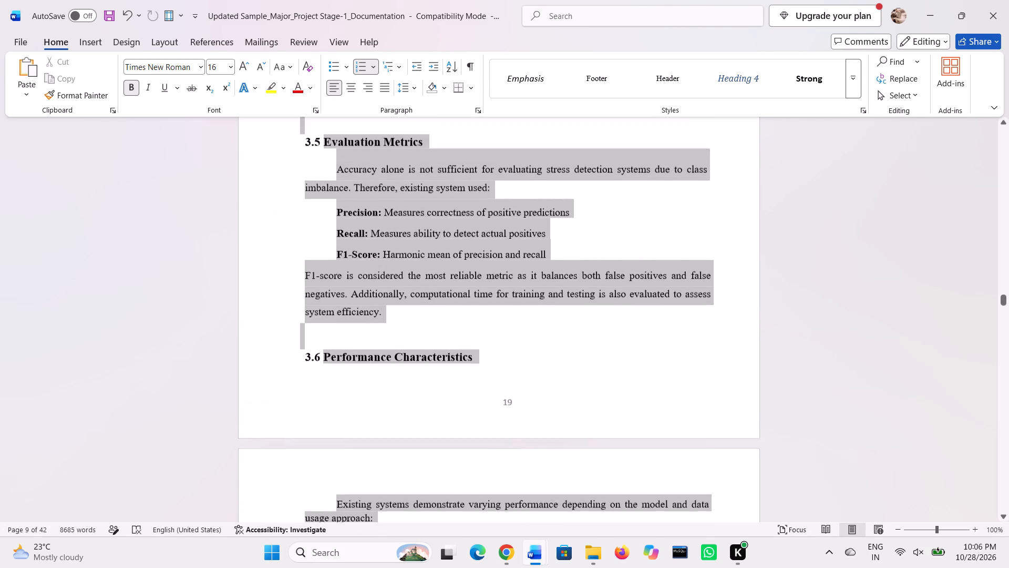
left_click_drag(304, 103, 310, 108)
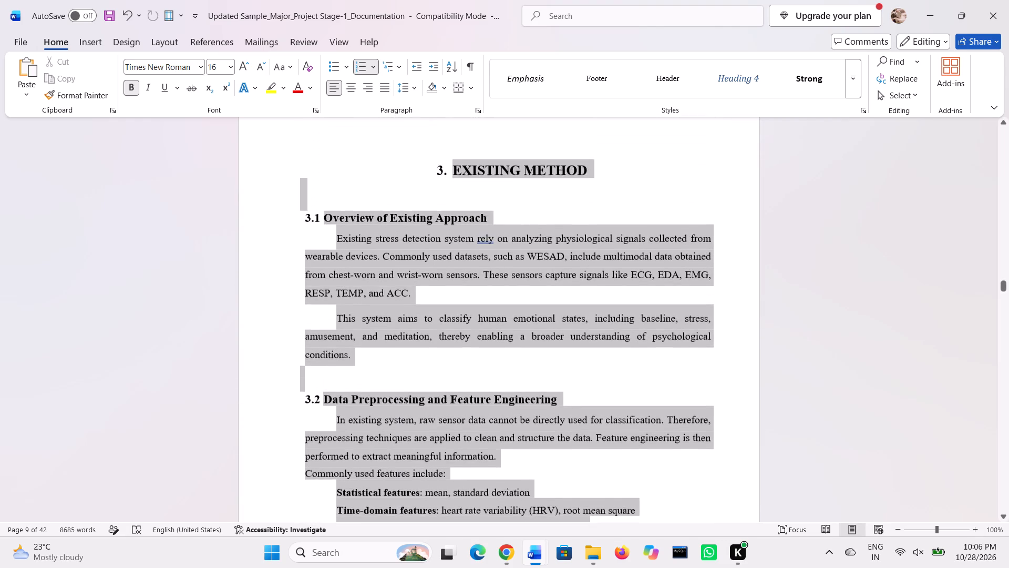
left_click_drag(310, 108, 328, 282)
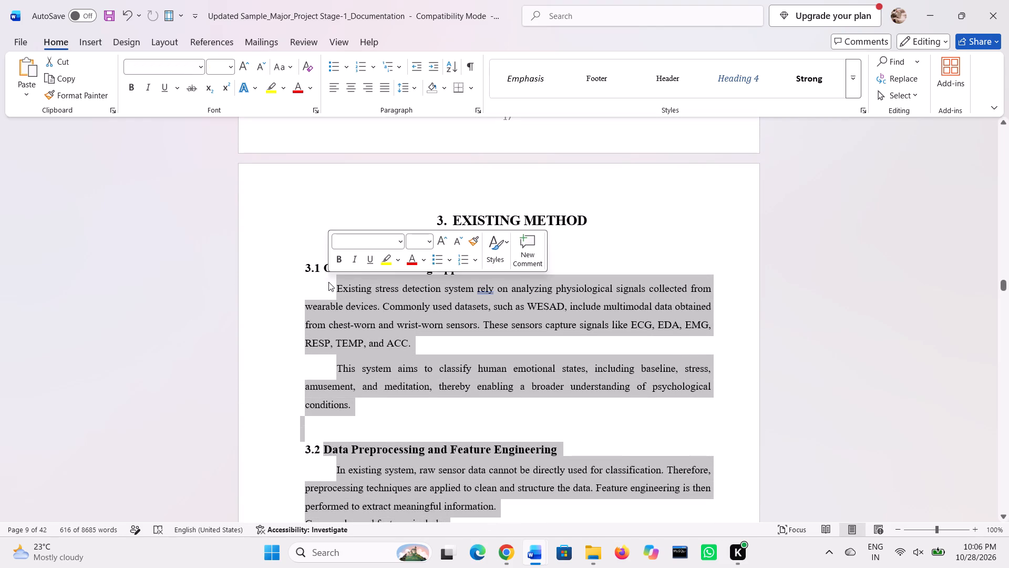
key("ctrl+v")
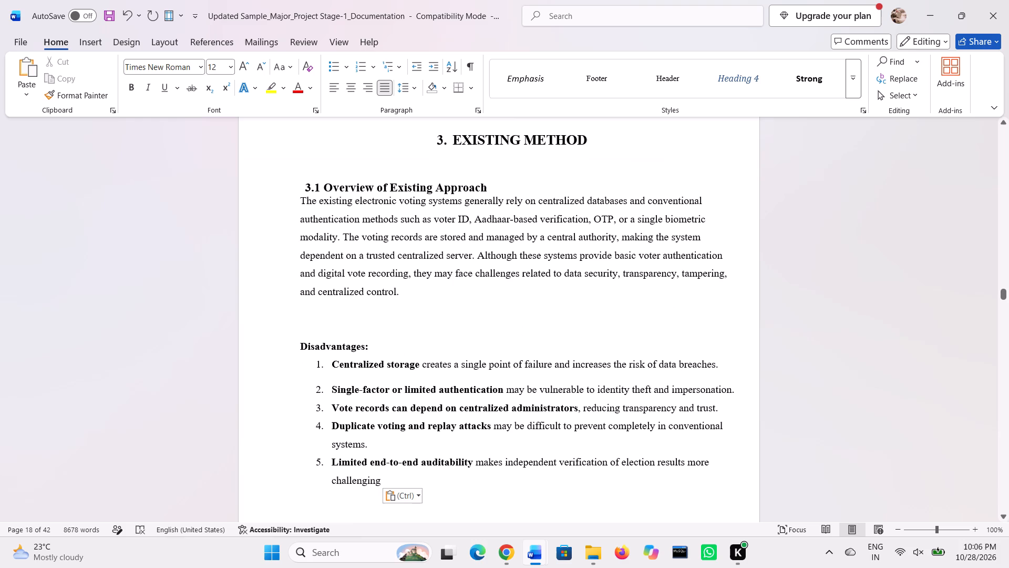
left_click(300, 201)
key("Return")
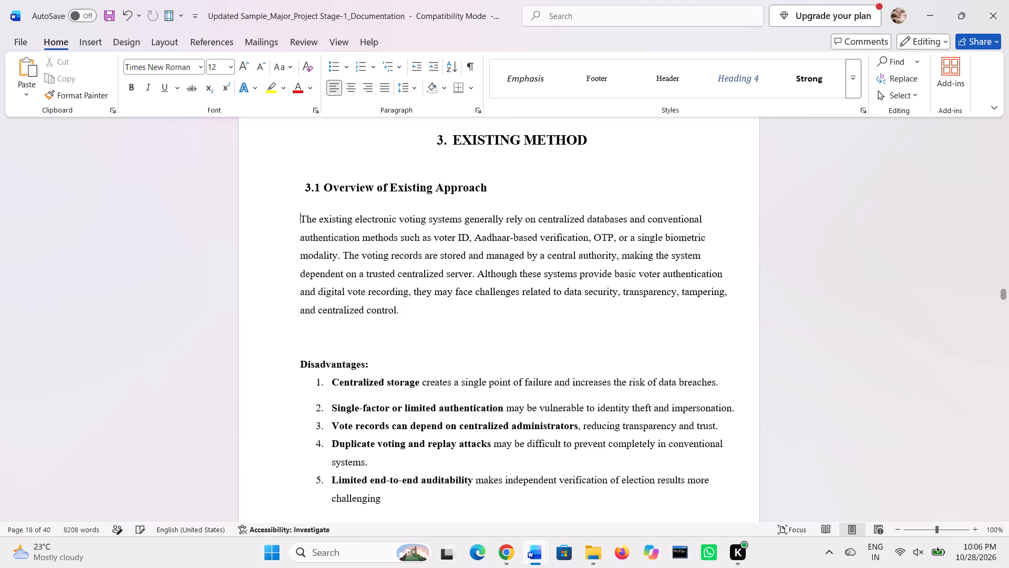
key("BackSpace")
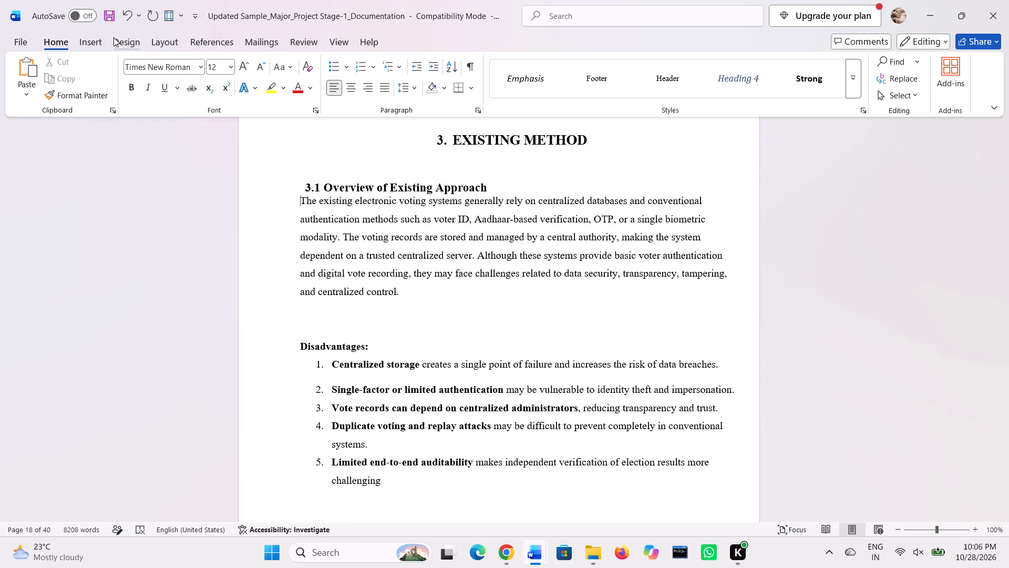
Apply the Normal page margins, 1" on every side, to the Existing Method section.
left_click(167, 40)
left_click(15, 81)
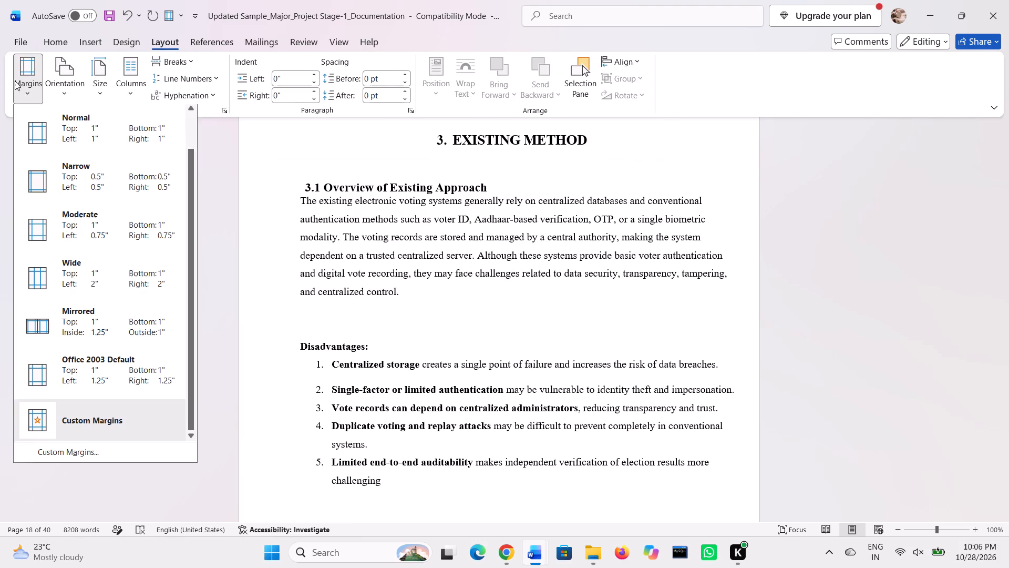
left_click(53, 147)
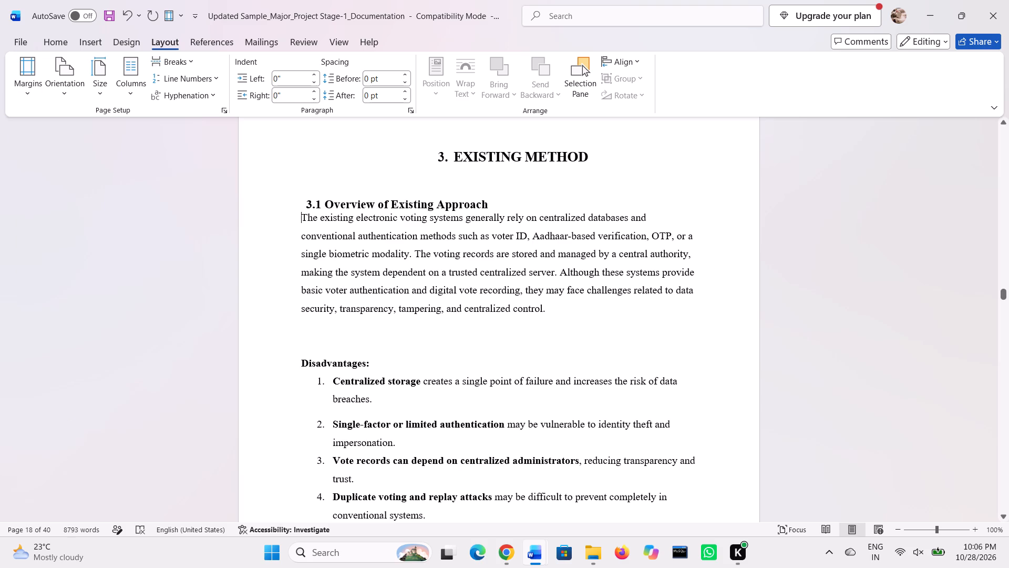
scroll(340, 304, "down", 1)
scroll(340, 304, "up", 1)
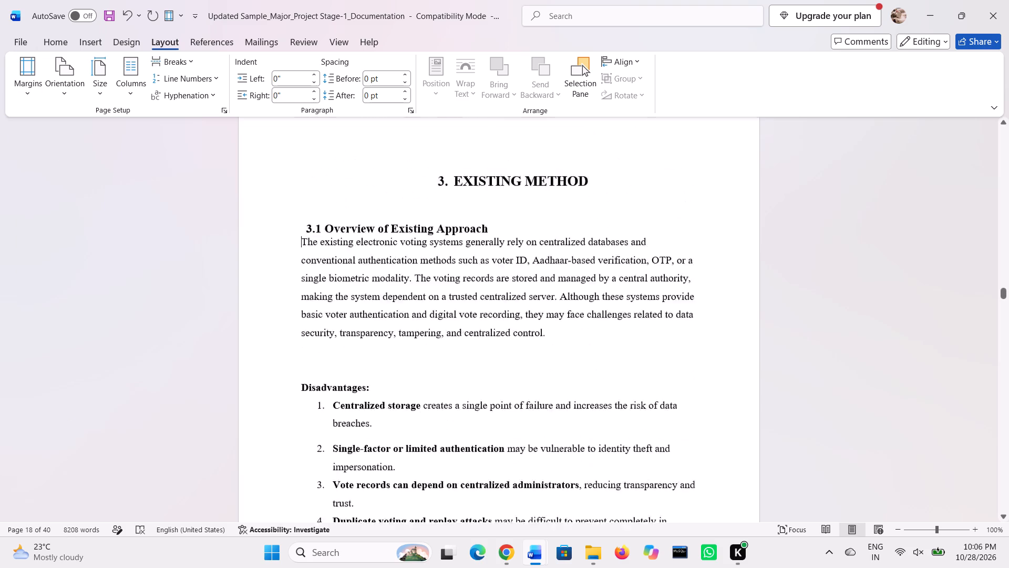
Justify the paragraph under 3.1 Overview of Existing Approach.
left_click(438, 344)
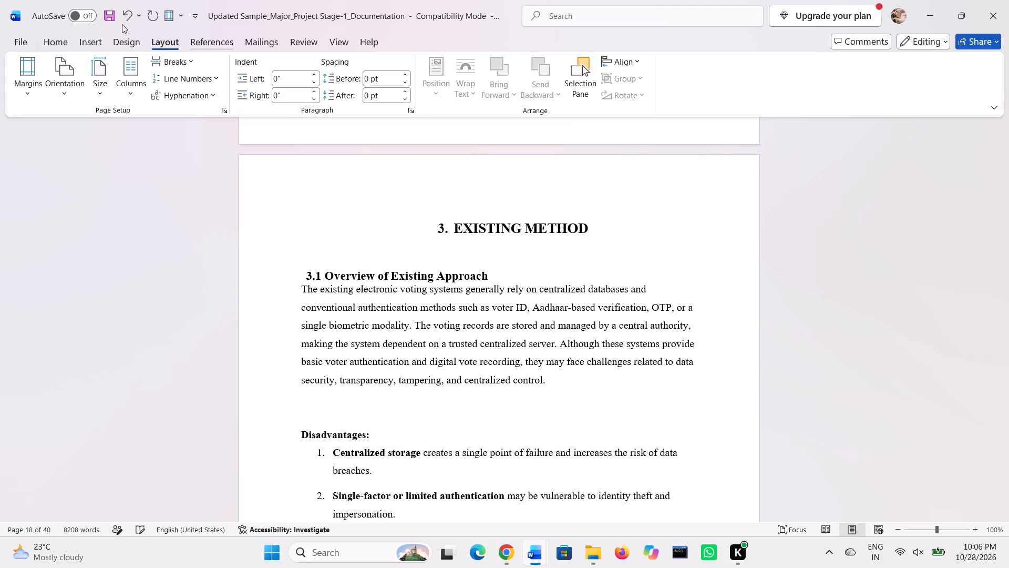
left_click(54, 38)
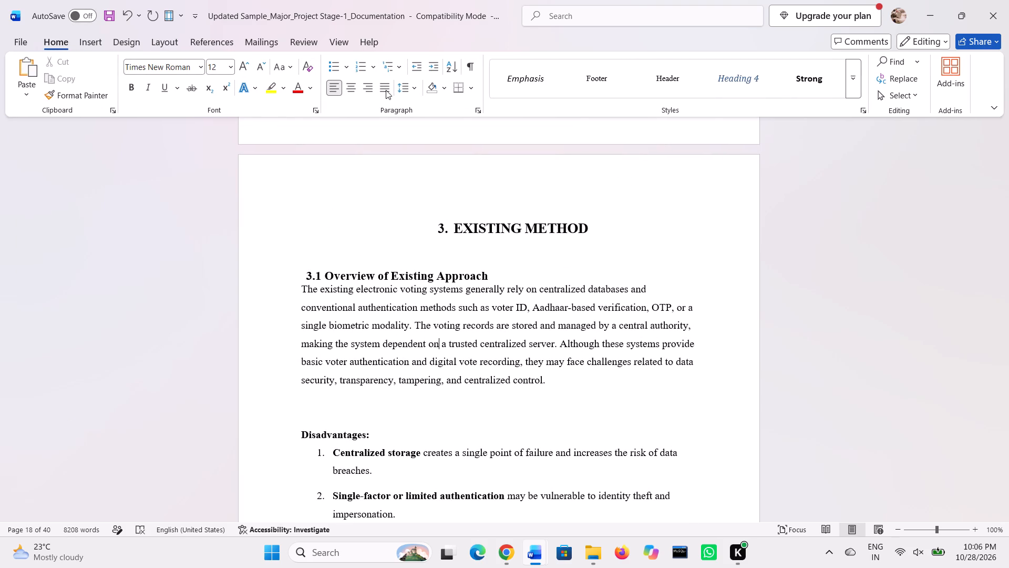
left_click(389, 89)
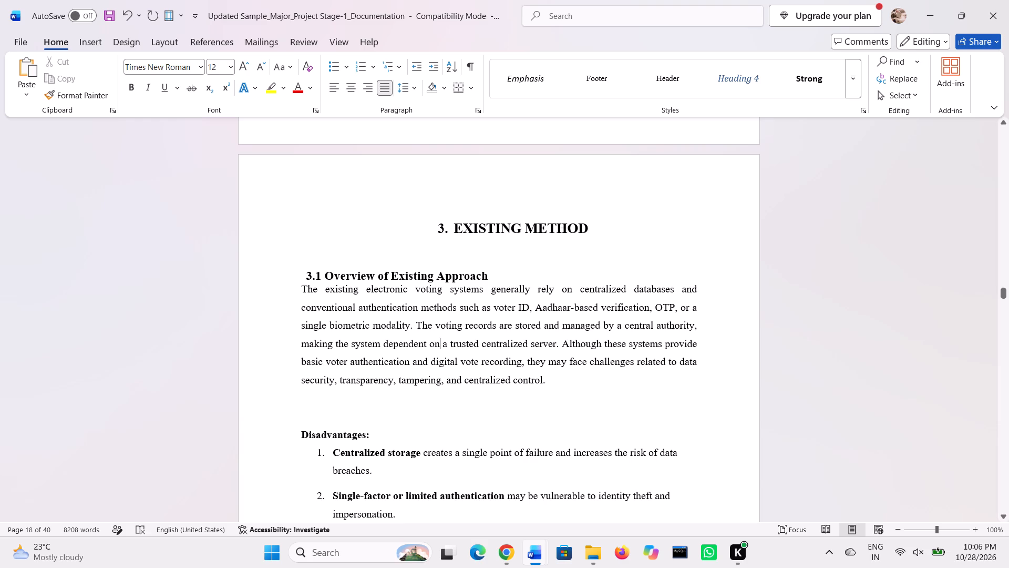
Go to the start of the Proposed System chapter.
scroll(357, 388, "down", 4)
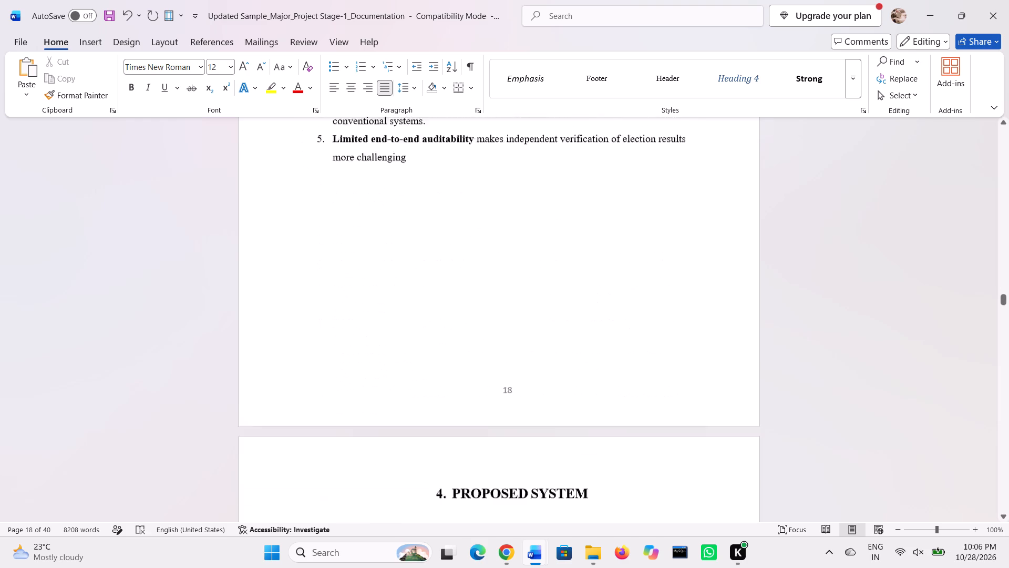
scroll(357, 388, "down", 2)
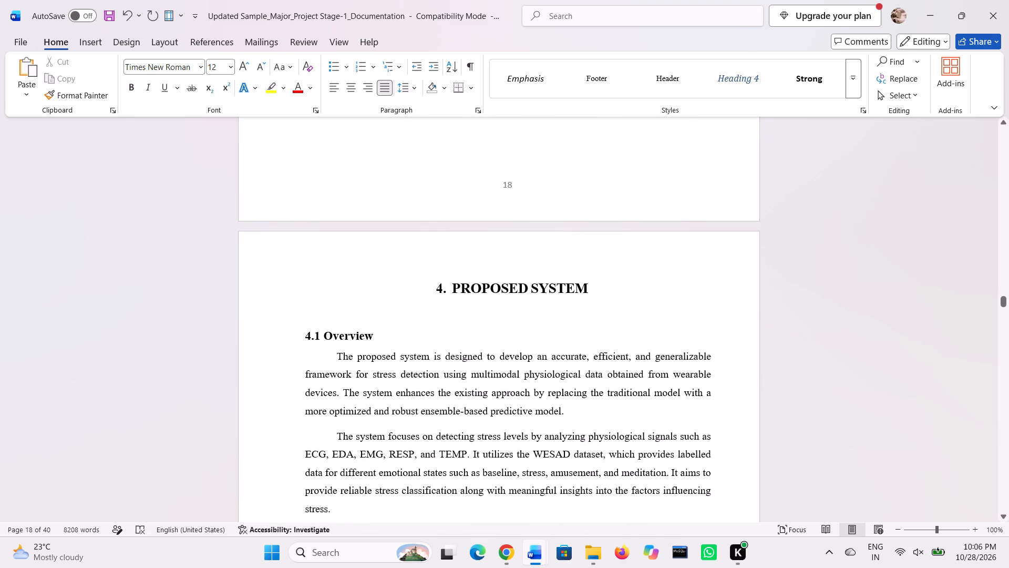
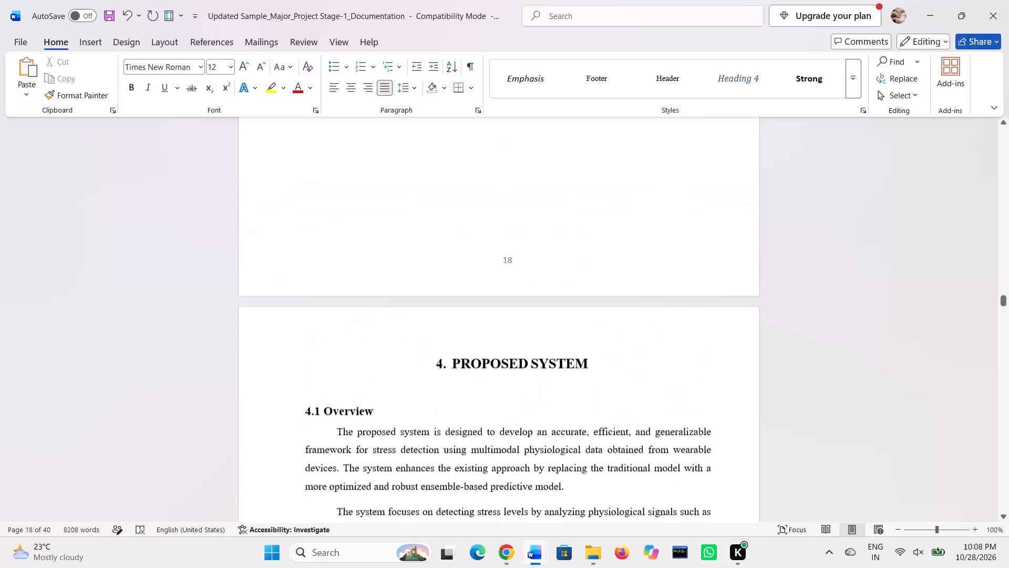
Review the numbered disadvantages at the end of the Existing Method chapter, just before the Proposed System chapter.
scroll(357, 388, "up", 2)
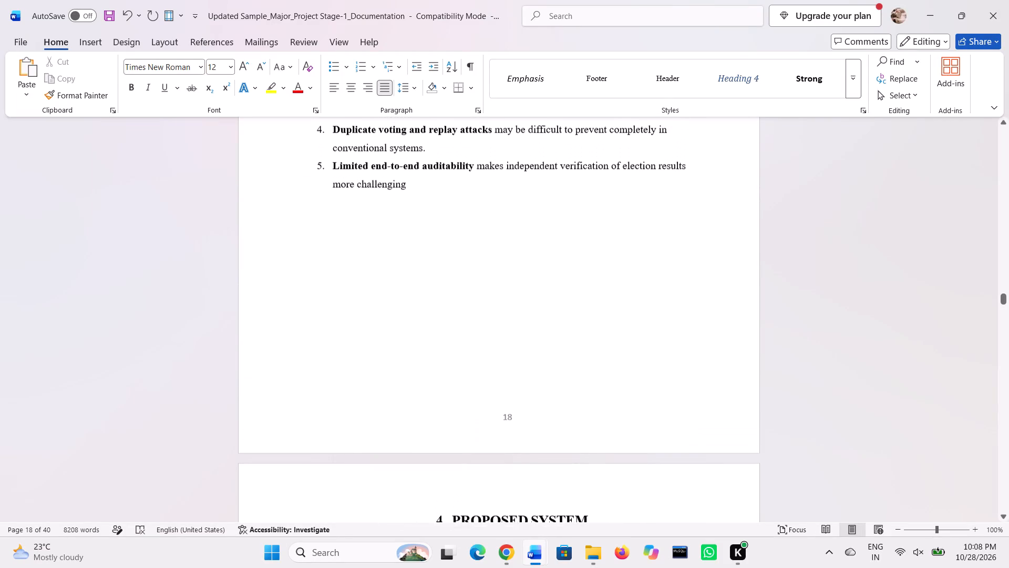
scroll(357, 388, "down", 1)
scroll(357, 388, "up", 1)
scroll(357, 388, "down", 1)
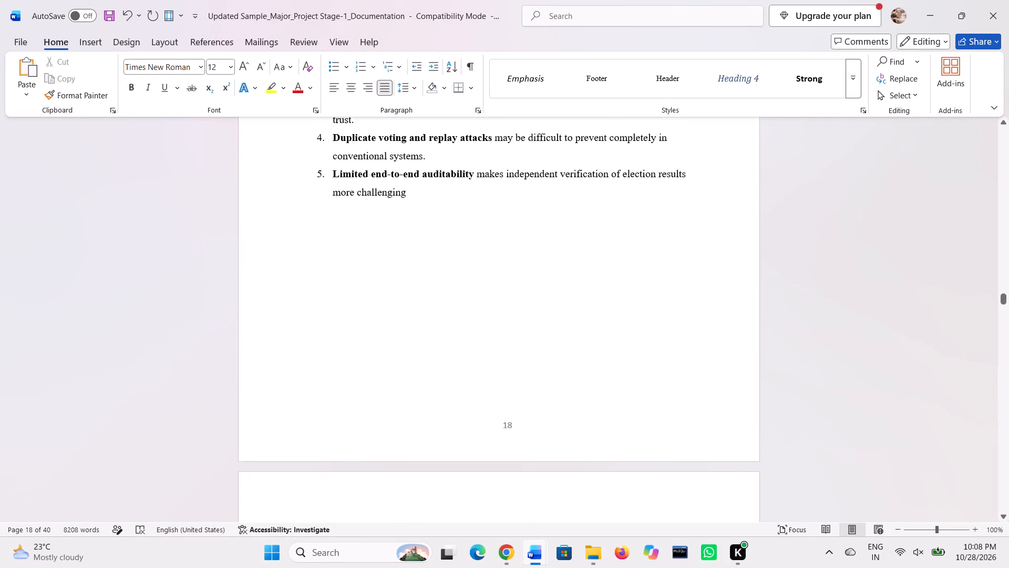
scroll(357, 388, "down", 1)
scroll(354, 392, "up", 1)
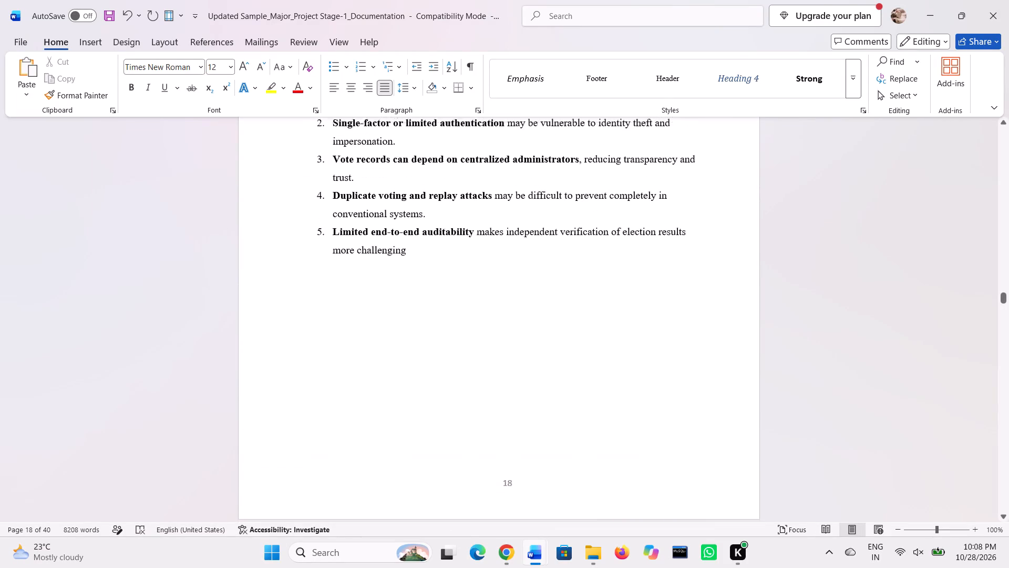
scroll(354, 392, "up", 1)
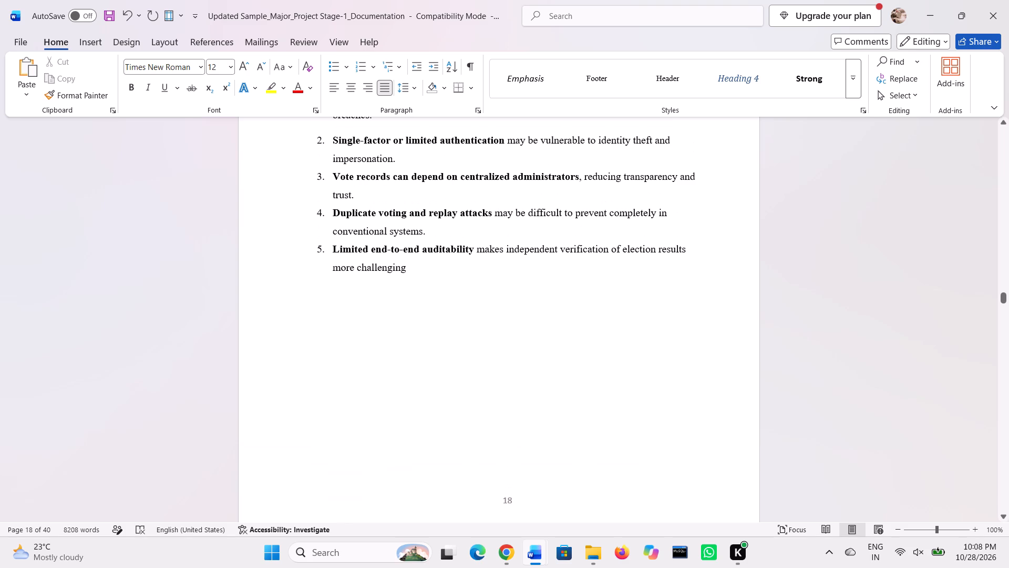
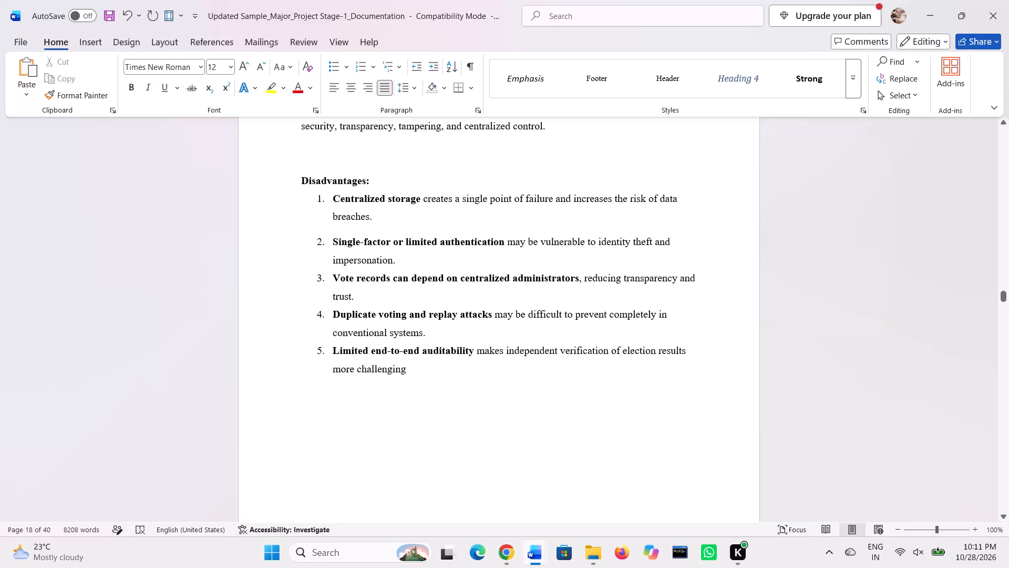
Compare the Existing Method chapter and its disadvantages list with the start of the Proposed System chapter in the Stage-1 report.
scroll(418, 366, "down", 1)
scroll(418, 366, "up", 4)
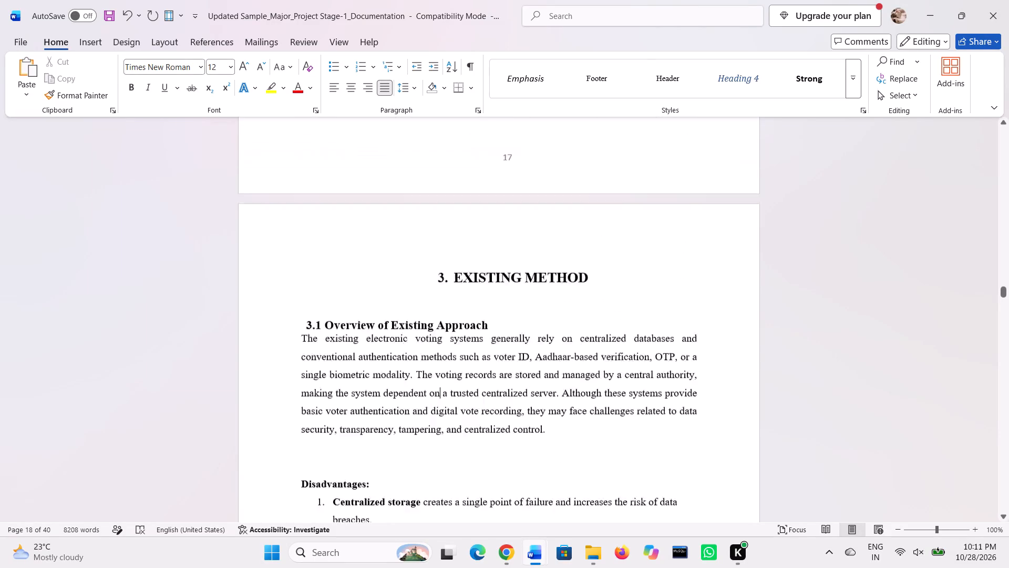
scroll(418, 366, "up", 1)
scroll(418, 366, "down", 3)
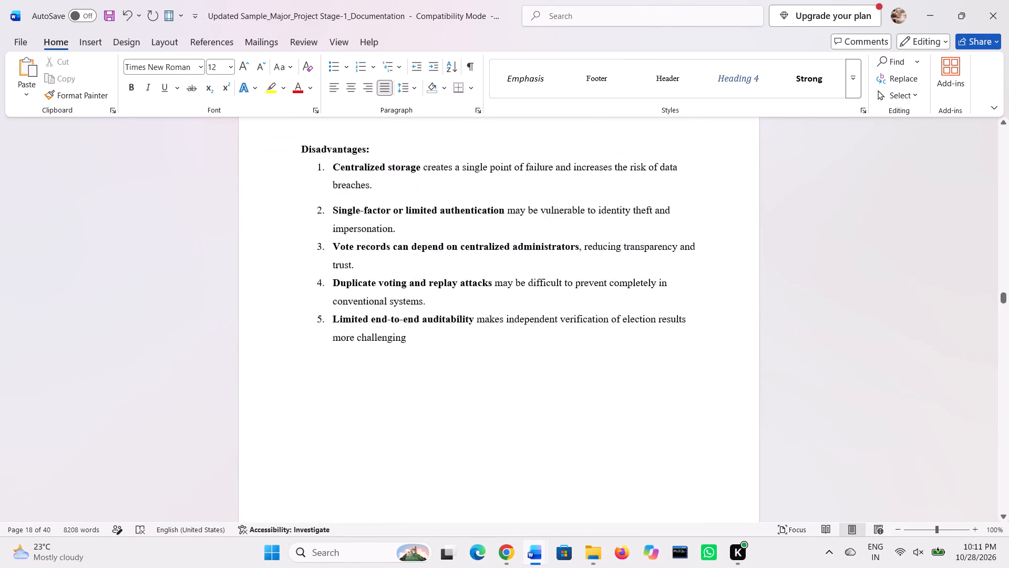
scroll(418, 366, "down", 1)
scroll(418, 366, "up", 1)
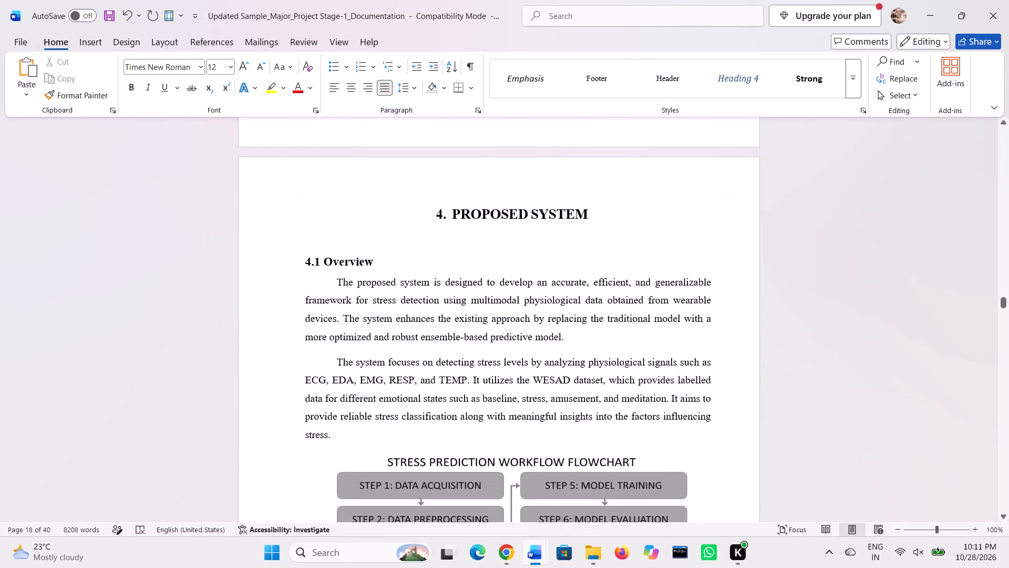
In the blockchain voting document, copy the Proposed System text from its opening paragraph through the 11. Flask/Web Interface Module description.
key("alt+Tab")
scroll(369, 471, "down", 1)
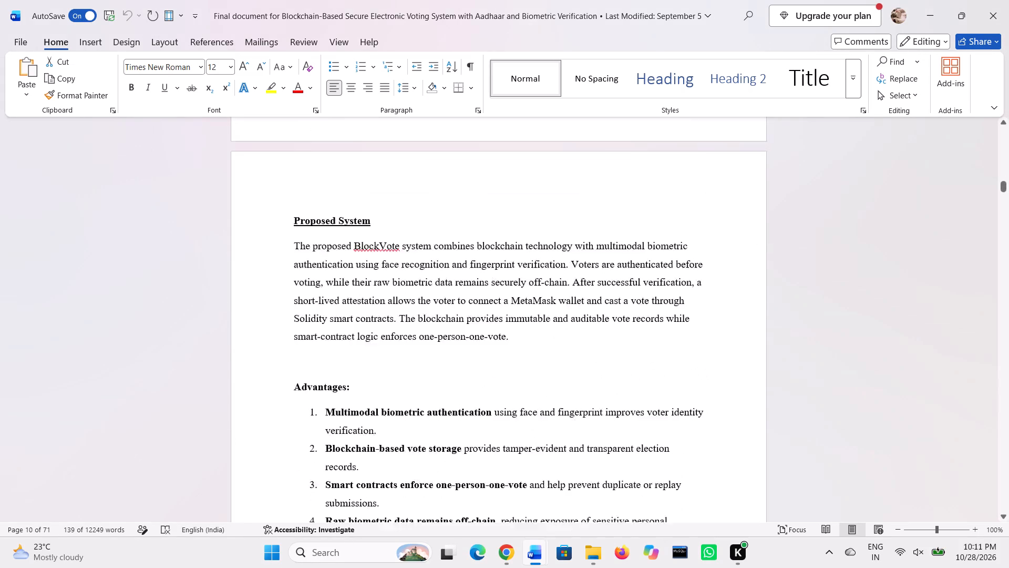
scroll(369, 471, "down", 1)
scroll(352, 354, "up", 1)
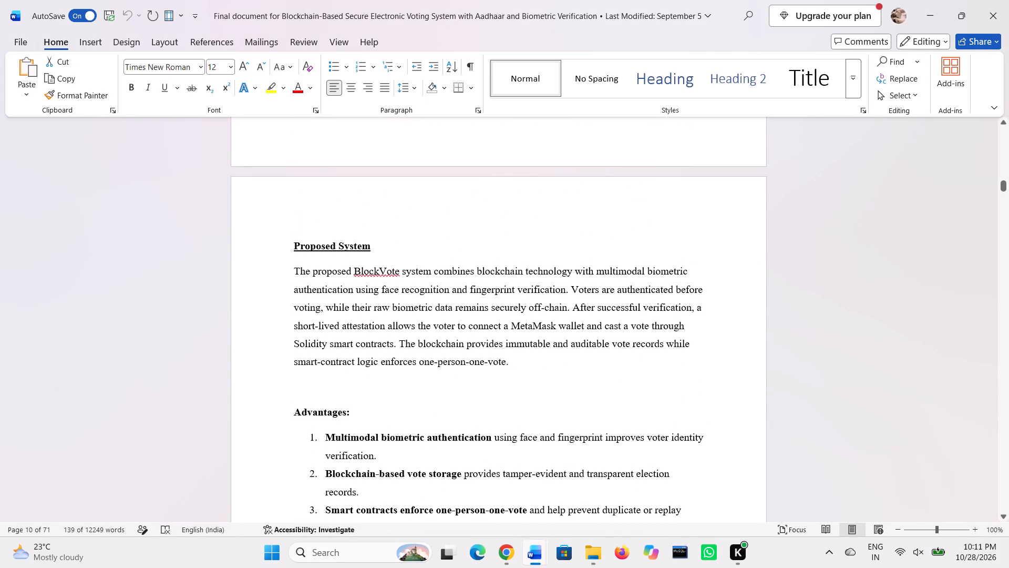
left_click_drag(294, 269, 376, 554)
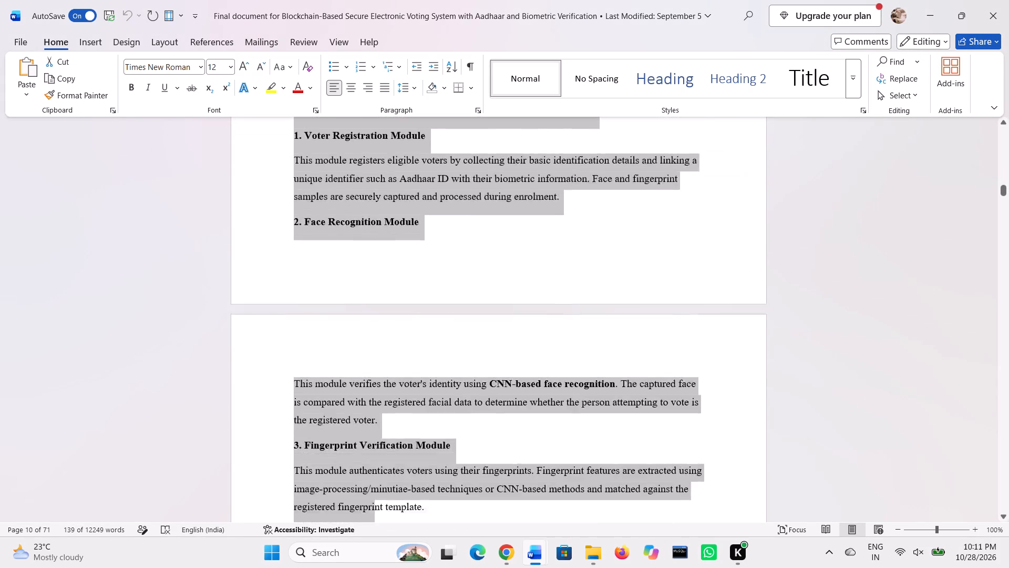
left_click_drag(376, 554, 372, 536)
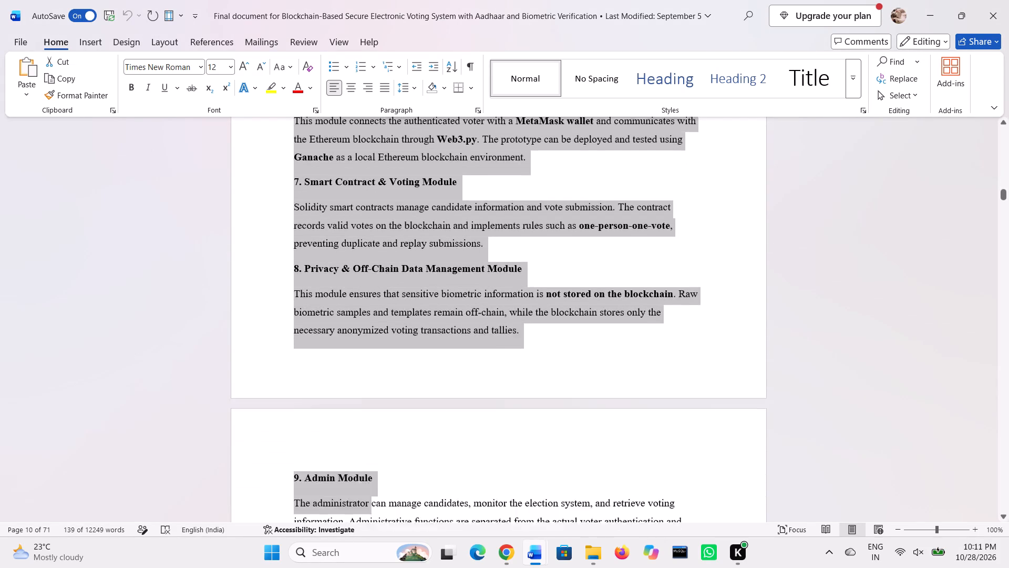
left_click_drag(372, 536, 375, 517)
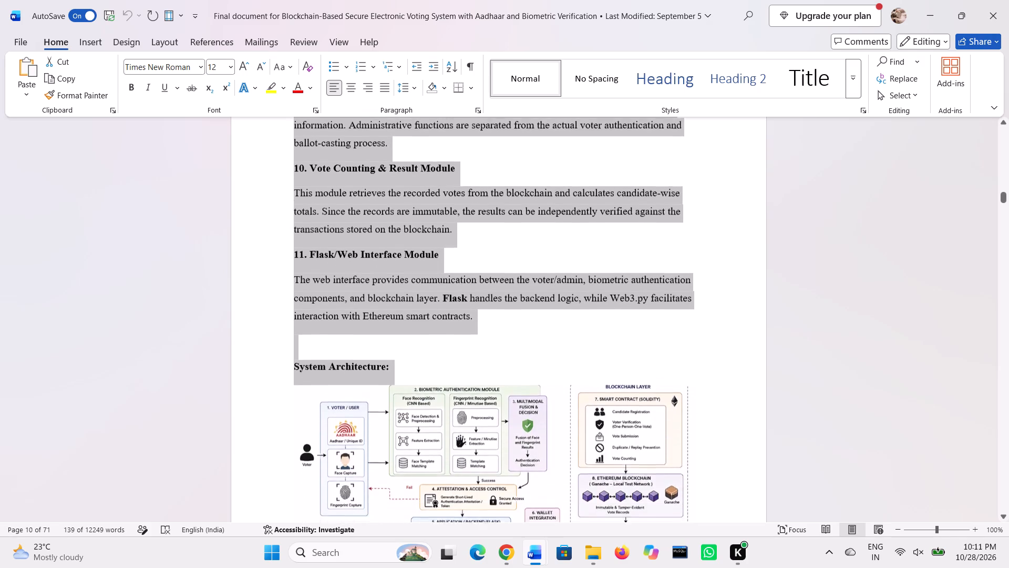
left_click_drag(375, 517, 369, 281)
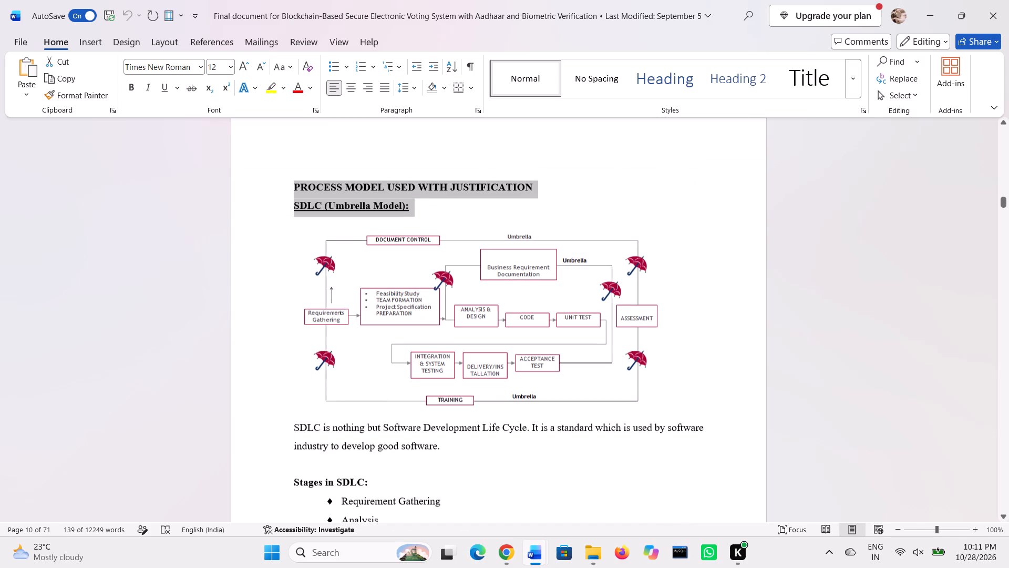
left_click_drag(369, 281, 362, 83)
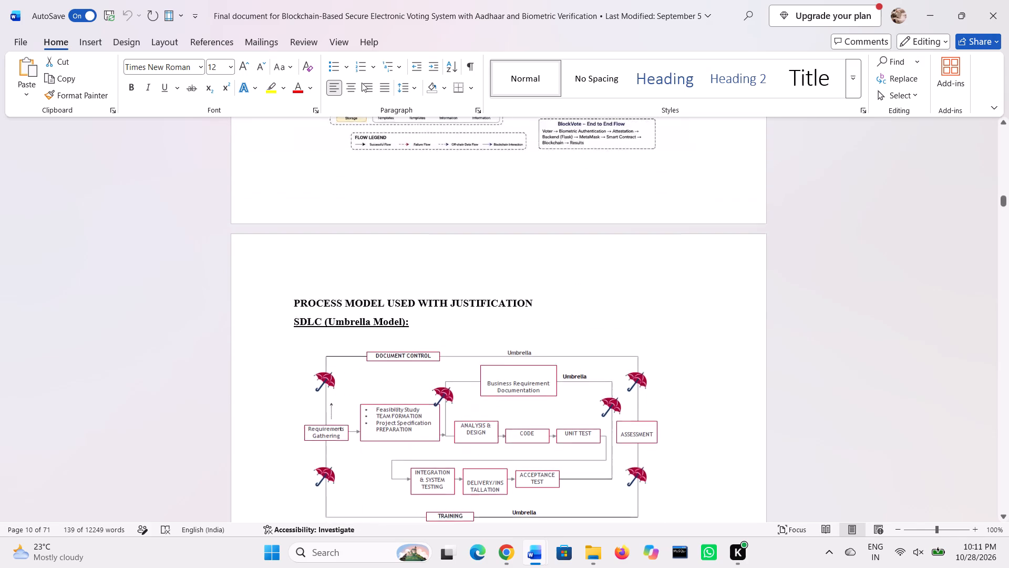
left_click_drag(362, 83, 473, 178)
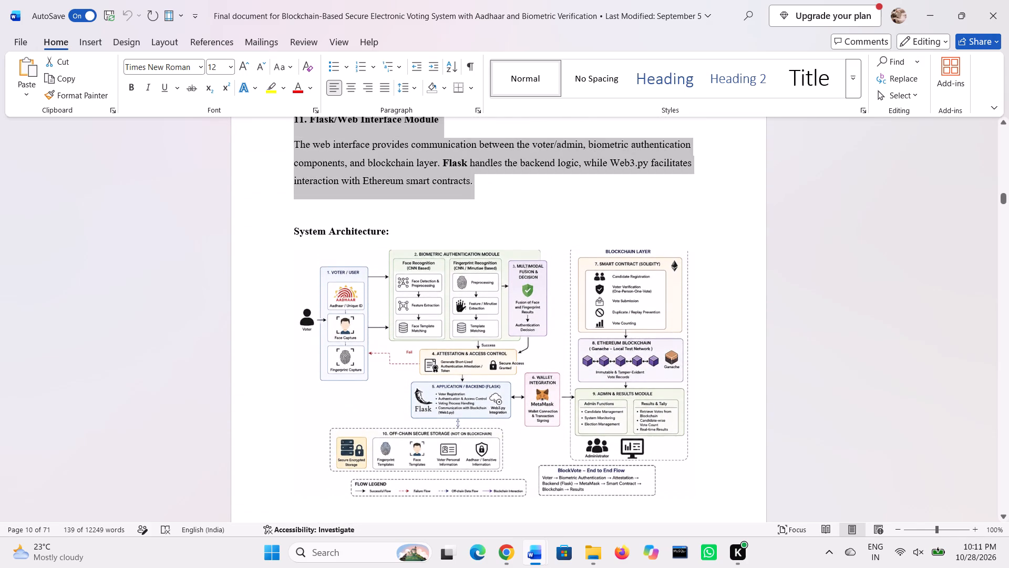
left_click_drag(473, 178, 473, 179)
key("ctrl+c")
Switch back to the Stage-1 report and look through Proposed System and UML Diagrams up to the Software Environment chapter.
key("alt+Tab")
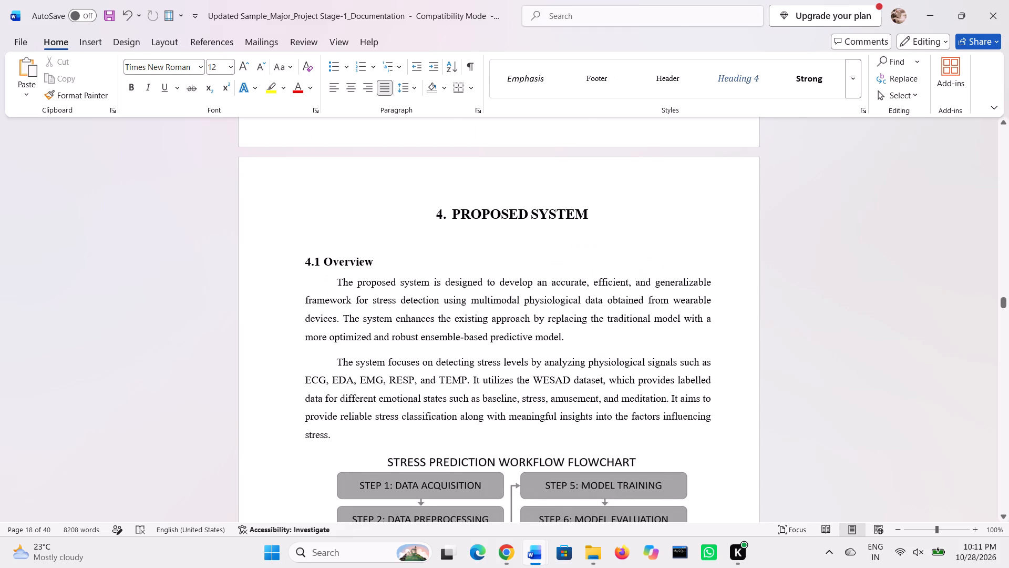
scroll(388, 330, "down", 7)
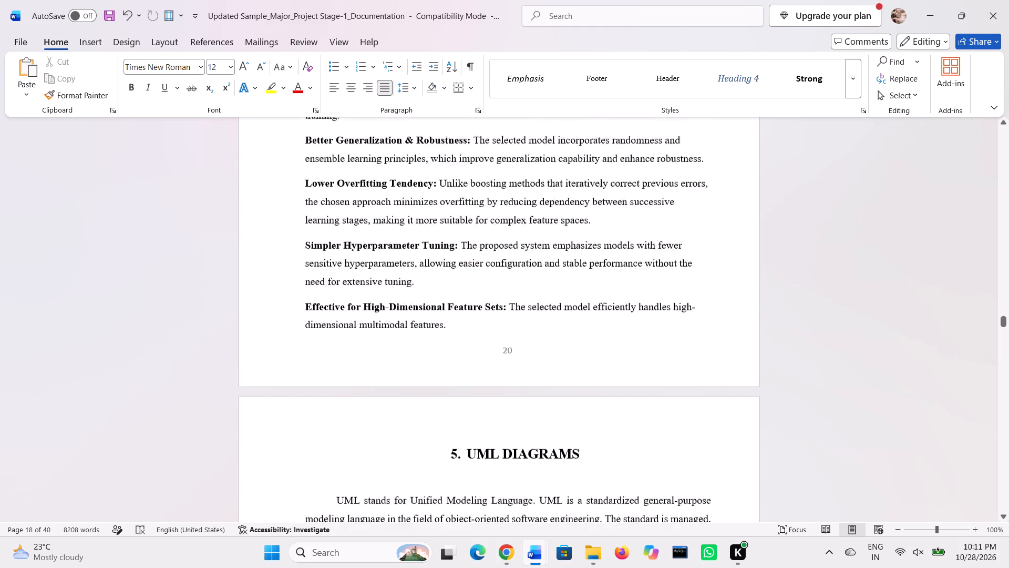
scroll(388, 330, "down", 2)
scroll(388, 330, "up", 3)
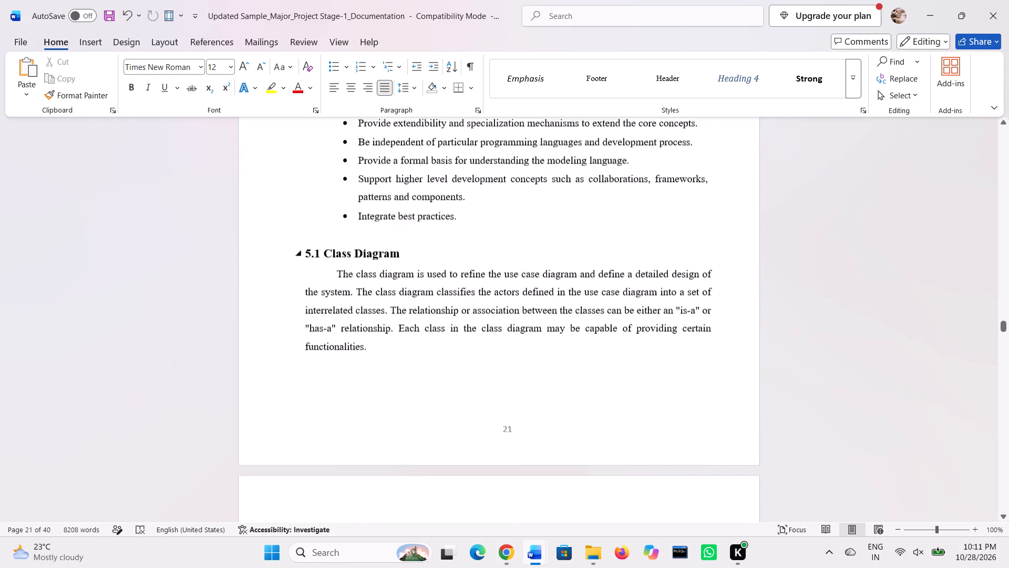
scroll(388, 330, "up", 4)
scroll(388, 330, "down", 1)
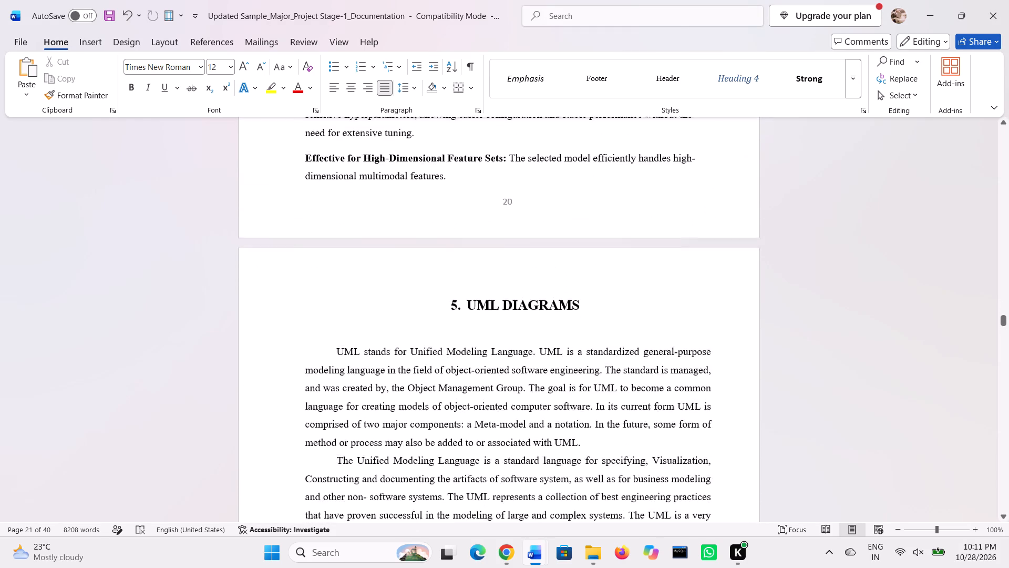
scroll(388, 330, "down", 5)
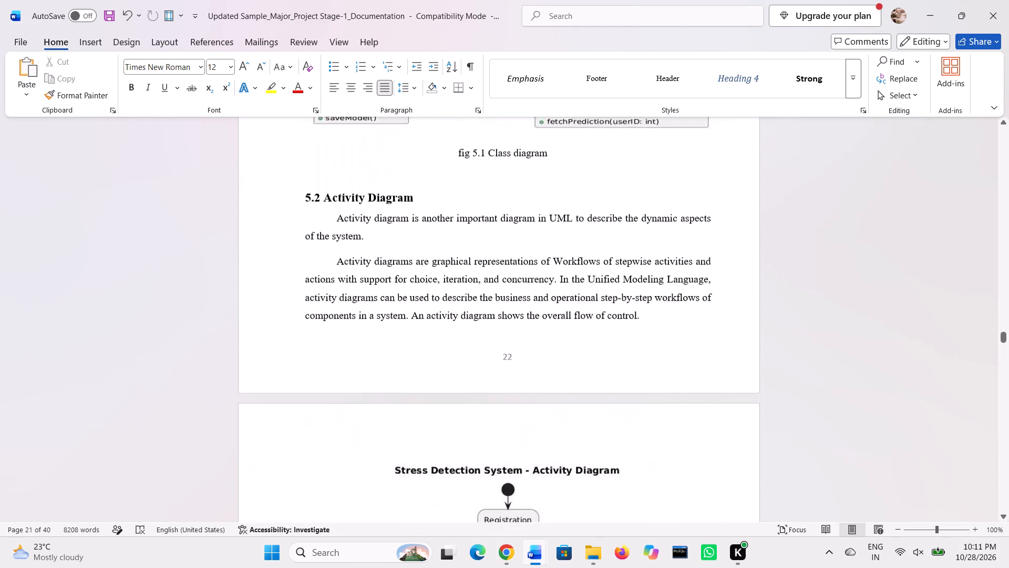
scroll(388, 330, "down", 4)
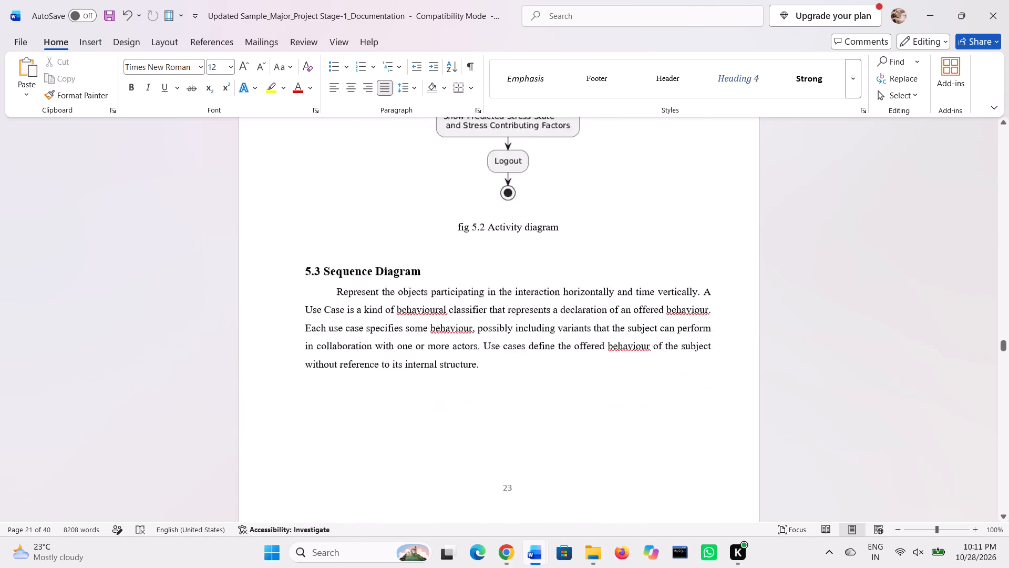
scroll(388, 330, "down", 6)
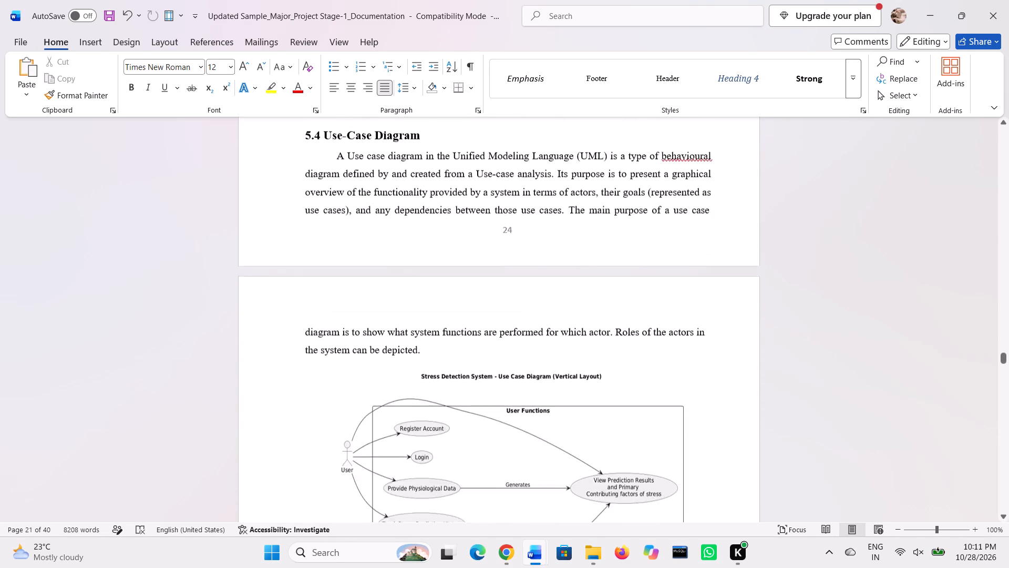
scroll(388, 330, "down", 5)
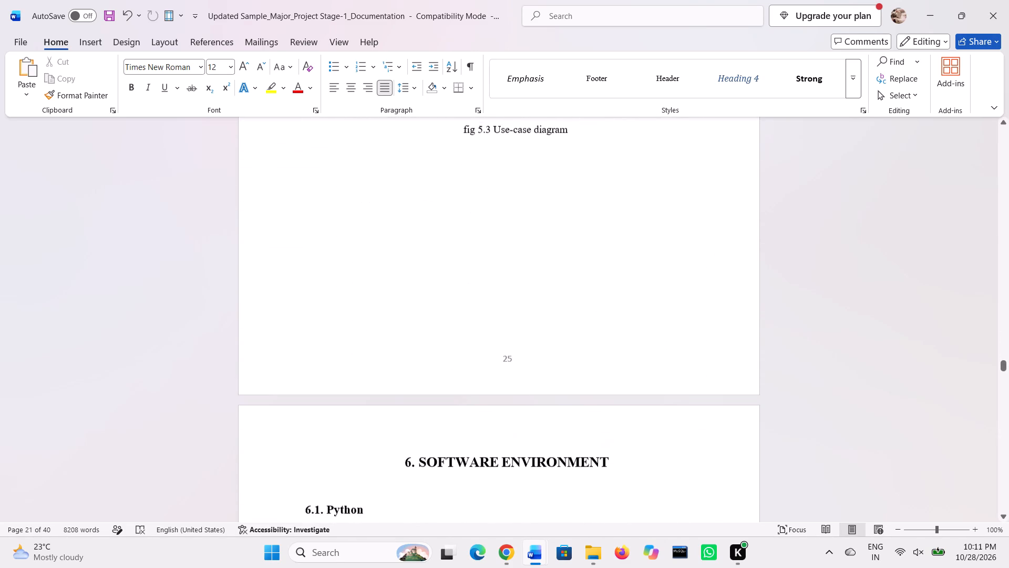
scroll(388, 330, "down", 1)
scroll(388, 330, "up", 2)
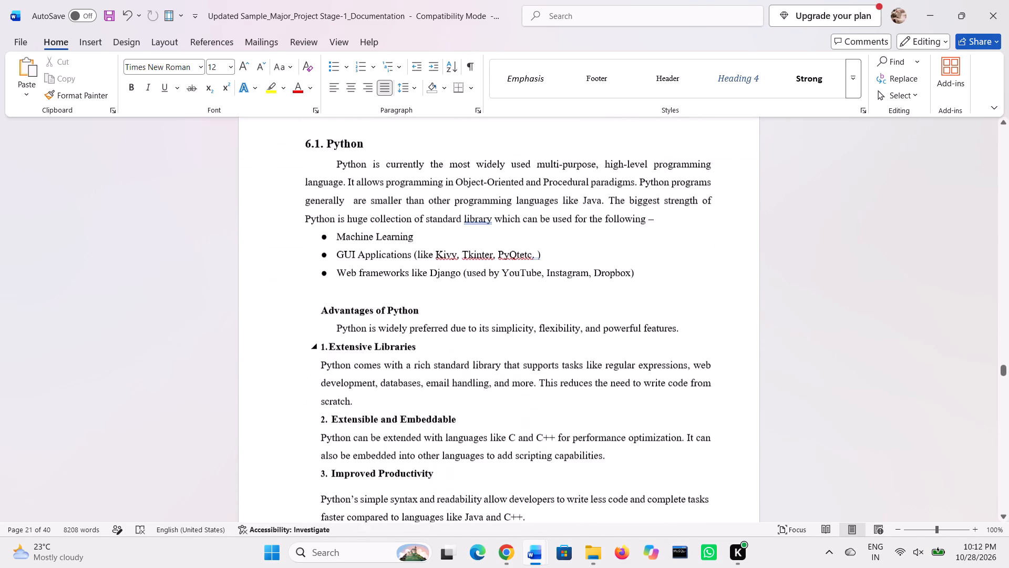
Replace the stress-detection content from below the 4.1 Overview heading through the end of 4.4 Advantages with the copied BlockVote text.
scroll(388, 330, "up", 4)
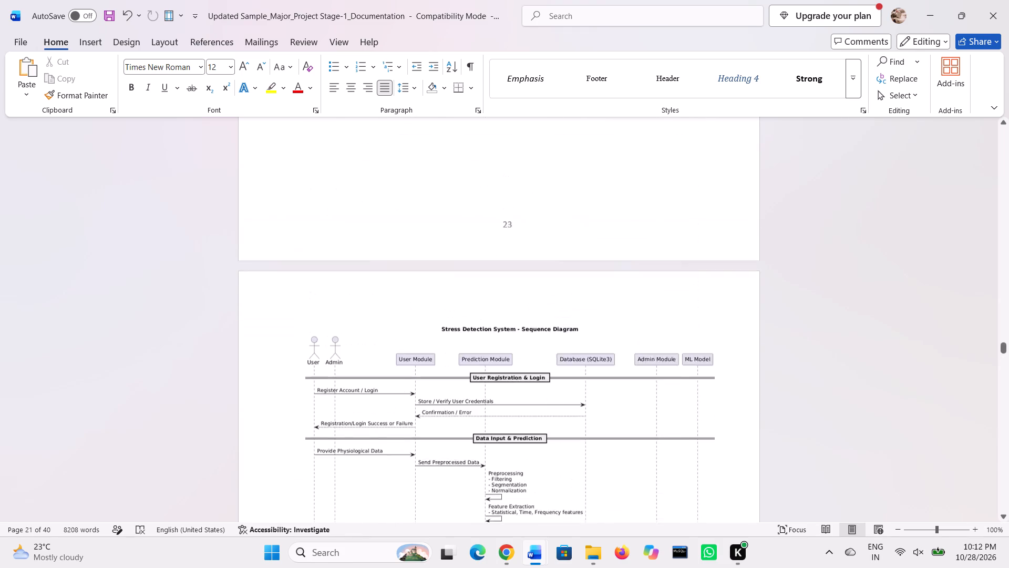
scroll(388, 330, "up", 4)
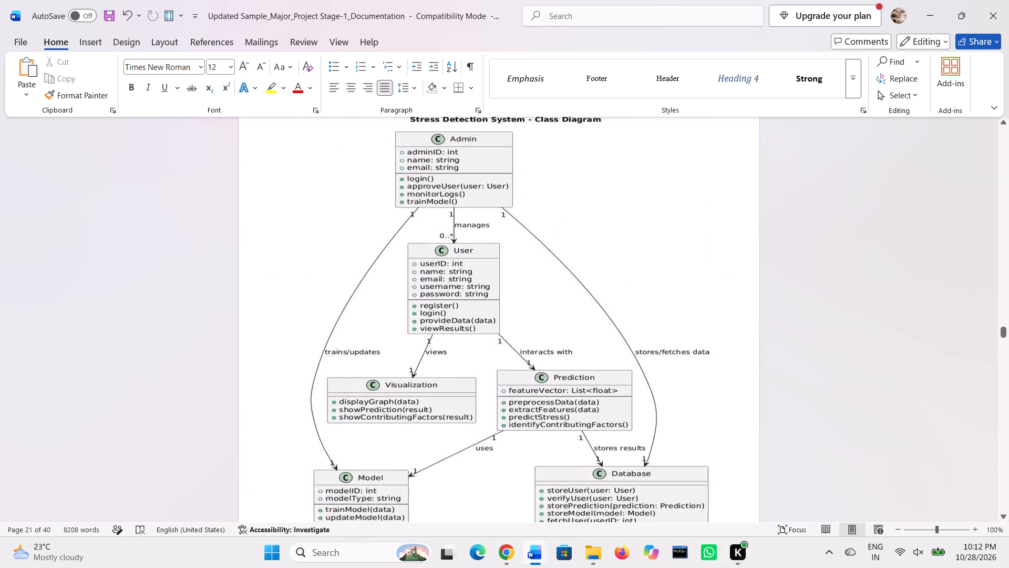
scroll(388, 330, "up", 3)
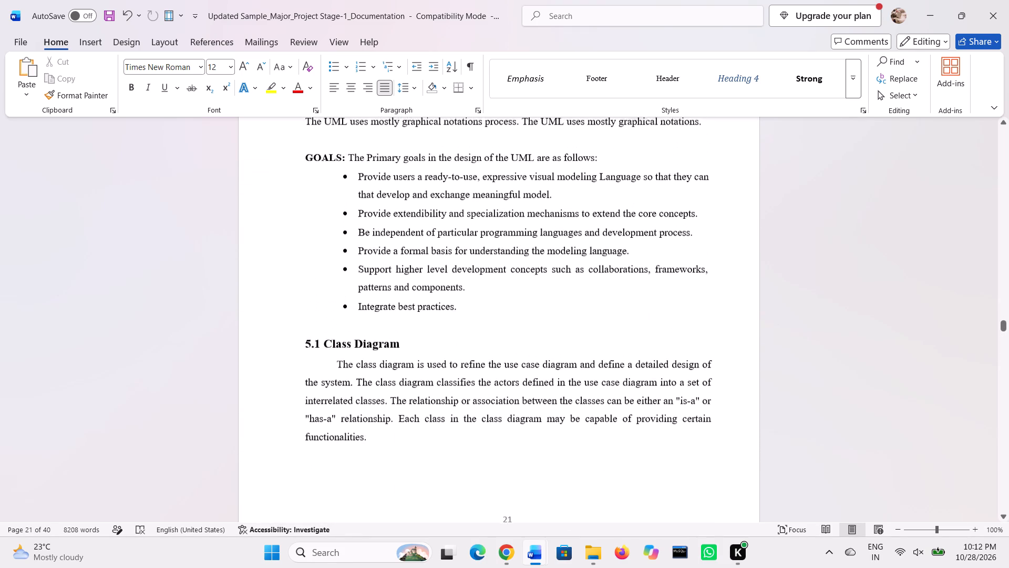
scroll(388, 330, "up", 6)
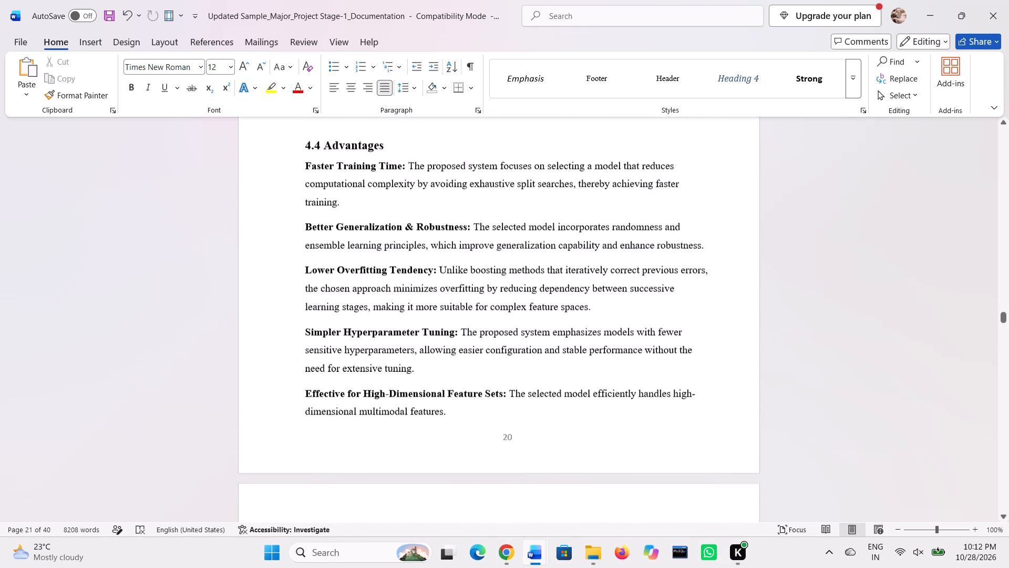
left_click_drag(446, 376, 305, 143)
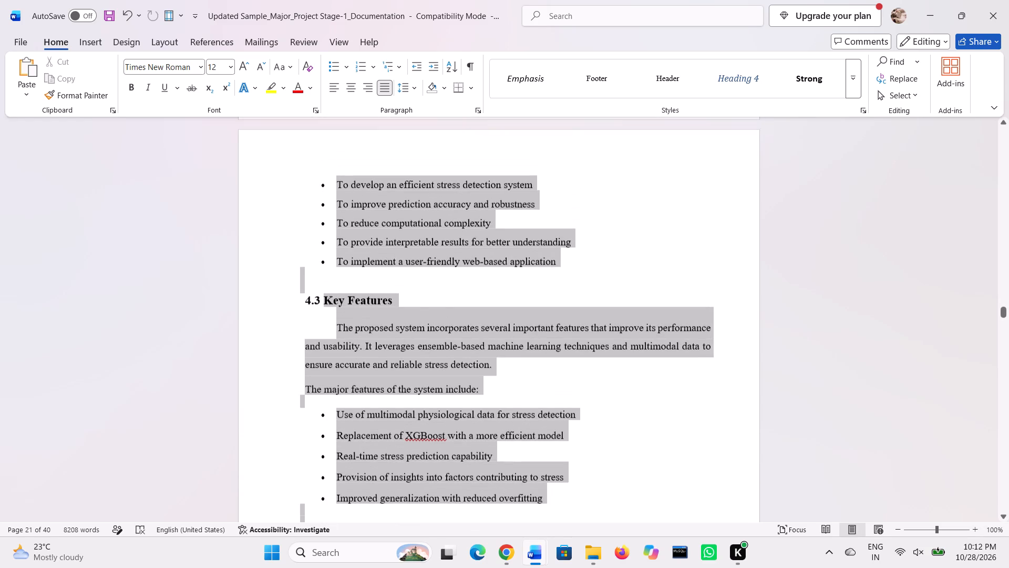
left_click_drag(305, 143, 296, 114)
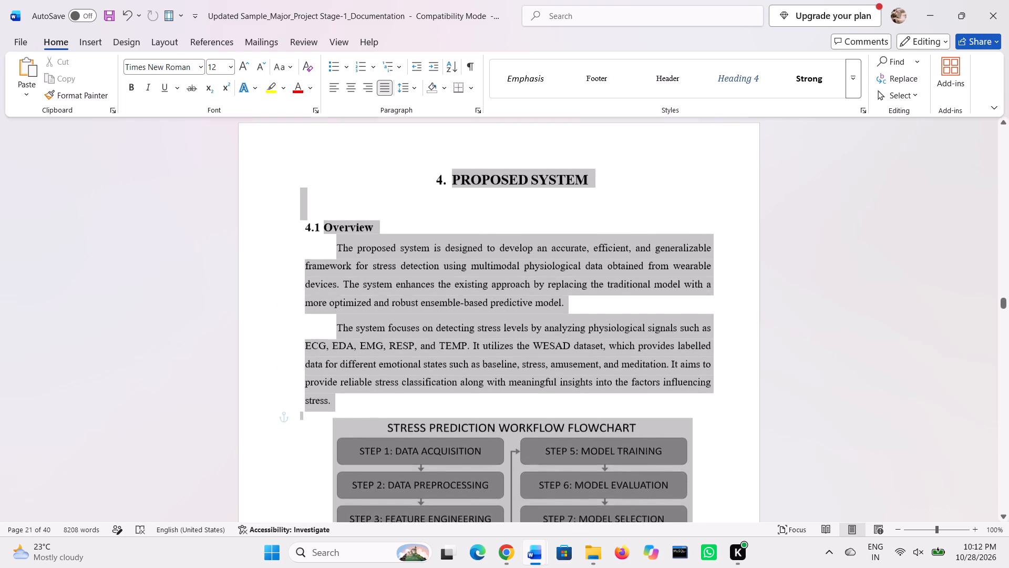
left_click_drag(296, 114, 336, 318)
key("ctrl+v")
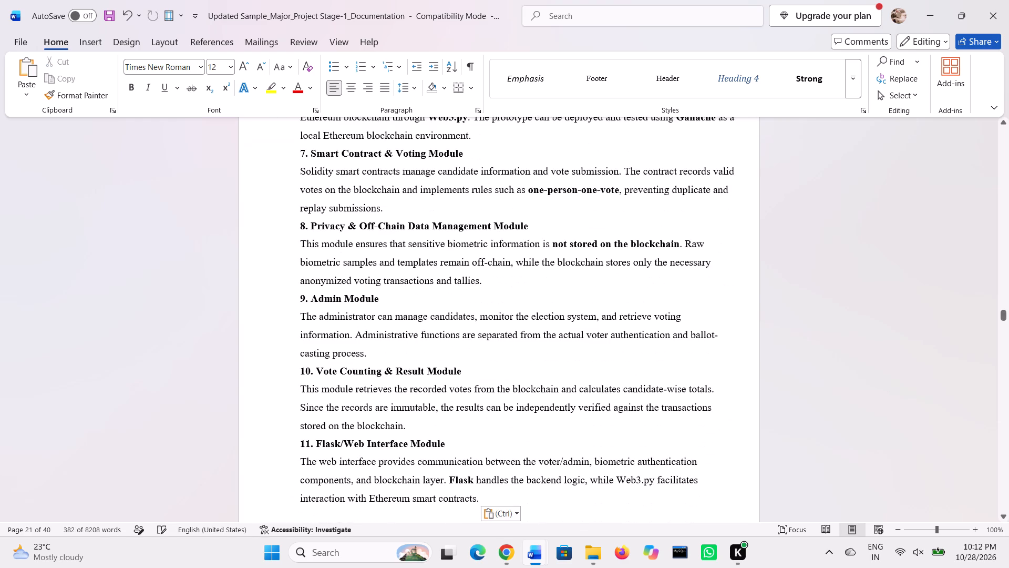
Review the pasted Proposed System chapter, checking the 4.1 Overview, Advantages and Module Description headings and text.
scroll(360, 333, "up", 5)
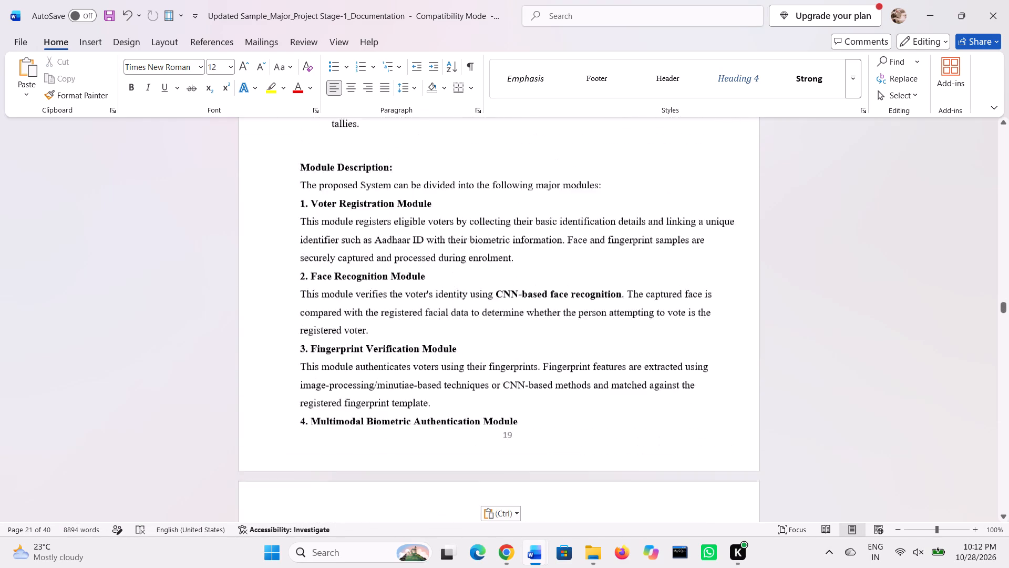
scroll(360, 333, "up", 5)
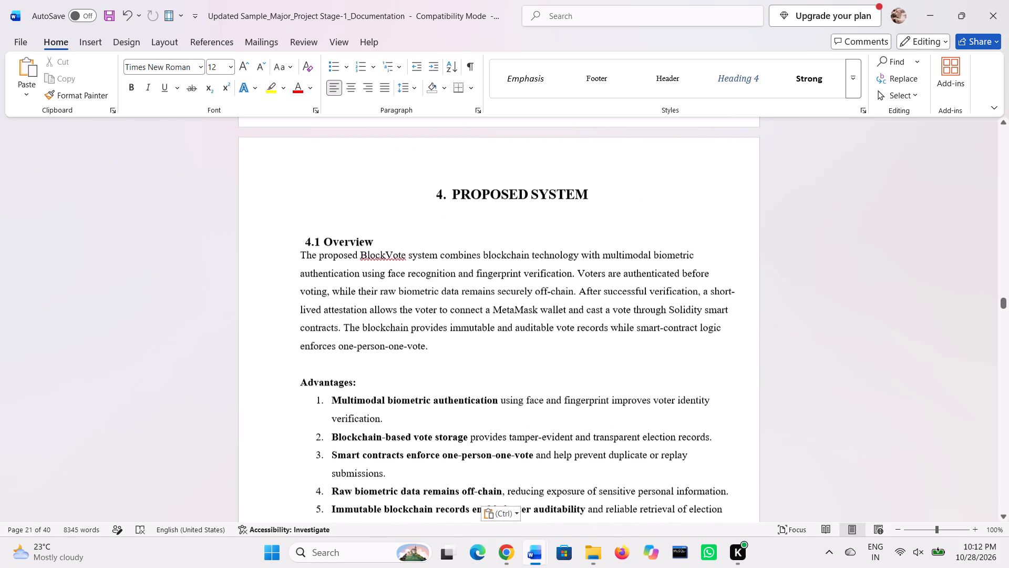
scroll(360, 333, "up", 1)
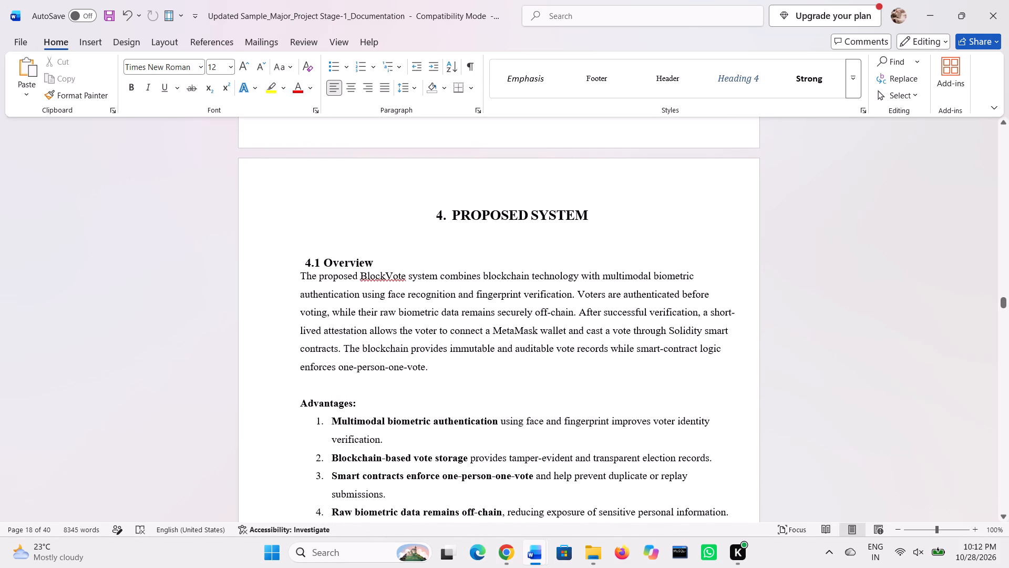
scroll(313, 404, "down", 1)
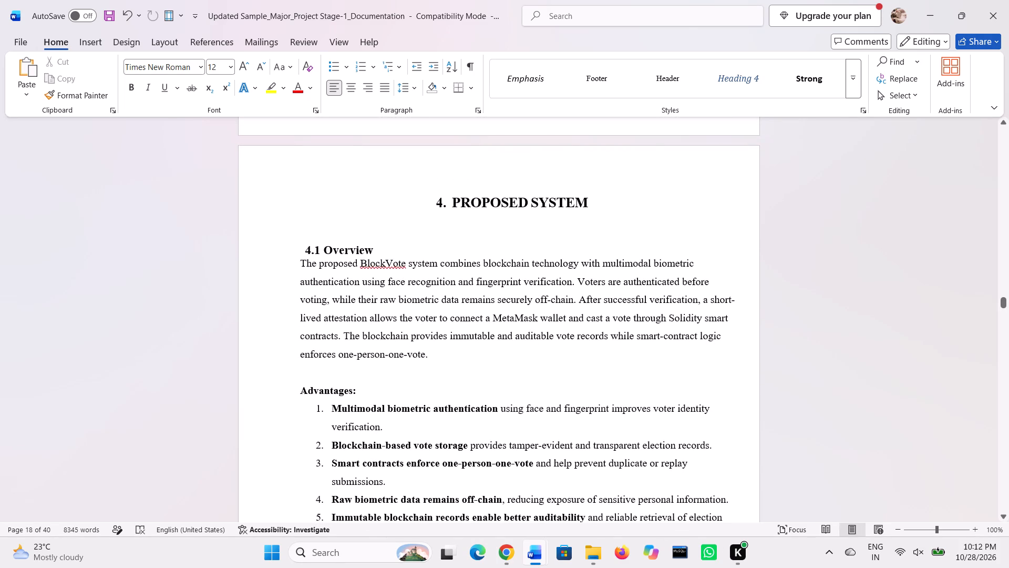
scroll(339, 401, "down", 2)
right_click(339, 401)
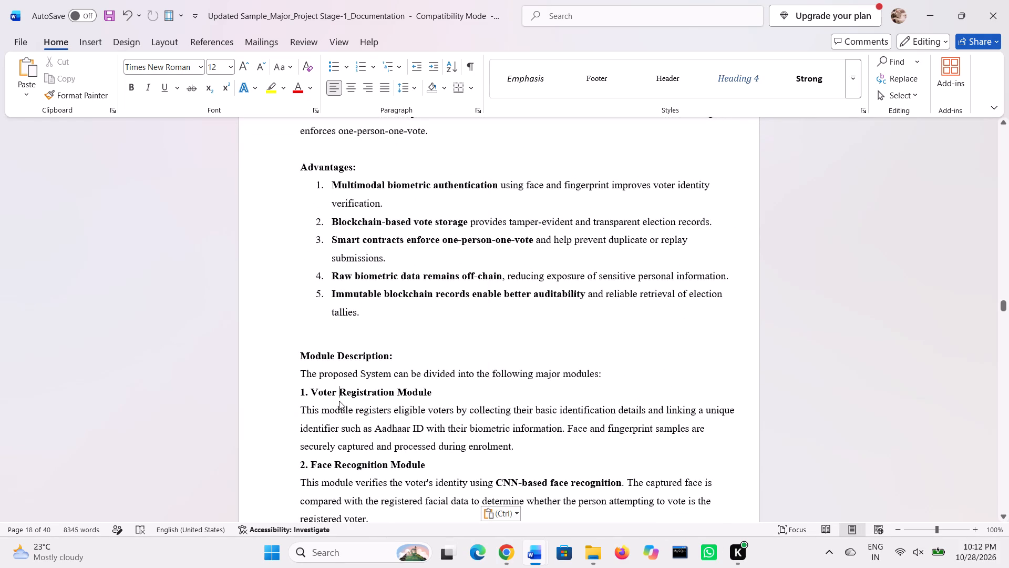
left_click(298, 362)
left_click(298, 357)
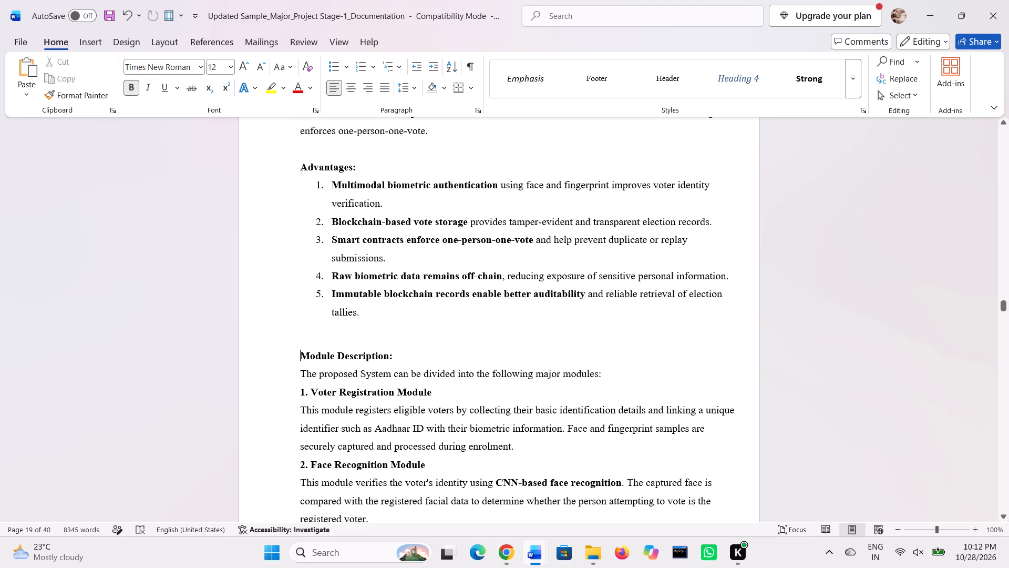
scroll(340, 294, "up", 2)
left_click(337, 260)
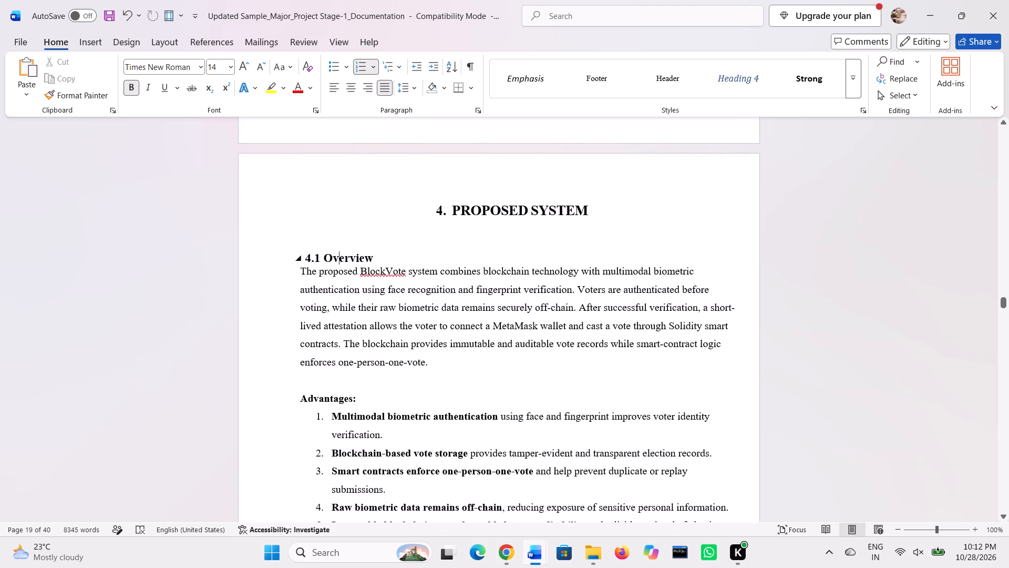
scroll(325, 363, "down", 1)
scroll(301, 448, "down", 1)
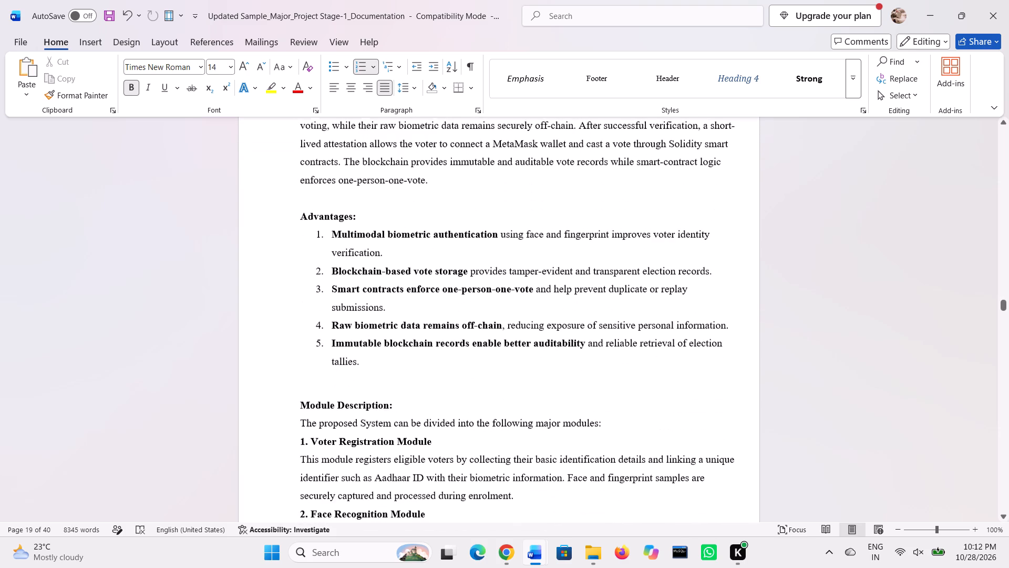
Number the Module Description heading as 4.2 and set the whole heading's font size to 14.
left_click(302, 407)
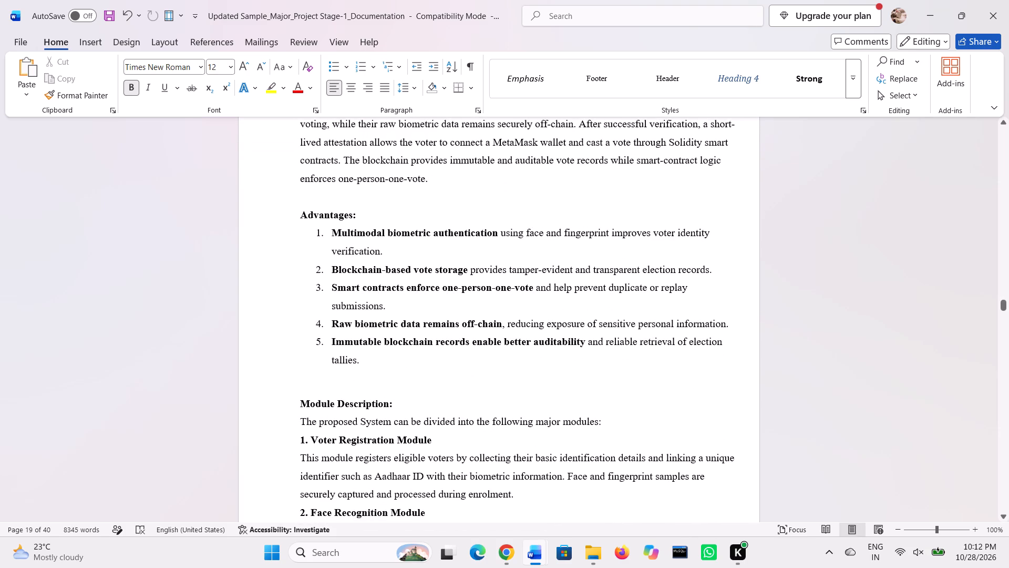
type("4.")
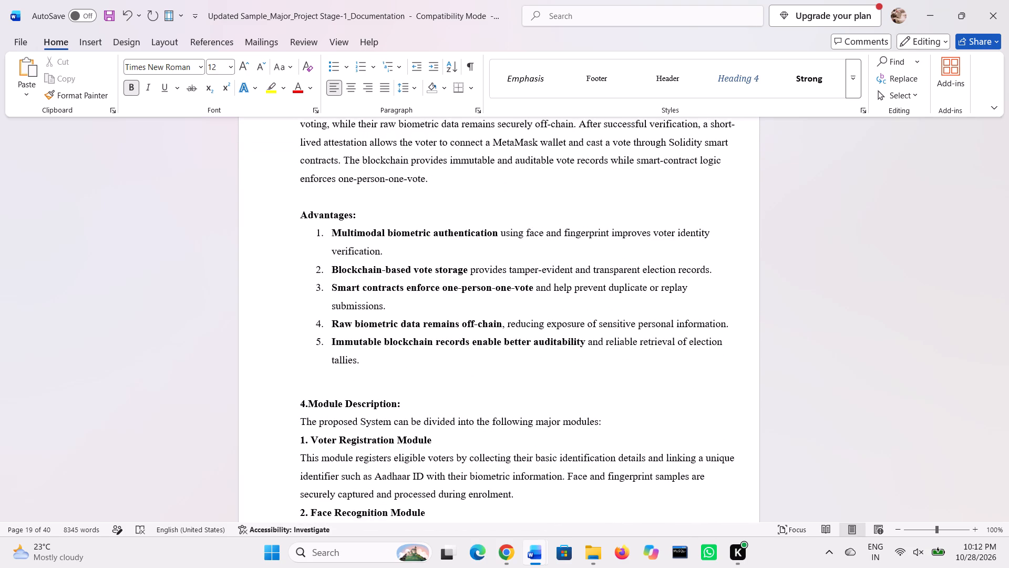
type("2")
key("space")
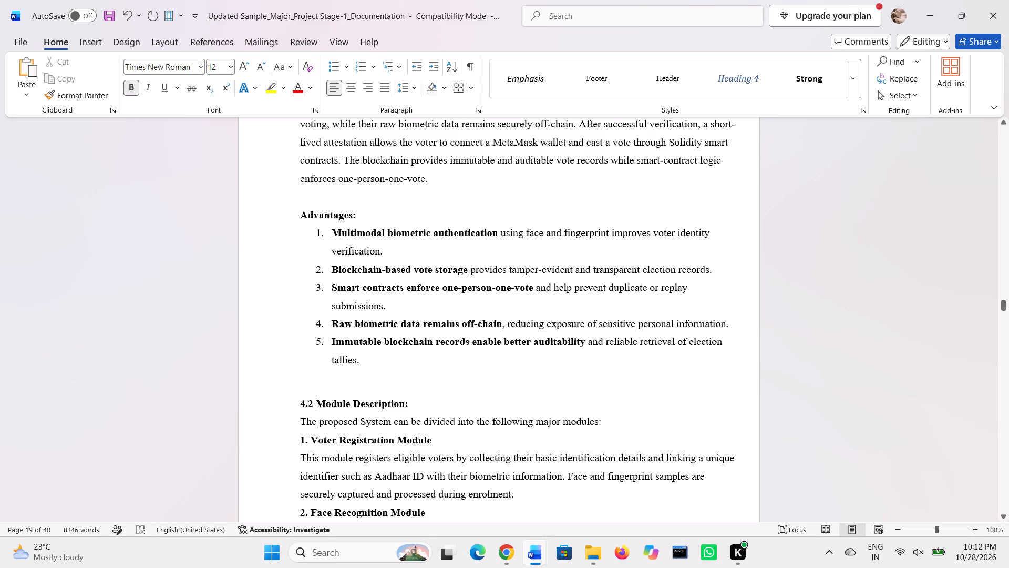
left_click_drag(300, 403, 406, 402)
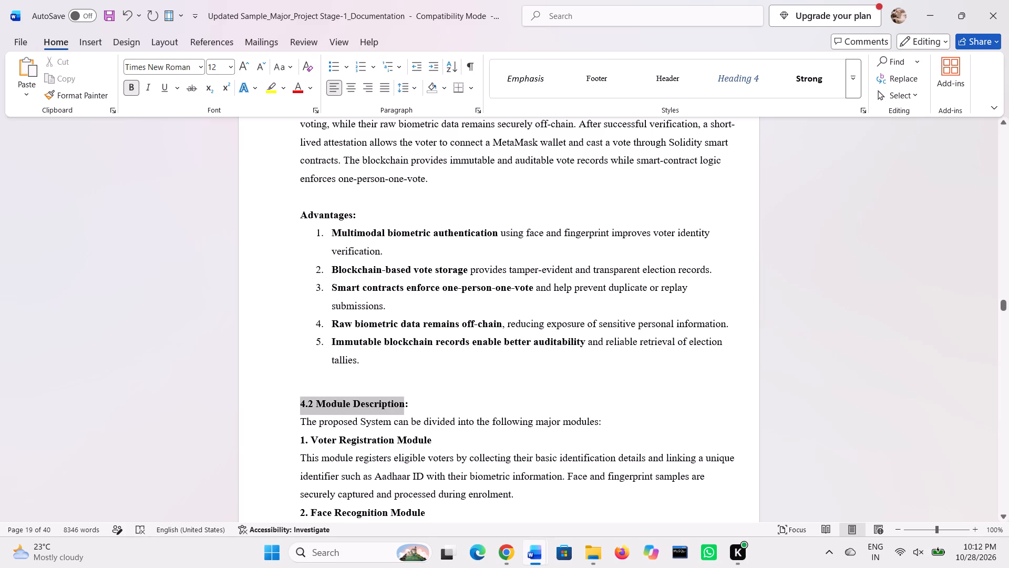
left_click_drag(406, 402, 408, 402)
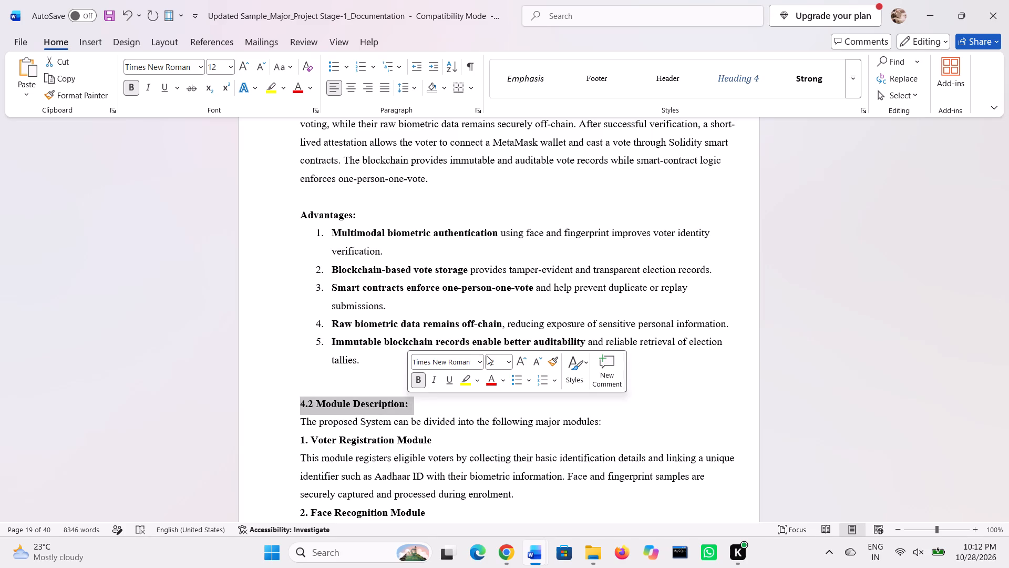
left_click(493, 359)
type("14")
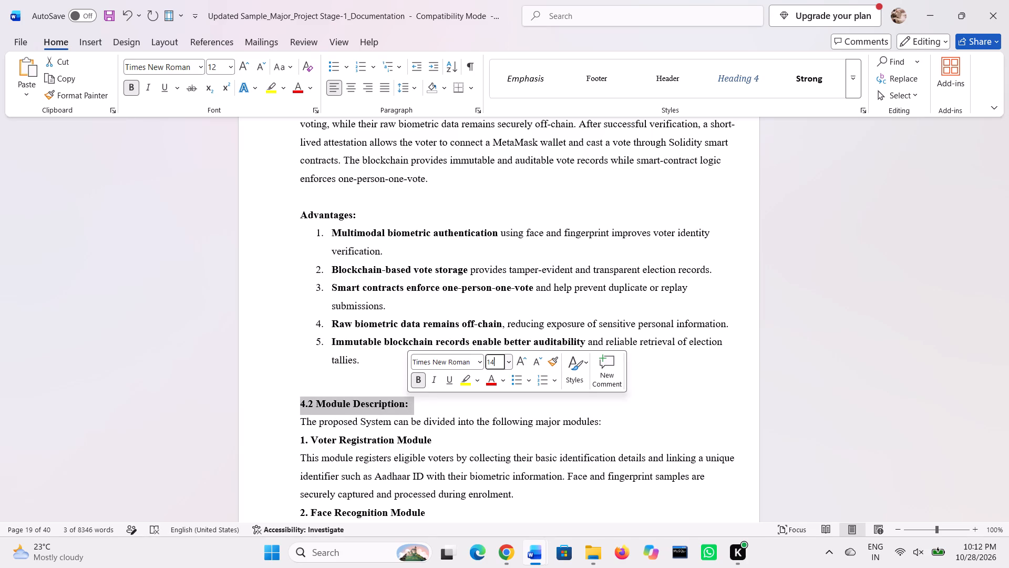
key("Return")
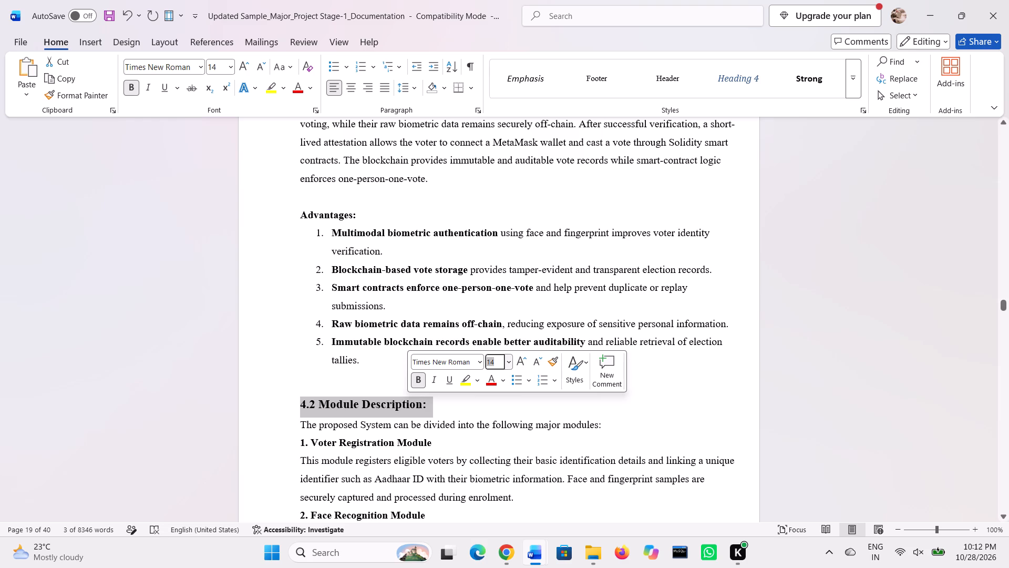
Insert a line break before the 4. Multimodal Biometric Authentication Module heading to move it onto the page with its description.
left_click(321, 440)
scroll(321, 440, "down", 2)
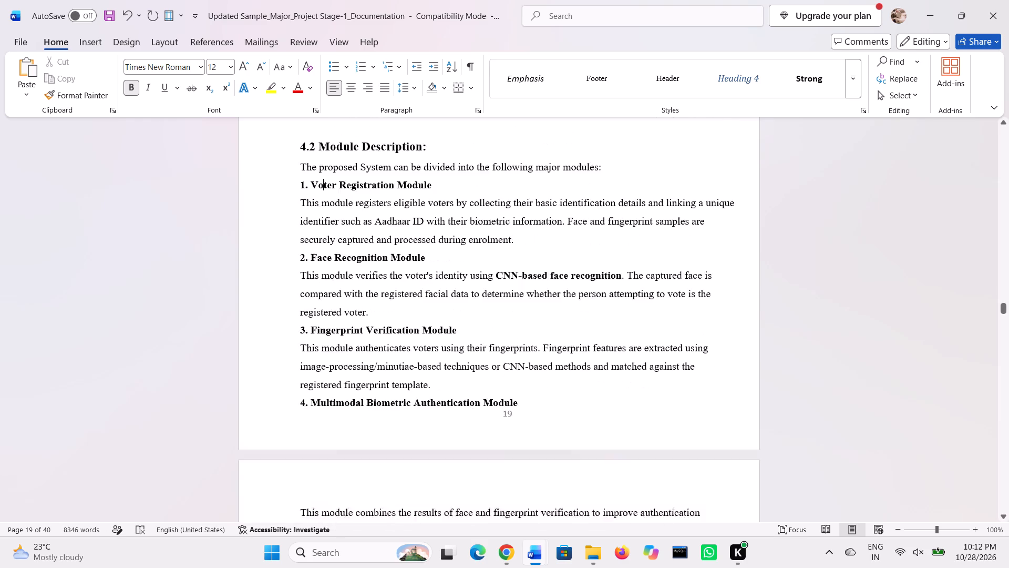
scroll(321, 440, "down", 2)
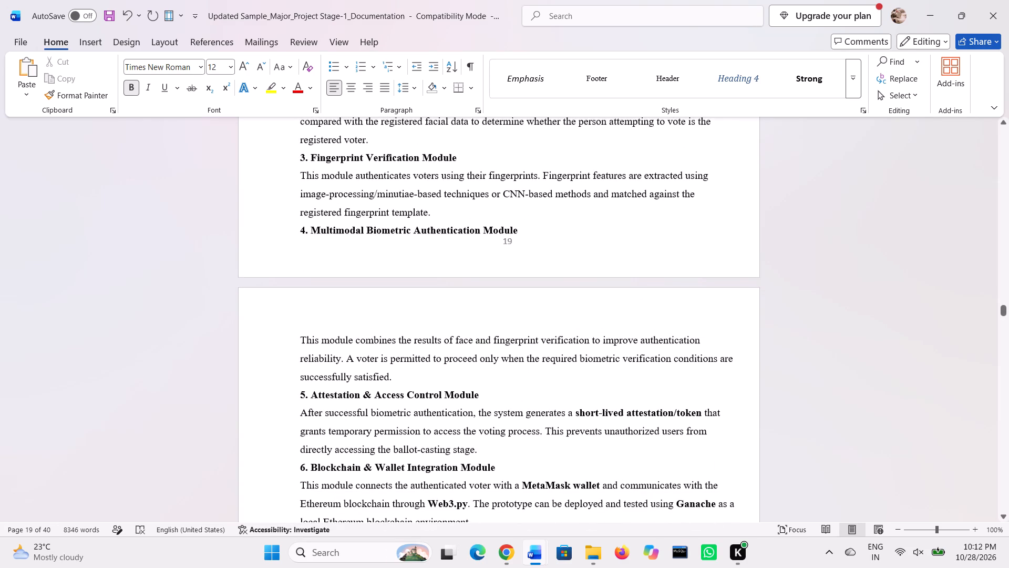
left_click(298, 236)
key("Return")
Apply the Normal page margins, 1" on every side, to the Proposed System chapter.
scroll(298, 236, "down", 1)
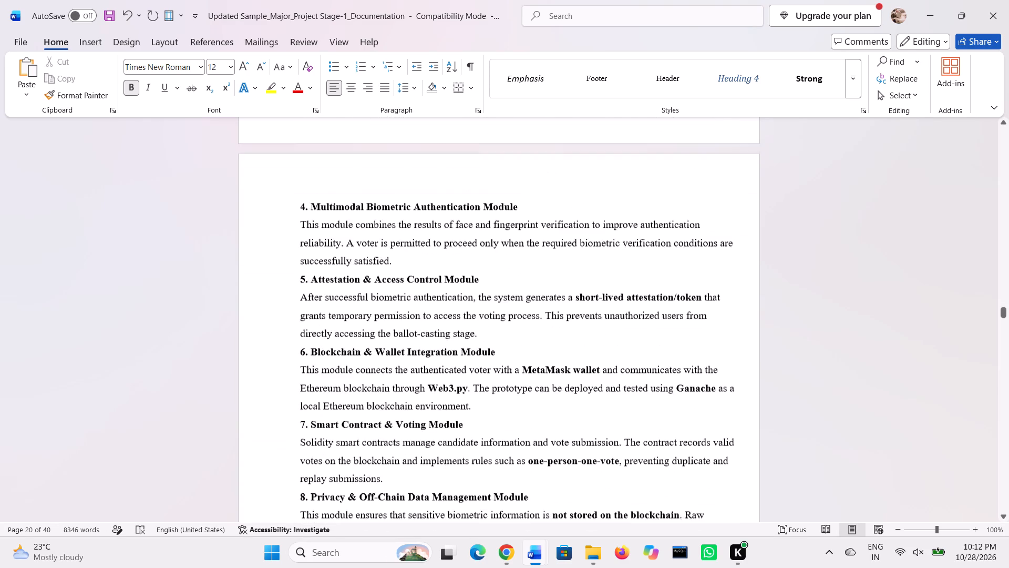
scroll(298, 236, "down", 1)
scroll(374, 203, "up", 7)
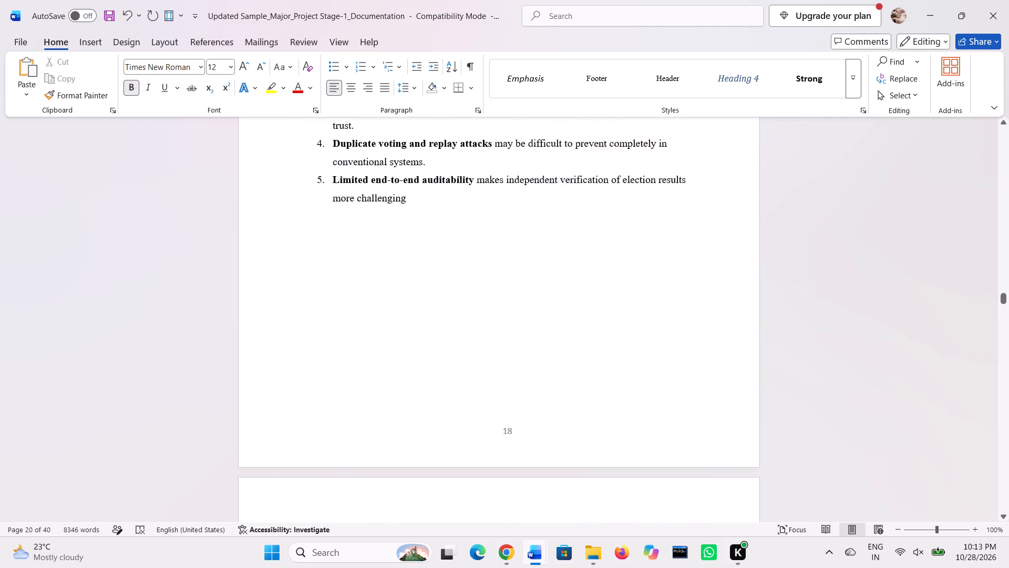
scroll(374, 203, "down", 1)
left_click(389, 338)
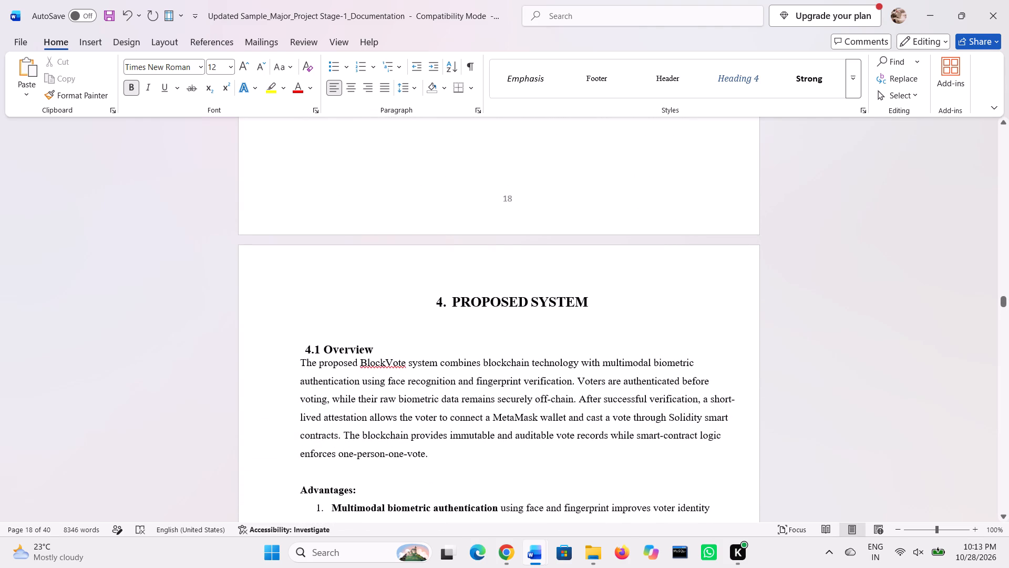
left_click(378, 390)
left_click(149, 43)
left_click(37, 86)
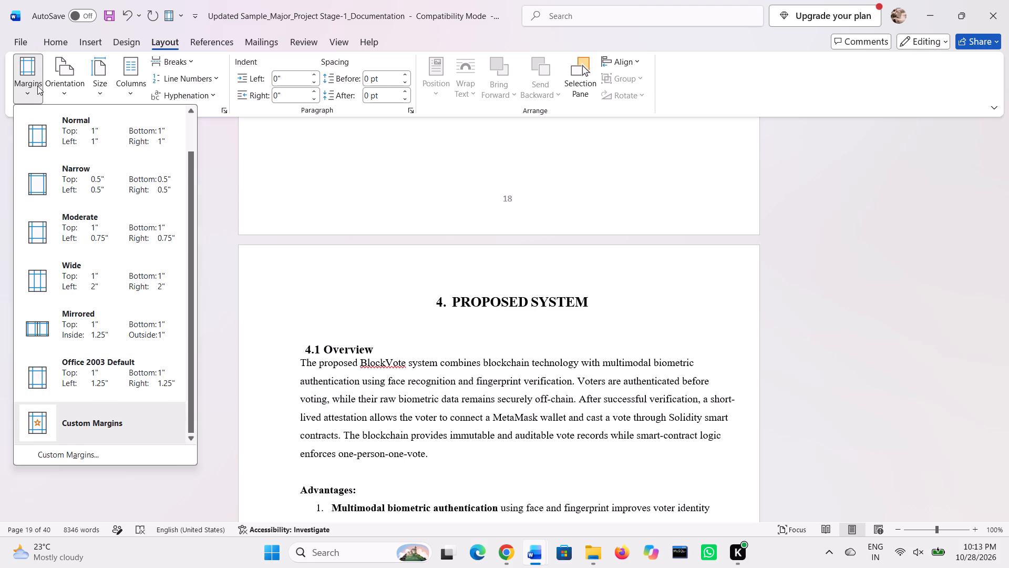
left_click(42, 143)
Justify the BlockVote paragraph under the 4.1 Overview heading.
scroll(217, 336, "down", 1)
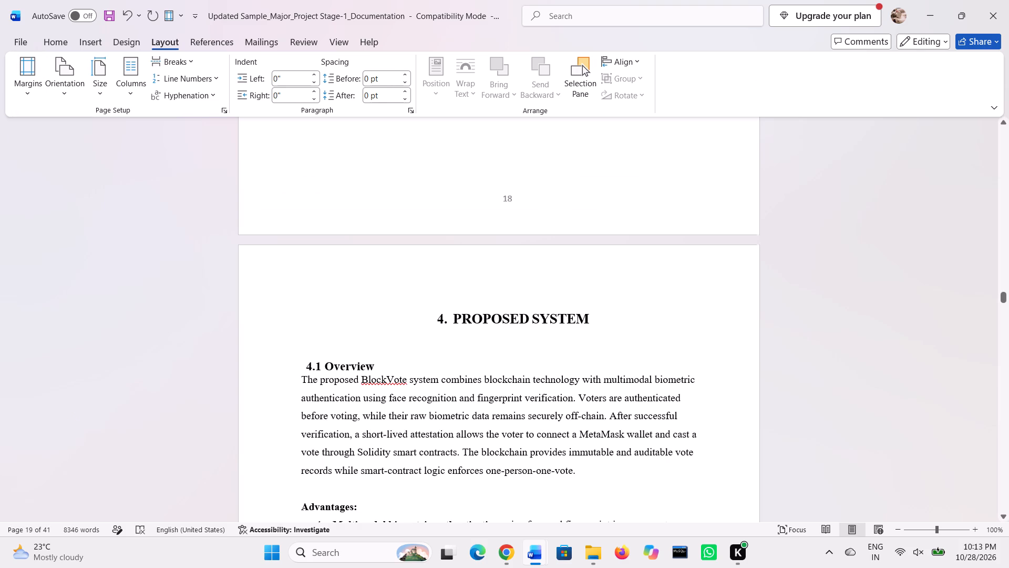
scroll(217, 336, "down", 1)
left_click(287, 306)
left_click(256, 281)
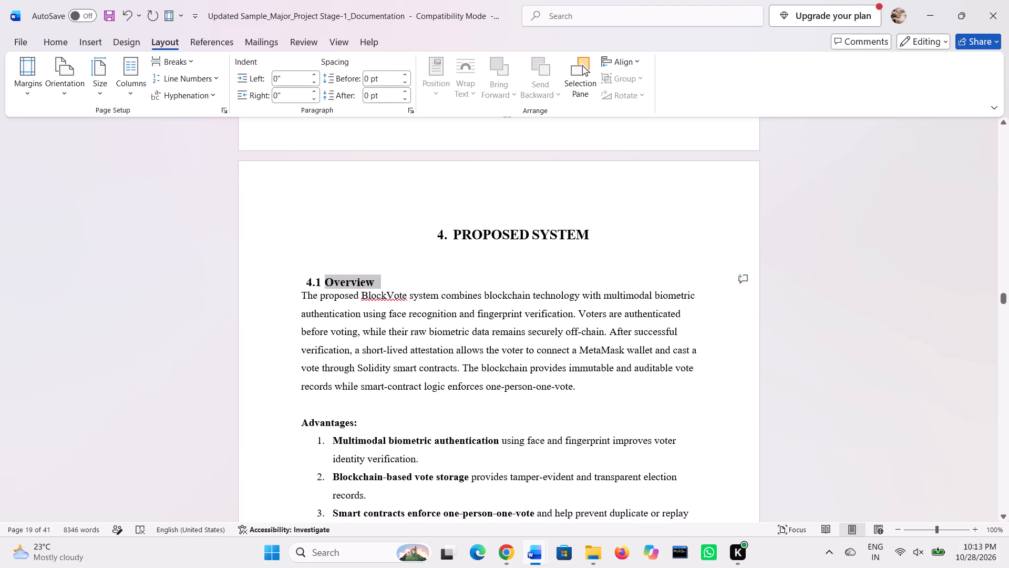
left_click_drag(303, 382, 334, 342)
left_click(334, 342)
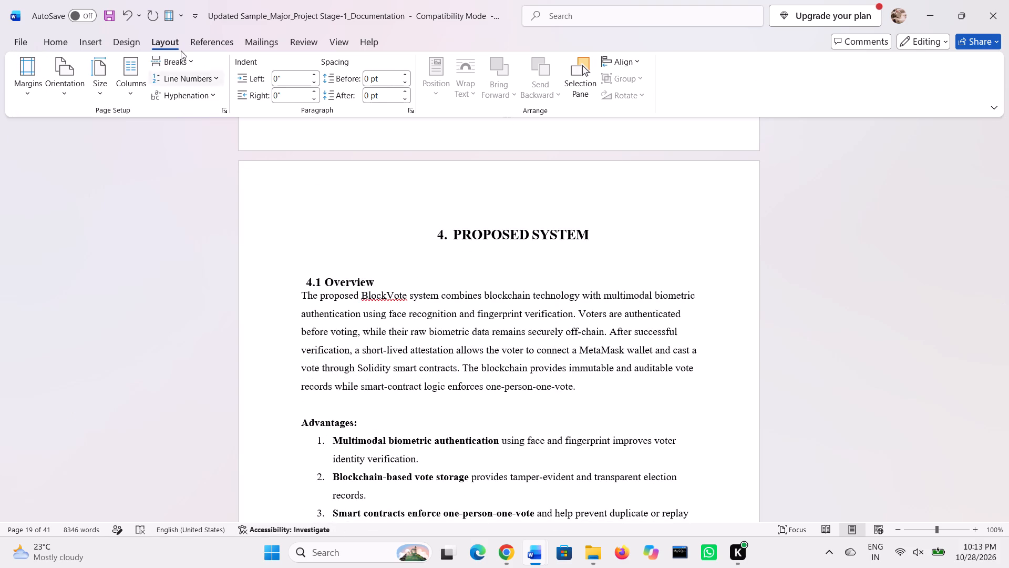
left_click(111, 36)
left_click(93, 44)
left_click(58, 42)
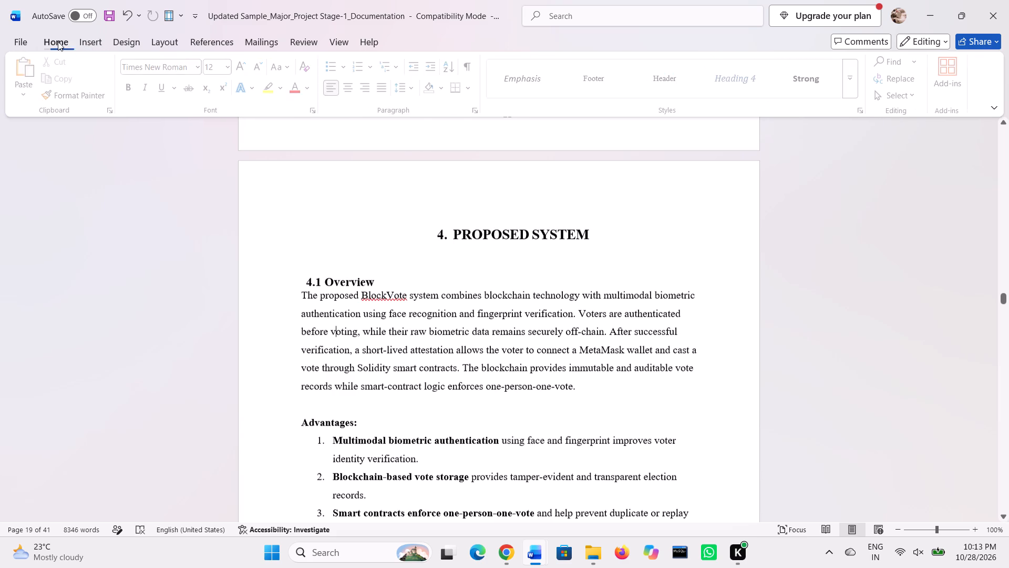
left_click(383, 90)
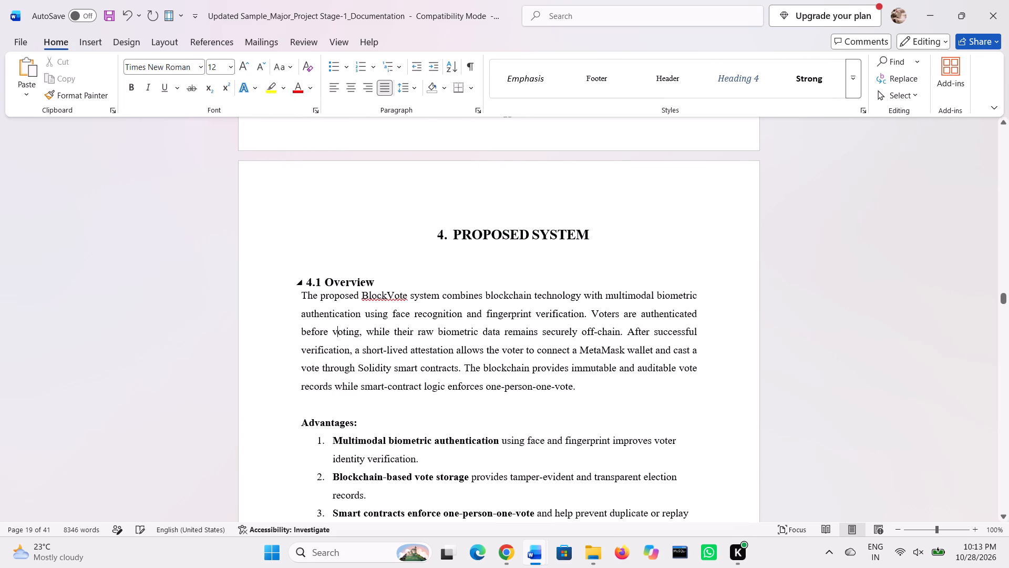
Insert a line break before the 11. Flask/Web Interface Module heading to move it onto the page with its description.
scroll(415, 373, "down", 4)
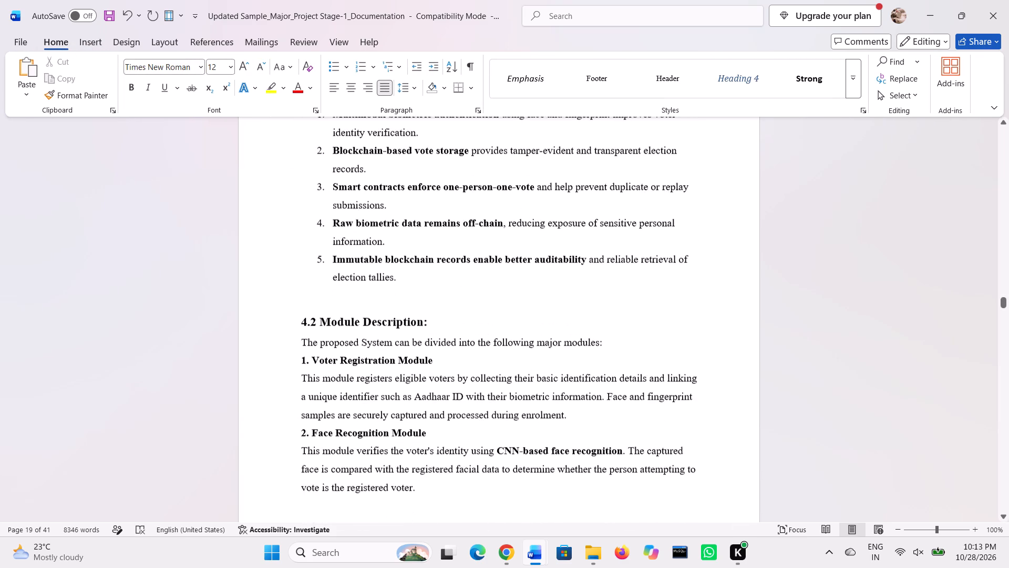
scroll(415, 373, "down", 4)
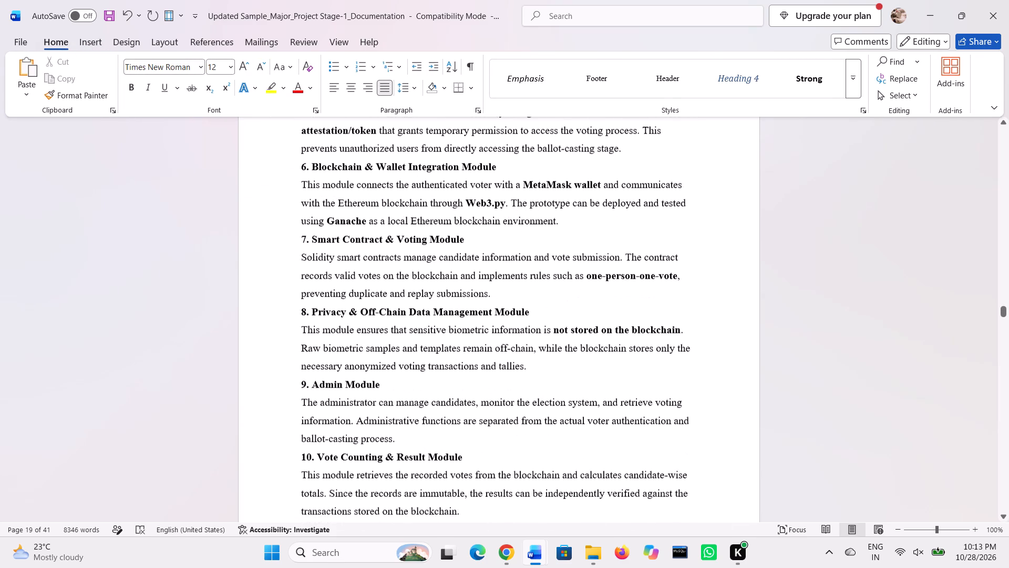
scroll(415, 373, "down", 2)
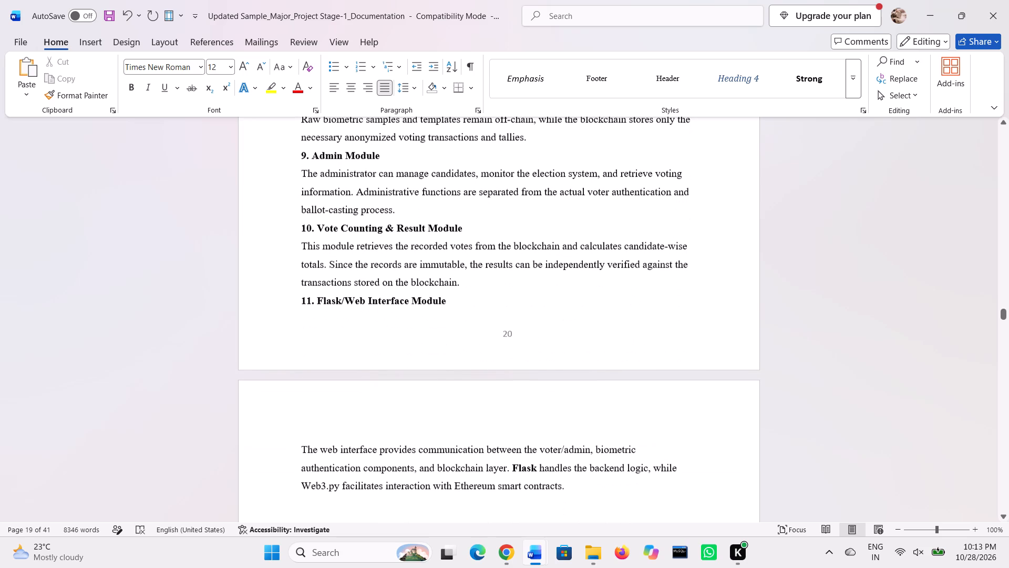
left_click(302, 301)
key("Return")
Check the end of the Proposed System chapter and the start of the UML Diagrams chapter.
scroll(302, 301, "down", 1)
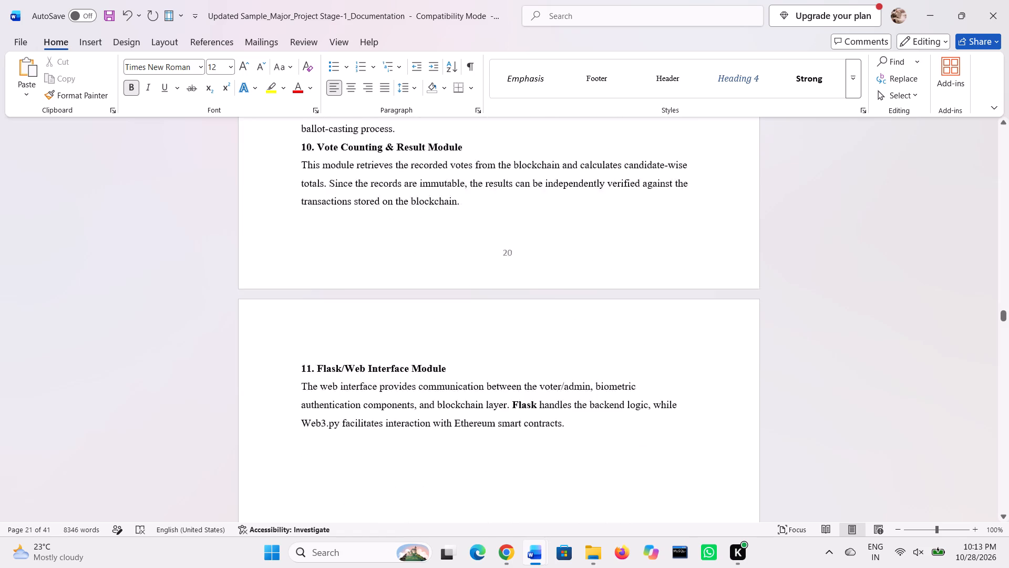
scroll(302, 301, "down", 5)
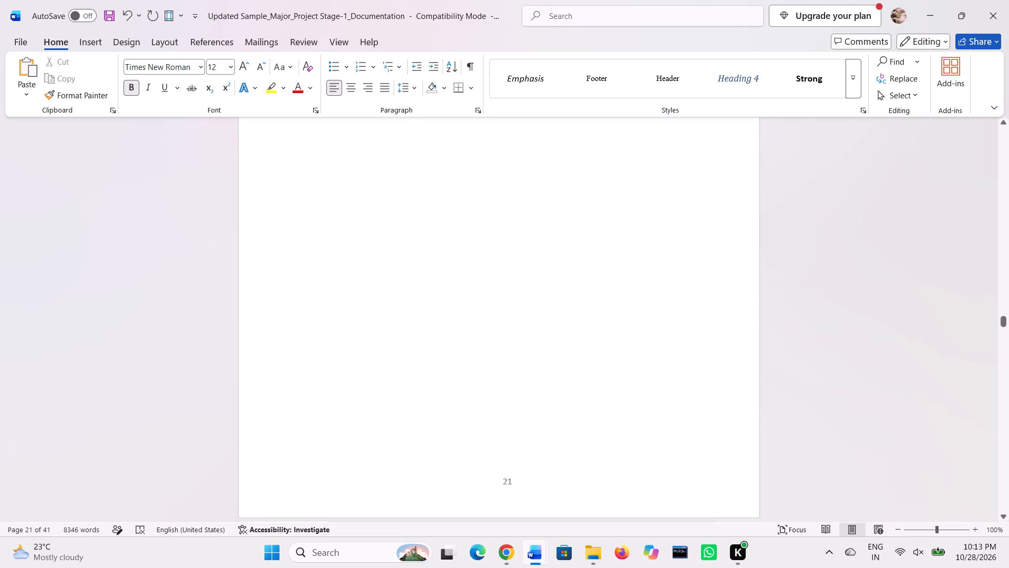
scroll(302, 301, "up", 3)
scroll(369, 400, "down", 1)
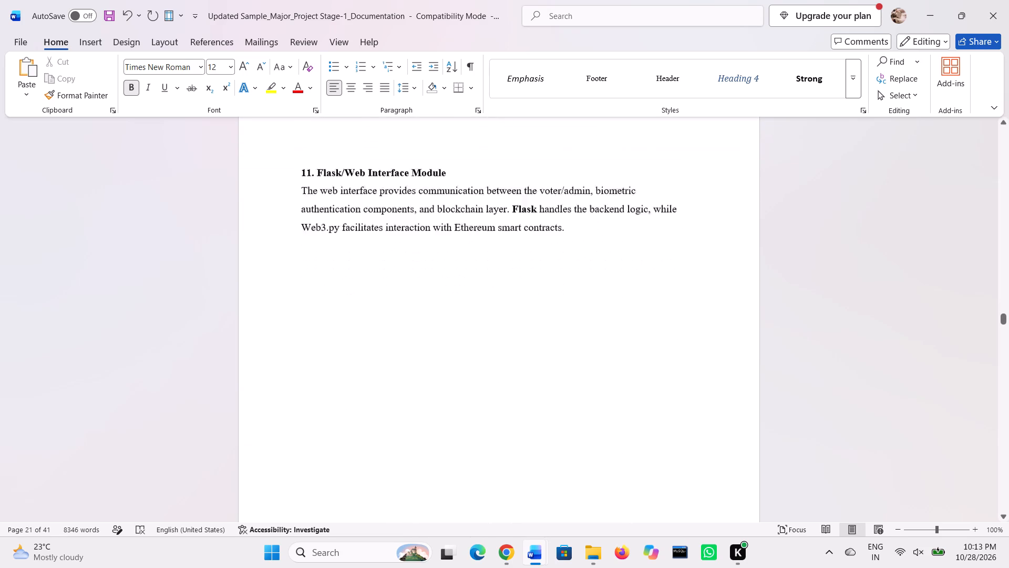
scroll(369, 400, "down", 4)
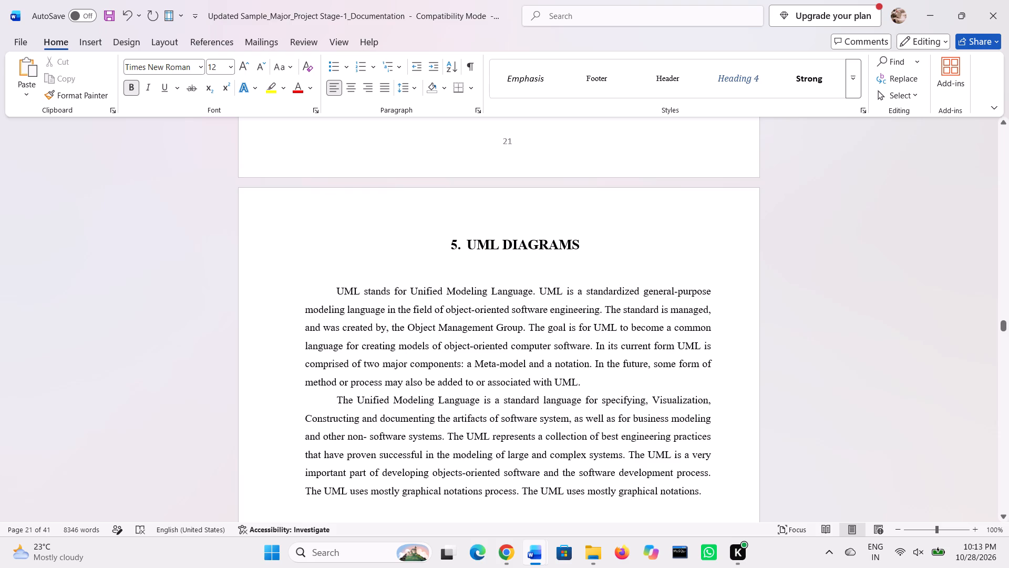
Switch to the final blockchain voting document and look through its SDLC, requirement specification and feasibility sections for the System Design section.
key("alt+Tab")
scroll(380, 413, "down", 4)
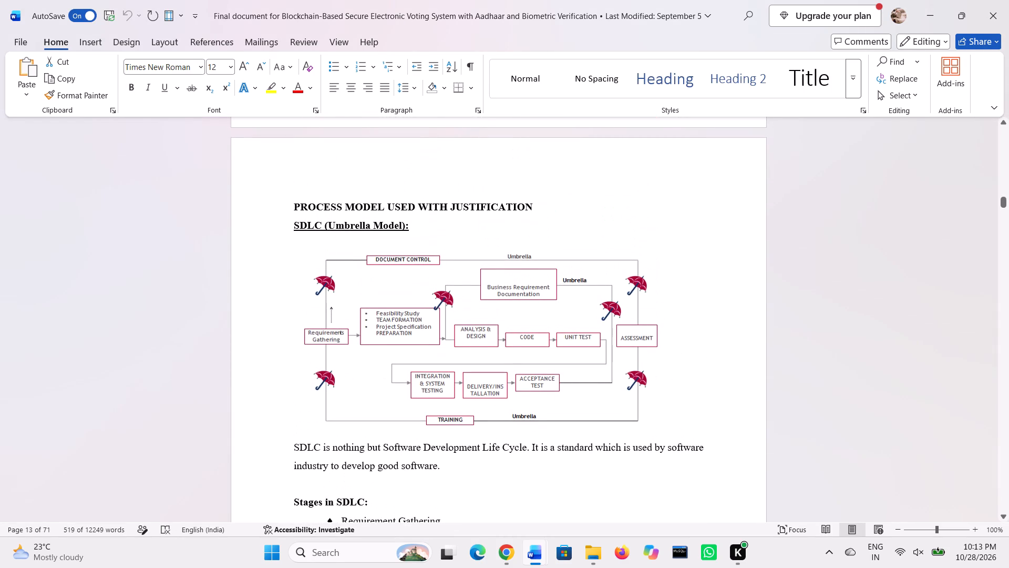
scroll(380, 413, "down", 4)
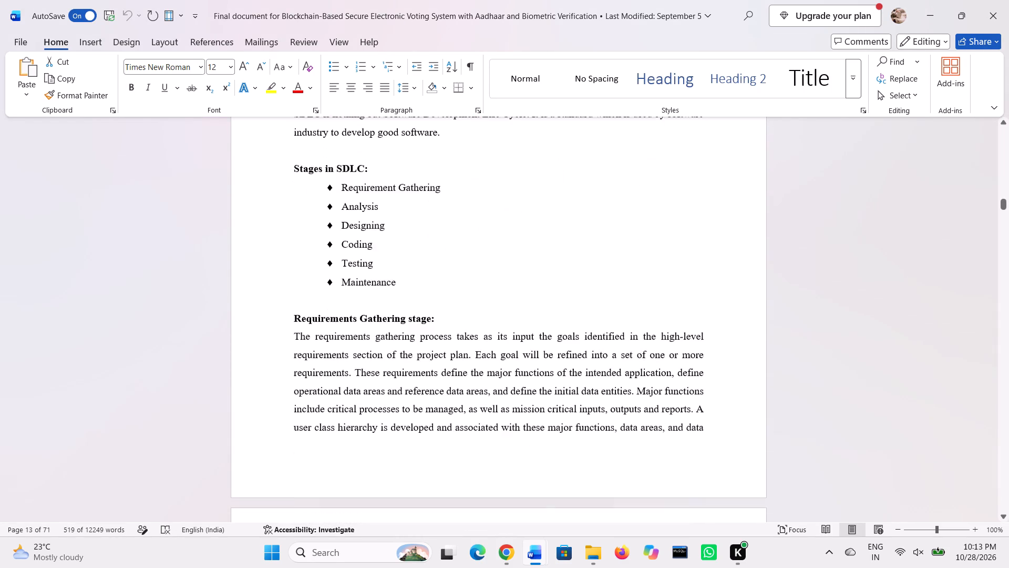
scroll(380, 413, "down", 3)
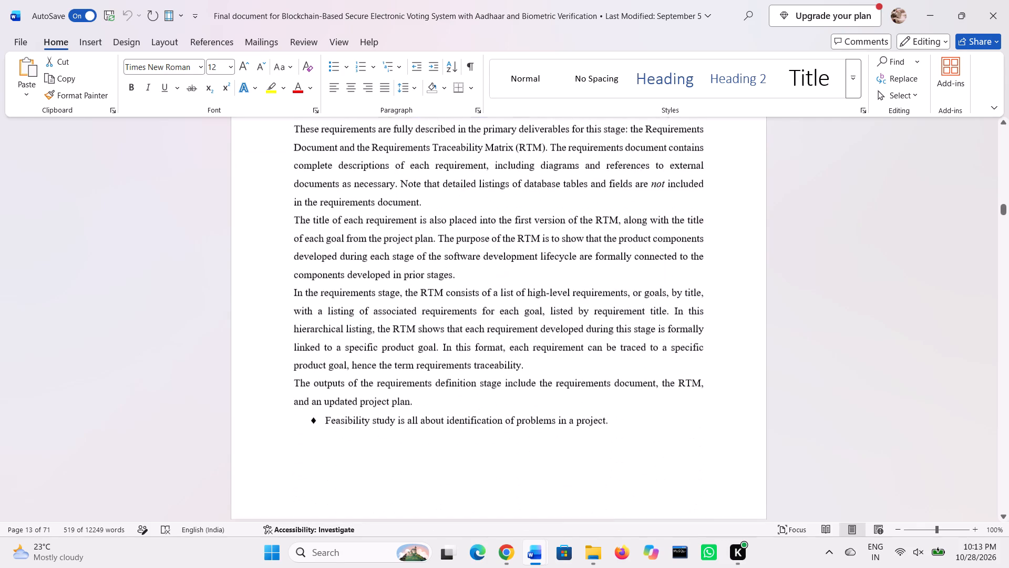
scroll(380, 413, "down", 2)
scroll(380, 413, "up", 2)
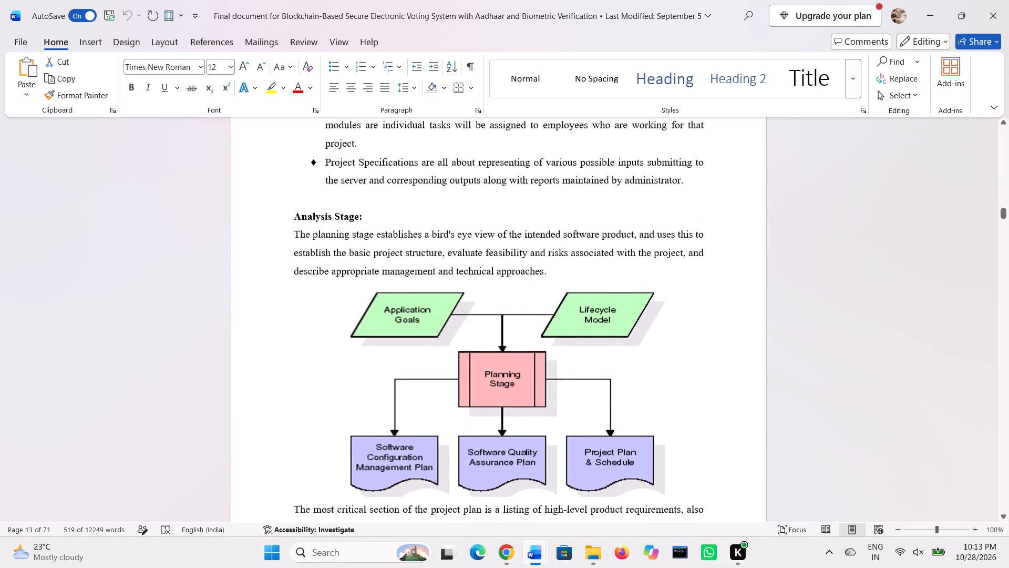
scroll(380, 413, "down", 4)
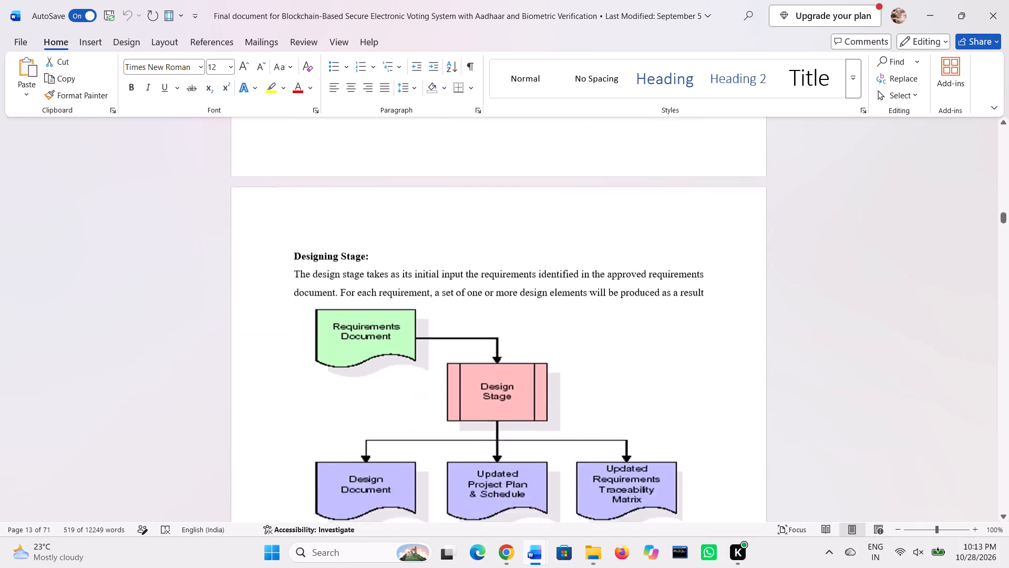
scroll(380, 413, "down", 4)
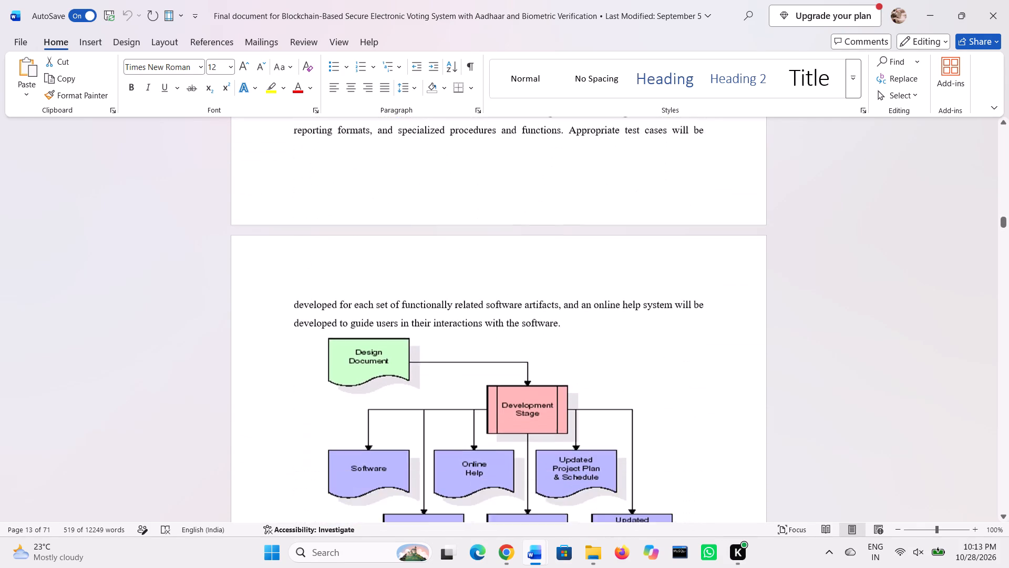
scroll(380, 413, "down", 3)
left_click(446, 155)
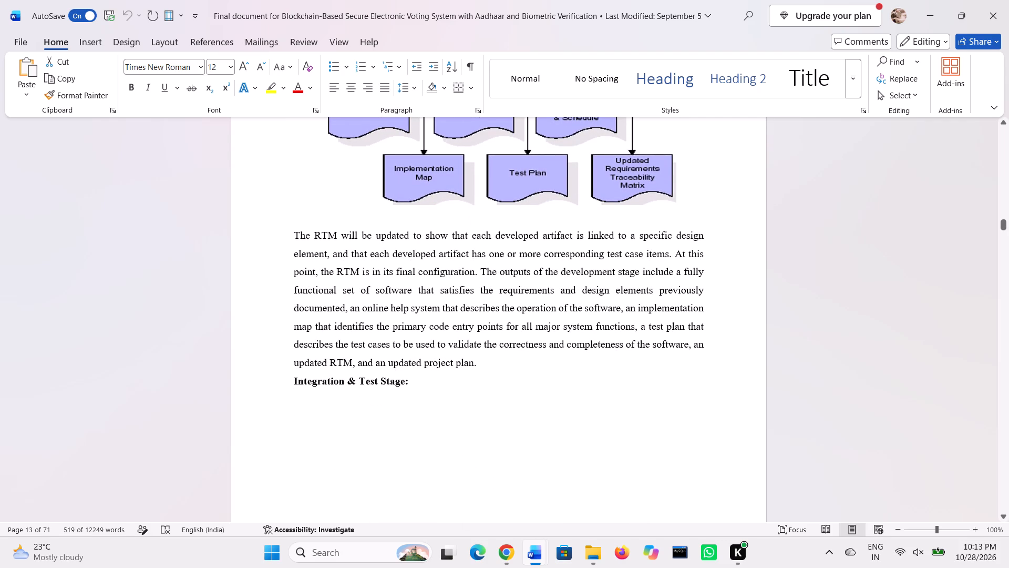
left_click(437, 173)
scroll(423, 235, "down", 2)
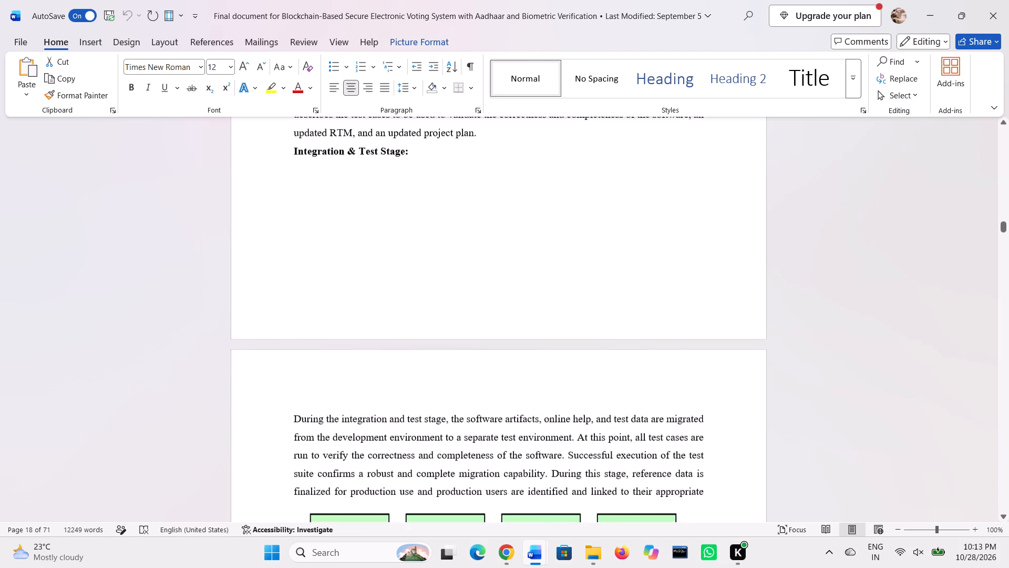
scroll(423, 235, "down", 4)
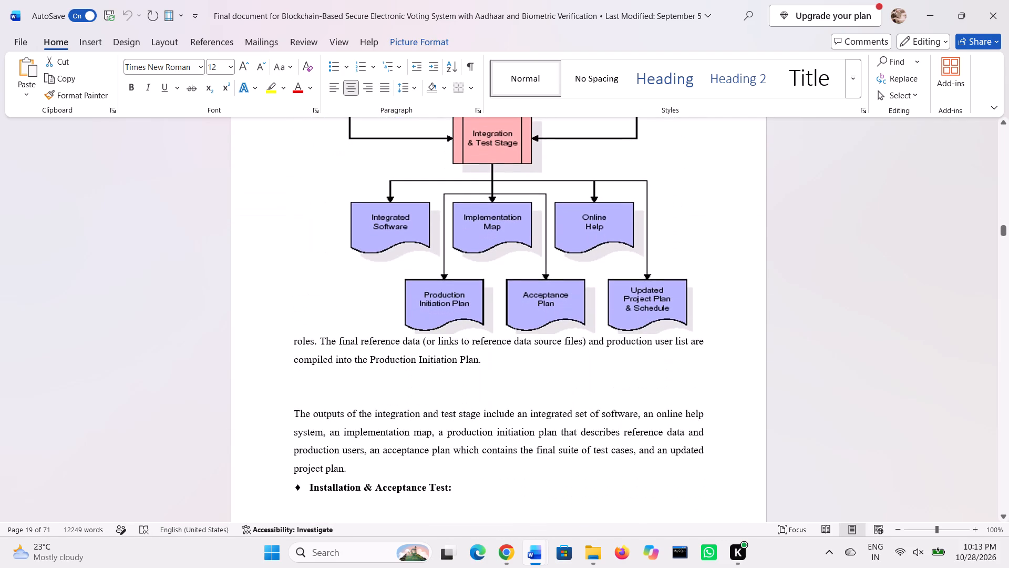
scroll(423, 235, "down", 4)
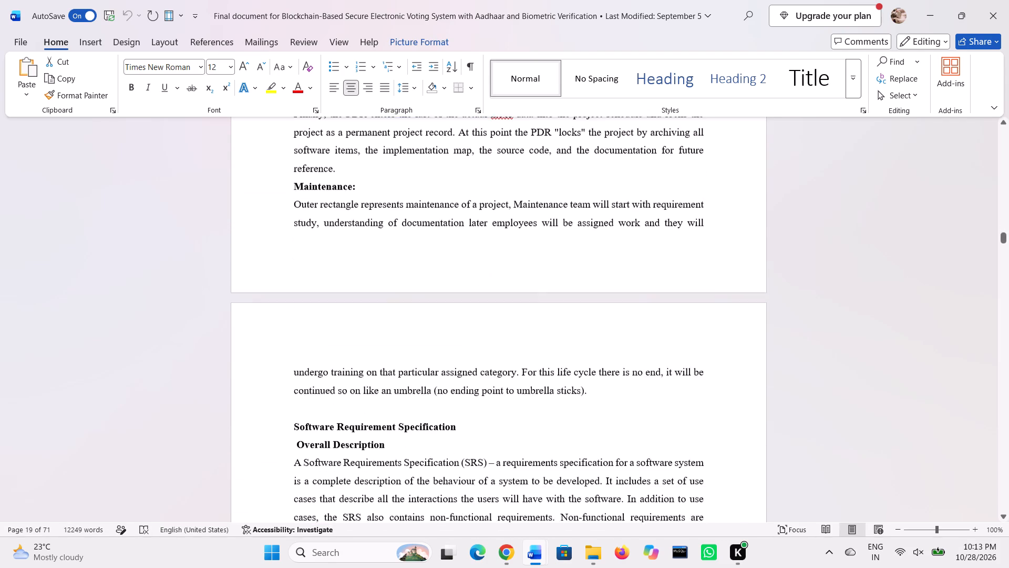
scroll(423, 235, "down", 1)
scroll(423, 235, "up", 1)
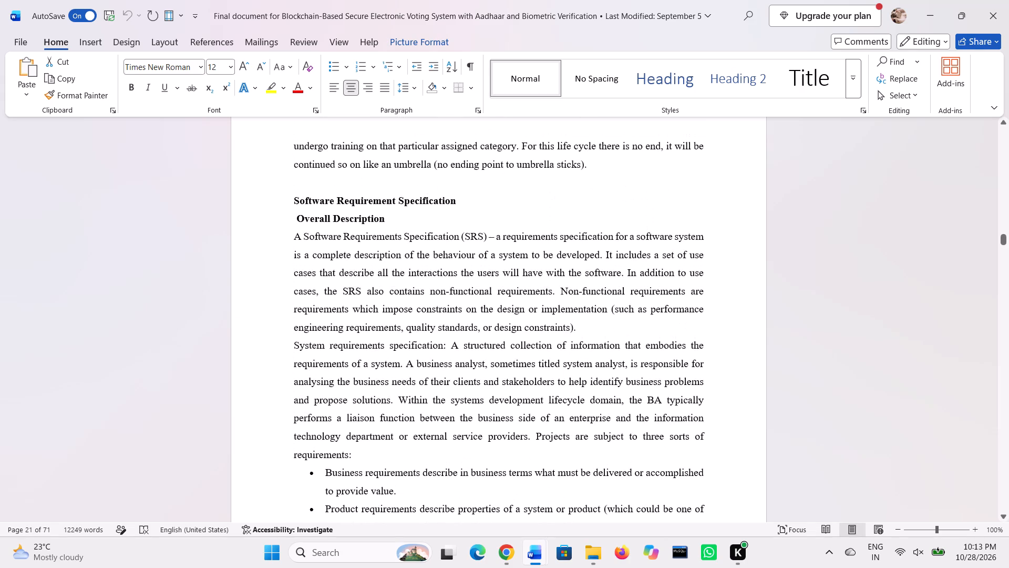
scroll(423, 235, "down", 4)
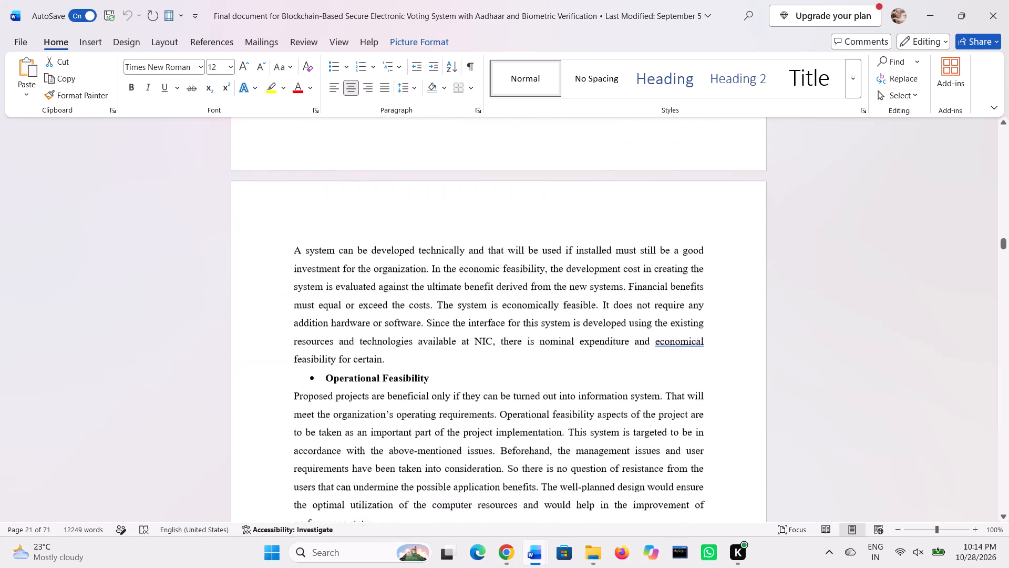
scroll(423, 235, "down", 3)
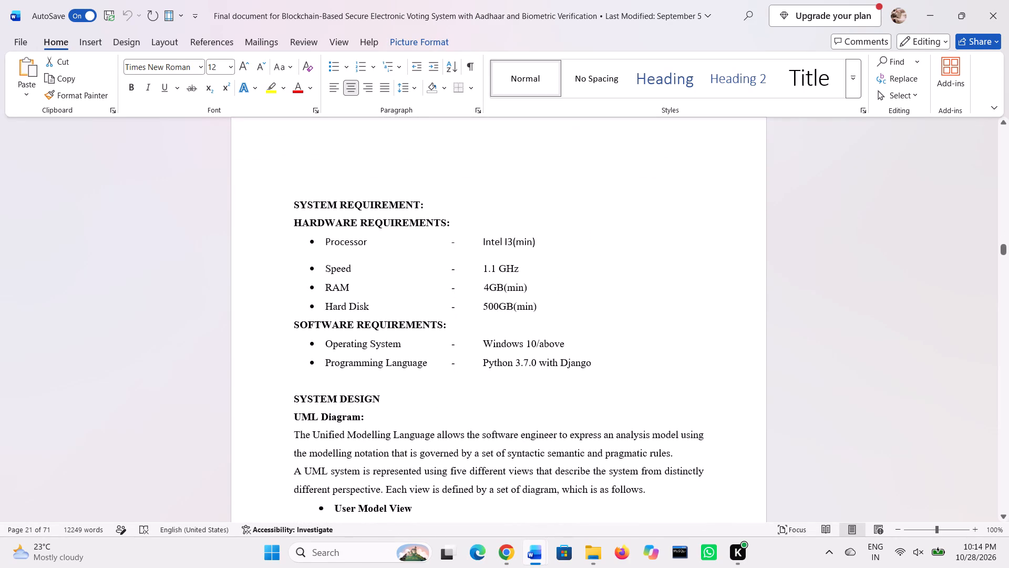
Examine the UML model views and the class, use case, sequence, collaboration and component diagrams in the System Design section.
scroll(423, 235, "down", 3)
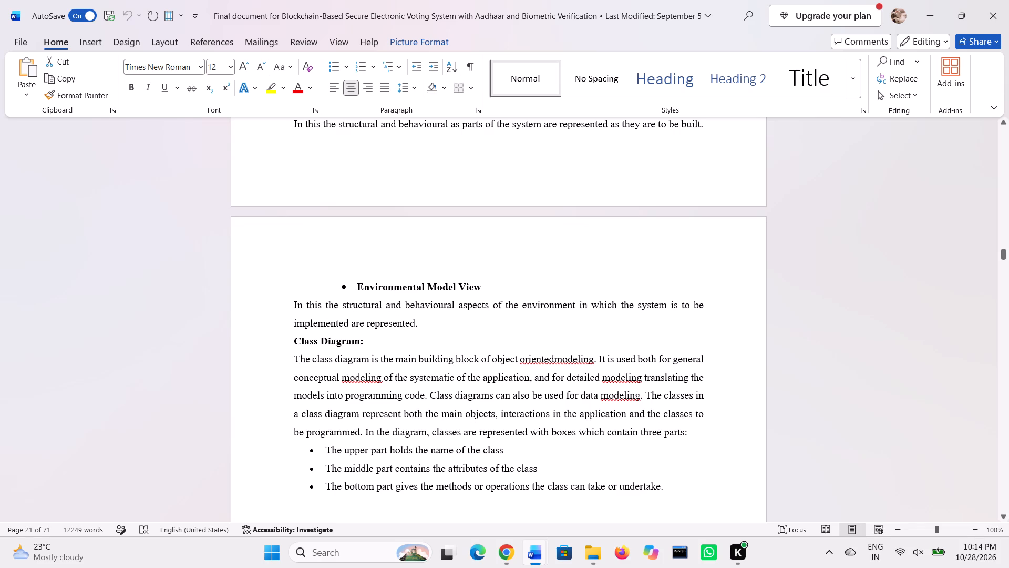
scroll(423, 235, "up", 1)
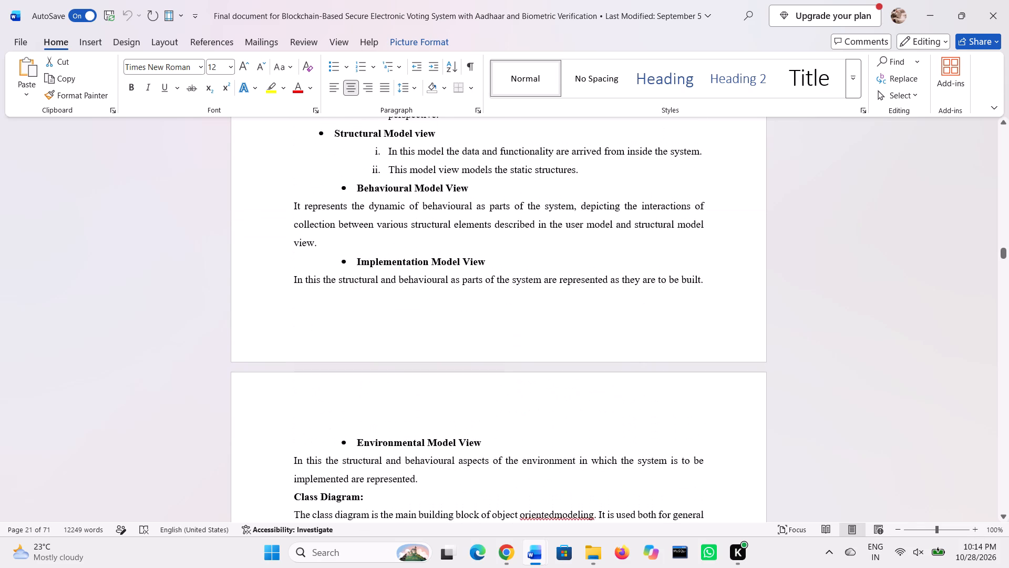
scroll(423, 235, "up", 3)
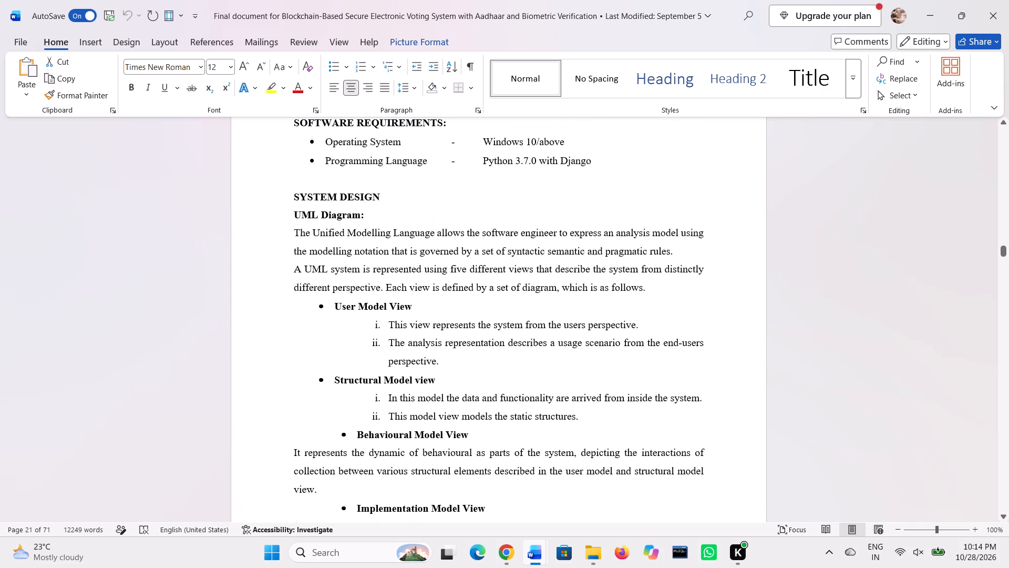
scroll(423, 235, "down", 4)
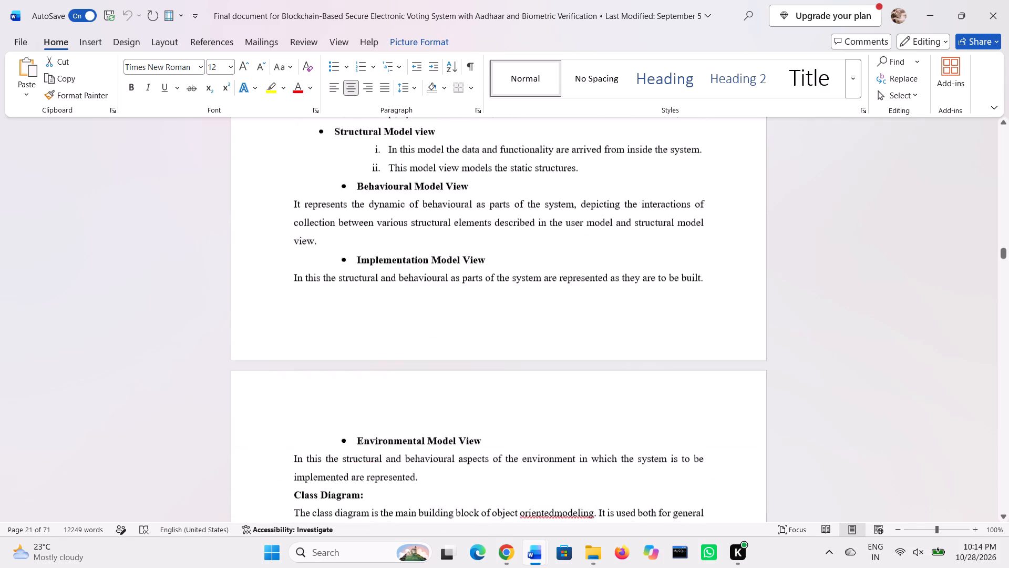
scroll(423, 235, "down", 6)
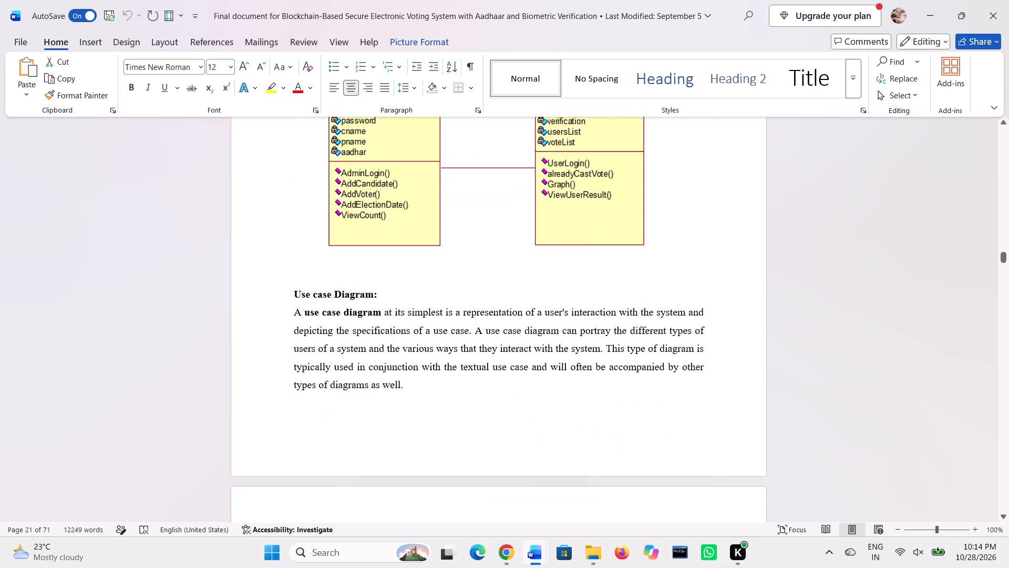
scroll(423, 235, "down", 6)
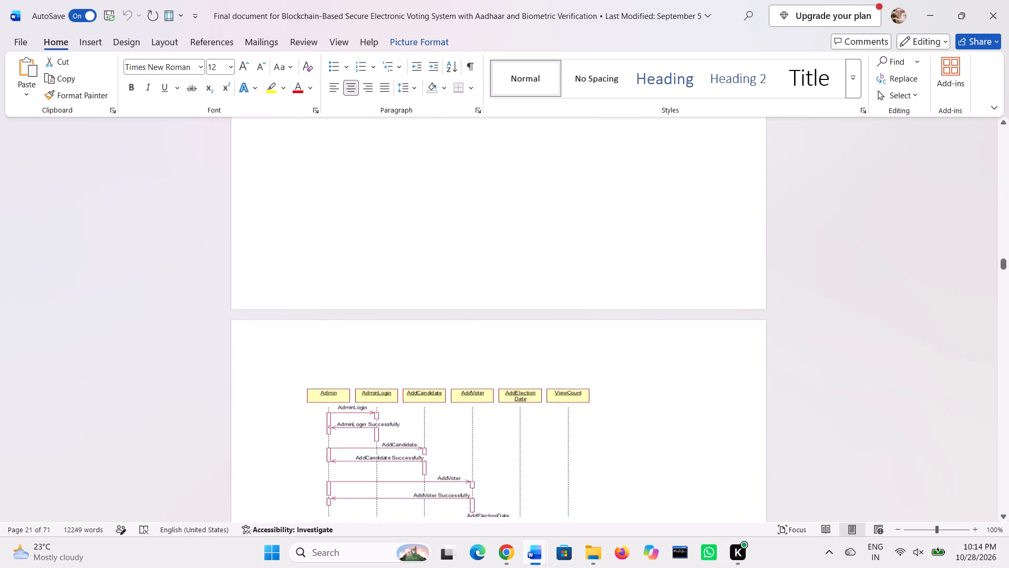
scroll(423, 235, "down", 3)
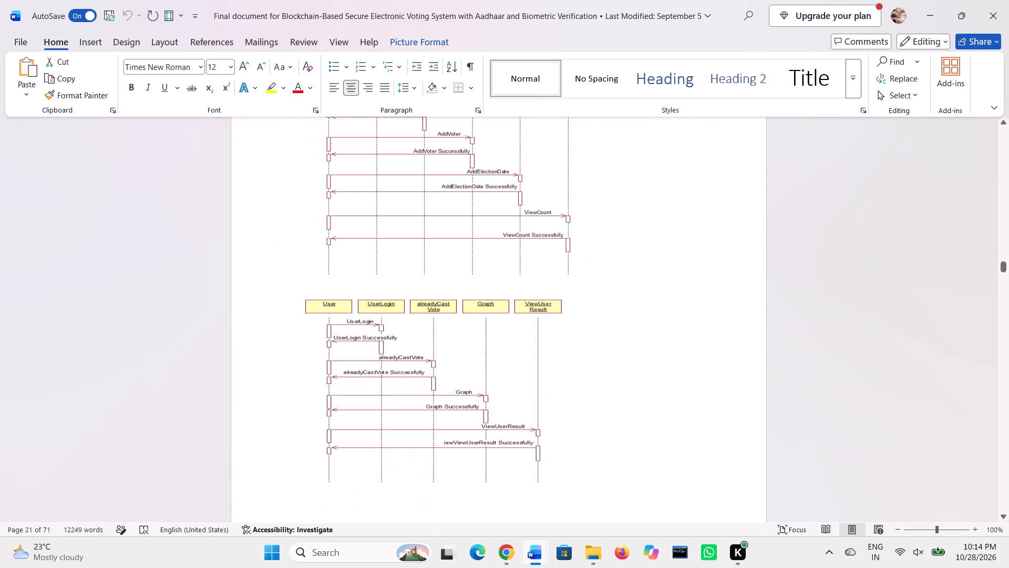
scroll(423, 235, "down", 4)
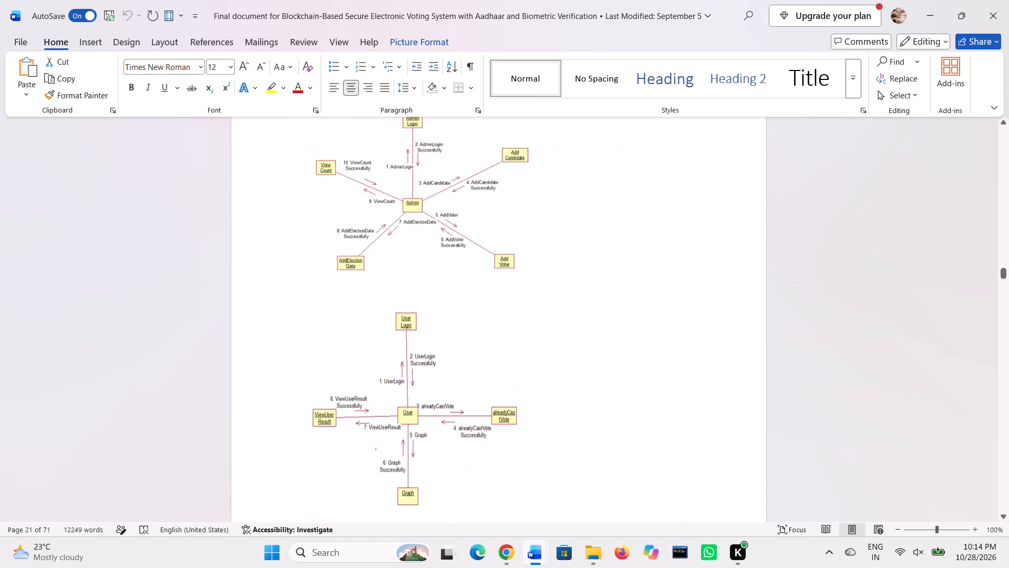
scroll(423, 235, "down", 3)
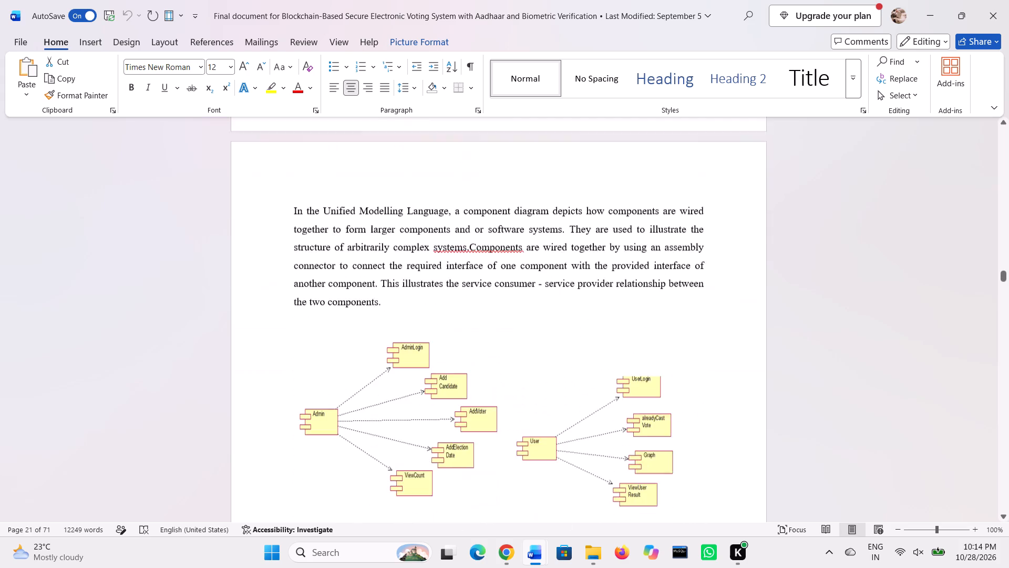
scroll(423, 235, "down", 1)
Return to the updated sample report and review its UML Diagrams chapter, from the goals through the 5.4 Use-Case Diagram.
key("alt+Tab")
scroll(442, 325, "down", 2)
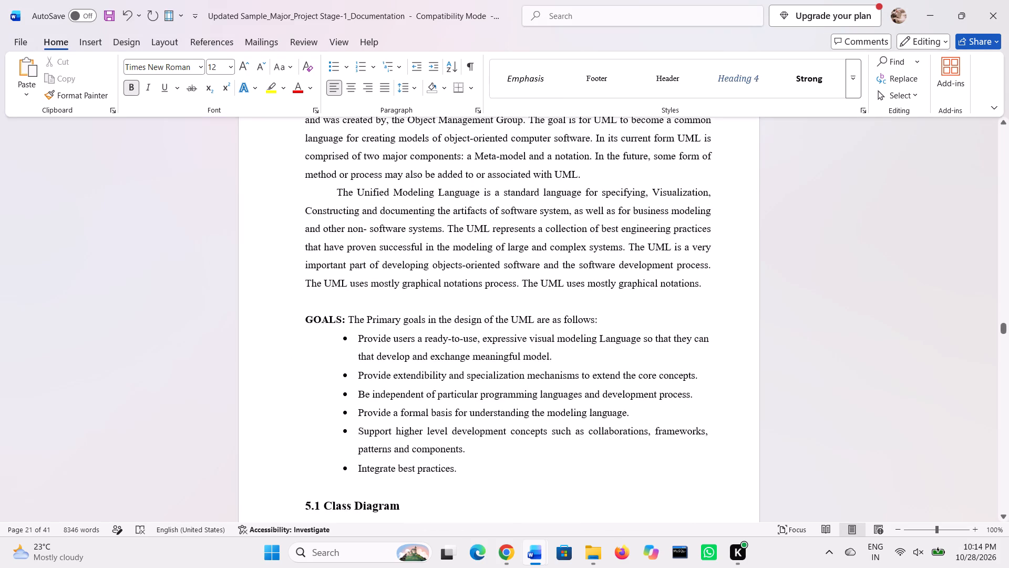
scroll(442, 325, "down", 7)
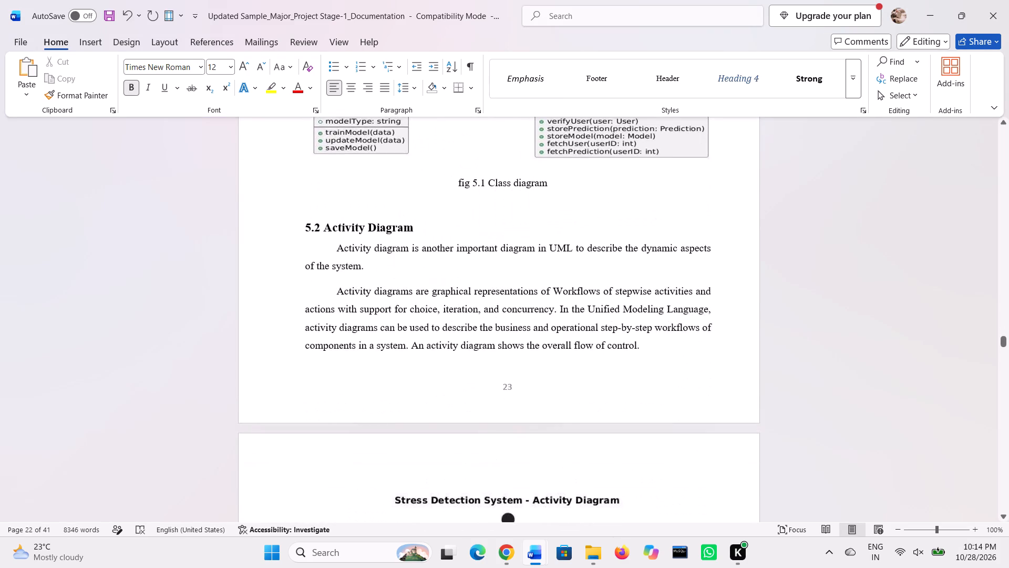
scroll(442, 325, "down", 9)
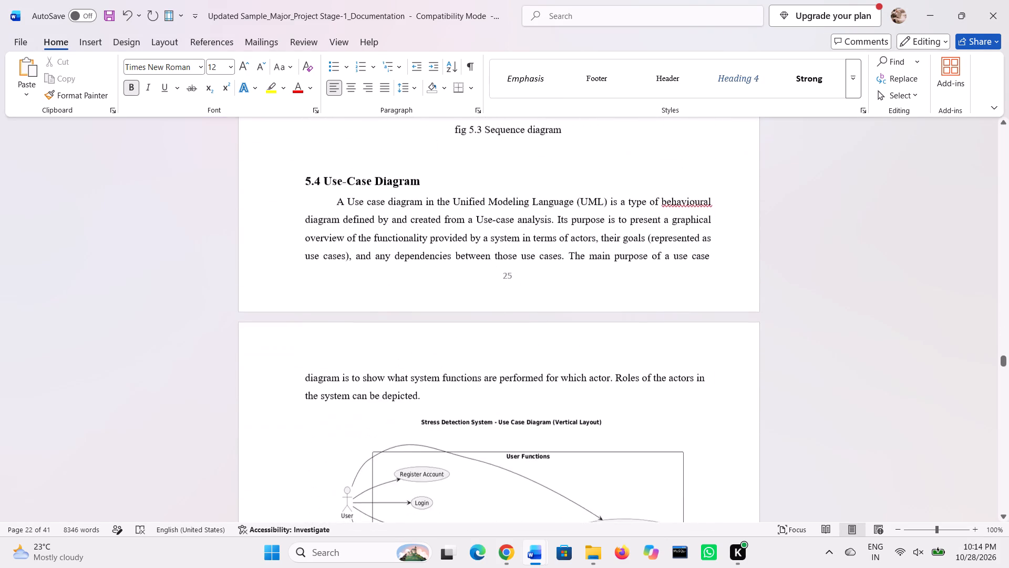
scroll(442, 325, "down", 4)
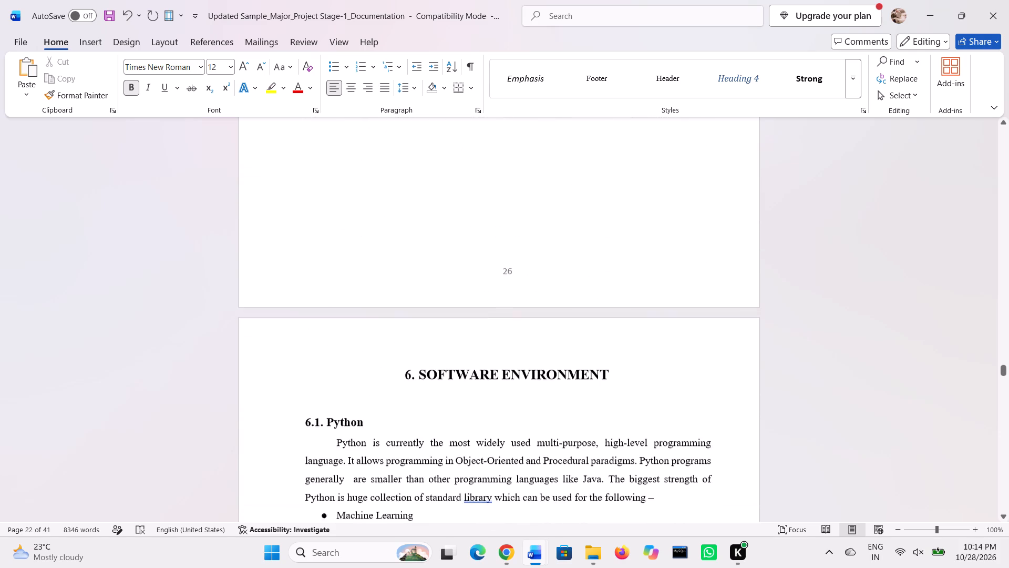
Review the 6.1 Python section of the Software Environment chapter, covering its advantages, disadvantages and the modules used in the project.
scroll(442, 325, "down", 3)
scroll(440, 343, "up", 1)
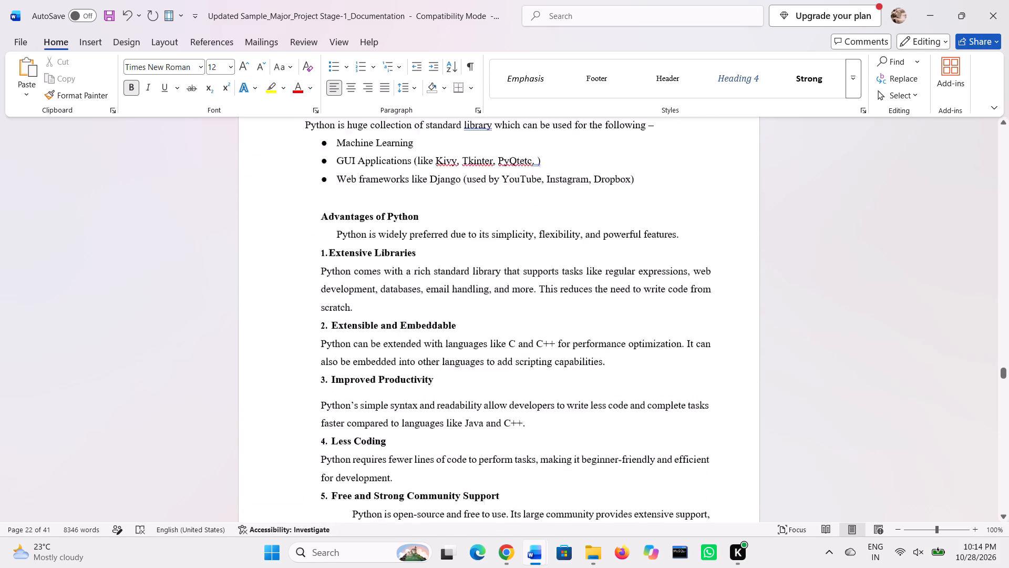
scroll(440, 343, "up", 1)
scroll(440, 343, "down", 4)
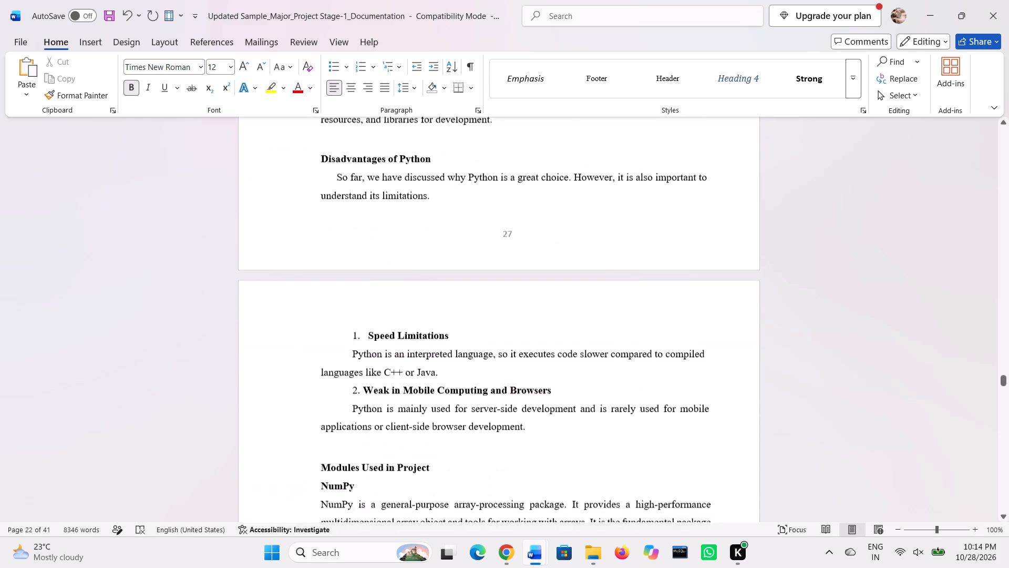
scroll(440, 343, "down", 6)
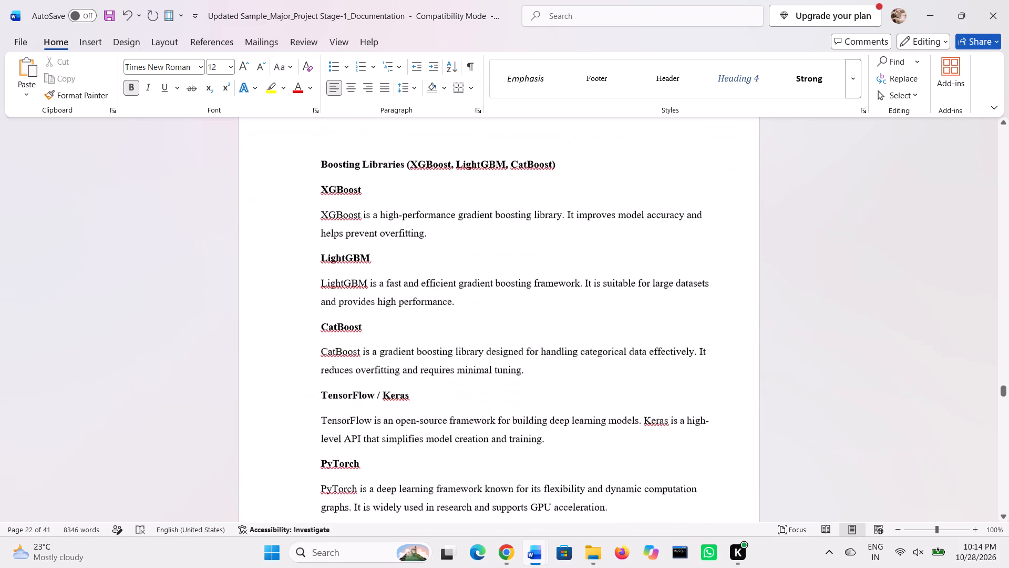
scroll(440, 343, "down", 2)
Look through the Python download, installation, verification and IDLE instructions with their figures in the Software Environment chapter.
scroll(440, 343, "down", 2)
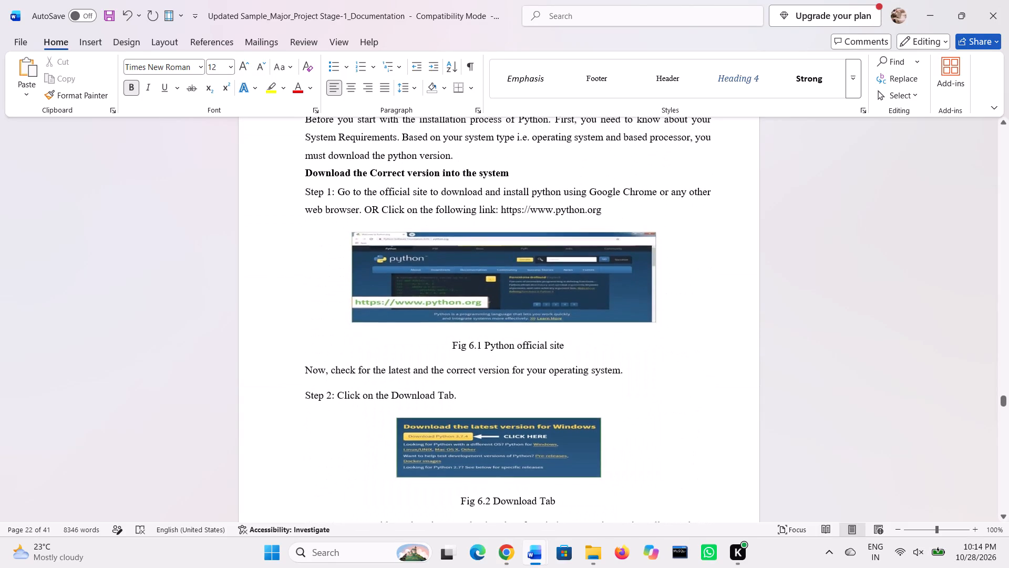
scroll(440, 343, "down", 5)
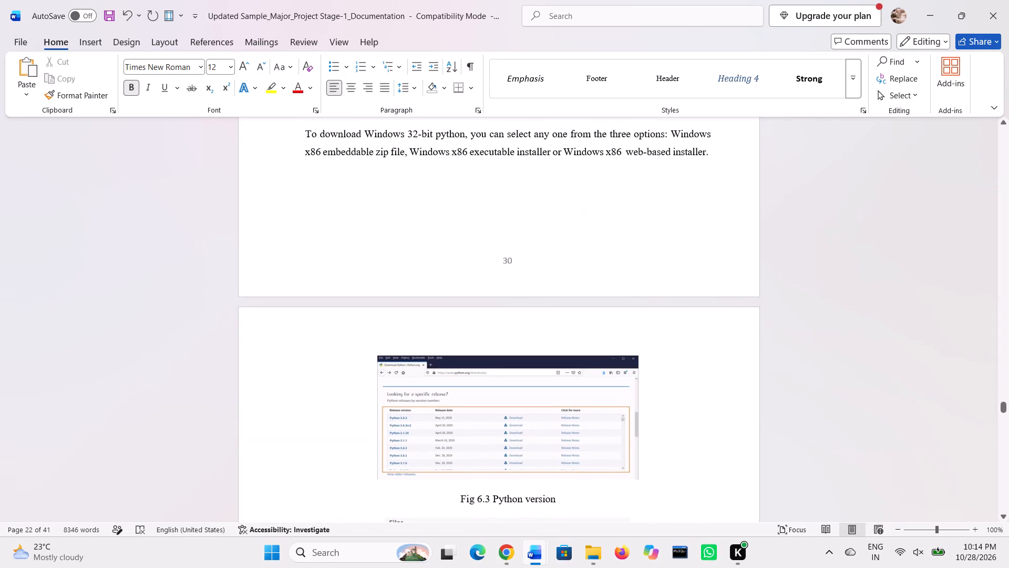
scroll(440, 343, "down", 2)
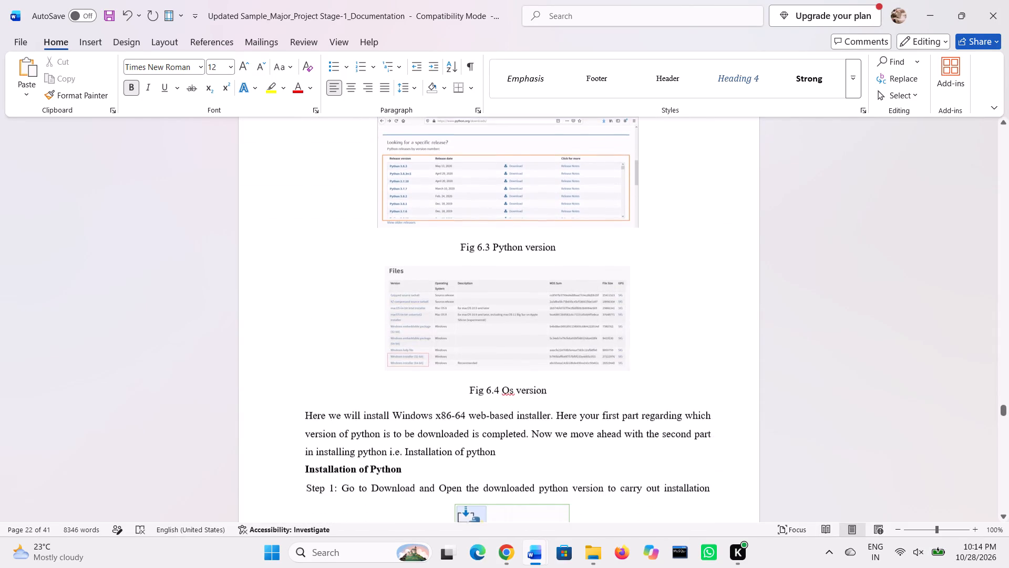
scroll(440, 343, "down", 5)
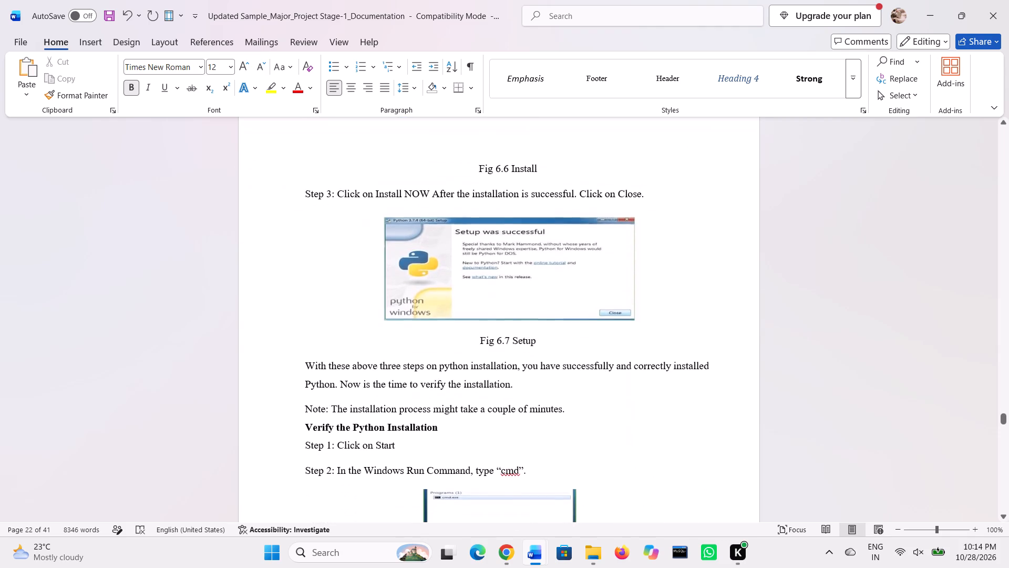
scroll(440, 343, "down", 4)
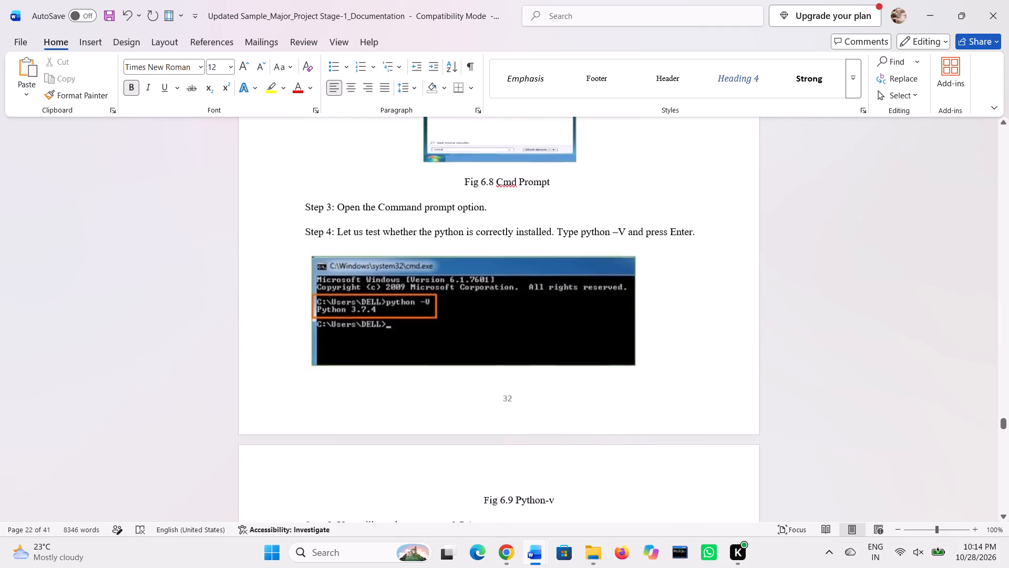
scroll(440, 343, "down", 4)
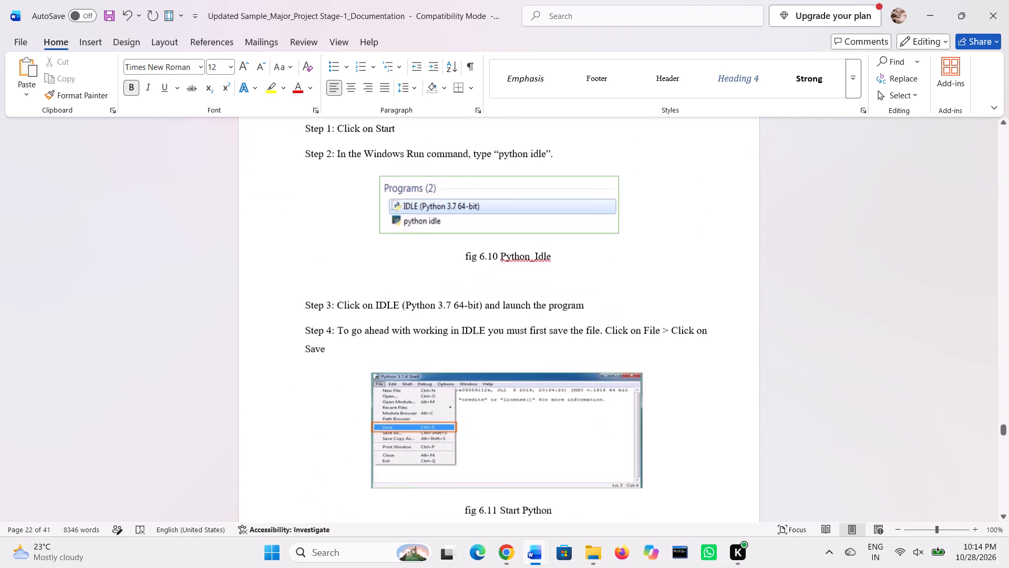
Review the Django, 6.3 SQLite3 and Anaconda sections that complete the Software Environment chapter.
scroll(440, 343, "down", 7)
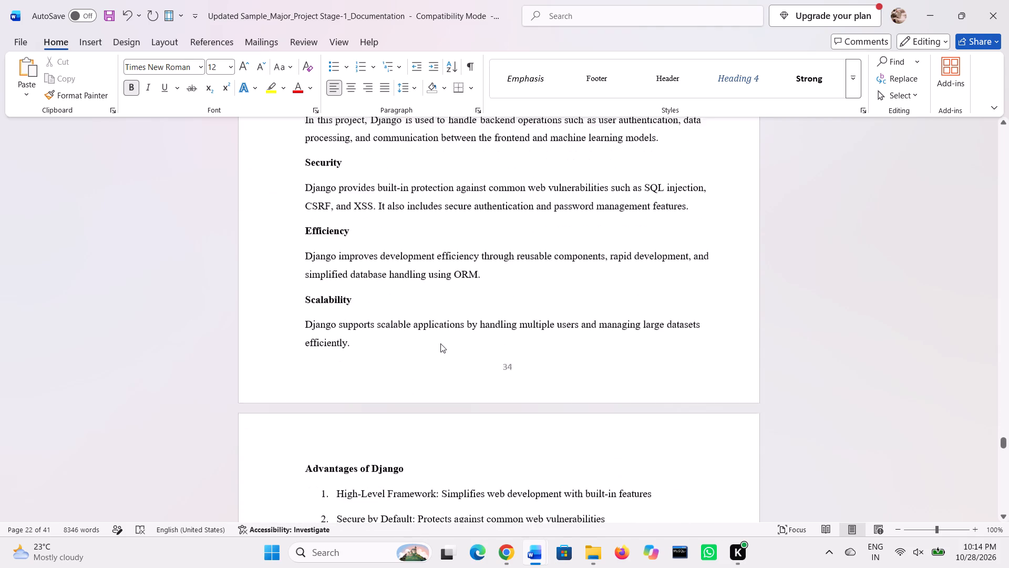
scroll(440, 343, "down", 4)
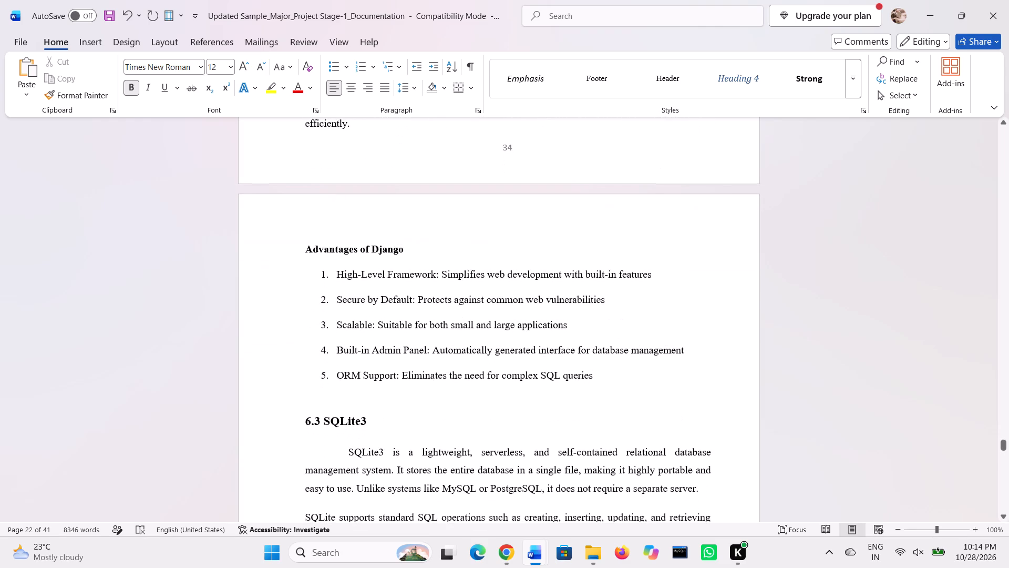
scroll(440, 343, "down", 1)
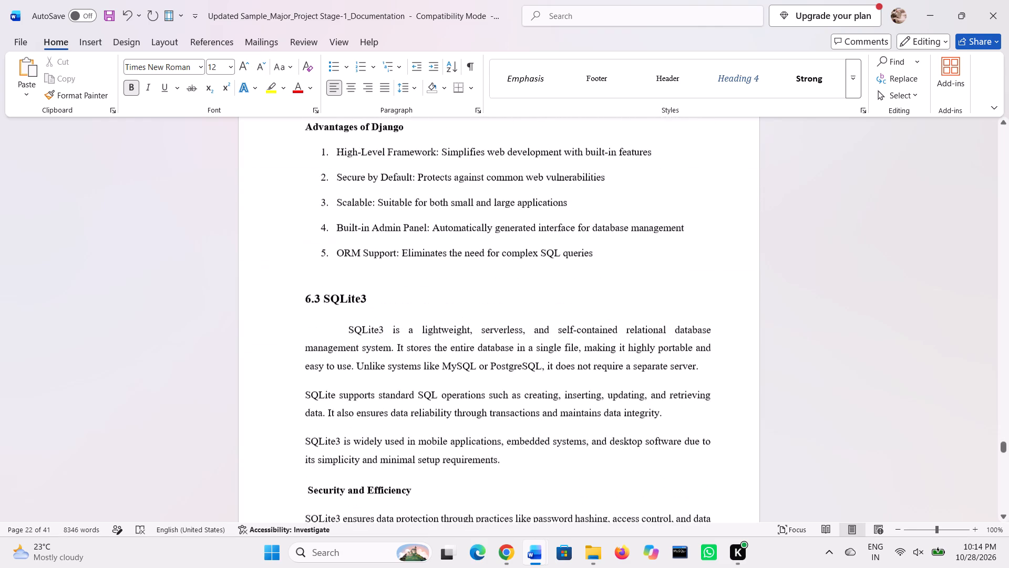
scroll(440, 343, "down", 1)
scroll(398, 321, "down", 1)
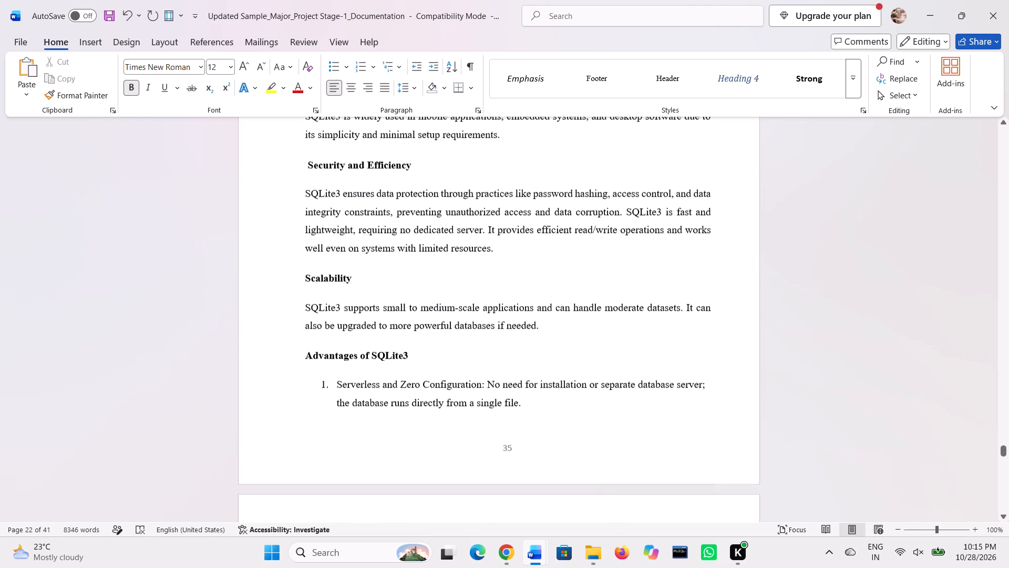
scroll(410, 250, "down", 4)
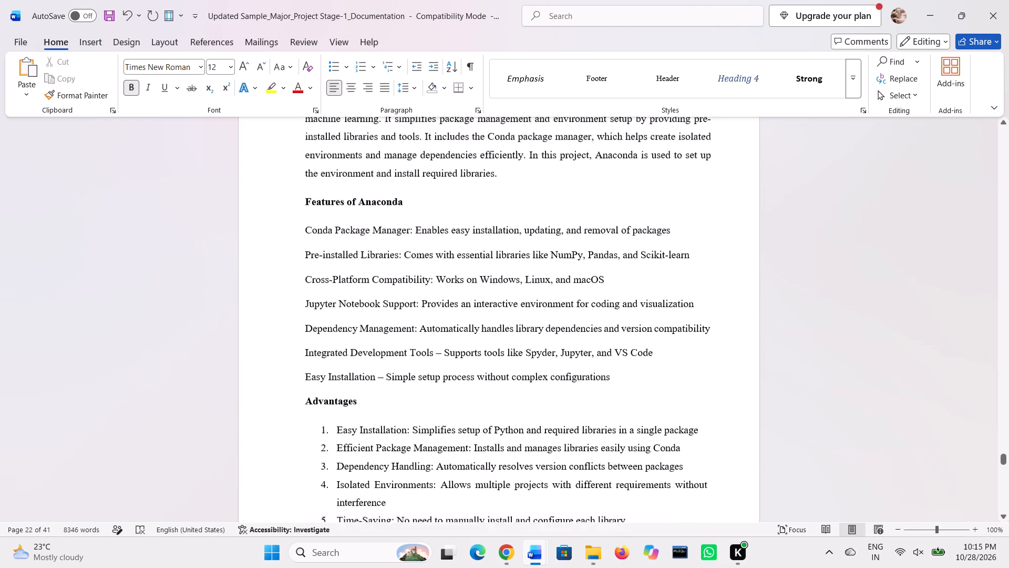
Review the hardware and software requirements in chapter 7 and the functional, non-functional and feasibility content in chapter 8.
scroll(410, 250, "down", 3)
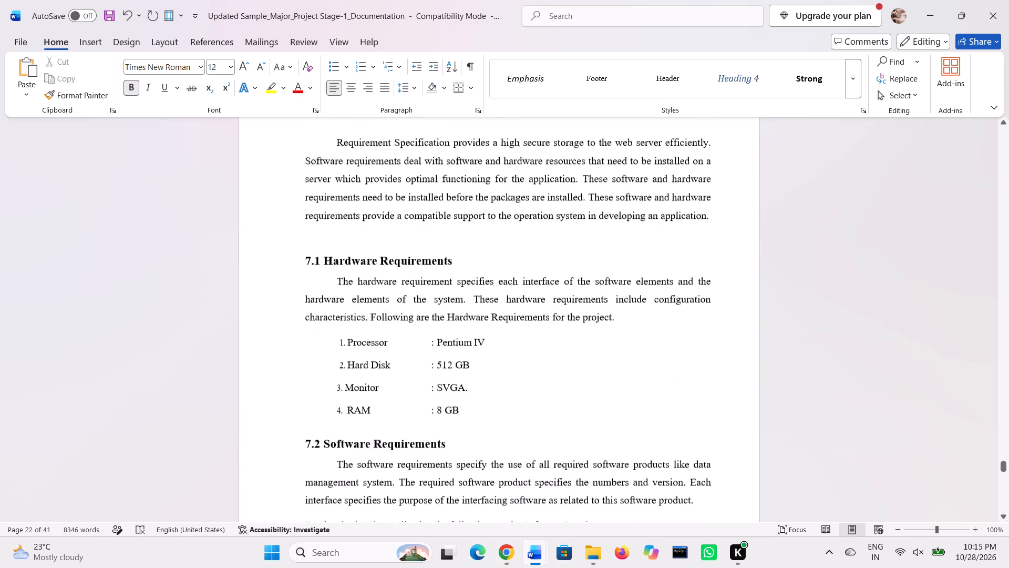
scroll(410, 250, "down", 2)
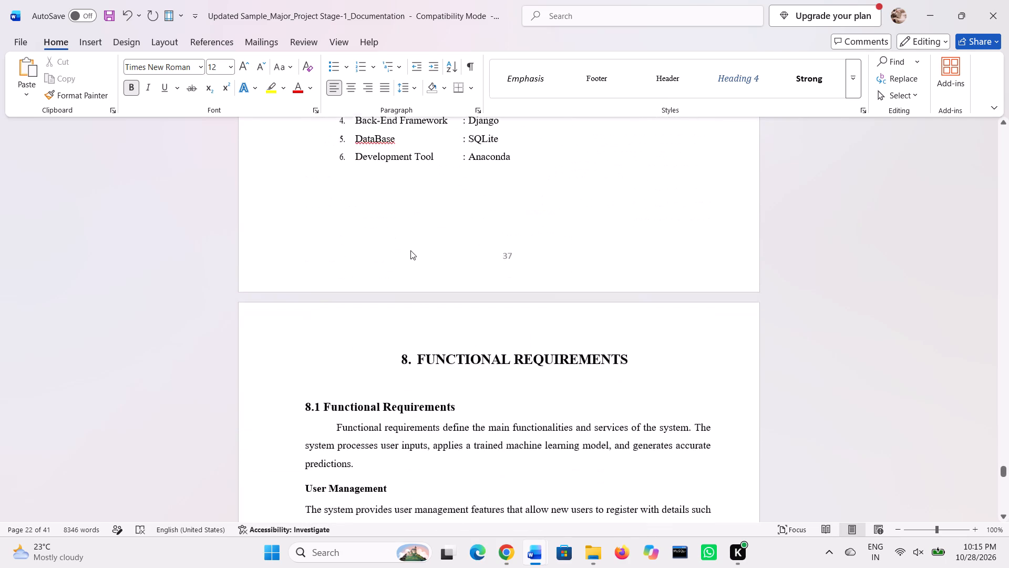
scroll(410, 250, "down", 4)
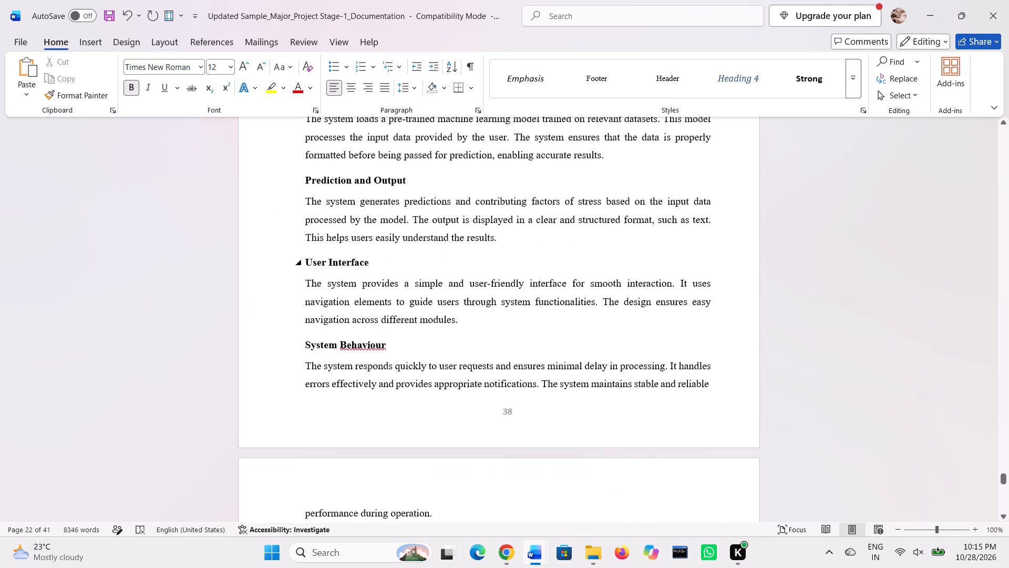
scroll(410, 250, "down", 2)
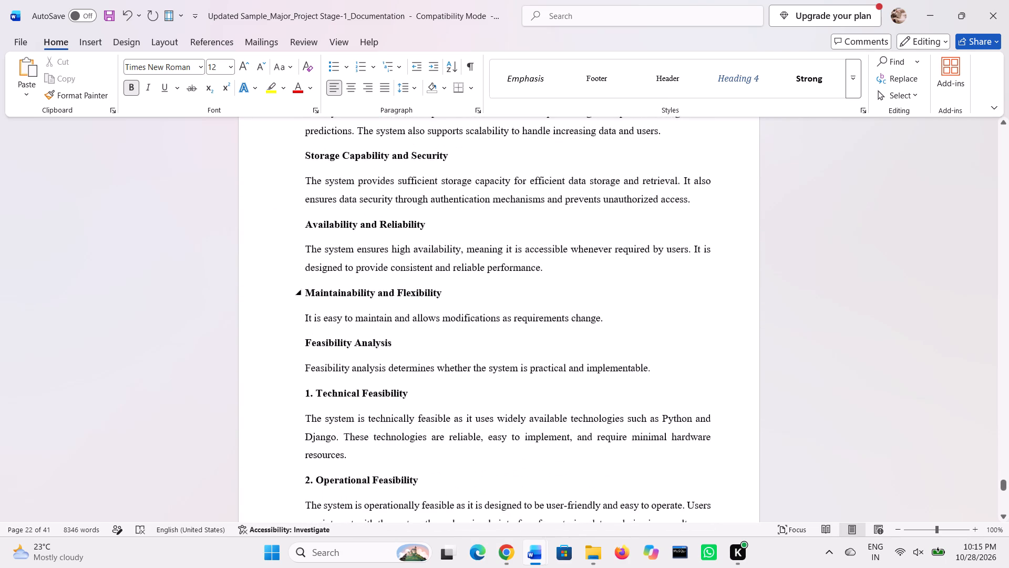
scroll(410, 250, "down", 4)
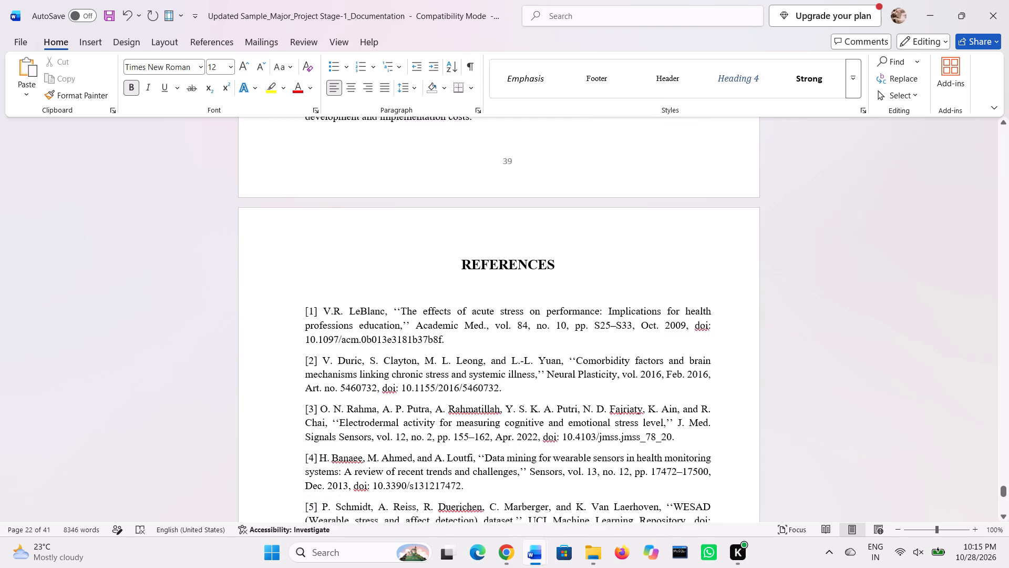
Look through the References list to the end of the report.
scroll(410, 250, "down", 4)
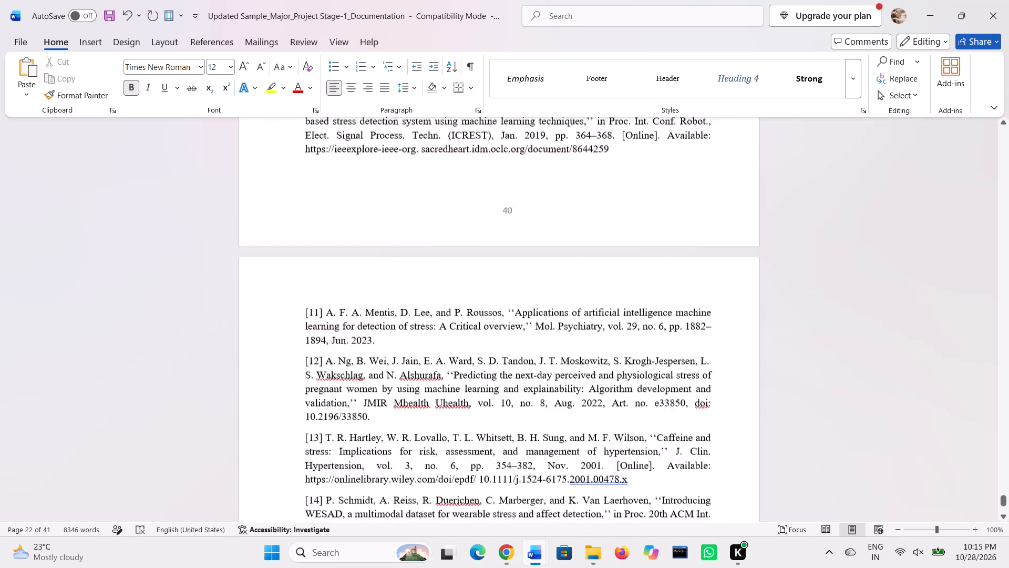
scroll(410, 250, "down", 1)
scroll(410, 250, "up", 6)
scroll(413, 217, "down", 2)
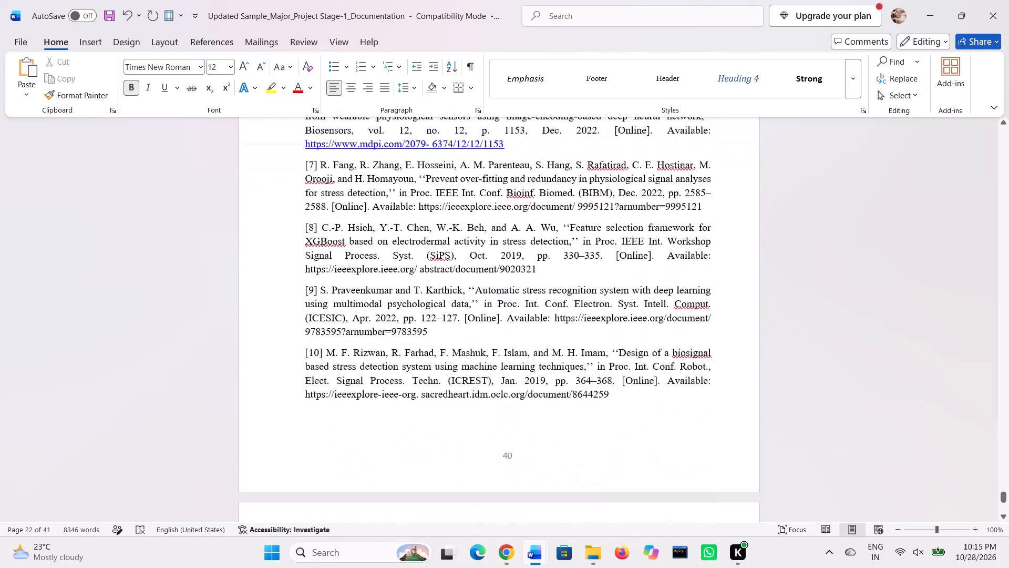
scroll(413, 217, "down", 7)
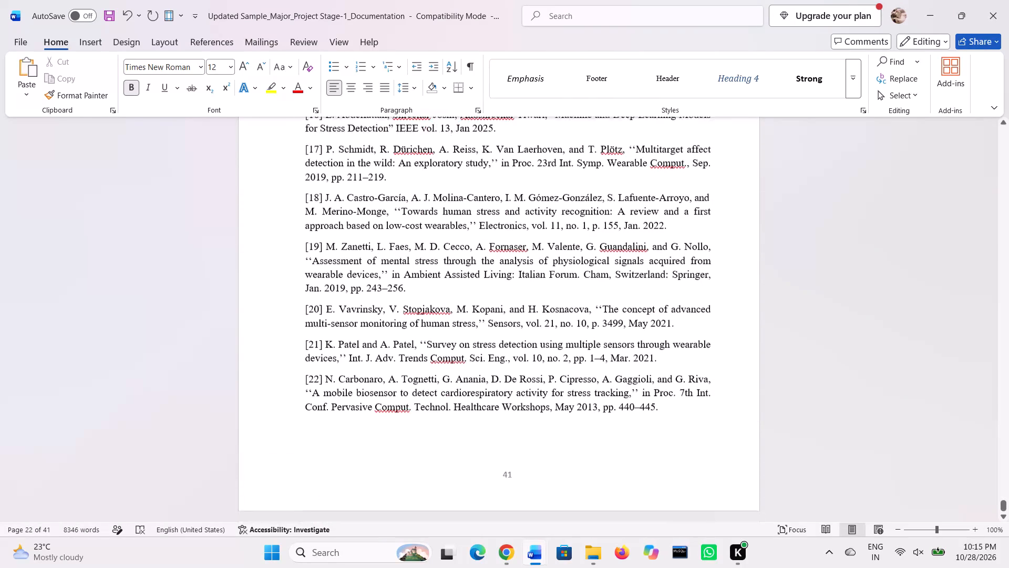
scroll(413, 217, "down", 1)
Go back from the References to the 8.1 Functional Requirements section and recheck its content.
scroll(413, 217, "up", 4)
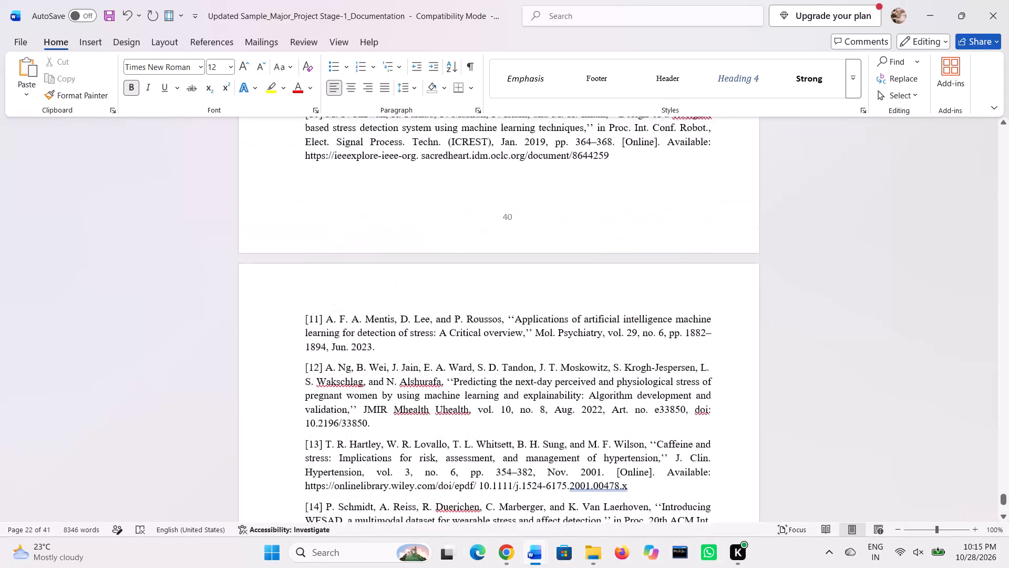
scroll(413, 217, "up", 4)
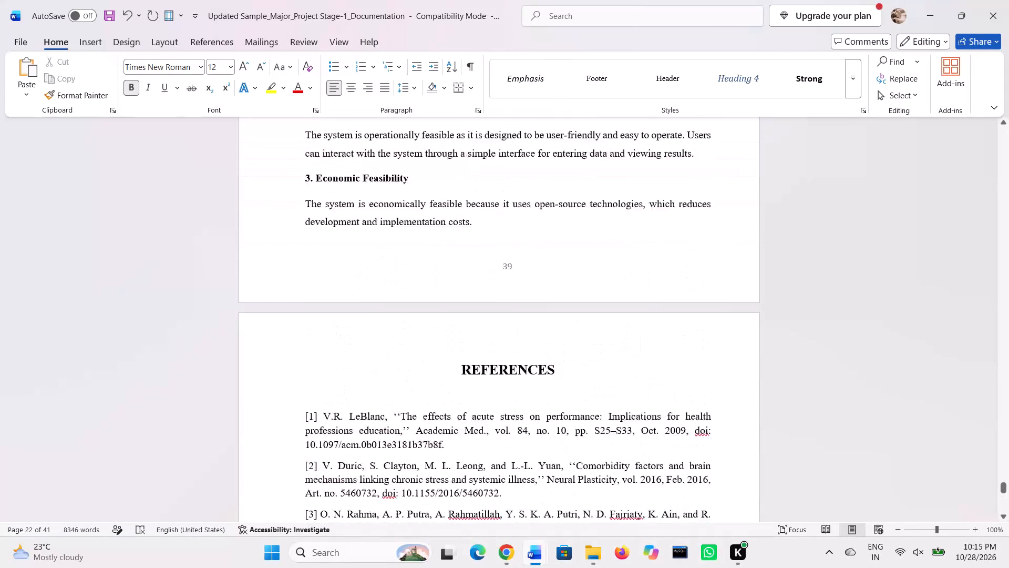
scroll(413, 217, "up", 4)
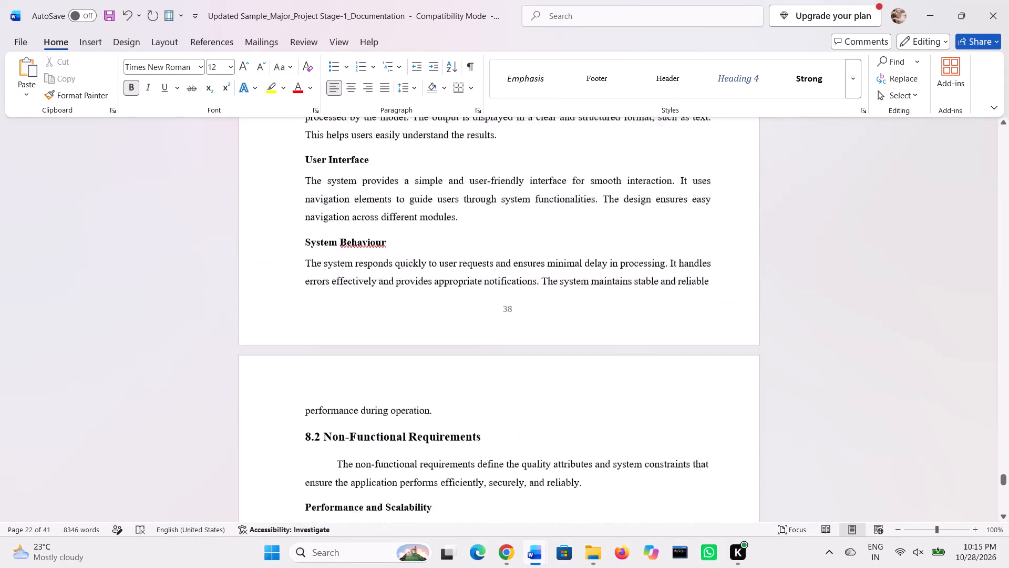
scroll(413, 217, "up", 1)
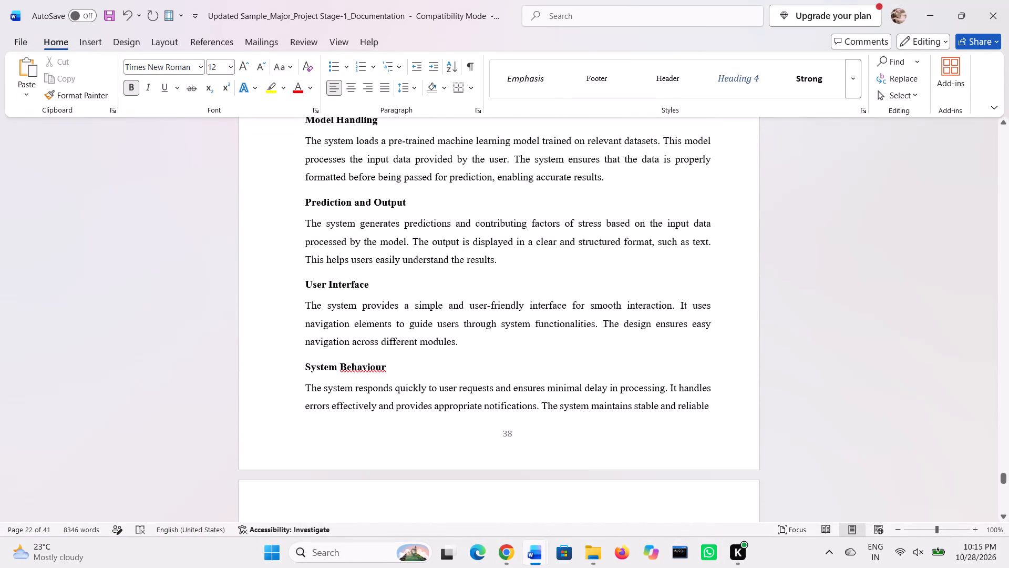
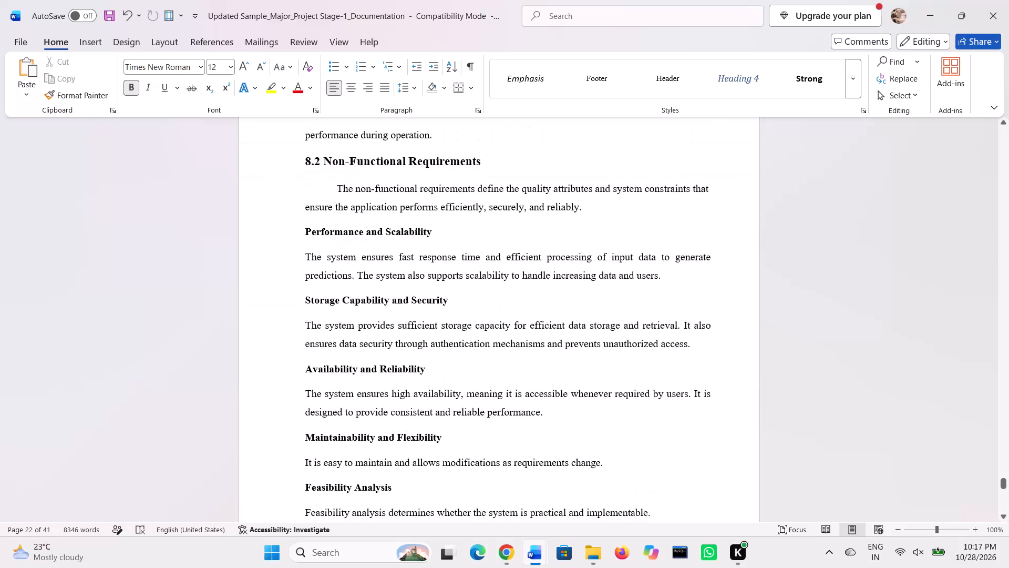
Look back through the report from 8.2 Non-Functional Requirements to the start of chapter 5, UML Diagrams.
scroll(413, 217, "up", 8)
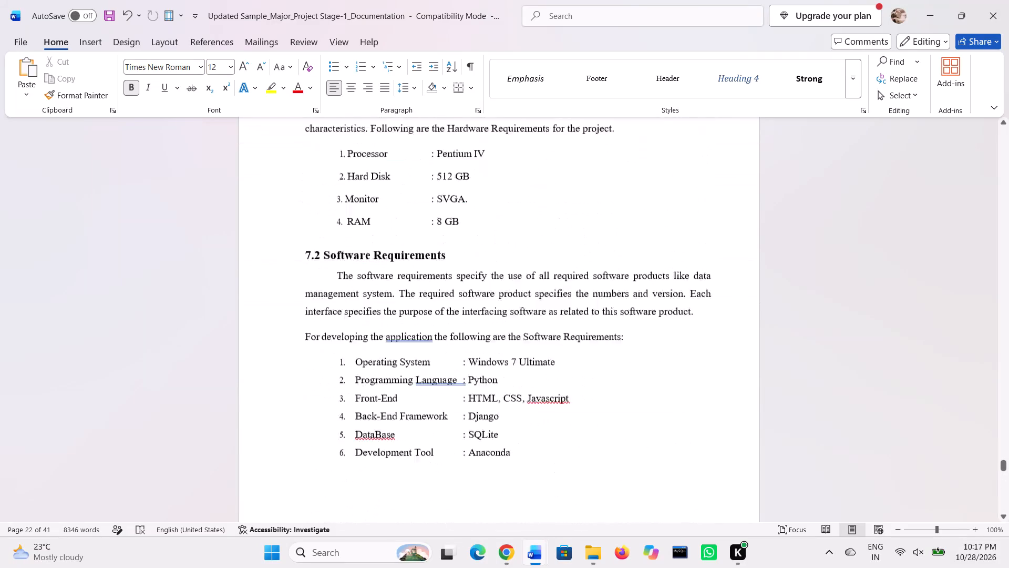
scroll(413, 217, "up", 5)
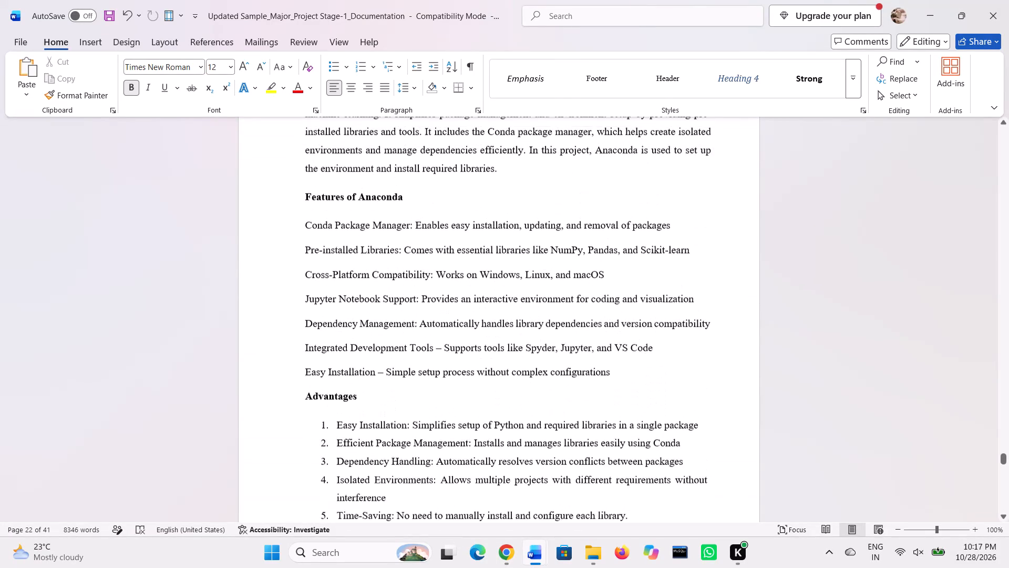
scroll(413, 217, "up", 8)
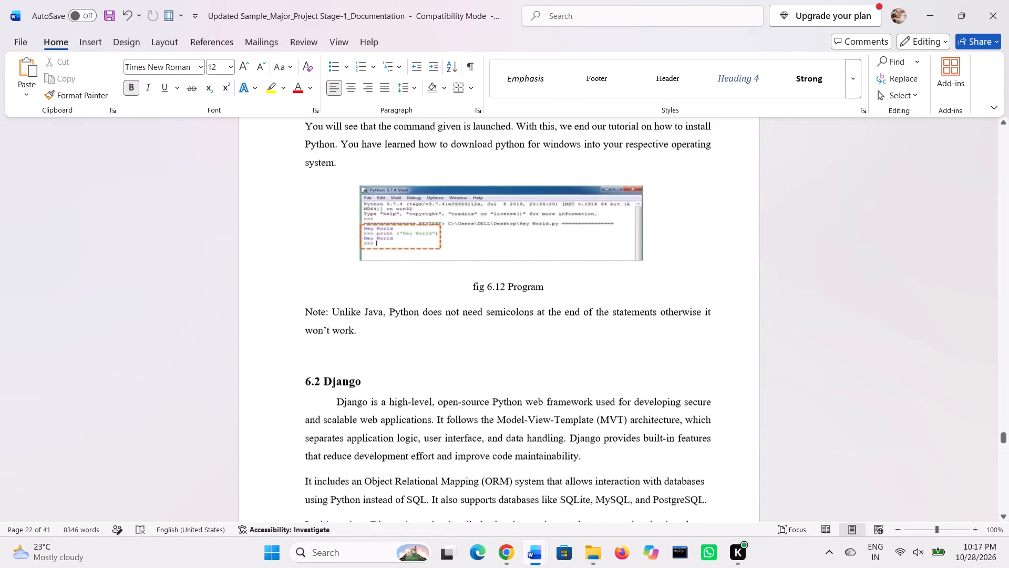
scroll(413, 217, "down", 5)
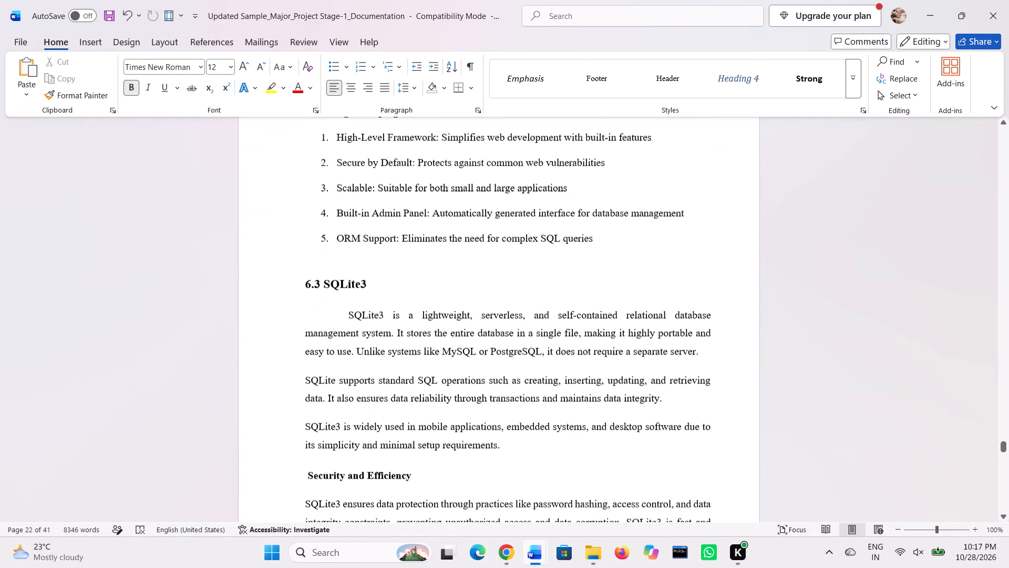
scroll(413, 217, "down", 1)
scroll(413, 217, "up", 5)
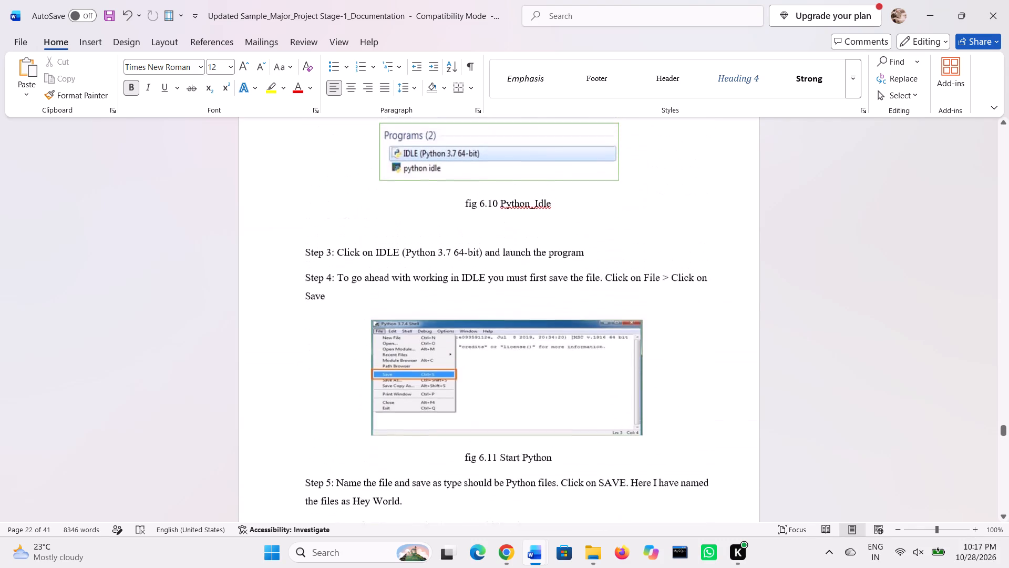
scroll(413, 217, "up", 8)
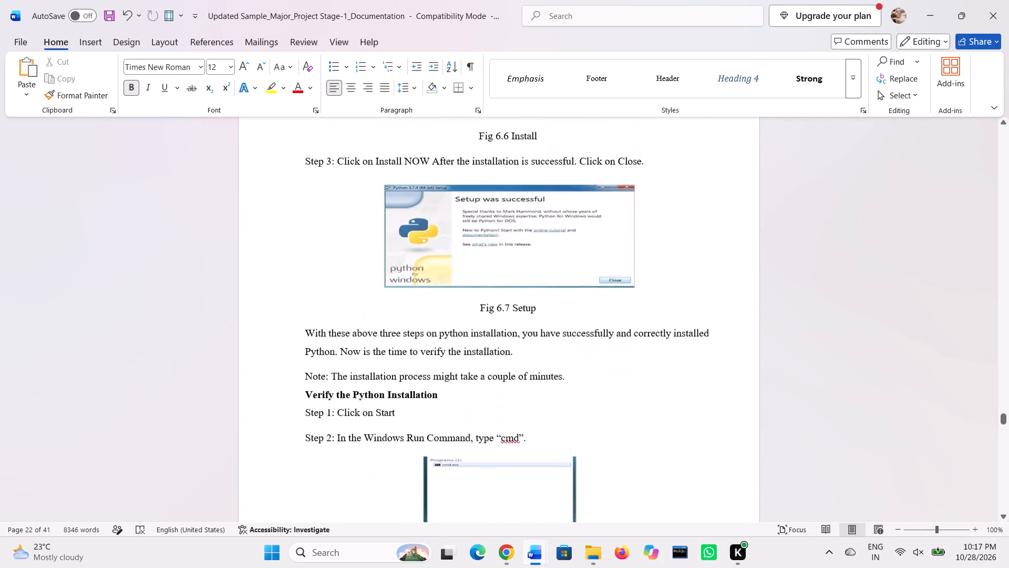
scroll(413, 217, "up", 8)
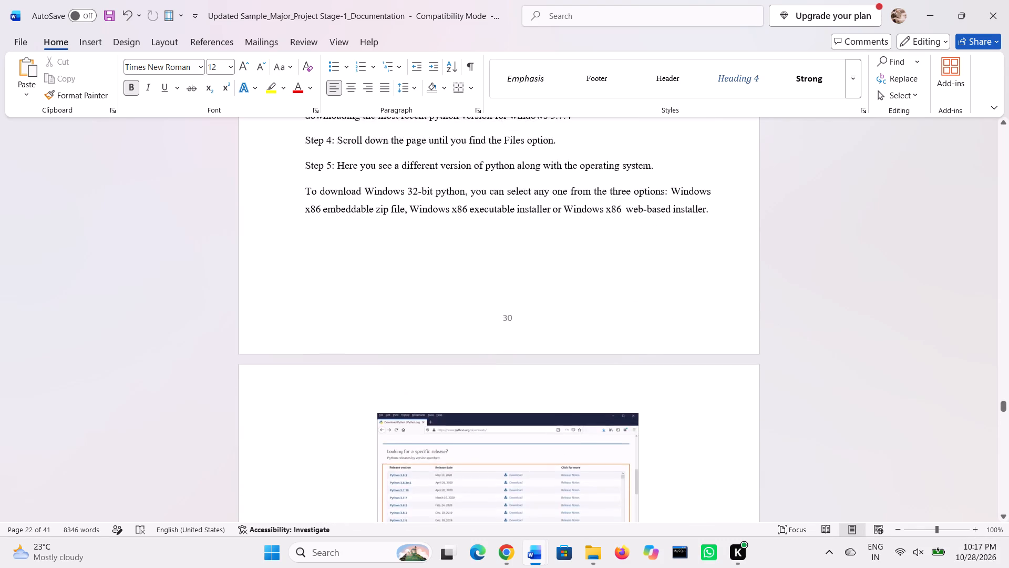
scroll(413, 217, "up", 6)
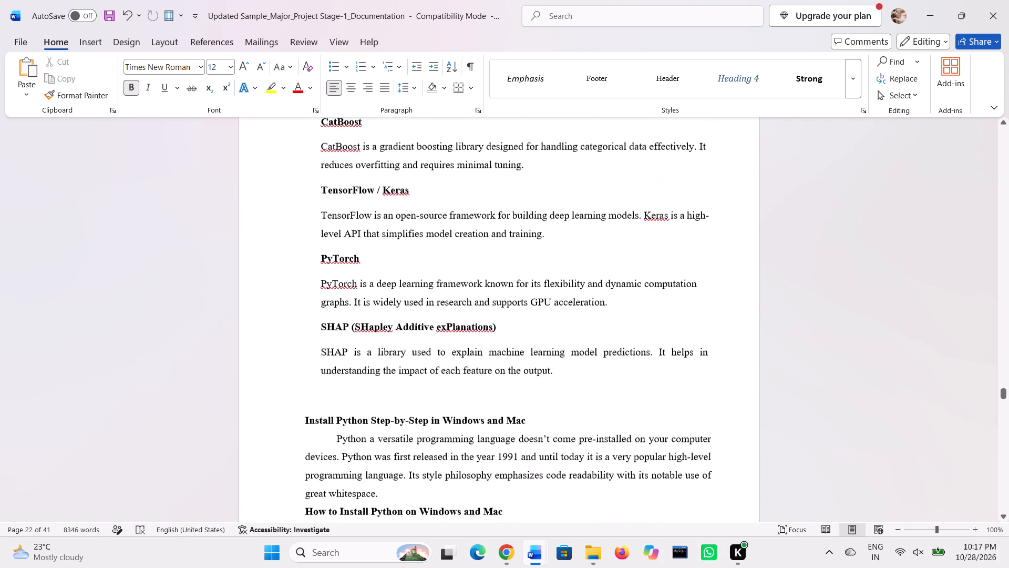
scroll(413, 217, "up", 11)
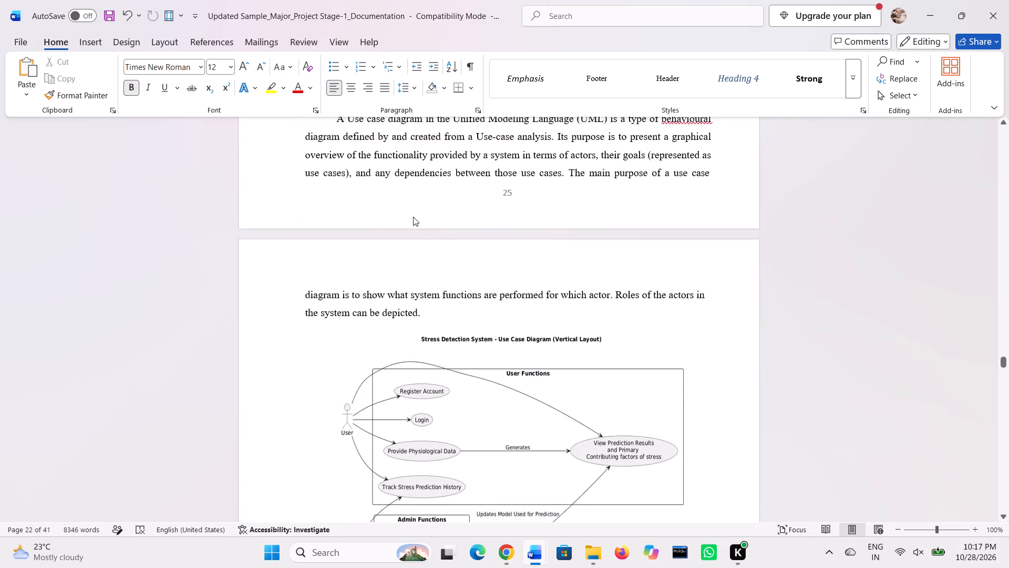
scroll(413, 217, "up", 9)
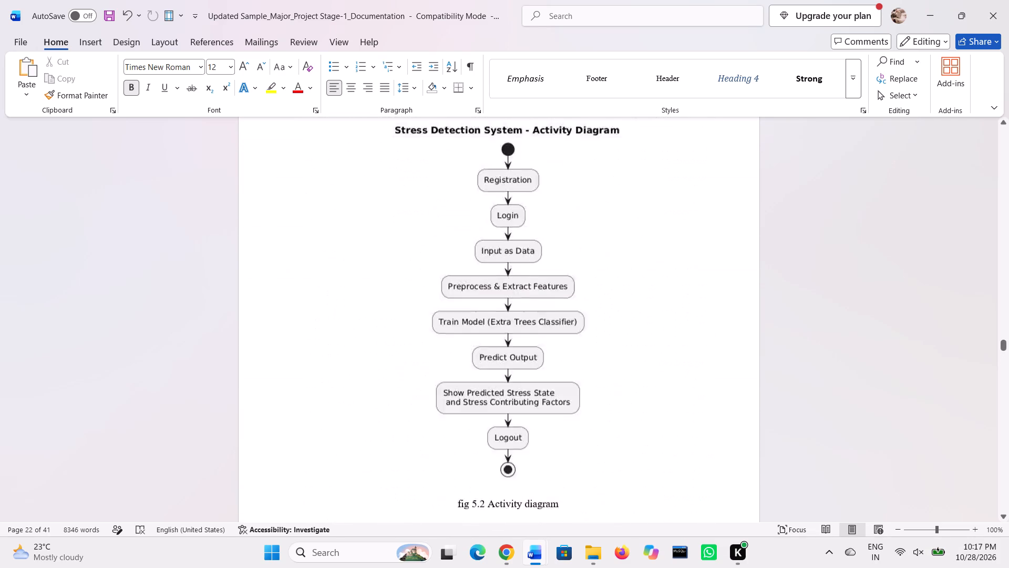
scroll(413, 217, "up", 9)
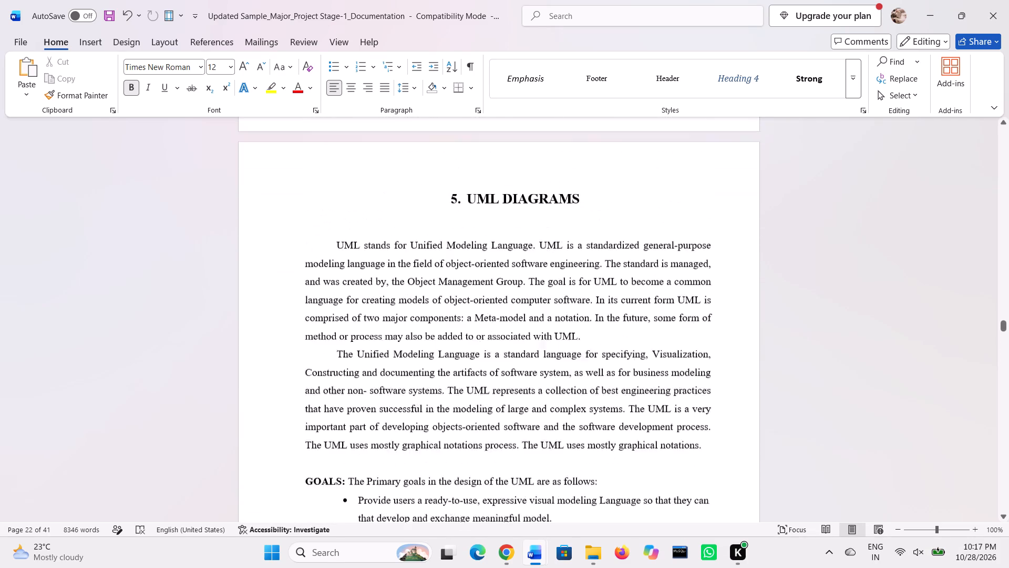
Delete the 11. Flask/Web Interface Module heading and its paragraph just before the UML Diagrams chapter.
scroll(413, 217, "up", 7)
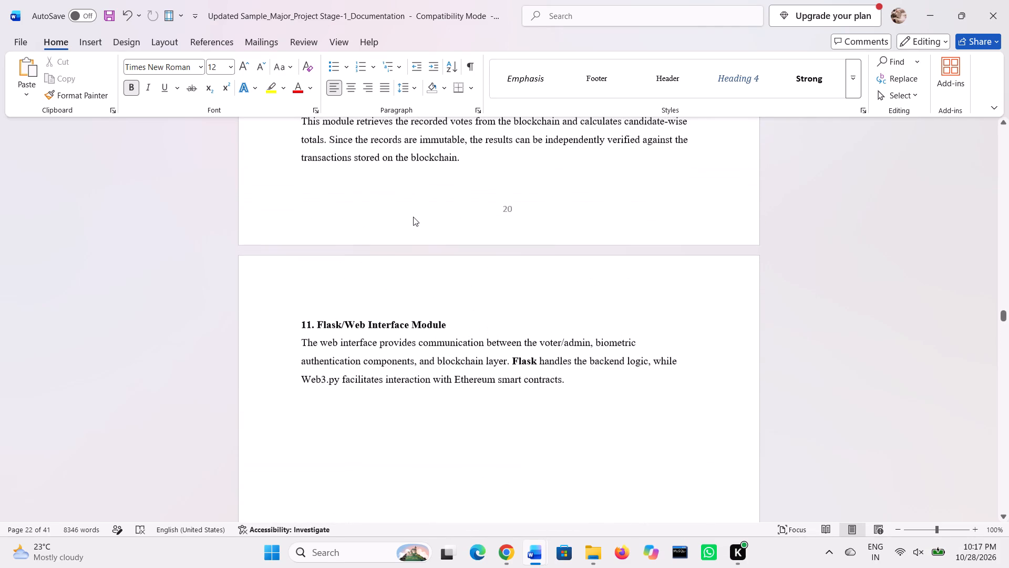
scroll(474, 343, "up", 2)
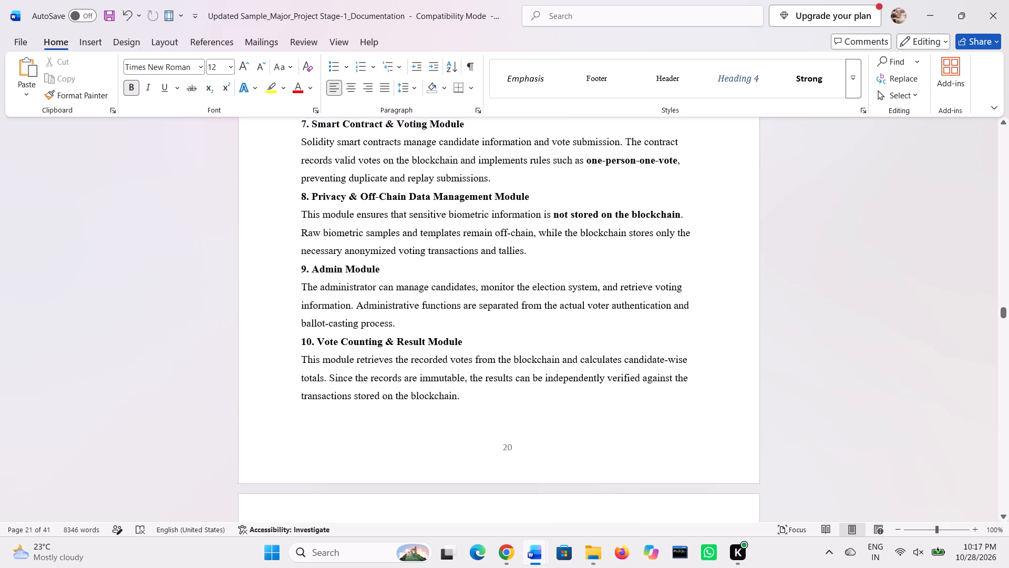
scroll(474, 343, "down", 1)
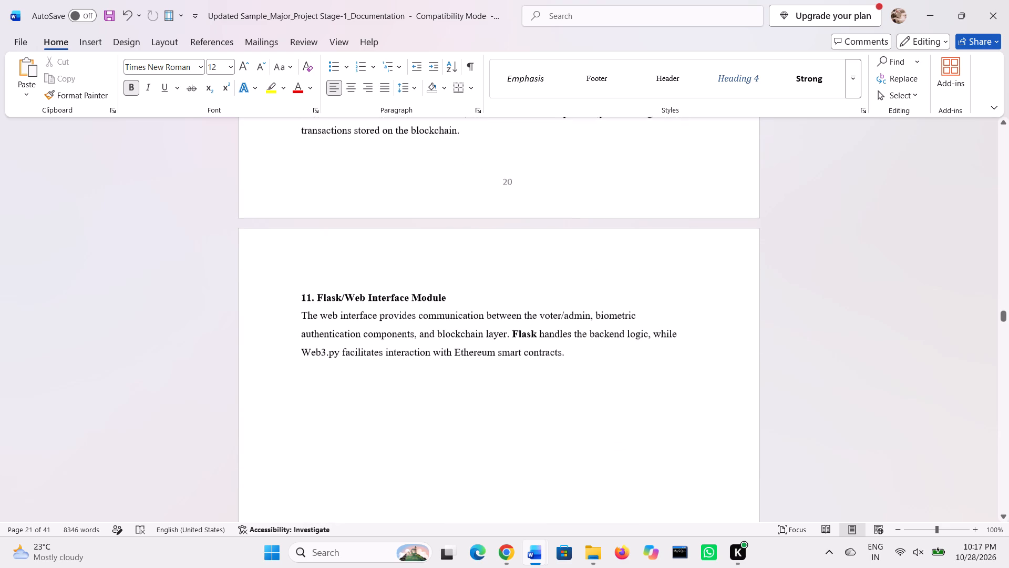
left_click_drag(568, 347, 323, 283)
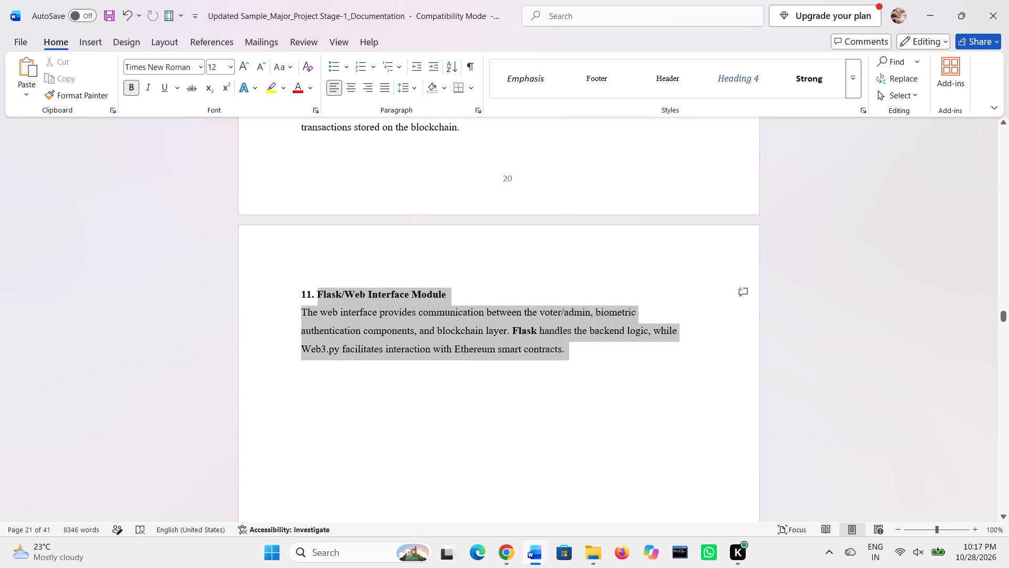
left_click_drag(323, 283, 285, 295)
key("BackSpace")
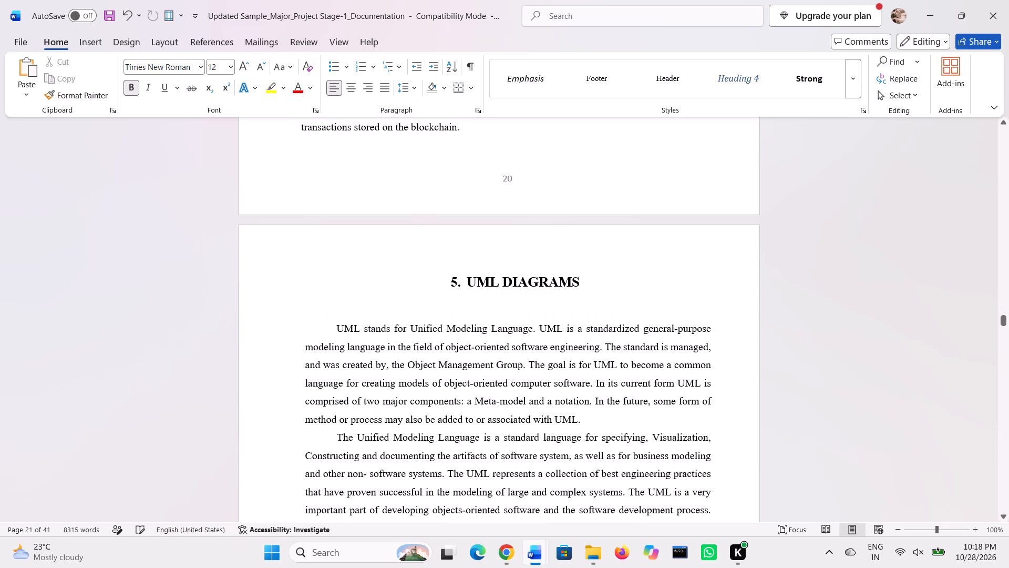
In the final blockchain voting document, copy the UML Diagram content from its opening paragraph through the Data Flow Diagram text, stopping before the implementation heading.
key("alt+Tab")
scroll(285, 295, "up", 2)
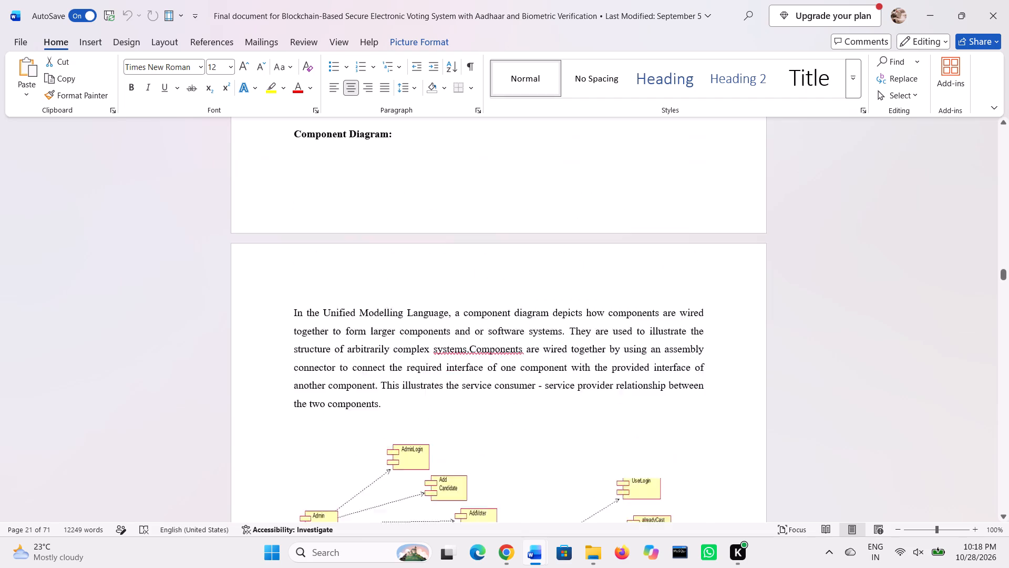
scroll(285, 295, "up", 9)
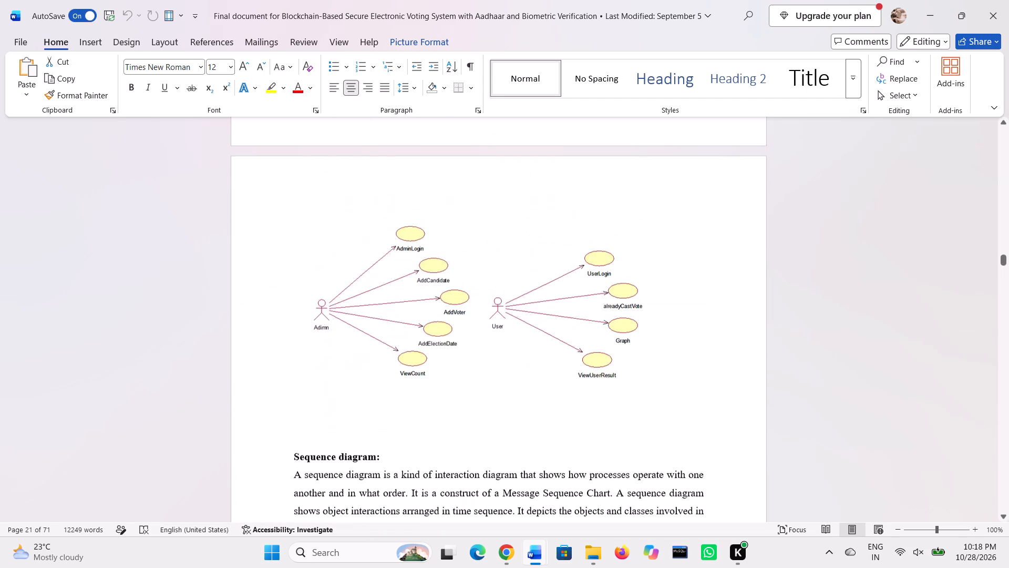
scroll(285, 295, "up", 2)
scroll(285, 295, "down", 1)
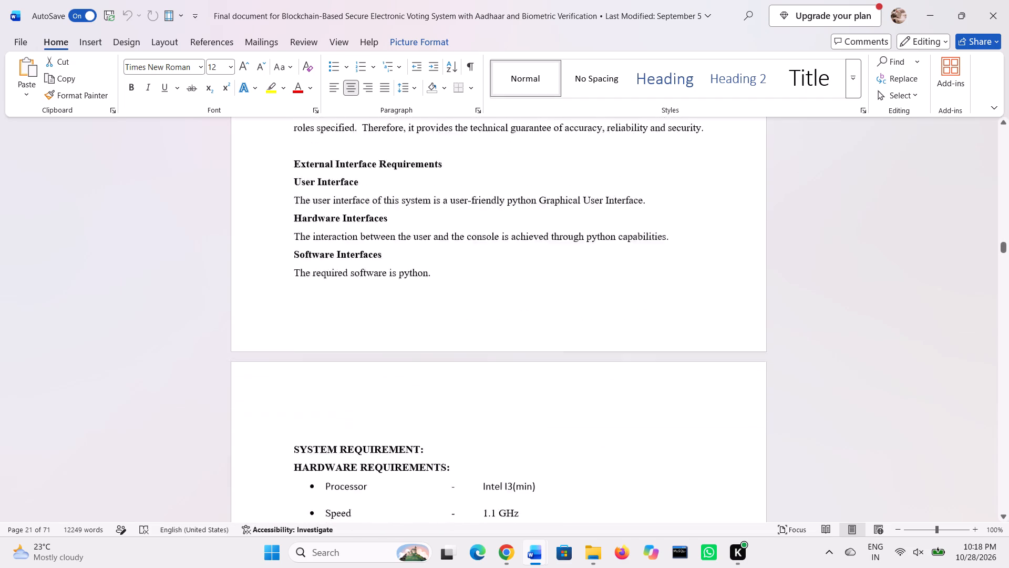
scroll(285, 295, "down", 3)
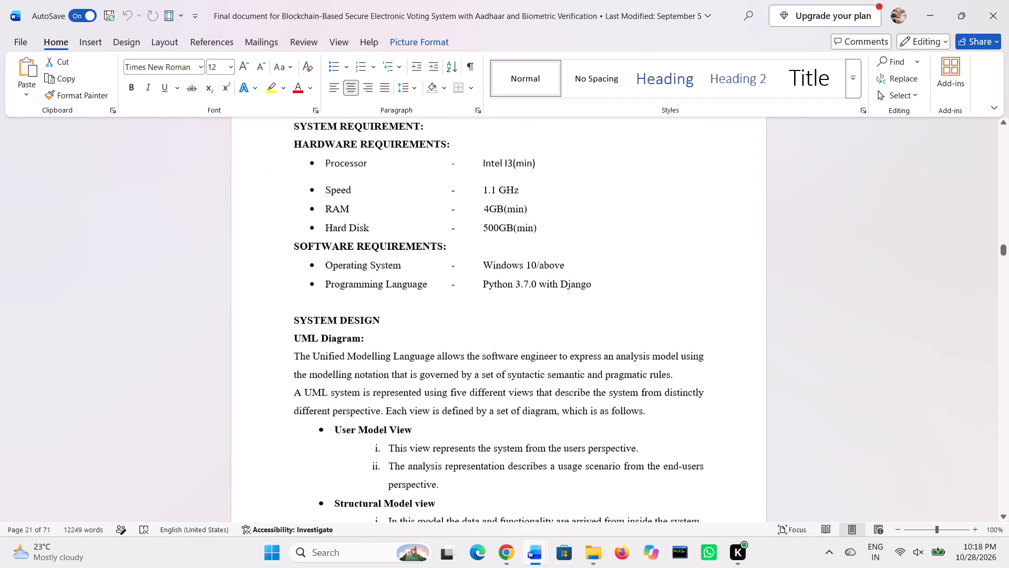
scroll(285, 295, "down", 2)
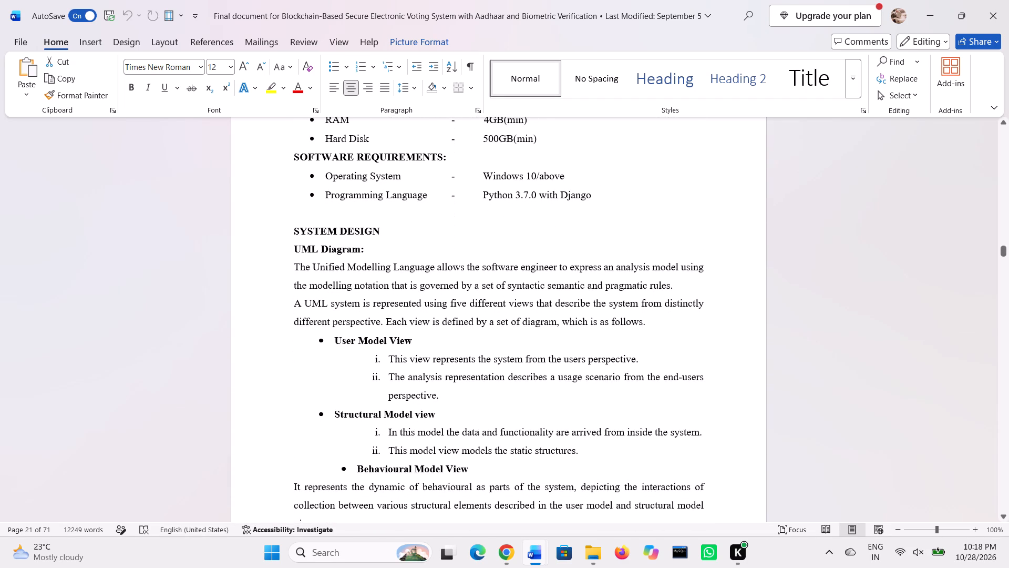
left_click_drag(294, 269, 367, 494)
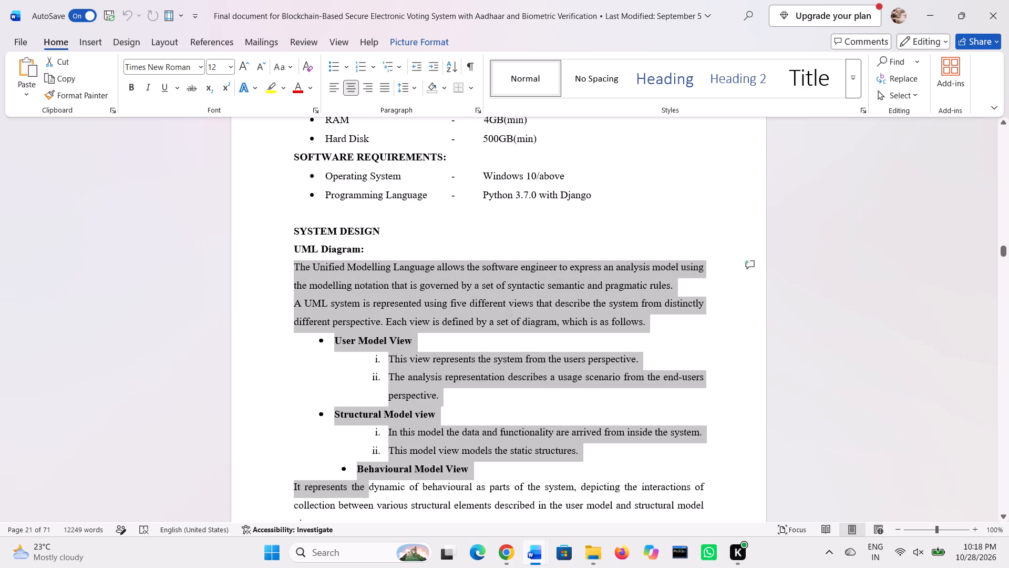
left_click_drag(367, 494, 367, 544)
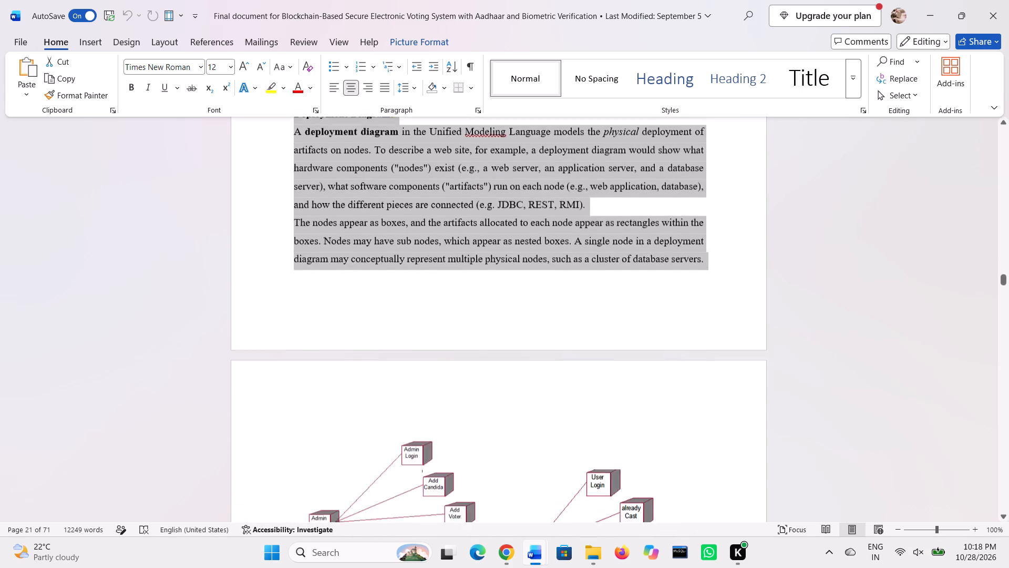
left_click_drag(367, 544, 367, 524)
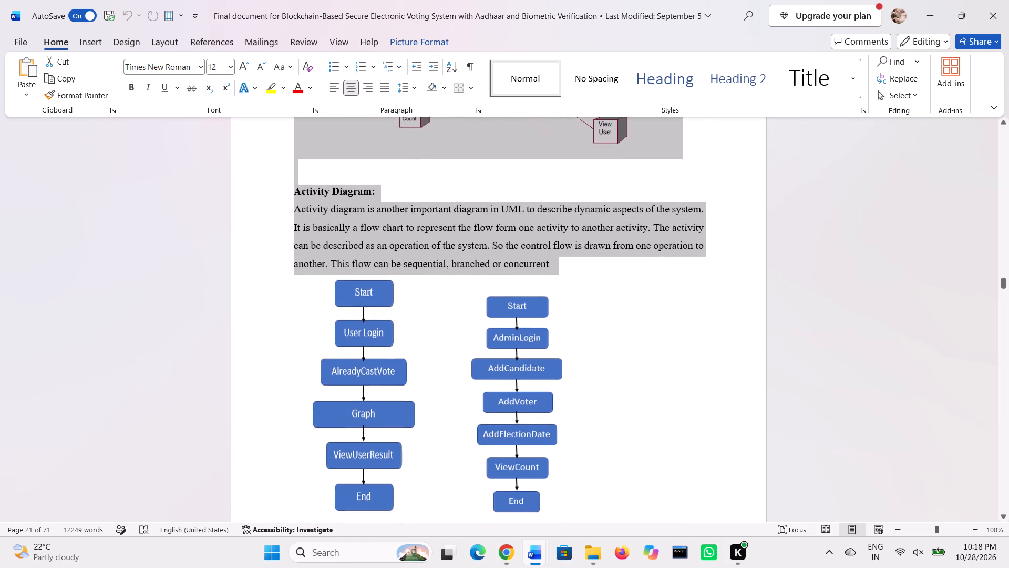
left_click_drag(367, 524, 367, 525)
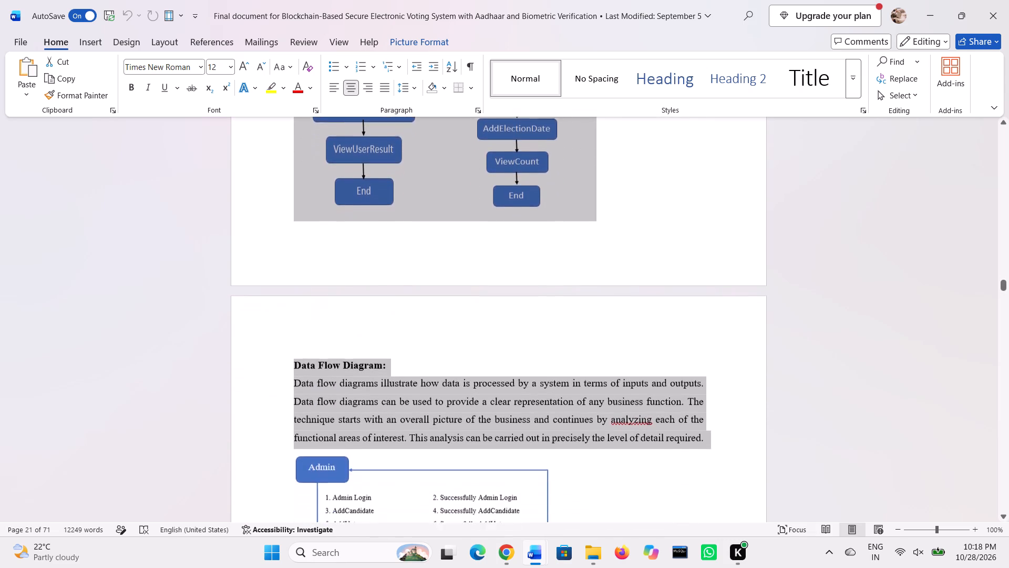
left_click_drag(367, 525, 367, 525)
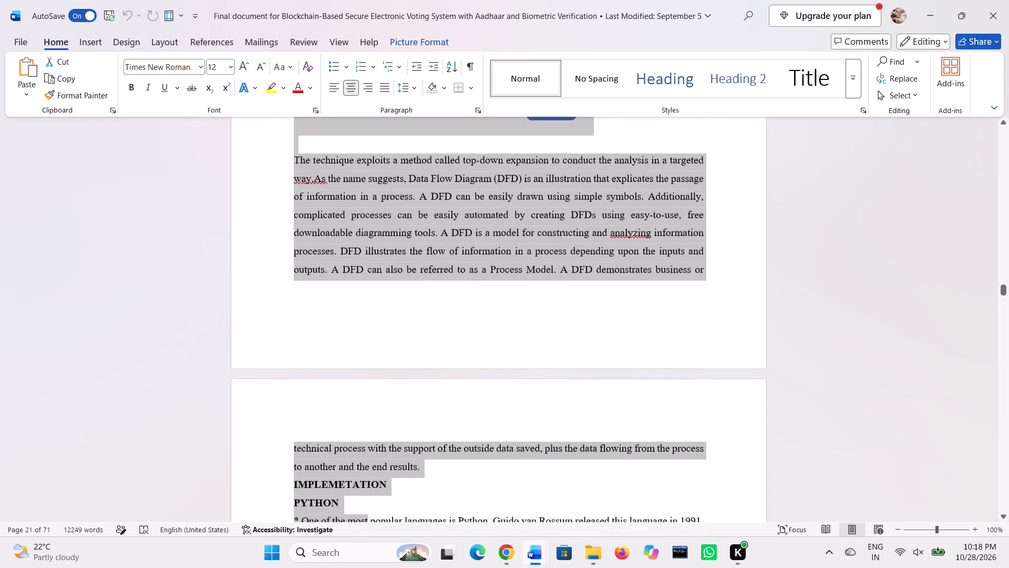
left_click_drag(367, 525, 348, 324)
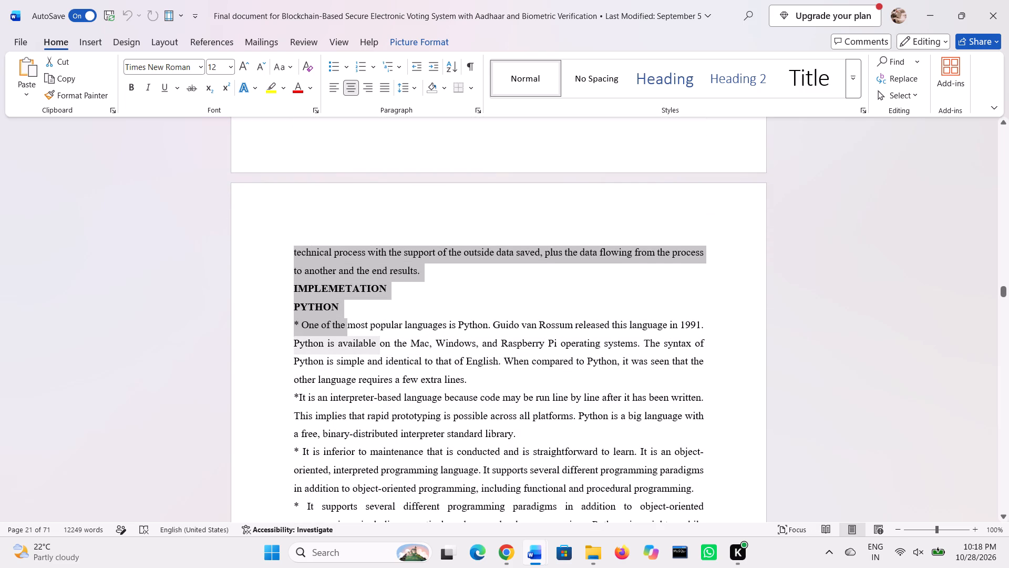
left_click_drag(348, 324, 413, 278)
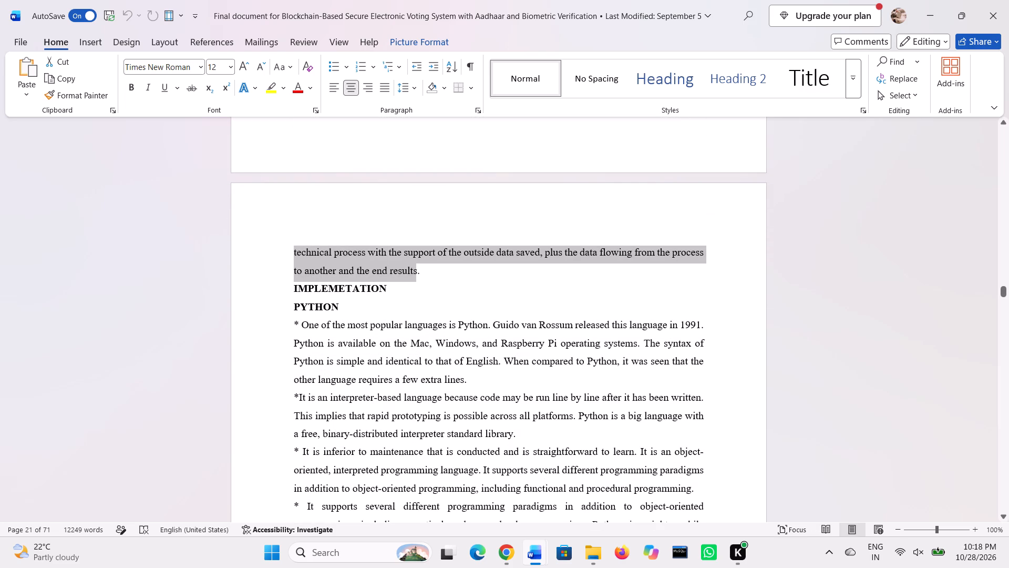
left_click_drag(413, 278, 425, 276)
key("ctrl+c")
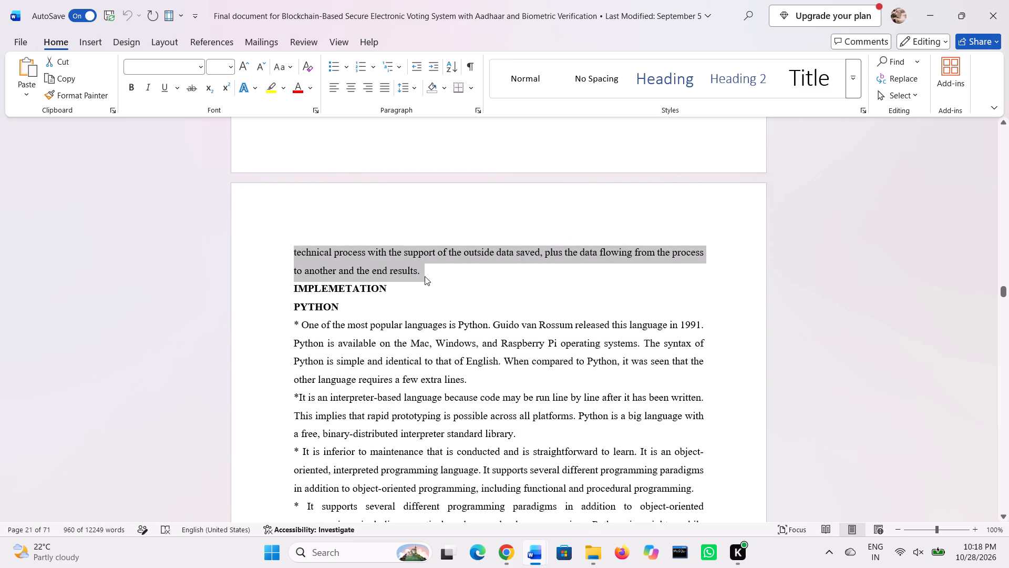
In the sample report, replace the UML Diagrams chapter content, from its opening paragraph through the use-case diagram caption, with the copied voting content.
key("alt+Tab")
scroll(412, 344, "down", 1)
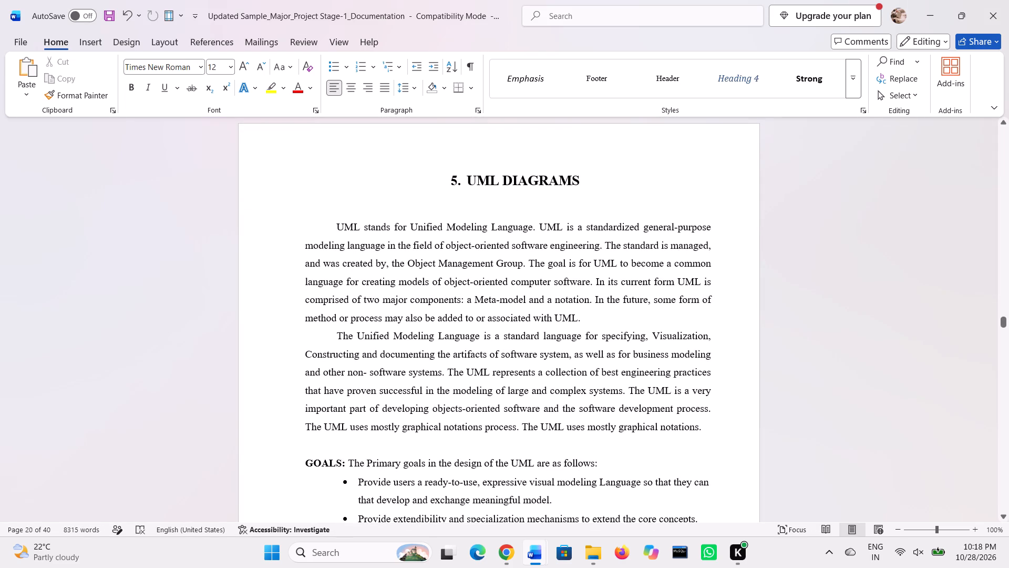
left_click_drag(331, 224, 398, 532)
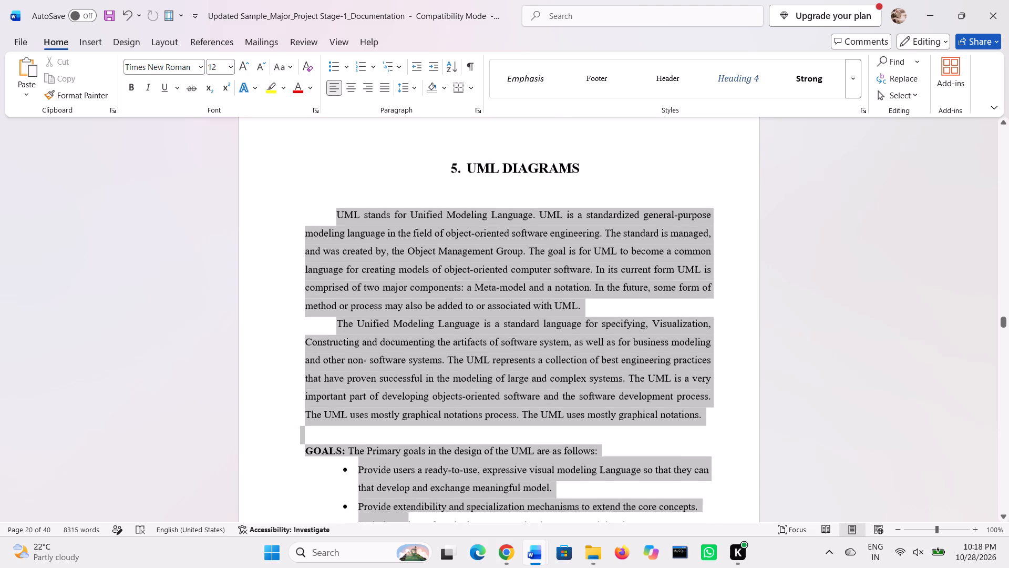
left_click_drag(398, 532, 396, 544)
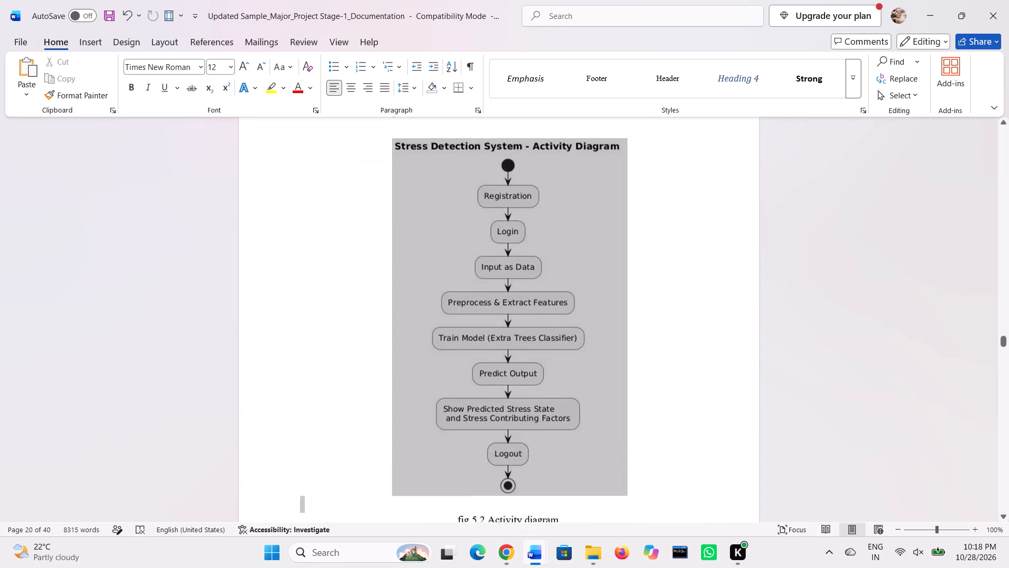
left_click_drag(396, 544, 394, 509)
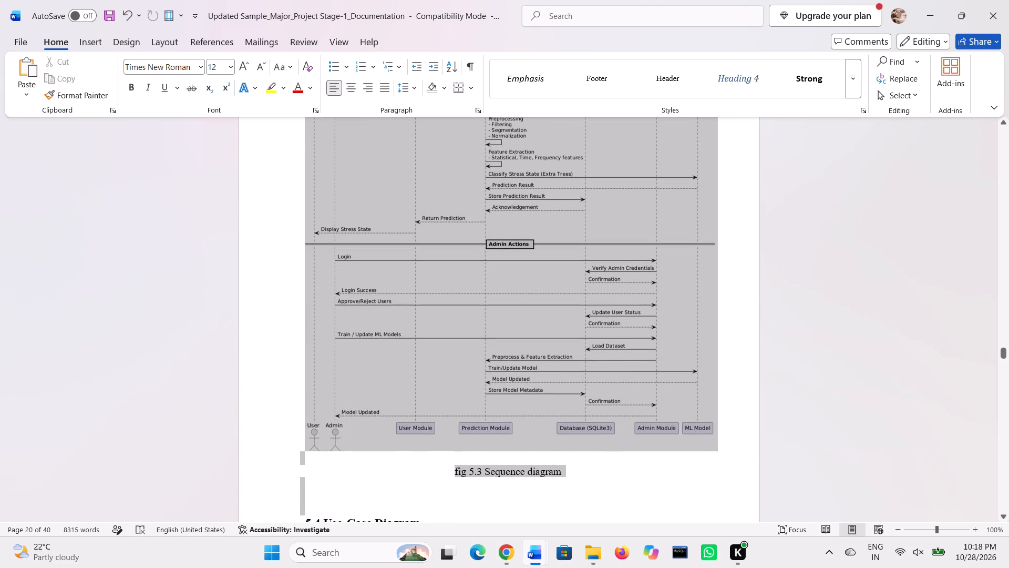
left_click_drag(394, 509, 399, 529)
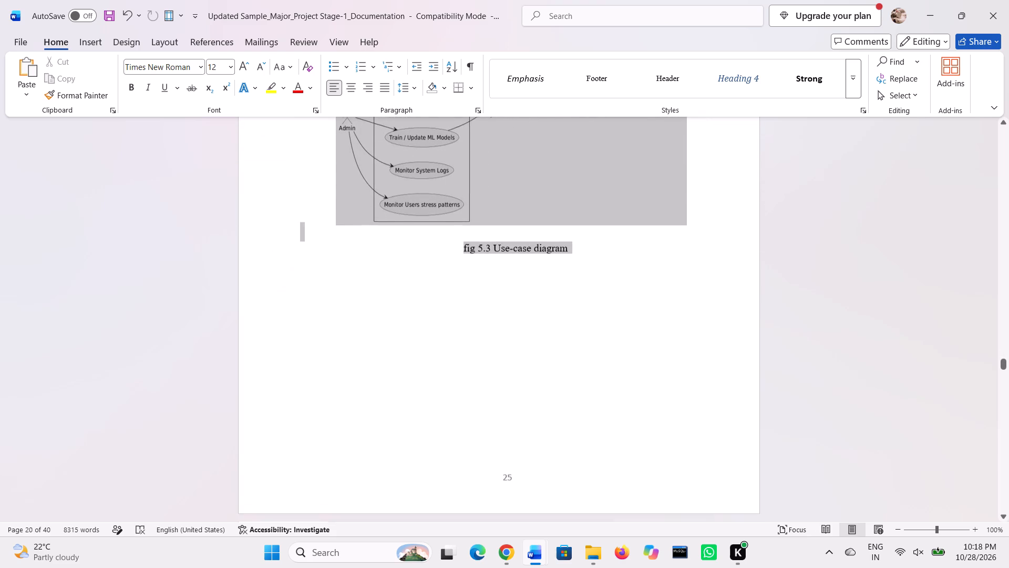
left_click_drag(399, 529, 419, 224)
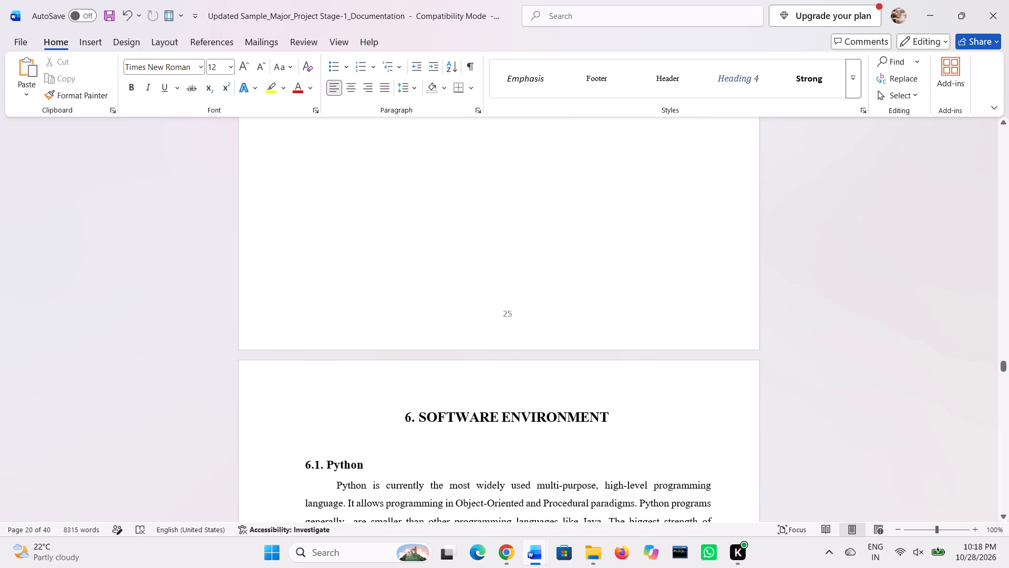
left_click_drag(419, 224, 511, 306)
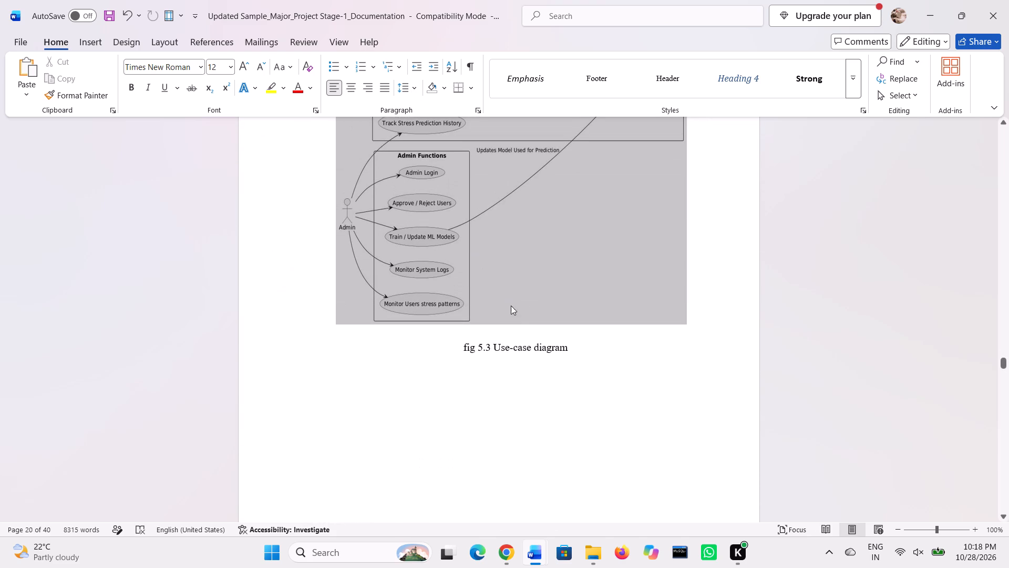
left_click_drag(511, 306, 558, 351)
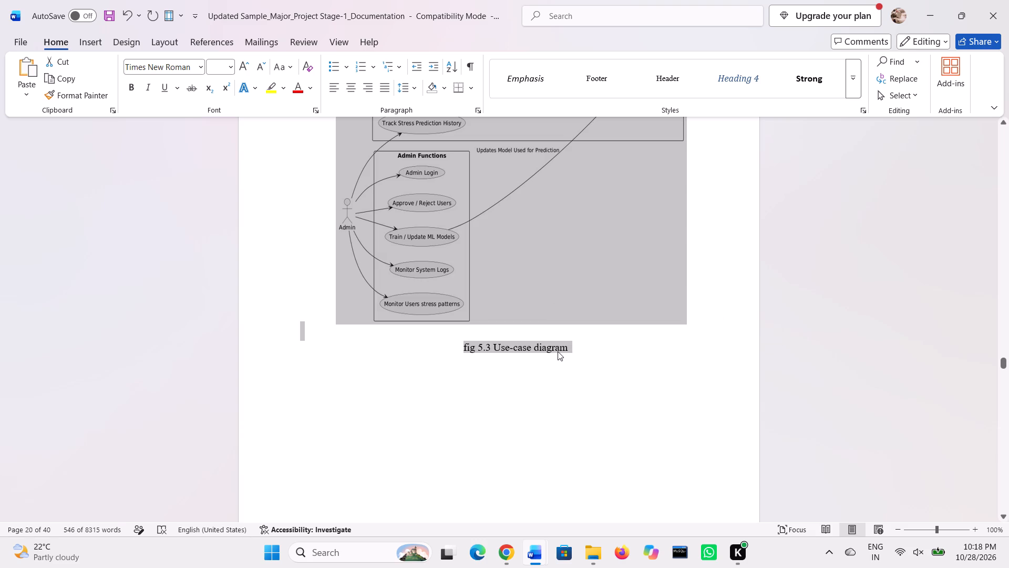
key("ctrl+v")
Return to the start of the pasted UML Diagrams chapter and apply a page margin preset matching the preceding chapter's text width.
scroll(558, 351, "up", 10)
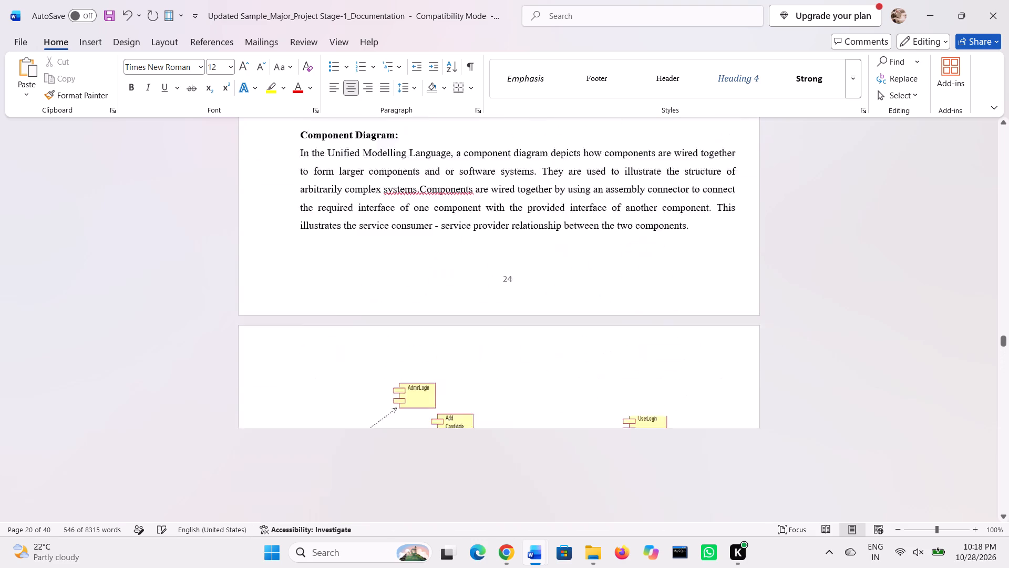
scroll(558, 351, "up", 7)
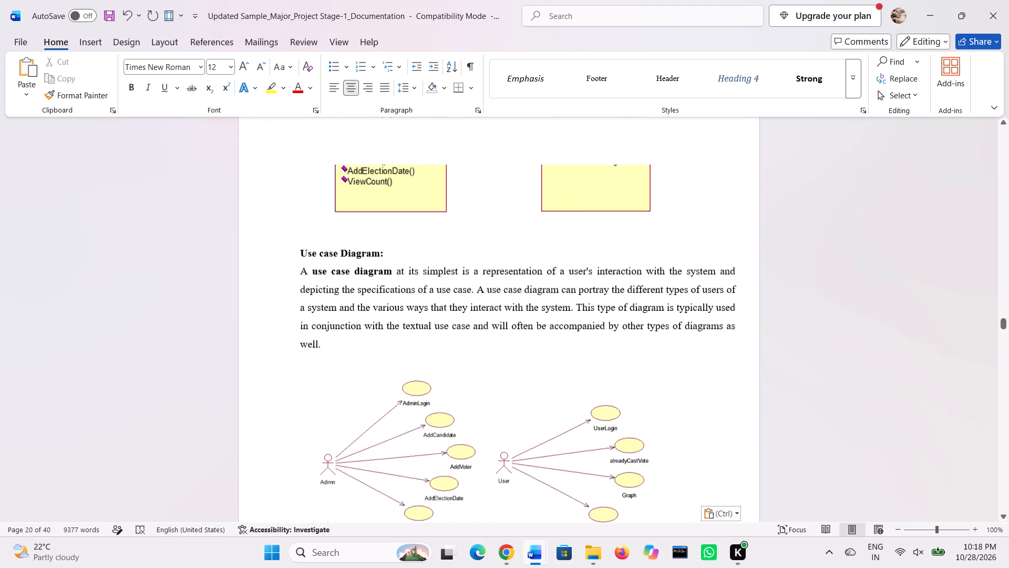
scroll(558, 351, "up", 11)
scroll(558, 351, "down", 1)
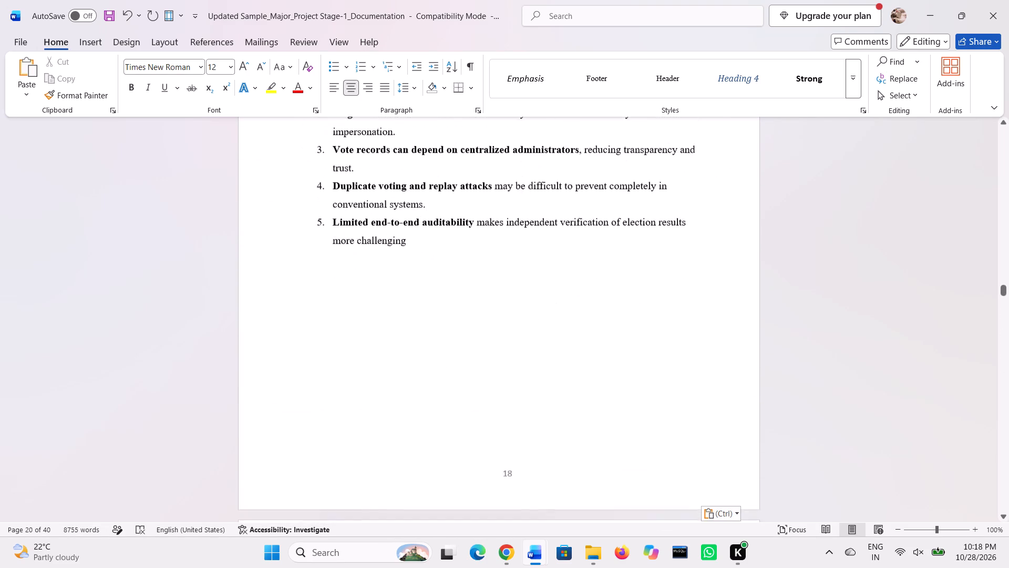
scroll(558, 351, "down", 1)
scroll(509, 335, "down", 2)
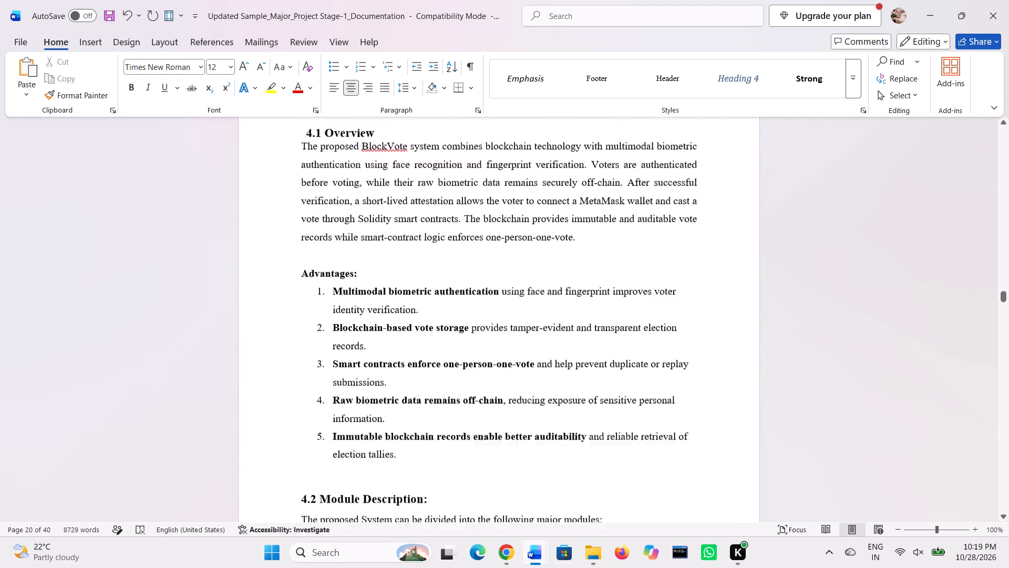
scroll(509, 335, "down", 5)
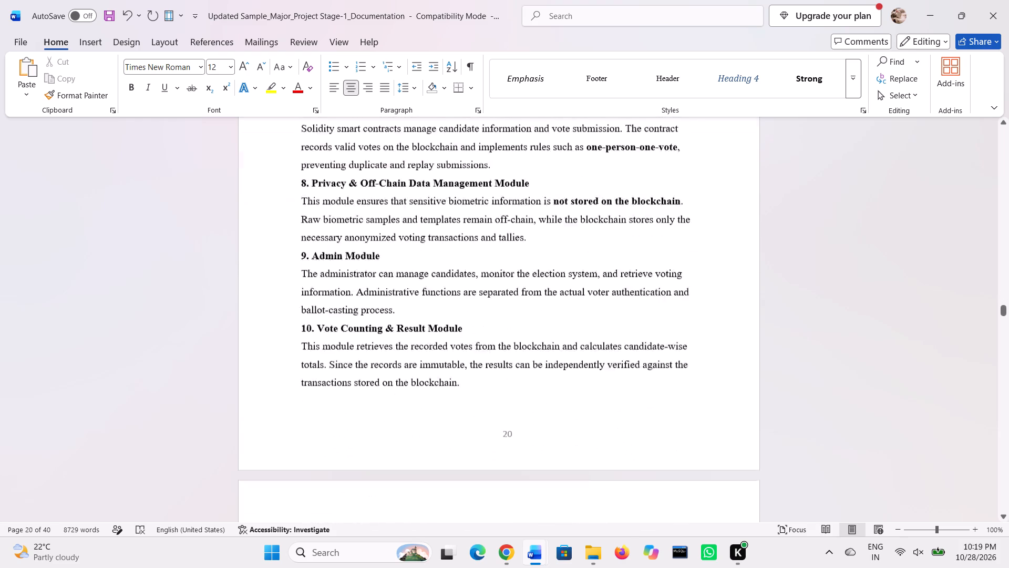
scroll(509, 335, "down", 1)
scroll(509, 335, "up", 2)
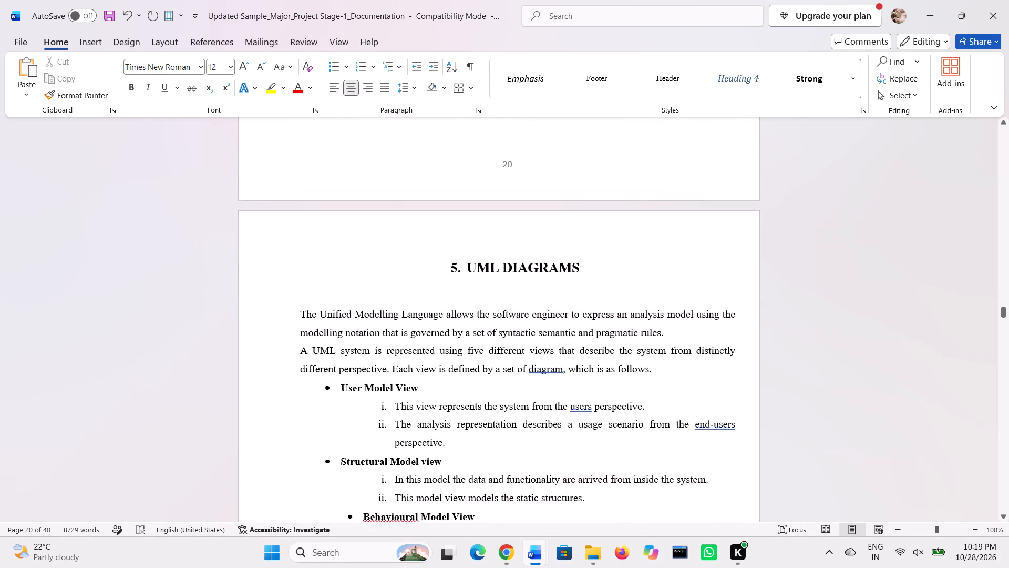
left_click(435, 345)
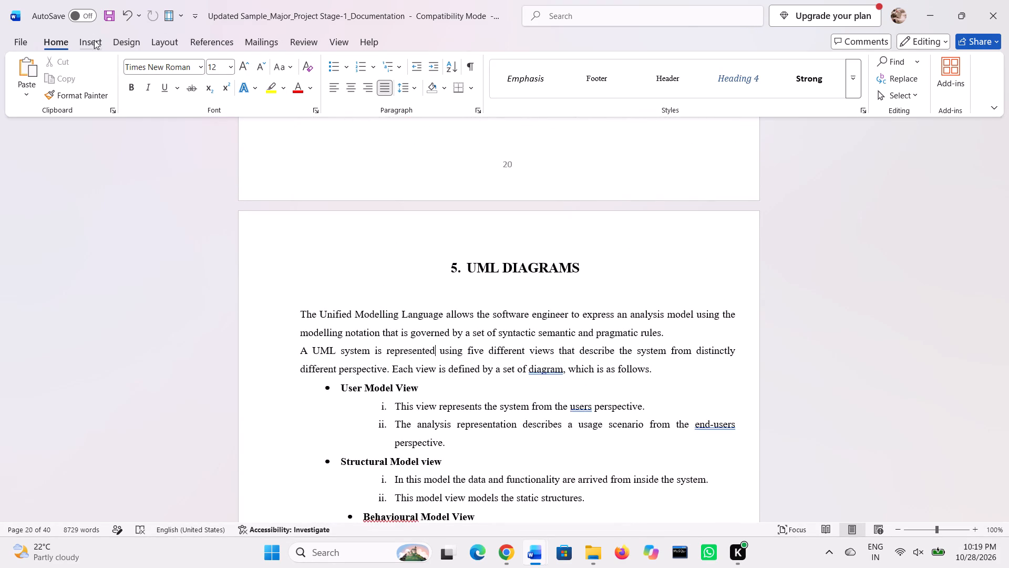
left_click(97, 44)
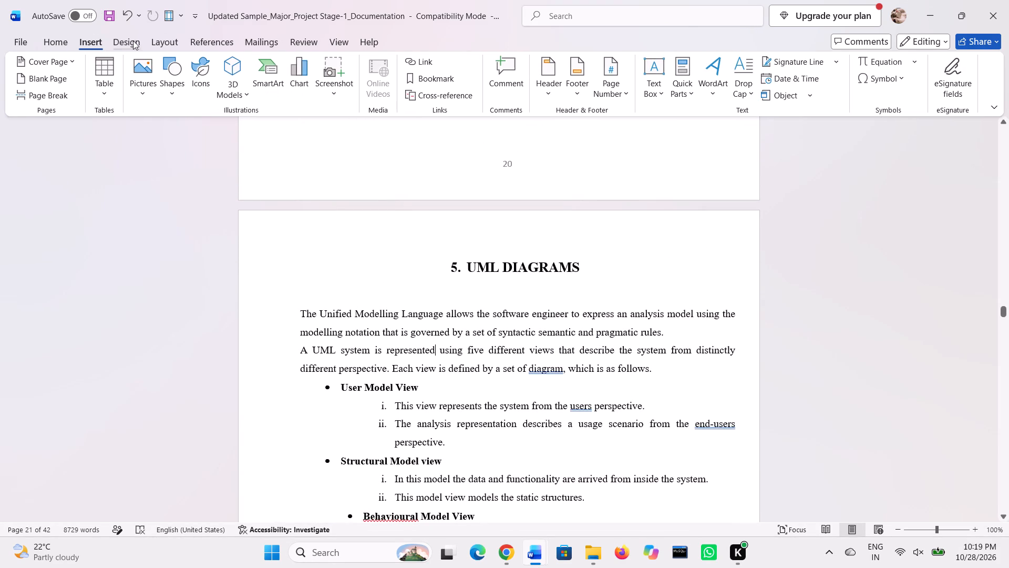
left_click(135, 40)
left_click(158, 40)
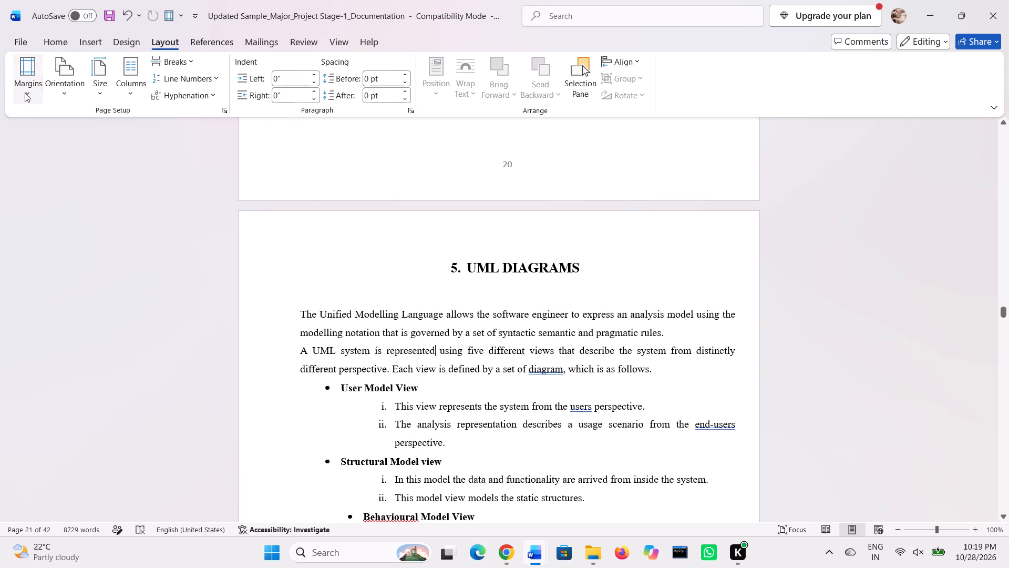
left_click(25, 93)
left_click(35, 149)
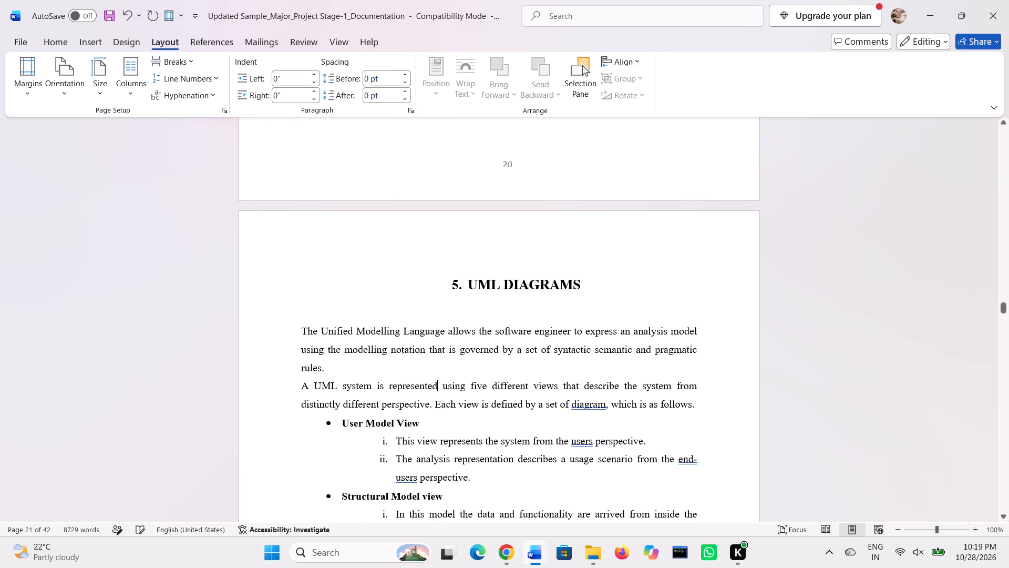
left_click(313, 329)
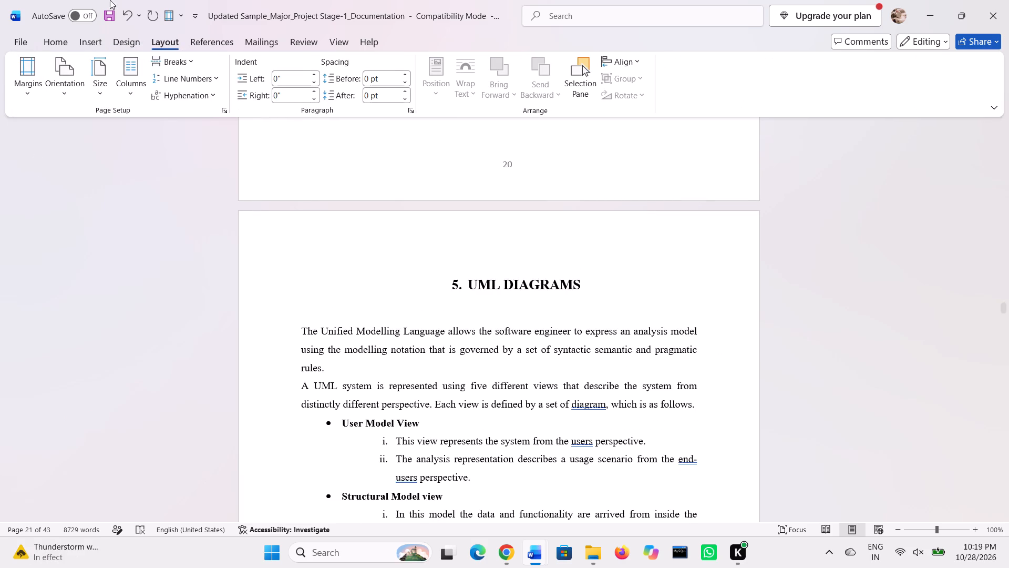
left_click(52, 39)
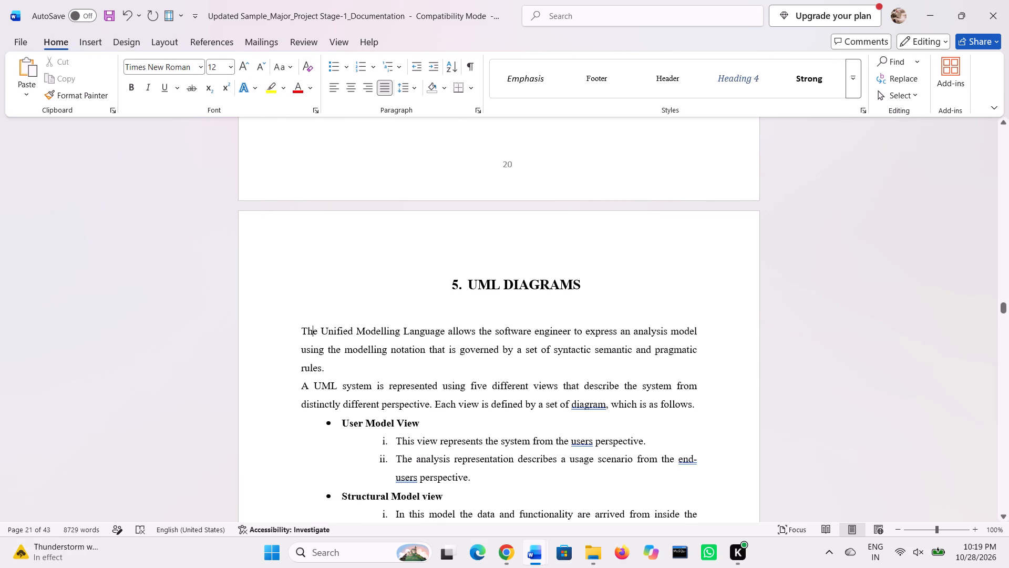
Insert an empty line between the class diagram picture and the Use case Diagram heading.
scroll(374, 362, "down", 4)
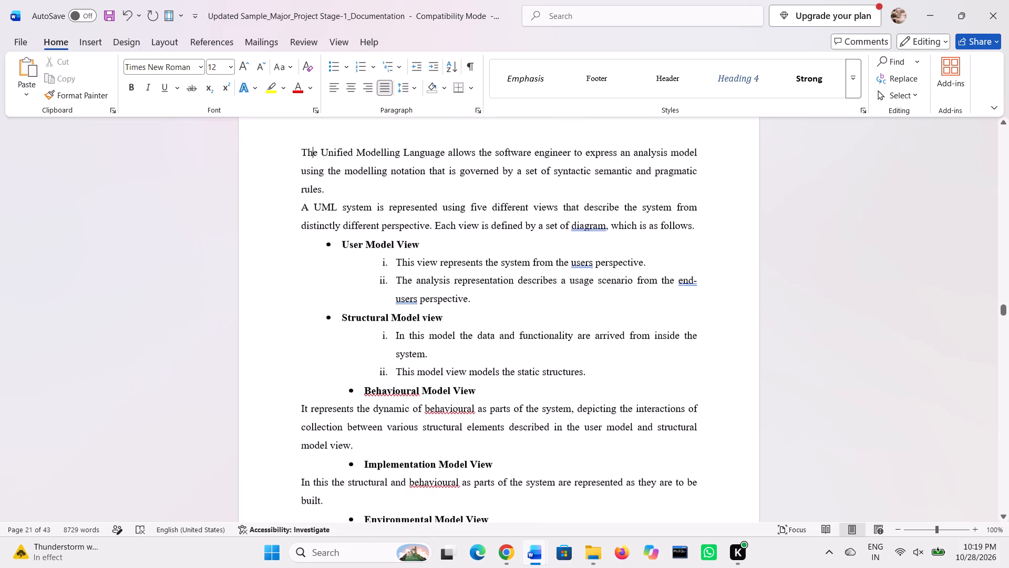
scroll(374, 362, "down", 2)
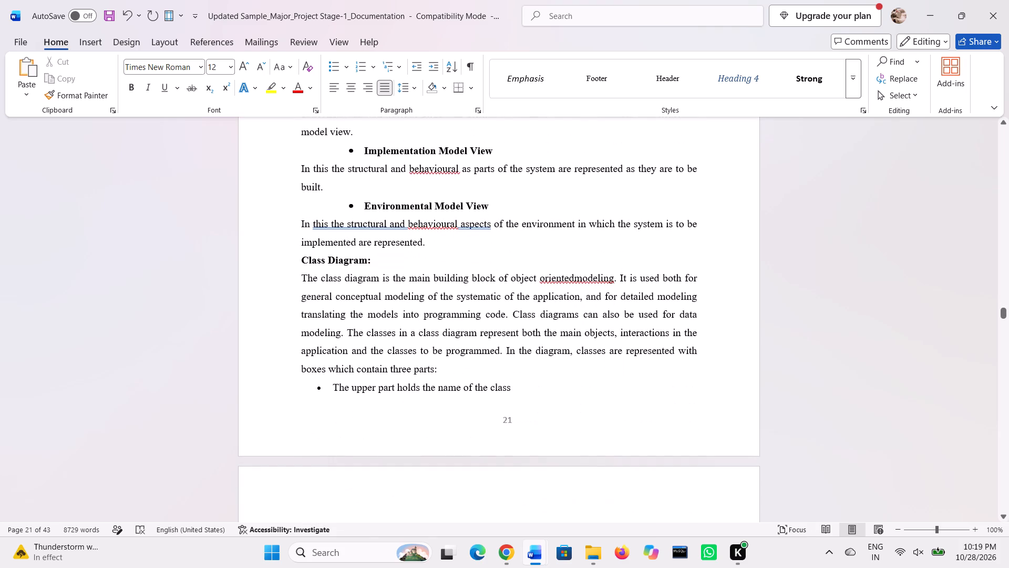
scroll(342, 306, "down", 4)
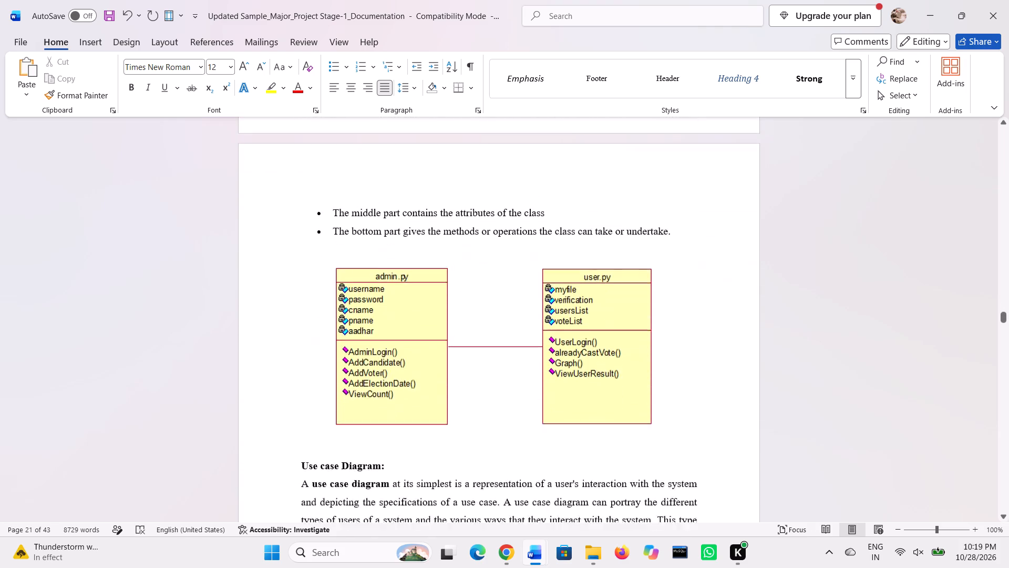
scroll(342, 306, "down", 1)
left_click(660, 361)
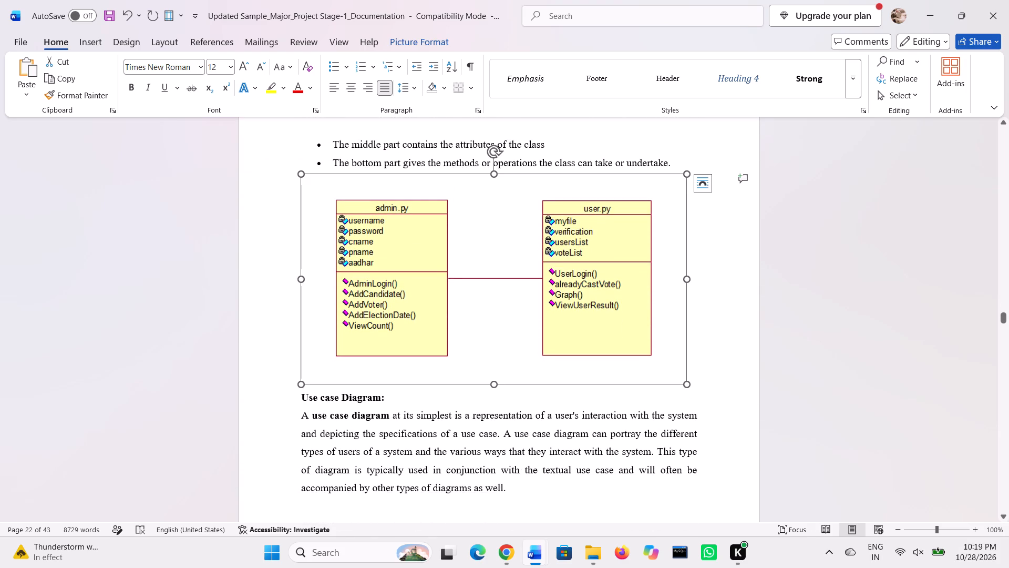
left_click(297, 397)
key("Return")
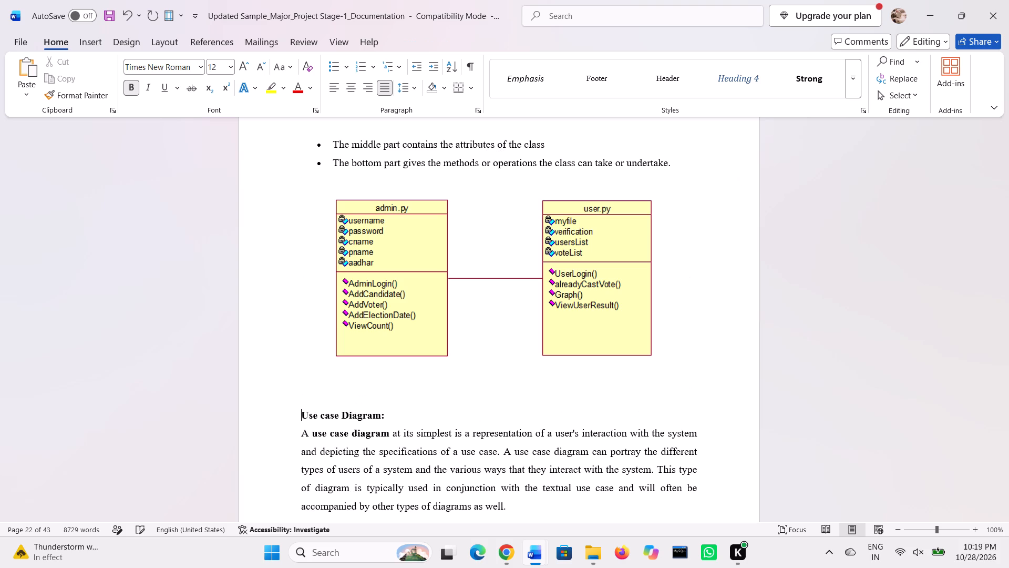
On the empty line below the class diagram, add the numbered caption "i. Class Diagram", indented with spaces toward the middle of the page.
left_click(367, 398)
key("space")
key("space")
key("space")
key("space")
key("space")
key("space")
key("space")
key("space")
key("space")
key("space")
key("space")
key("space")
key("space")
key("space")
key("space")
key("space")
key("space")
key("space")
key("space")
key("space")
key("space")
key("space")
key("space")
key("space")
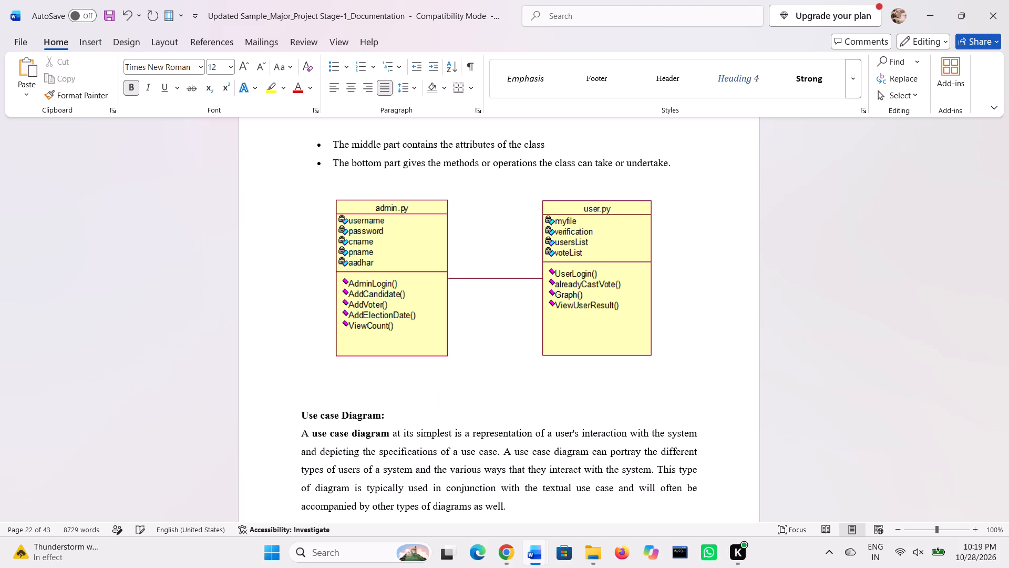
key("i")
type(".")
key("space")
scroll(367, 398, "down", 1)
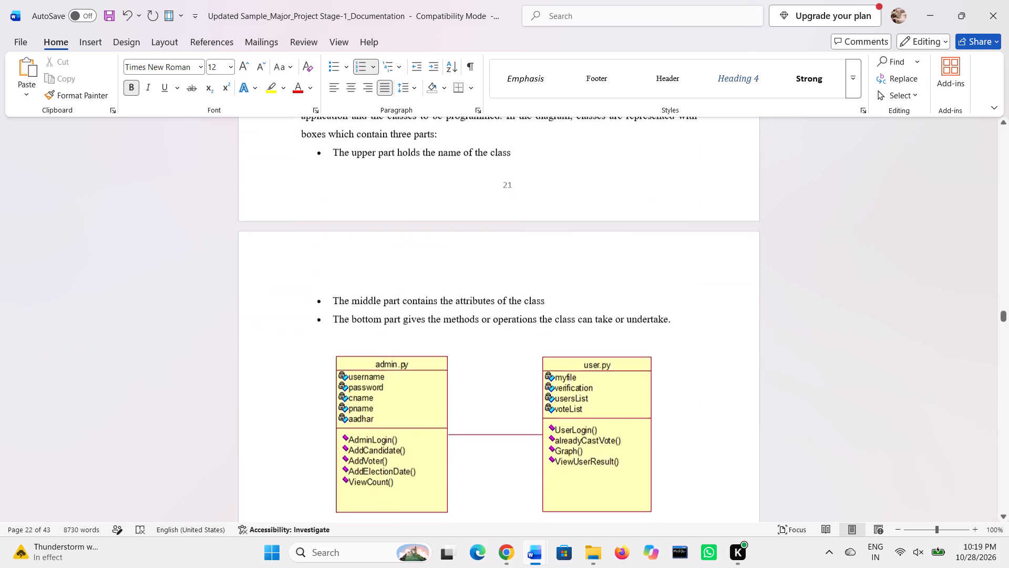
scroll(367, 398, "down", 1)
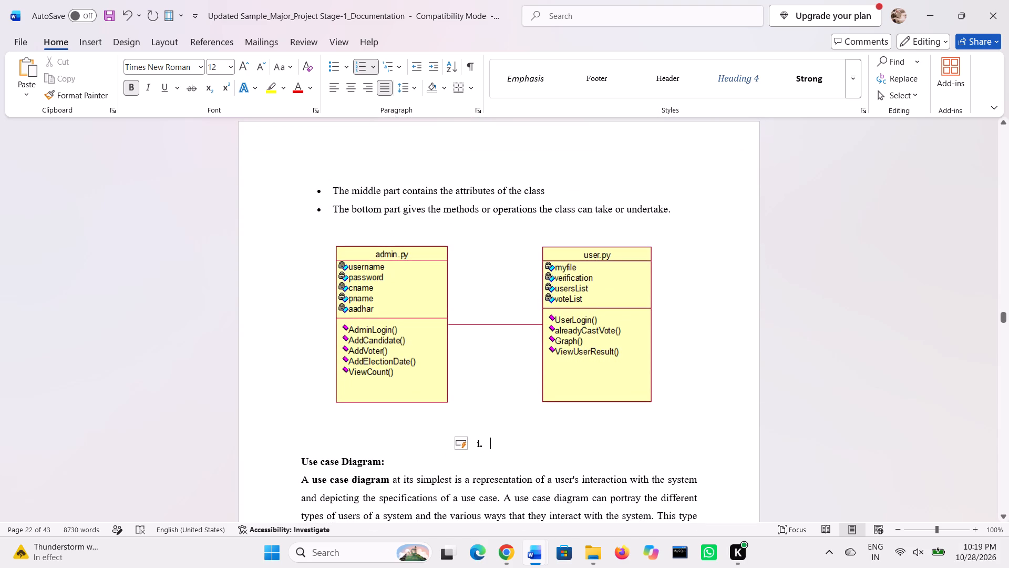
type("Class")
key("space")
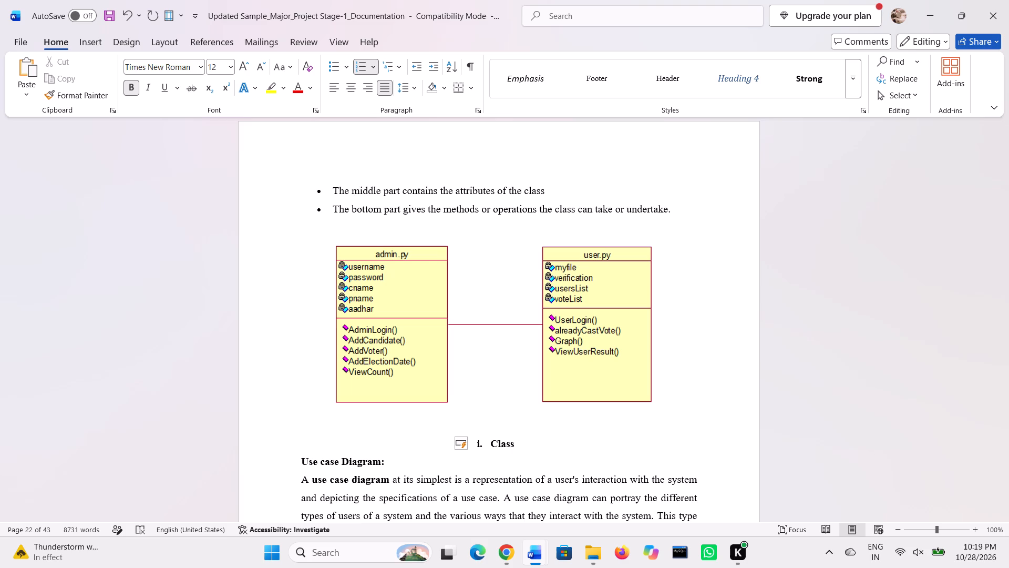
type("diag")
key("BackSpace")
key("BackSpace")
key("BackSpace")
key("BackSpace")
type("Diagram")
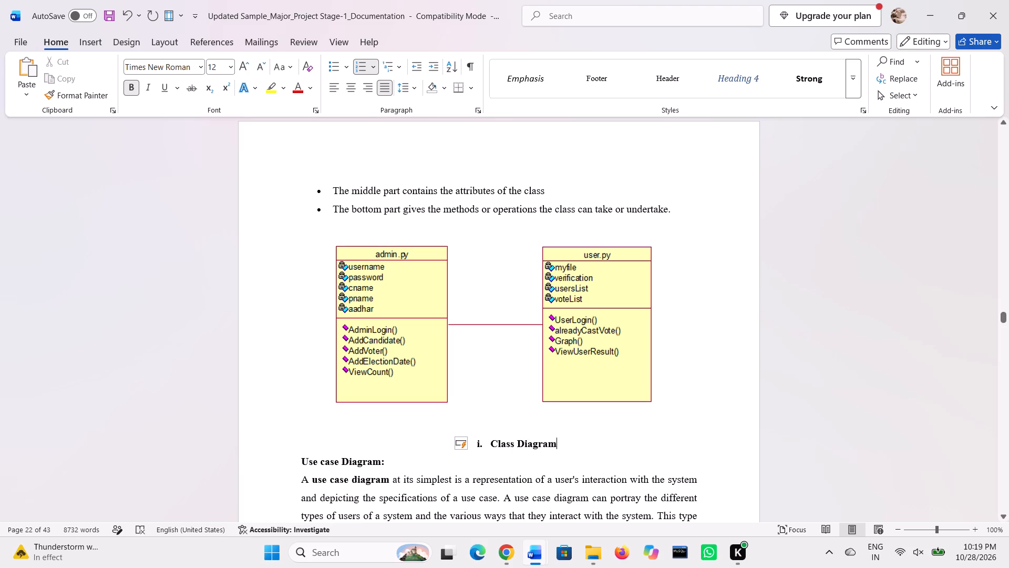
Apply center alignment to the Class Diagram caption.
left_click(350, 88)
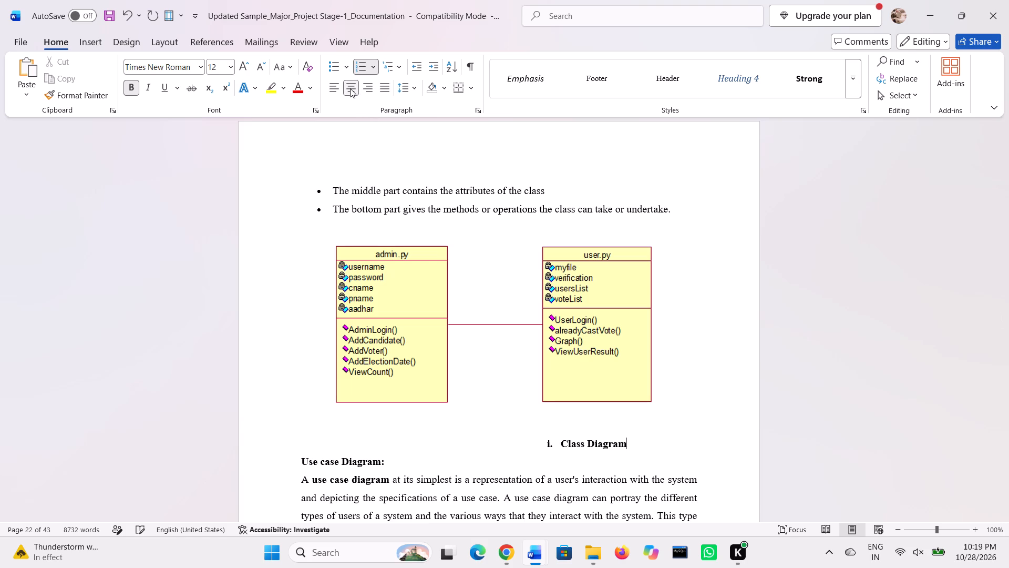
Left-align the Class Diagram caption and shift its list number's indent so the caption sits beneath the middle of the class diagram picture.
left_click(545, 442)
left_click(331, 91)
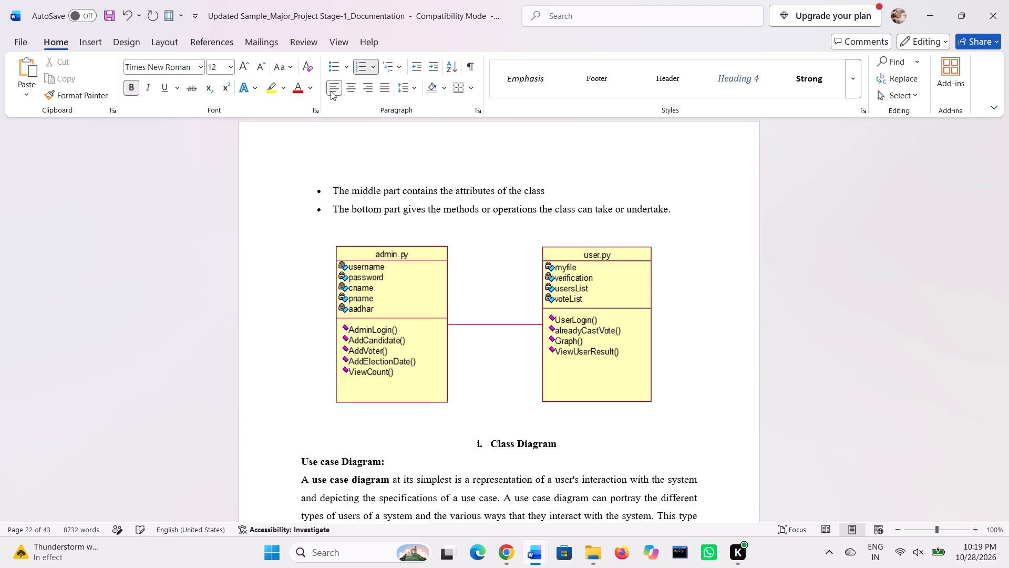
left_click(476, 445)
left_click(479, 445)
left_click_drag(479, 445, 452, 441)
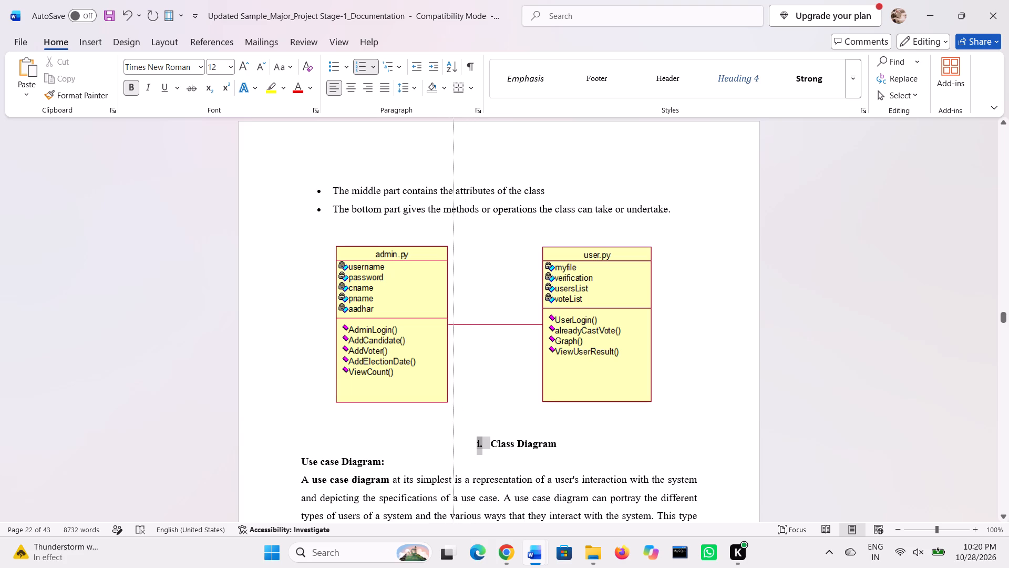
left_click_drag(452, 441, 449, 439)
left_click(475, 408)
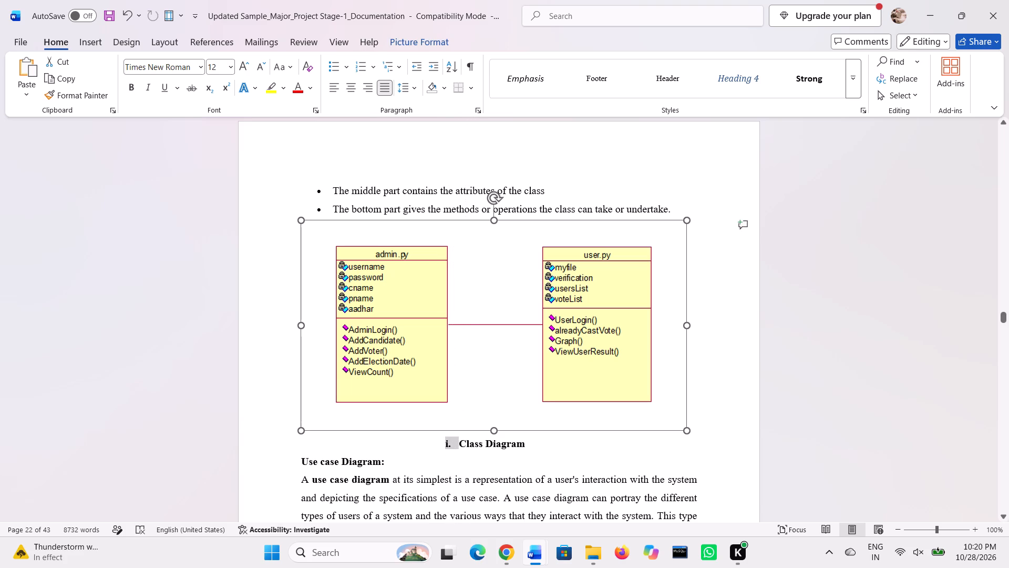
left_click(248, 469)
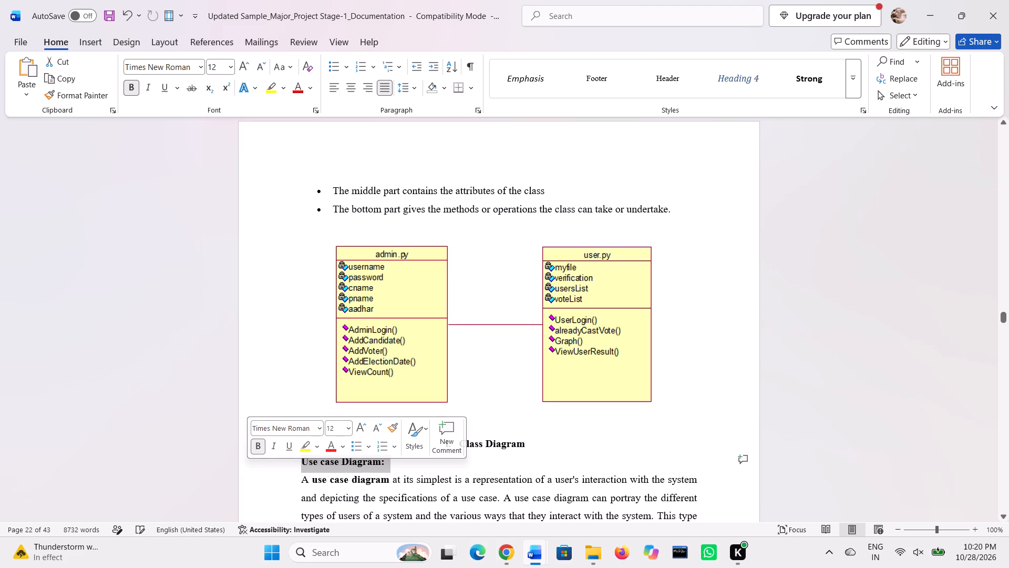
left_click(436, 484)
Add the section number "5.1" and a space before the "Class Diagram:" heading that follows the Environmental Model View text.
scroll(436, 484, "down", 1)
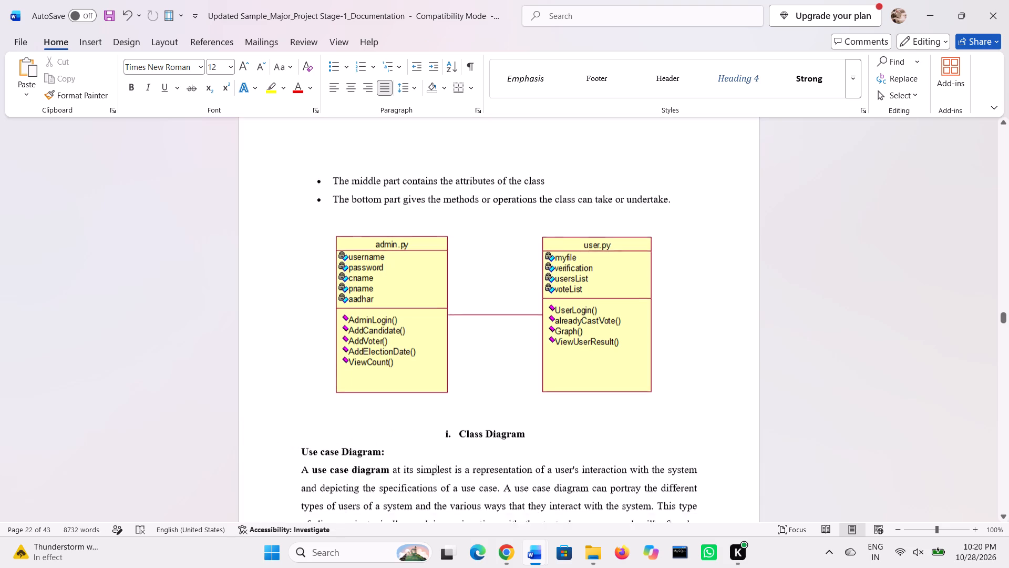
scroll(436, 484, "down", 4)
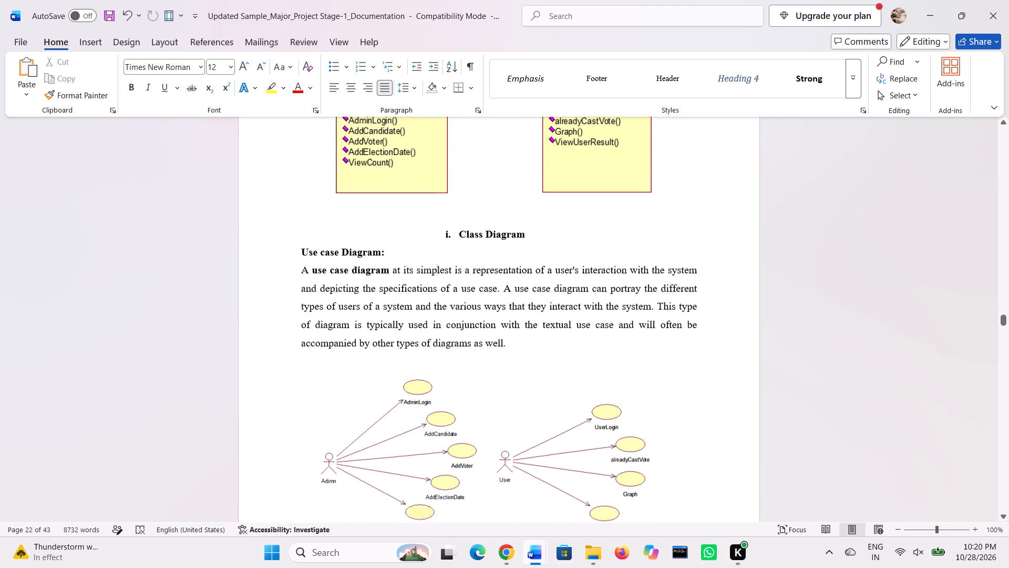
scroll(436, 484, "down", 1)
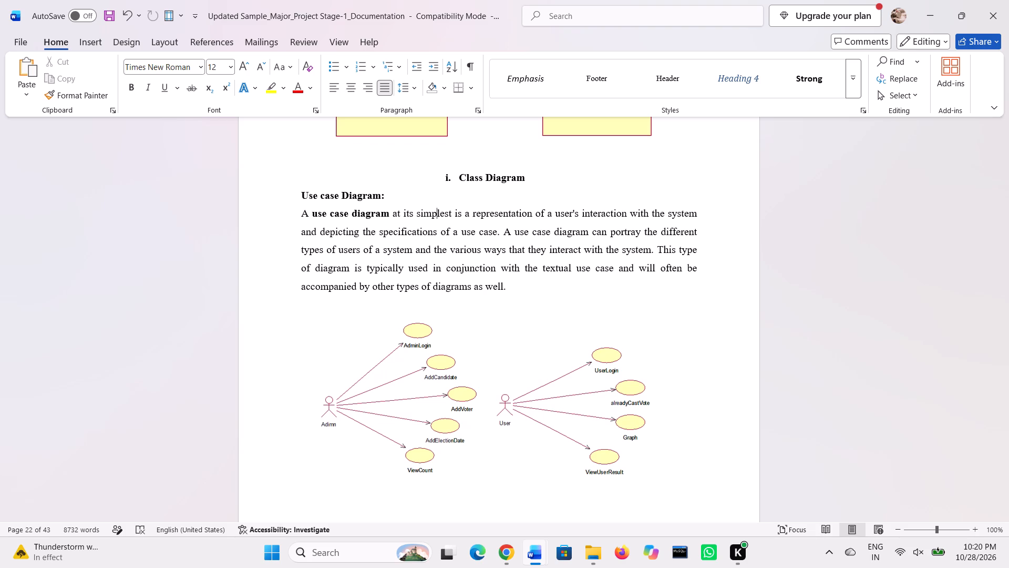
scroll(436, 484, "up", 2)
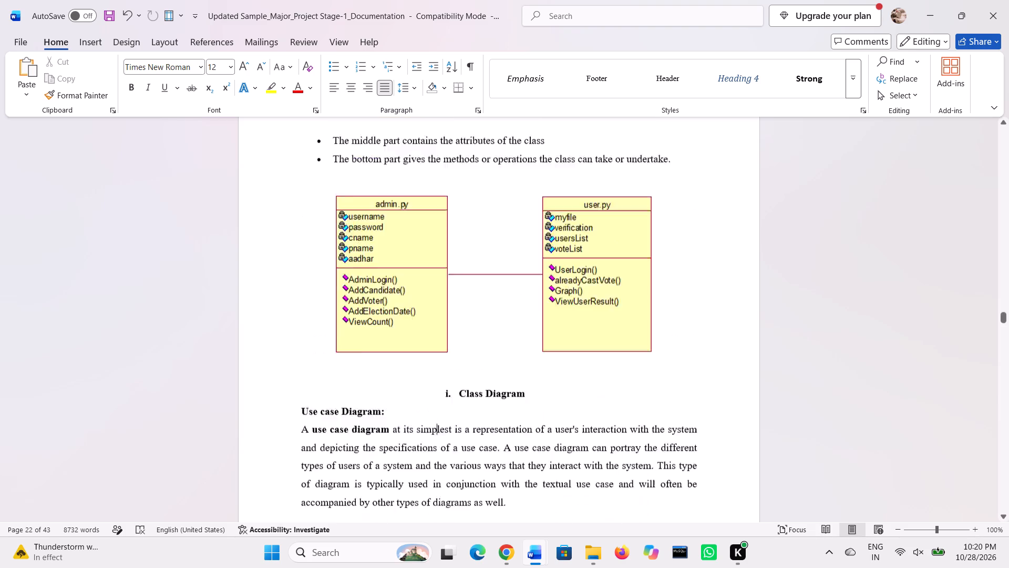
scroll(436, 484, "up", 2)
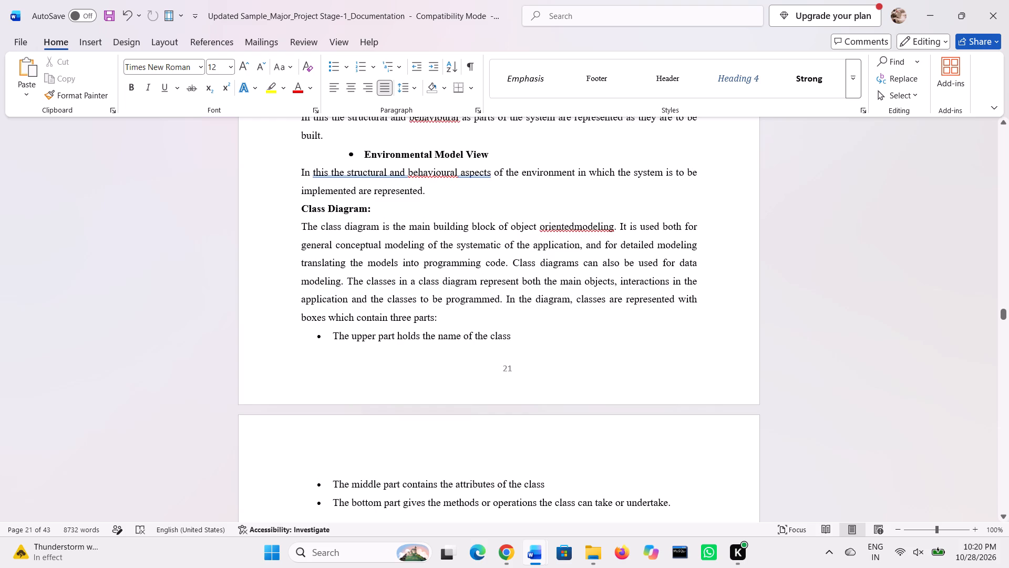
left_click(302, 210)
type("5.q")
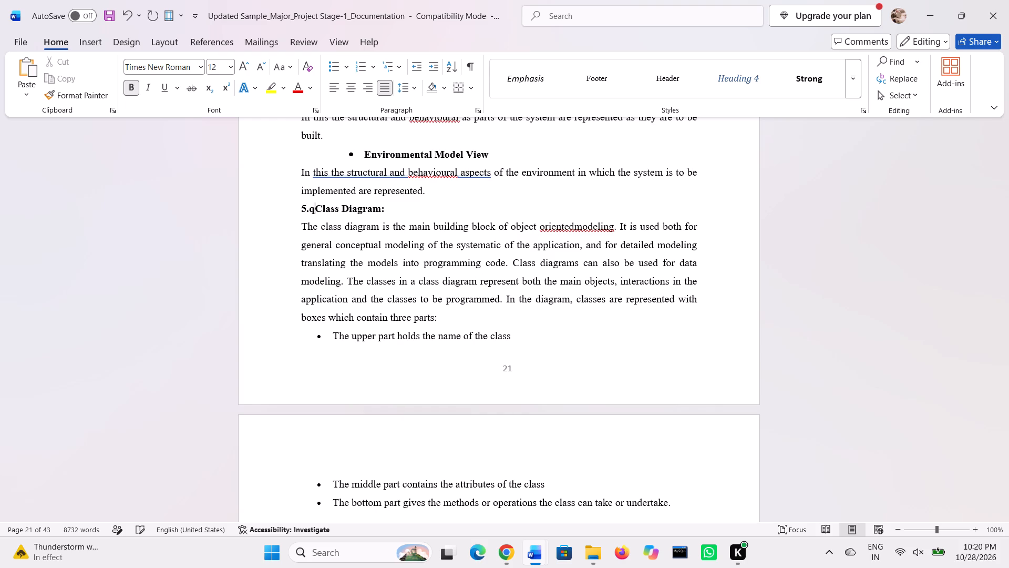
key("BackSpace")
type("1")
key("space")
Set the font size of the "5.1 Class Diagram:" heading to 14.
scroll(321, 205, "up", 2)
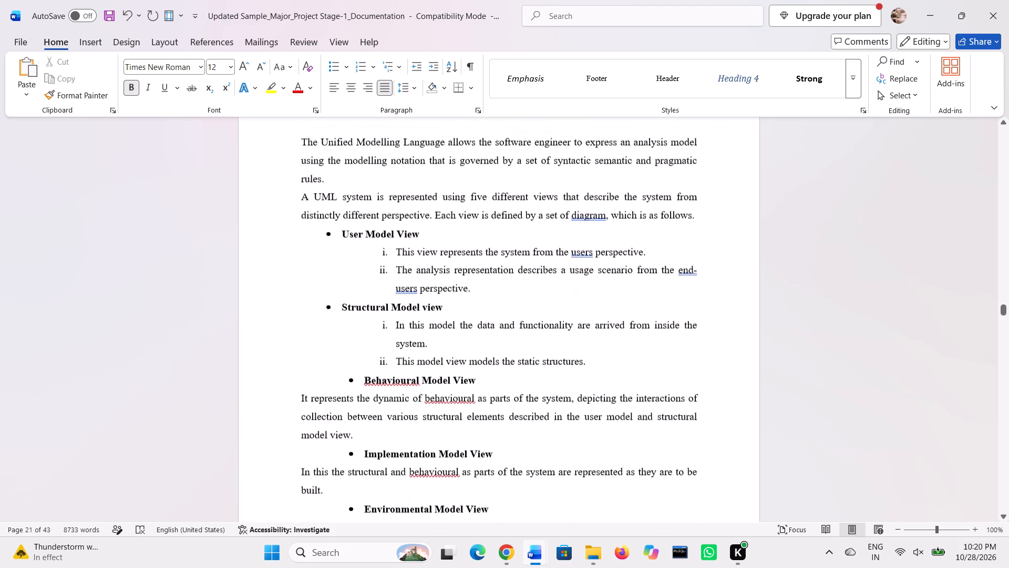
scroll(321, 205, "down", 1)
scroll(308, 347, "down", 2)
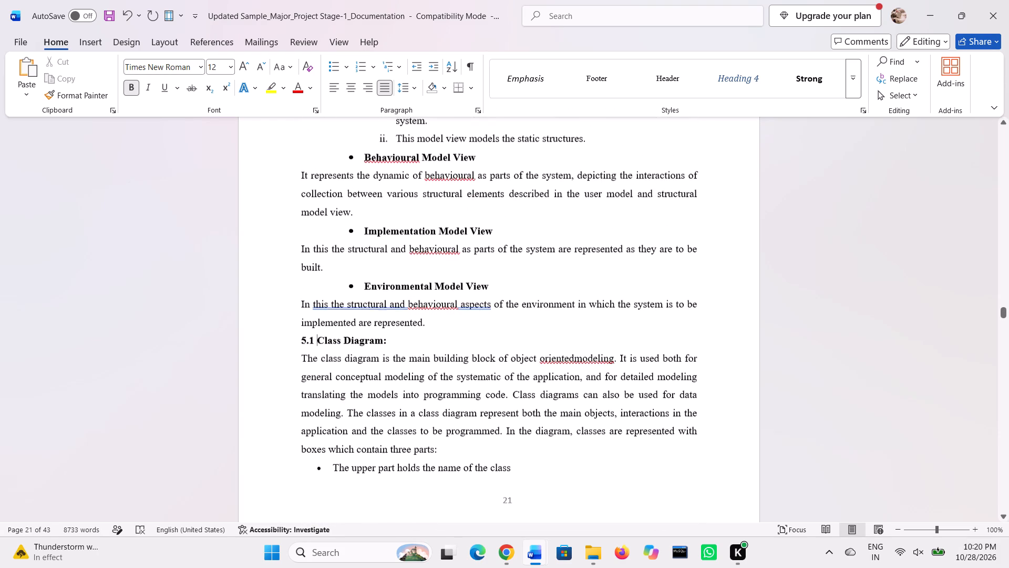
left_click_drag(300, 341, 376, 339)
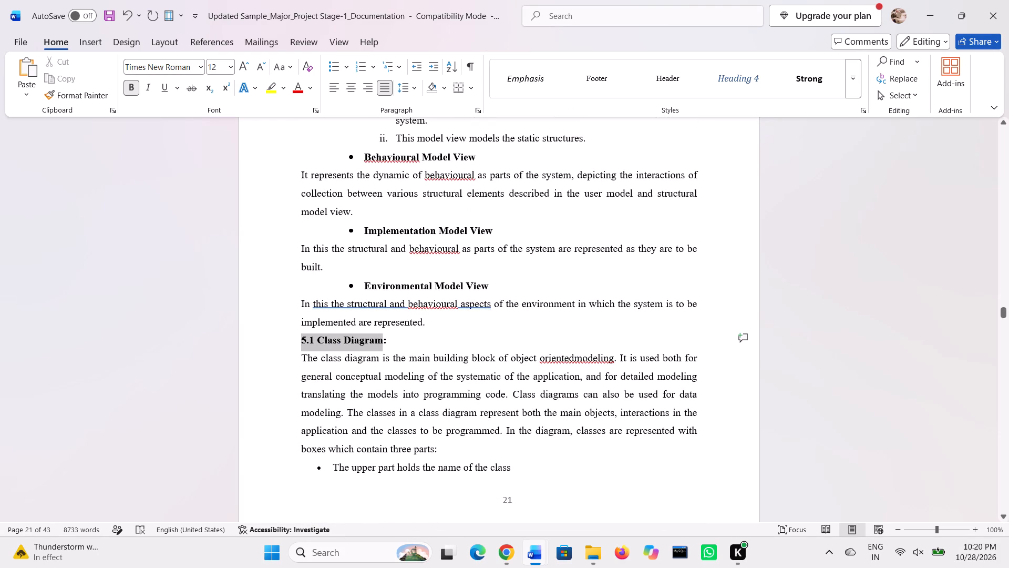
left_click_drag(376, 339, 385, 339)
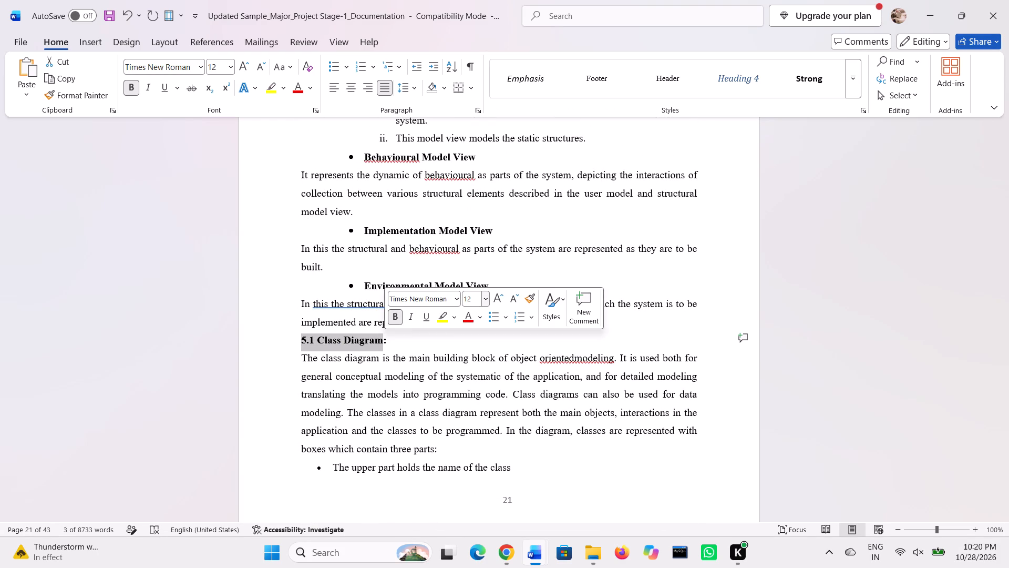
left_click(471, 299)
left_click(487, 298)
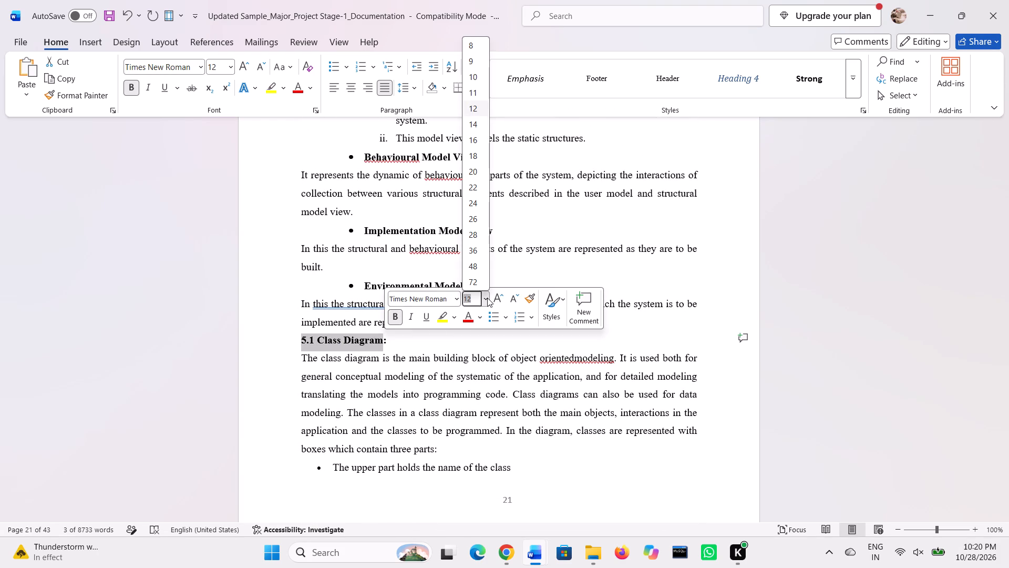
left_click(472, 127)
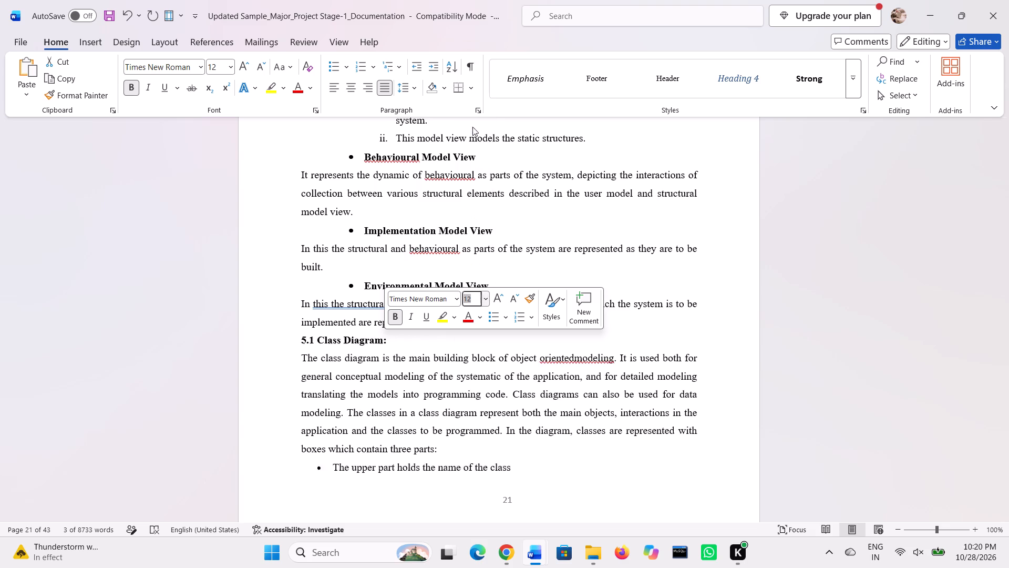
left_click(307, 340)
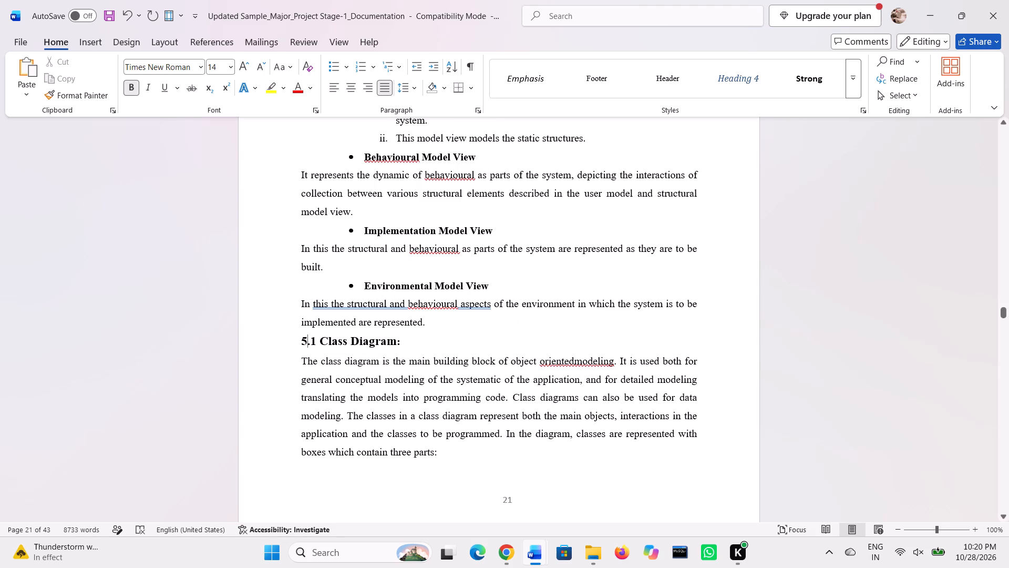
Insert an empty line between the Environmental Model View paragraph and the "5.1 Class Diagram:" heading.
left_click(432, 321)
key("Return")
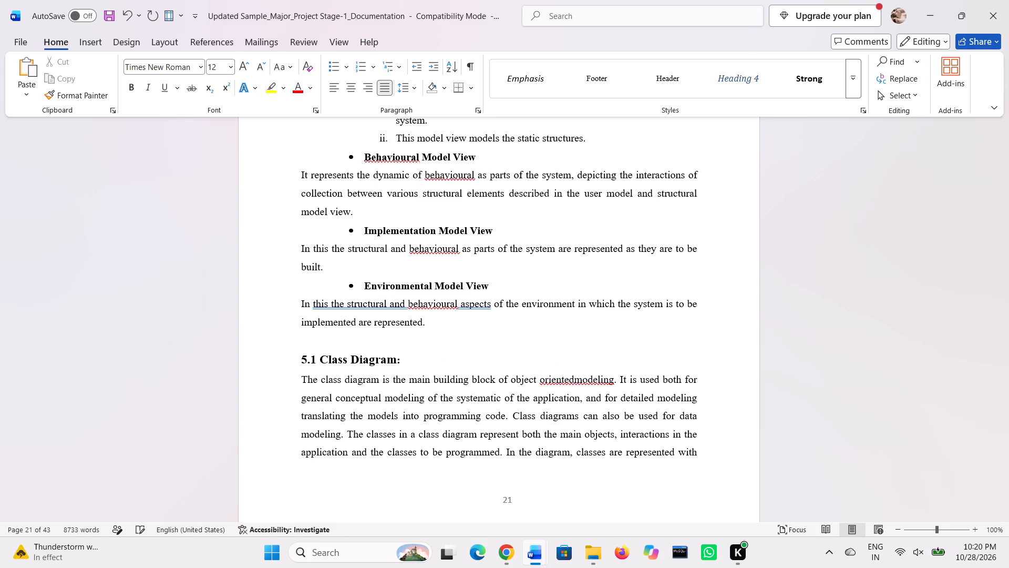
Replace the "i." number of the caption below the class diagram picture with "5.1".
scroll(432, 321, "down", 3)
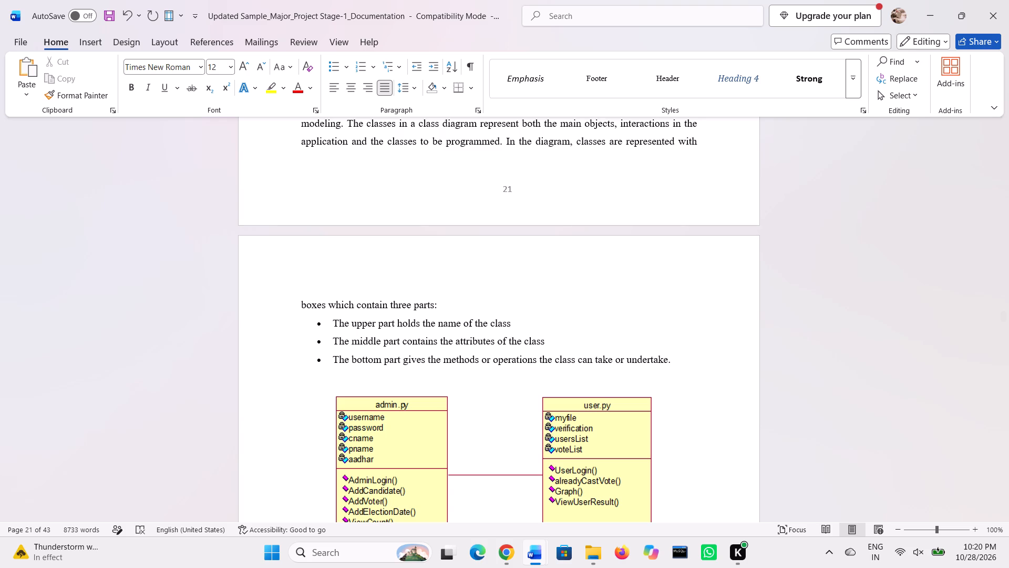
scroll(432, 321, "down", 1)
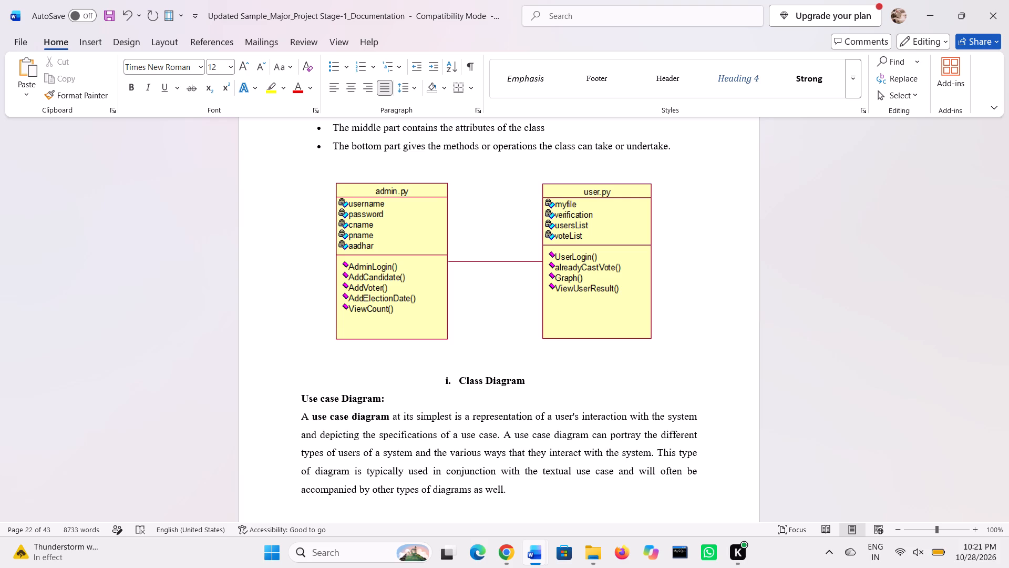
left_click(450, 380)
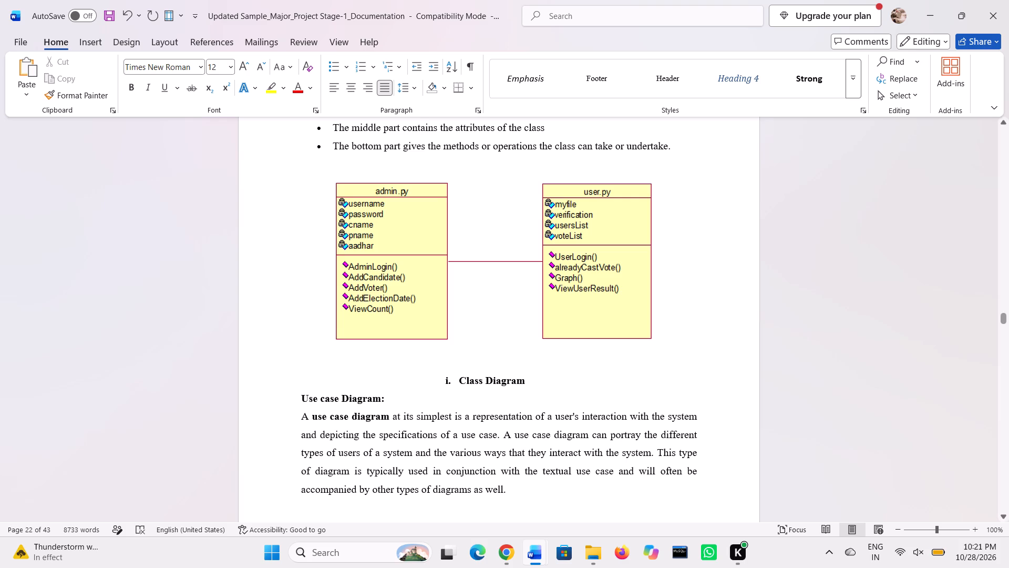
left_click(450, 380)
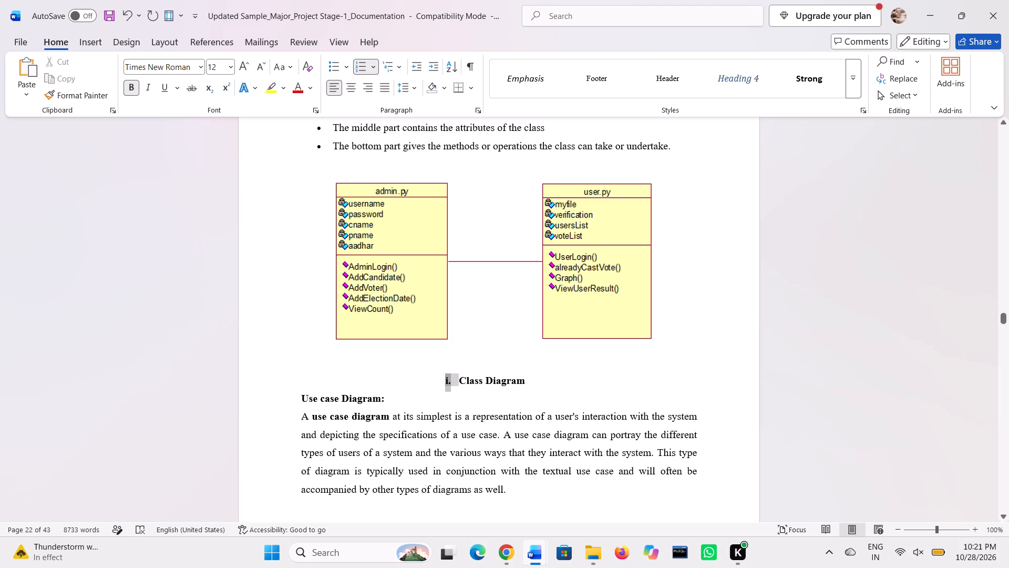
left_click(448, 381)
left_click(448, 381)
key("BackSpace")
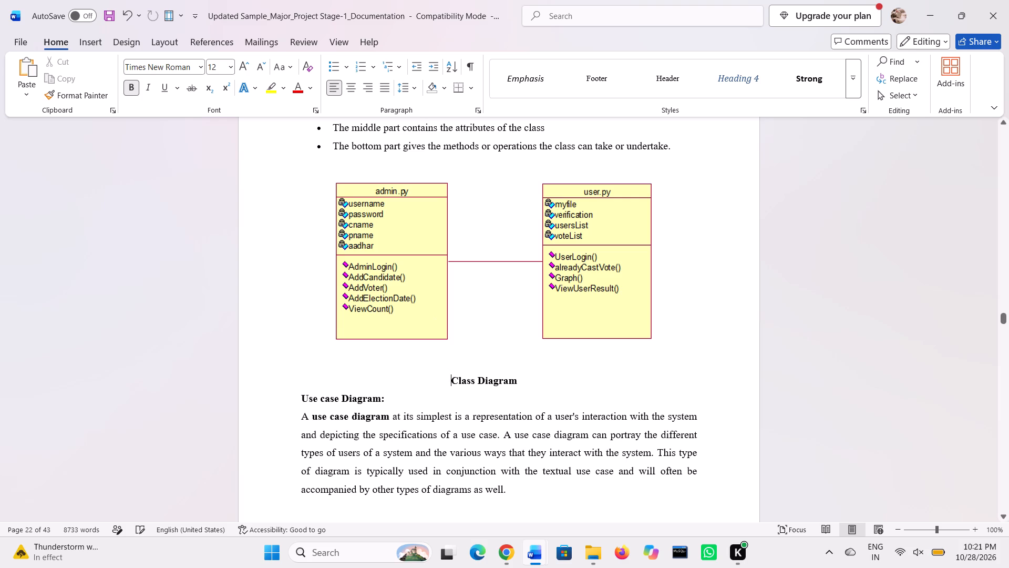
key("5")
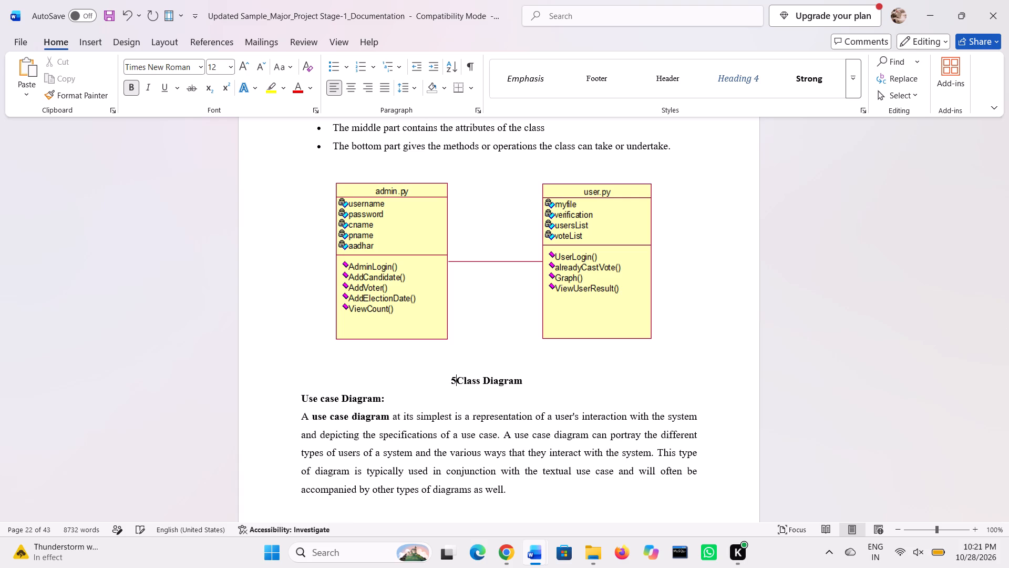
key("1")
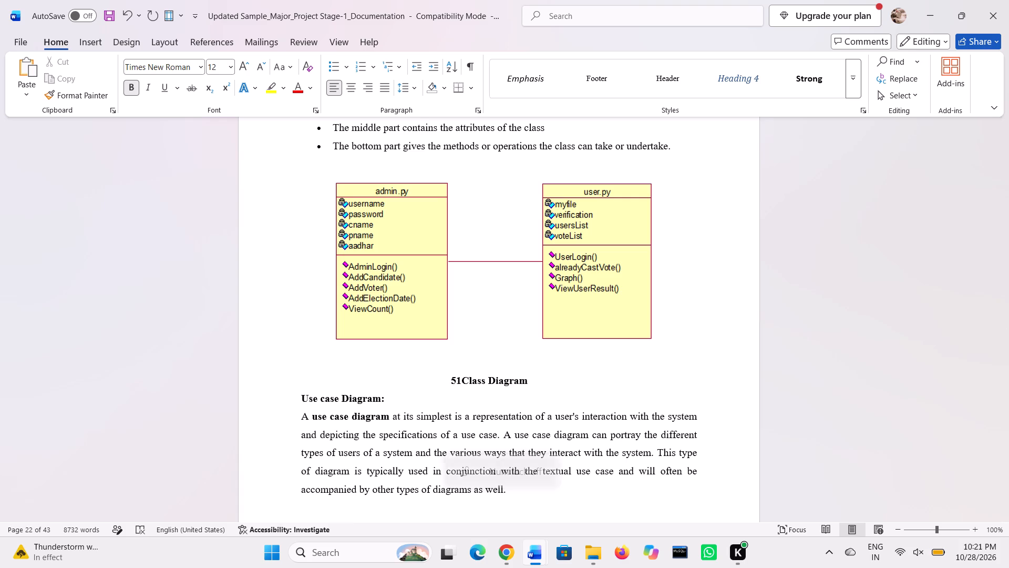
type(".1")
key("space")
key("BackSpace")
key("BackSpace")
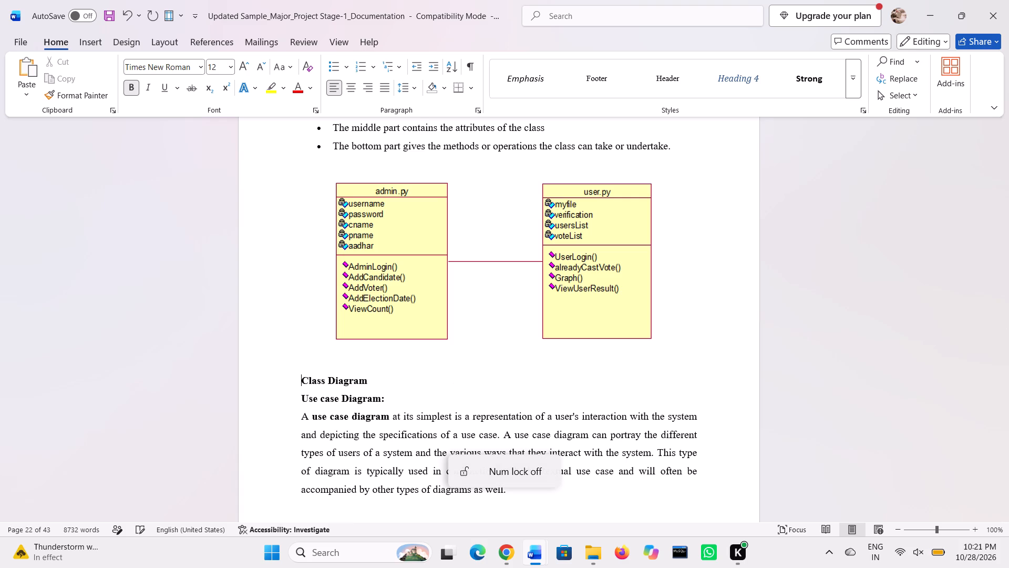
type("5.1")
key("space")
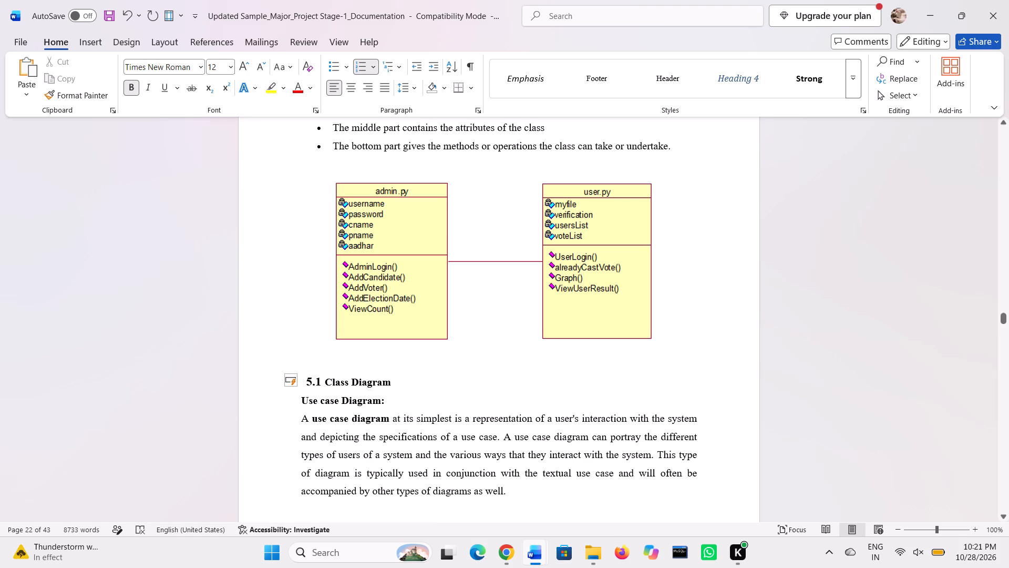
Set the font size of the "5.1" number in the Class Diagram caption to 12.
left_click(311, 383)
left_click(311, 383)
left_click(216, 68)
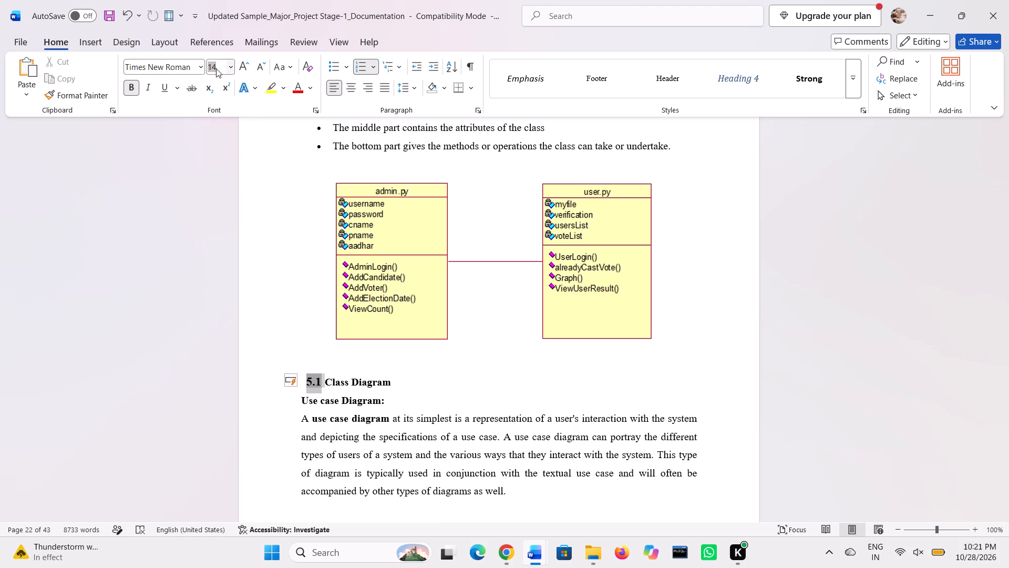
type("12")
key("Return")
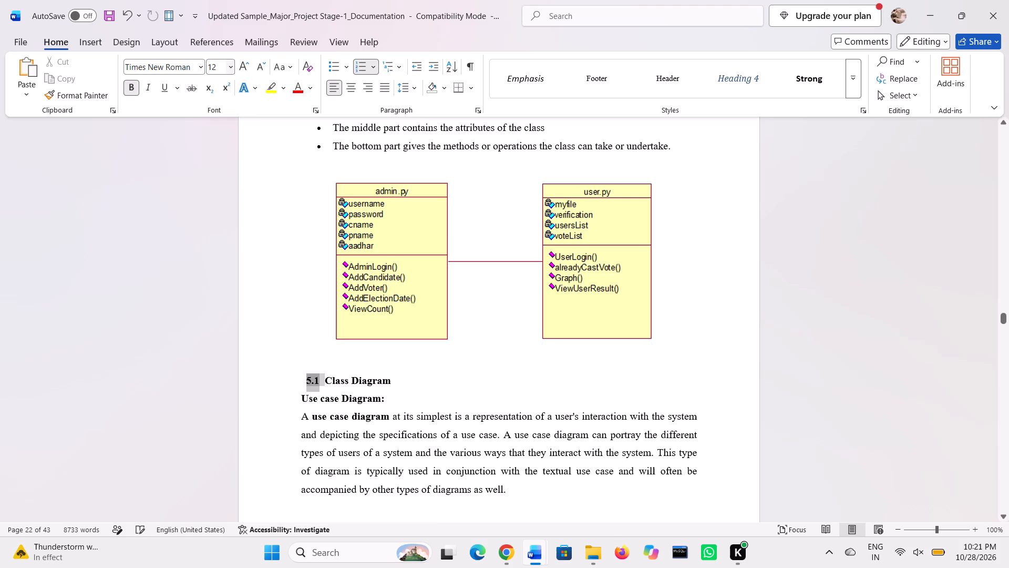
Indent the "5.1 Class Diagram" caption so it sits centred beneath the class diagram picture.
left_click(311, 381)
left_click_drag(311, 381, 451, 377)
left_click_drag(451, 377, 448, 377)
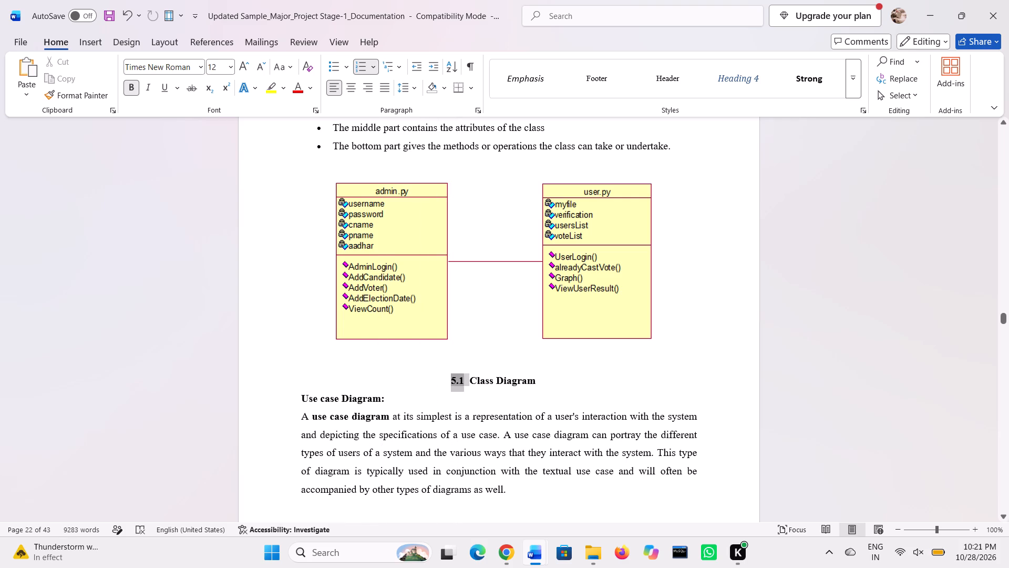
left_click(428, 357)
Add the number "5.2" in front of the "Use case Diagram:" heading.
left_click(302, 397)
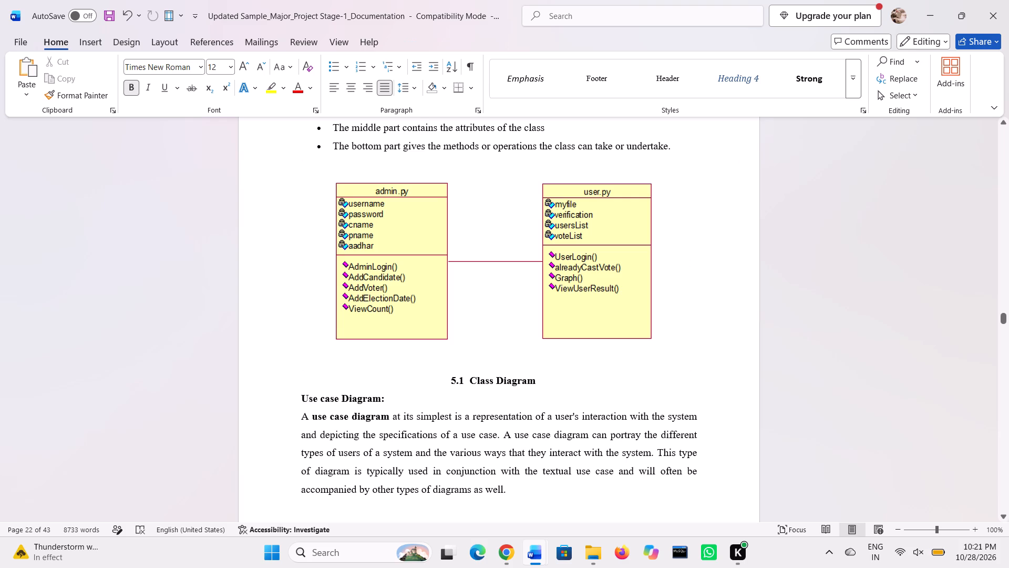
type("5.2")
key("space")
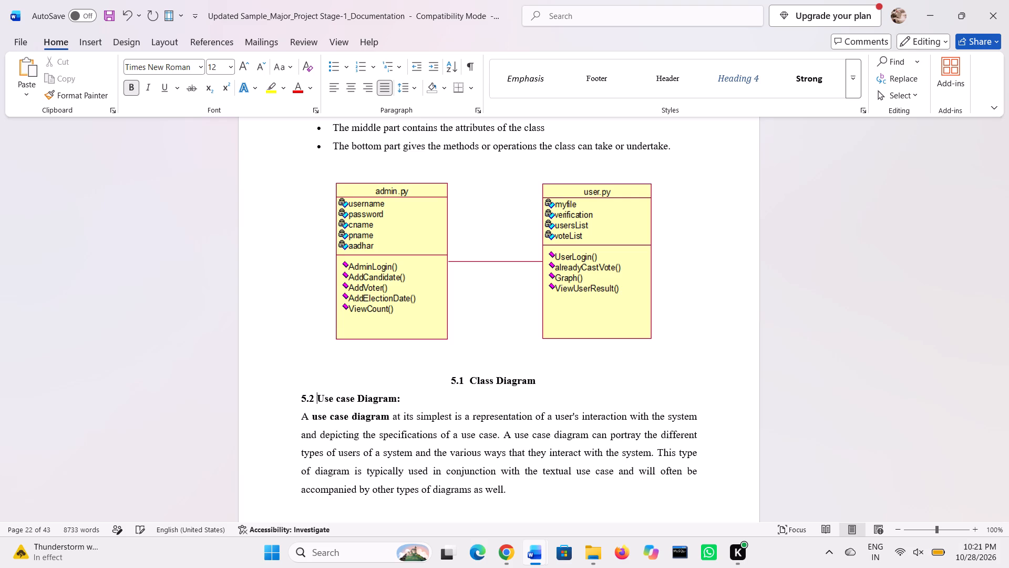
Set the font size of the "5.2 Use case Diagram:" heading to 14.
left_click_drag(301, 400, 405, 398)
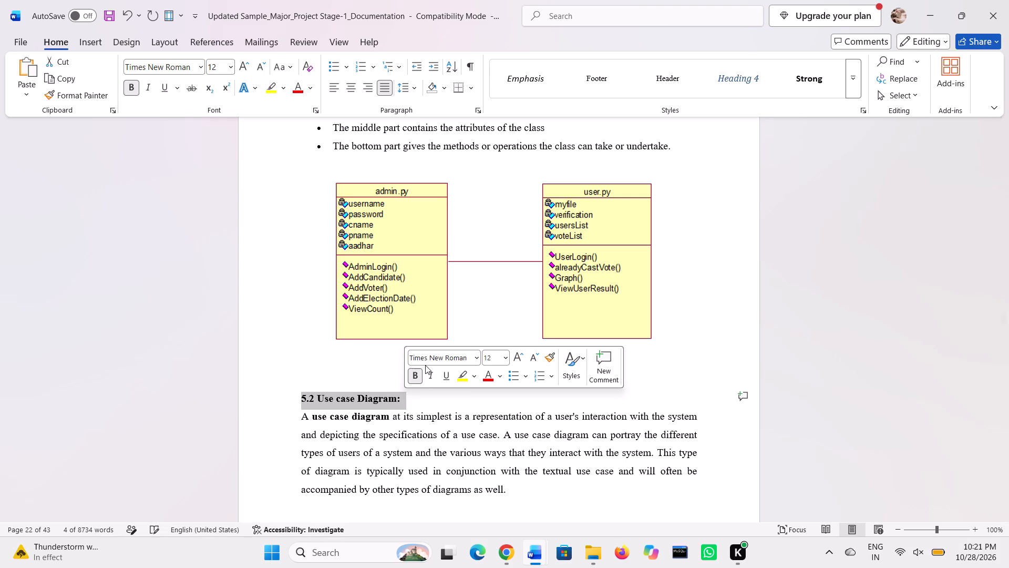
left_click(489, 363)
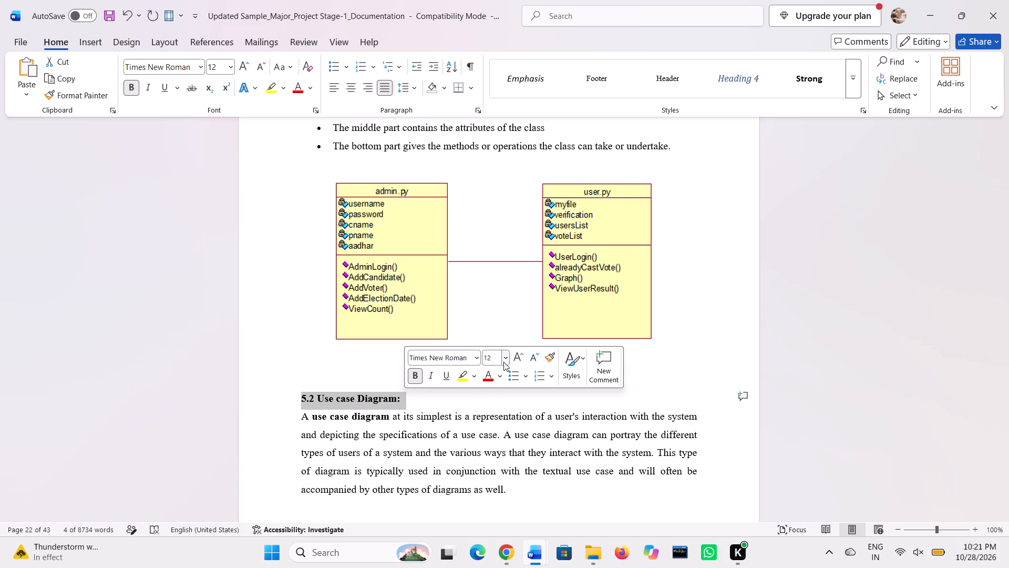
left_click(497, 360)
type("14")
key("Return")
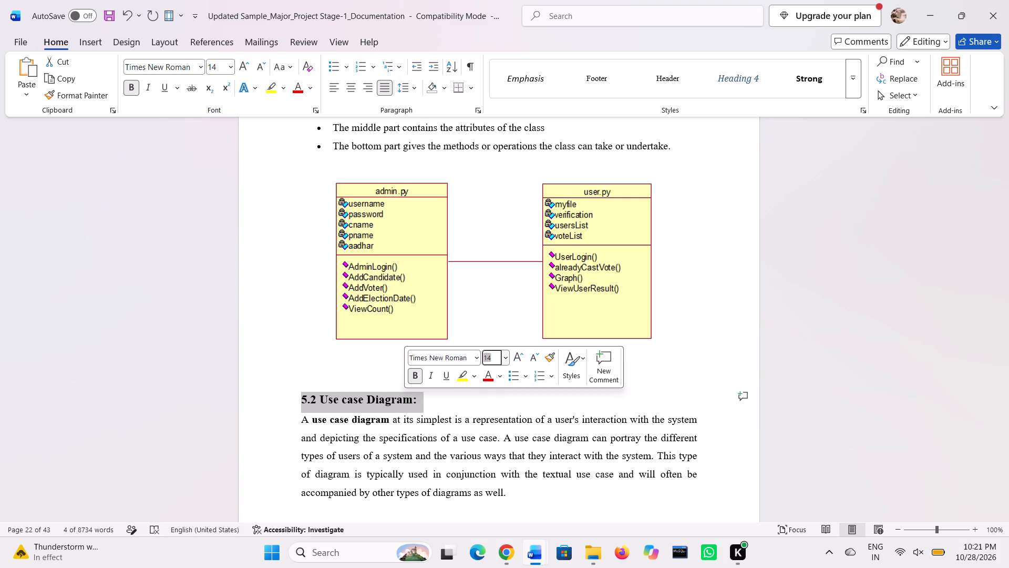
left_click(366, 365)
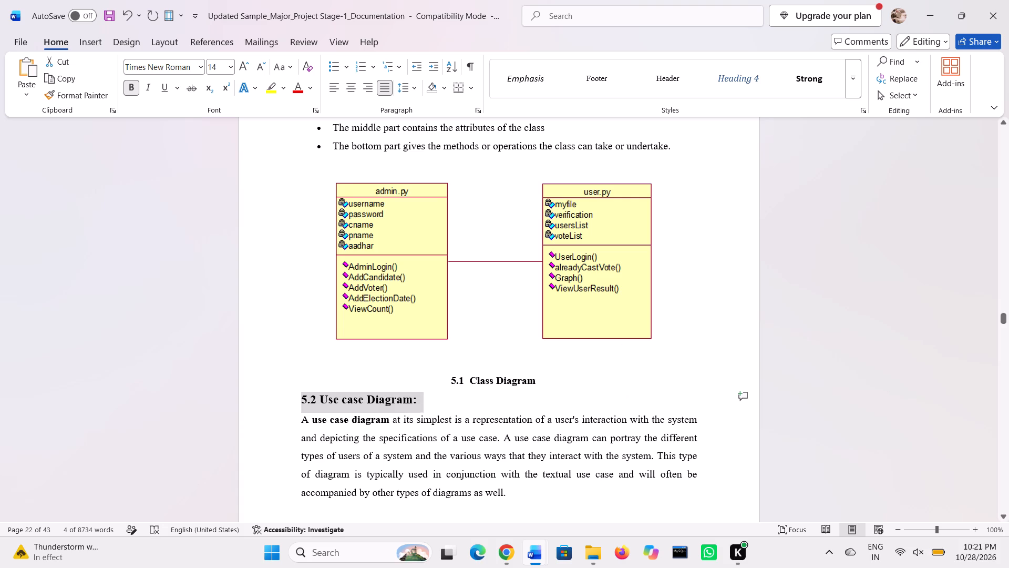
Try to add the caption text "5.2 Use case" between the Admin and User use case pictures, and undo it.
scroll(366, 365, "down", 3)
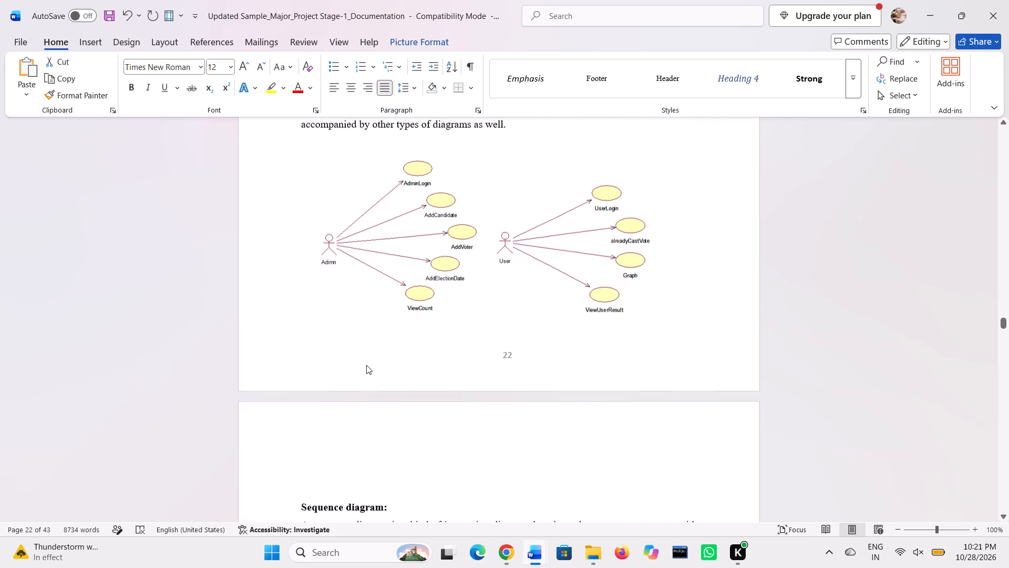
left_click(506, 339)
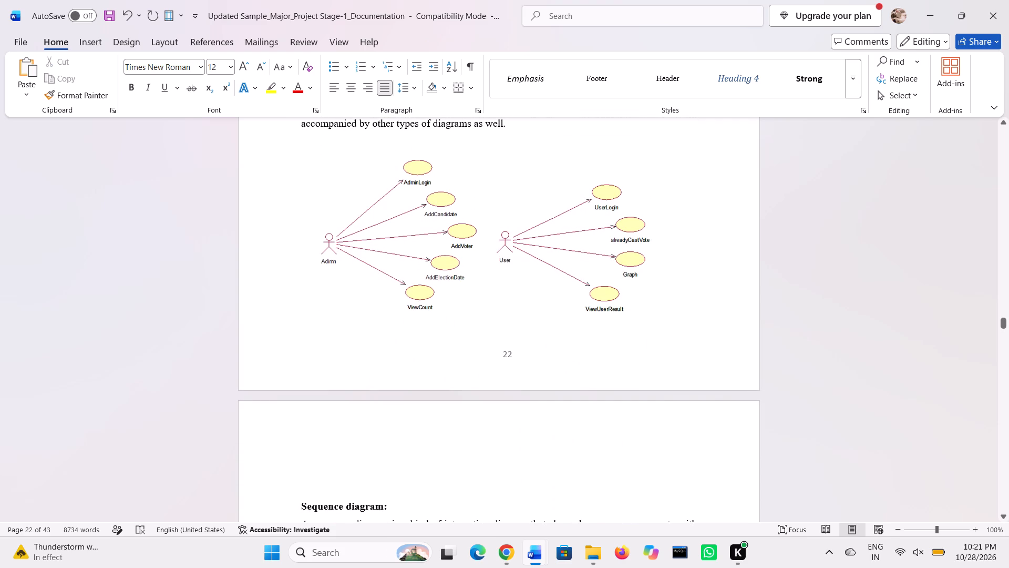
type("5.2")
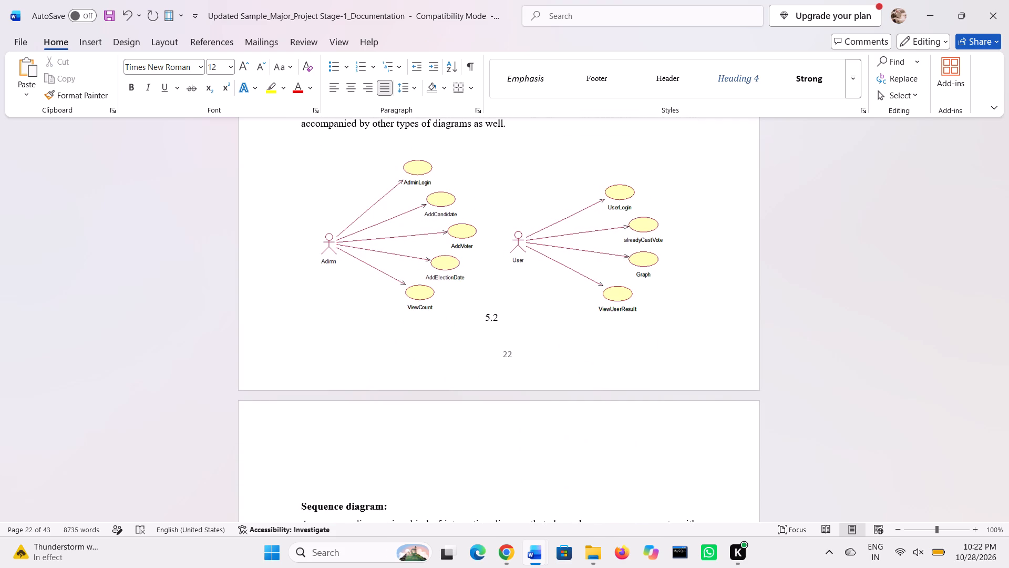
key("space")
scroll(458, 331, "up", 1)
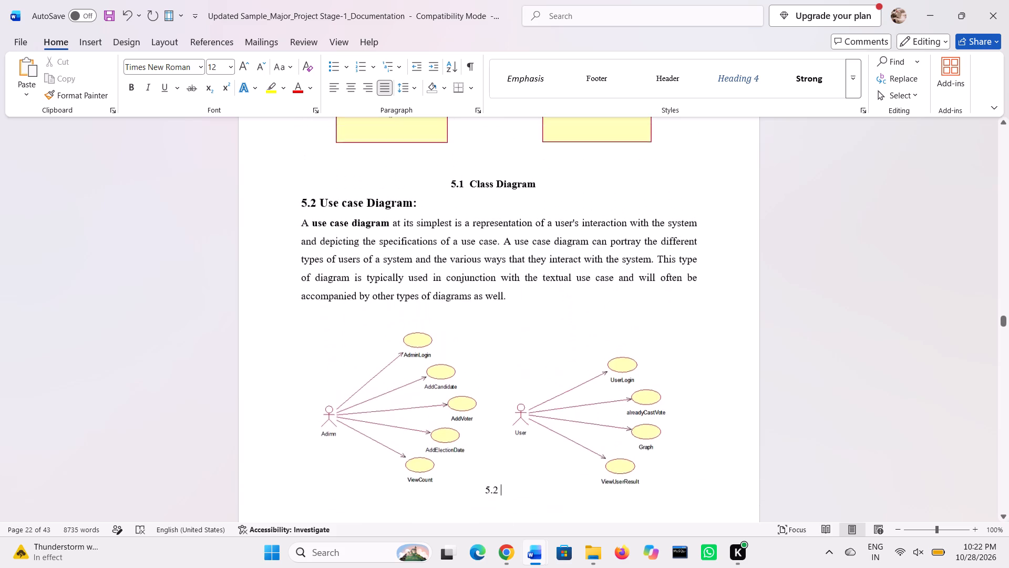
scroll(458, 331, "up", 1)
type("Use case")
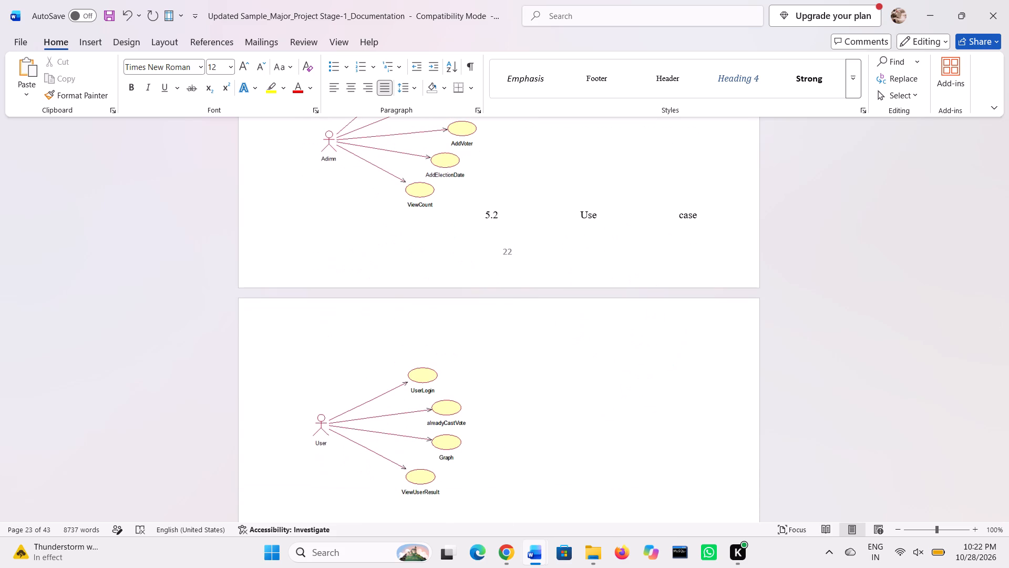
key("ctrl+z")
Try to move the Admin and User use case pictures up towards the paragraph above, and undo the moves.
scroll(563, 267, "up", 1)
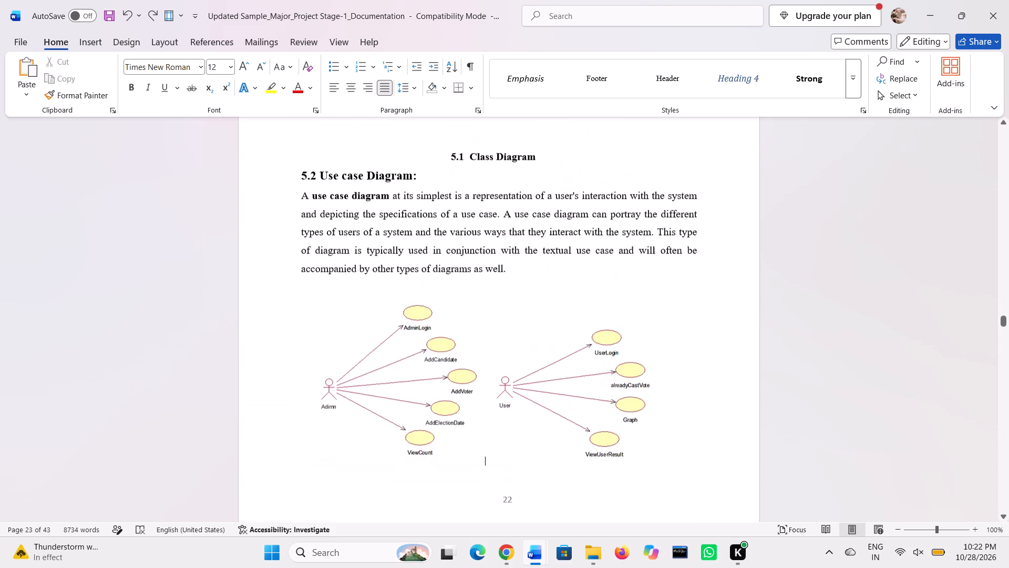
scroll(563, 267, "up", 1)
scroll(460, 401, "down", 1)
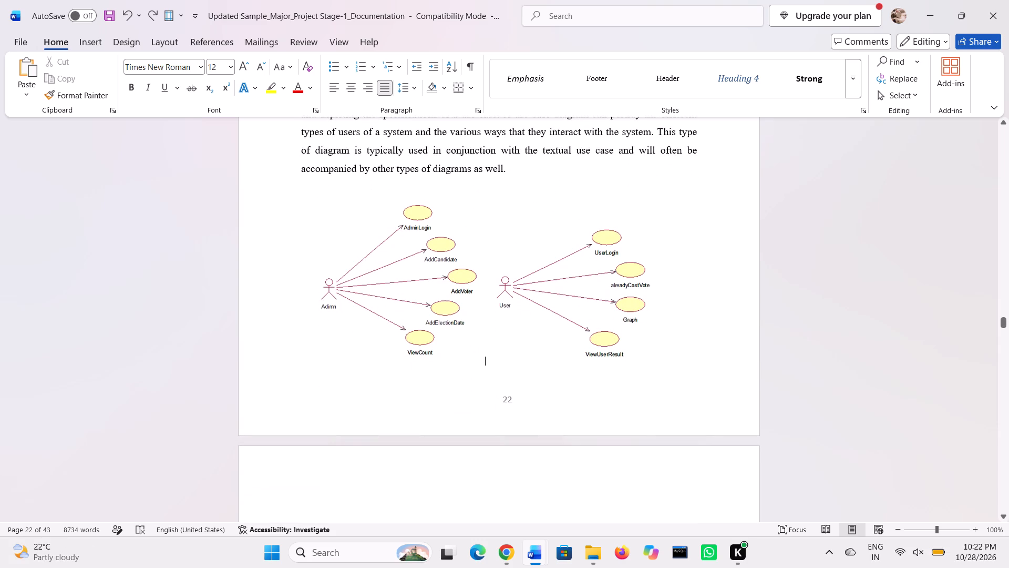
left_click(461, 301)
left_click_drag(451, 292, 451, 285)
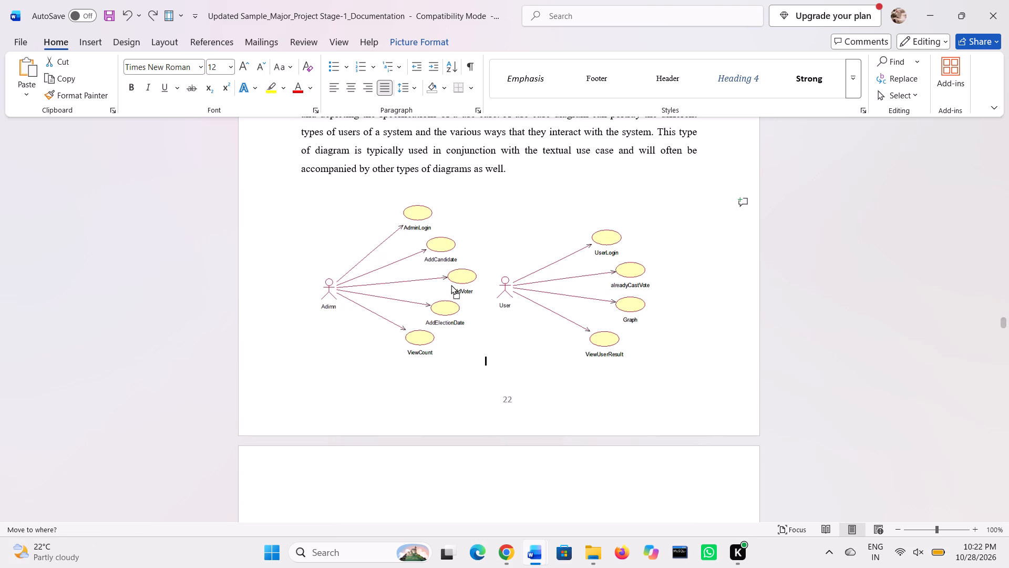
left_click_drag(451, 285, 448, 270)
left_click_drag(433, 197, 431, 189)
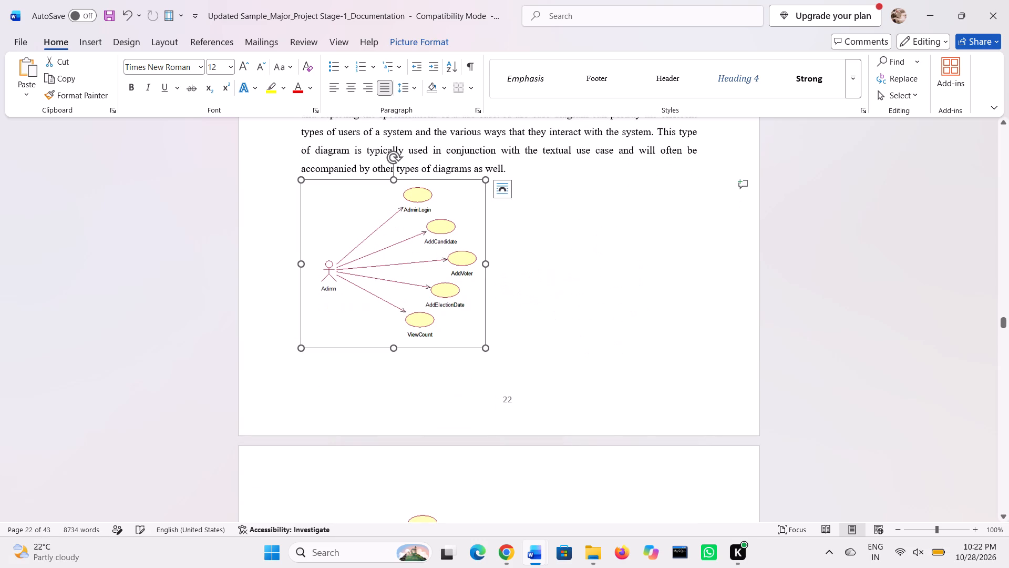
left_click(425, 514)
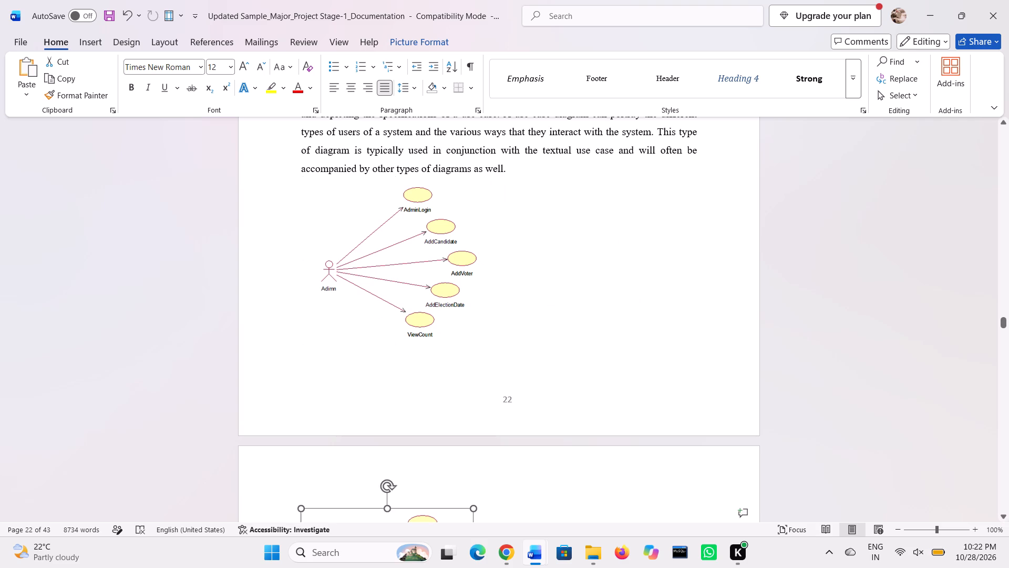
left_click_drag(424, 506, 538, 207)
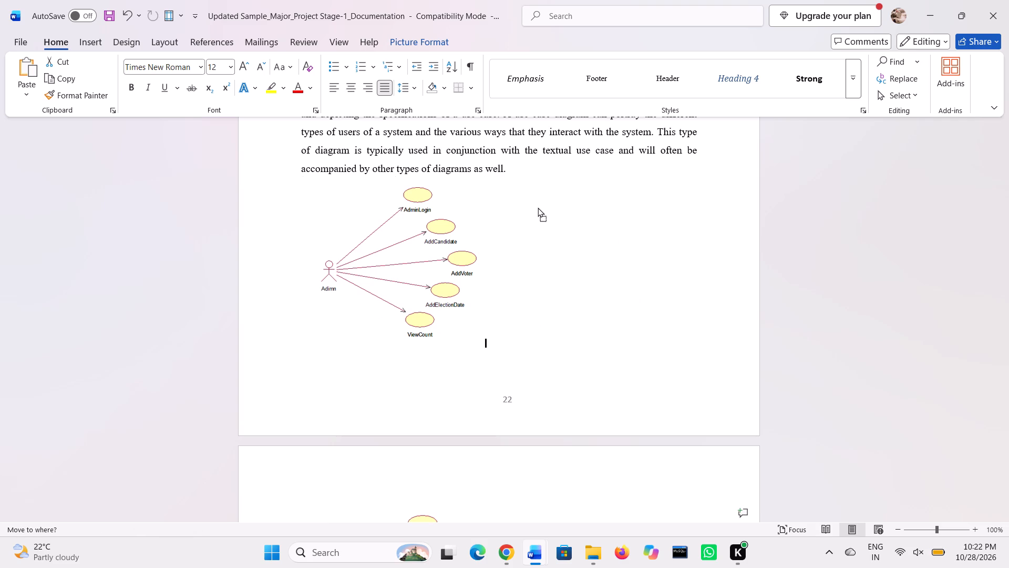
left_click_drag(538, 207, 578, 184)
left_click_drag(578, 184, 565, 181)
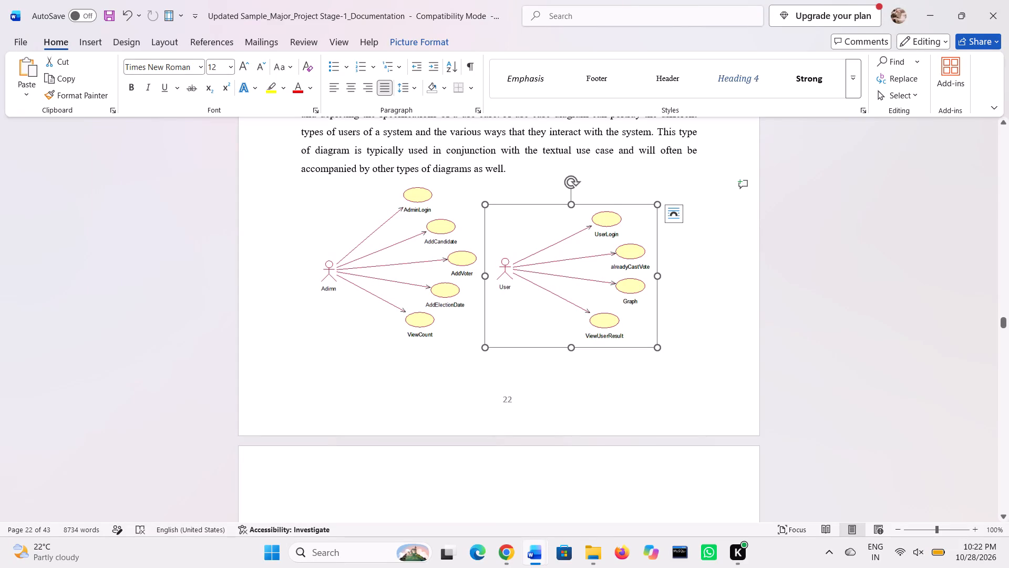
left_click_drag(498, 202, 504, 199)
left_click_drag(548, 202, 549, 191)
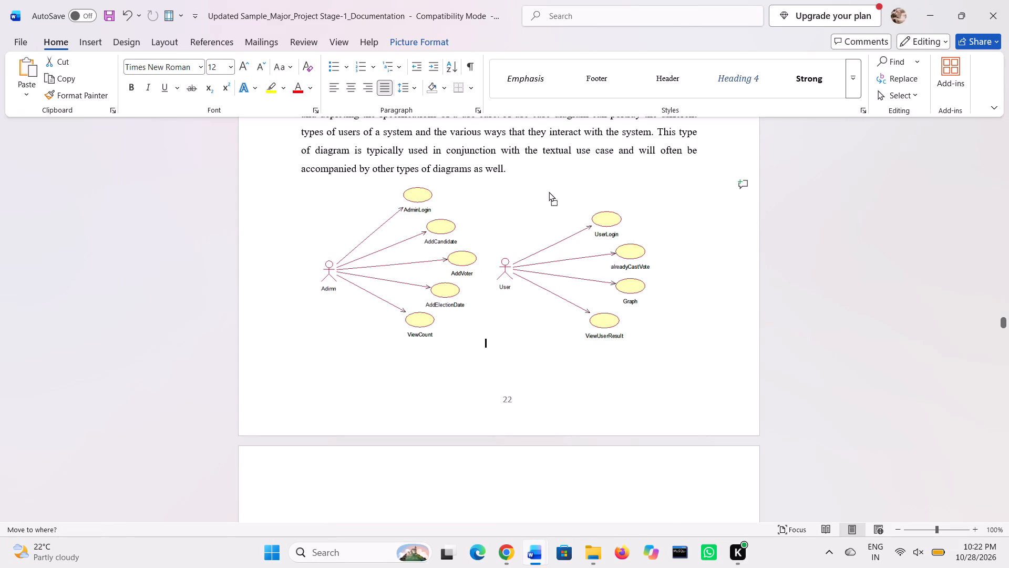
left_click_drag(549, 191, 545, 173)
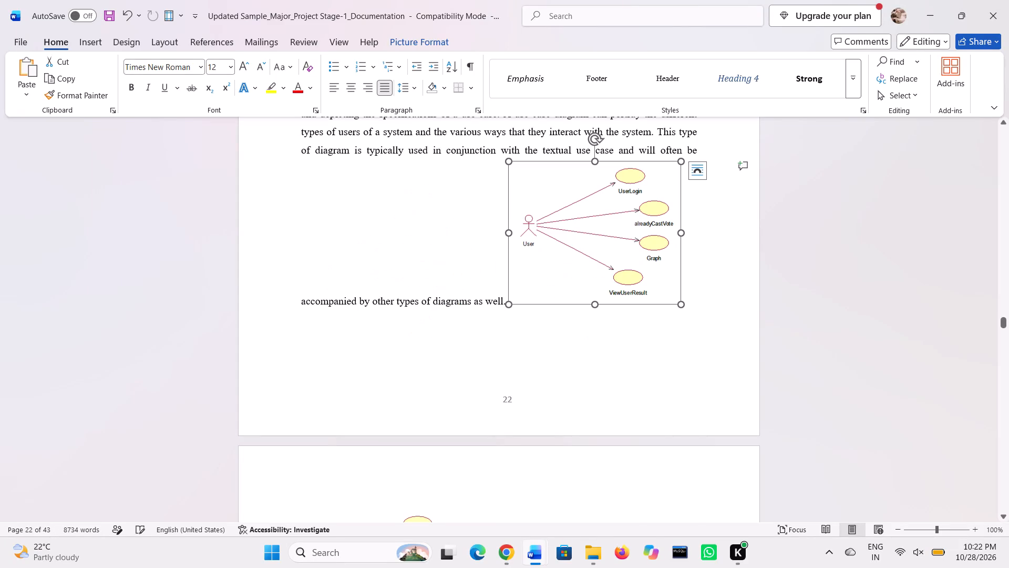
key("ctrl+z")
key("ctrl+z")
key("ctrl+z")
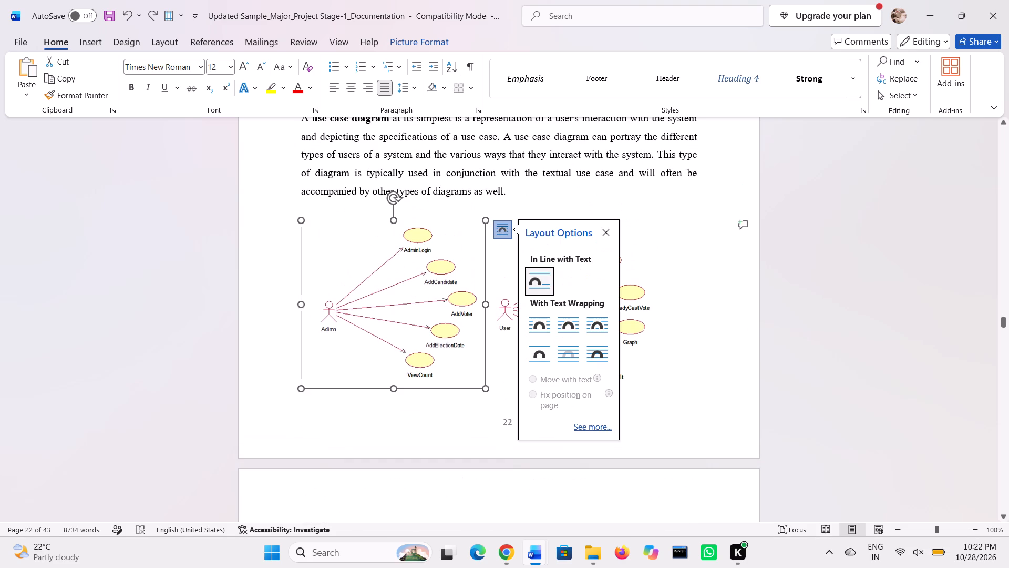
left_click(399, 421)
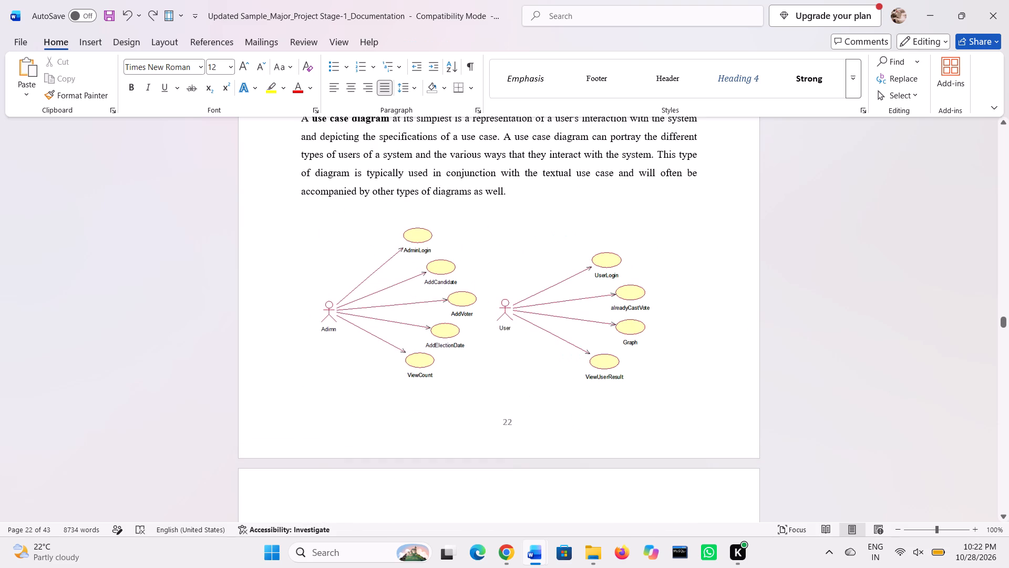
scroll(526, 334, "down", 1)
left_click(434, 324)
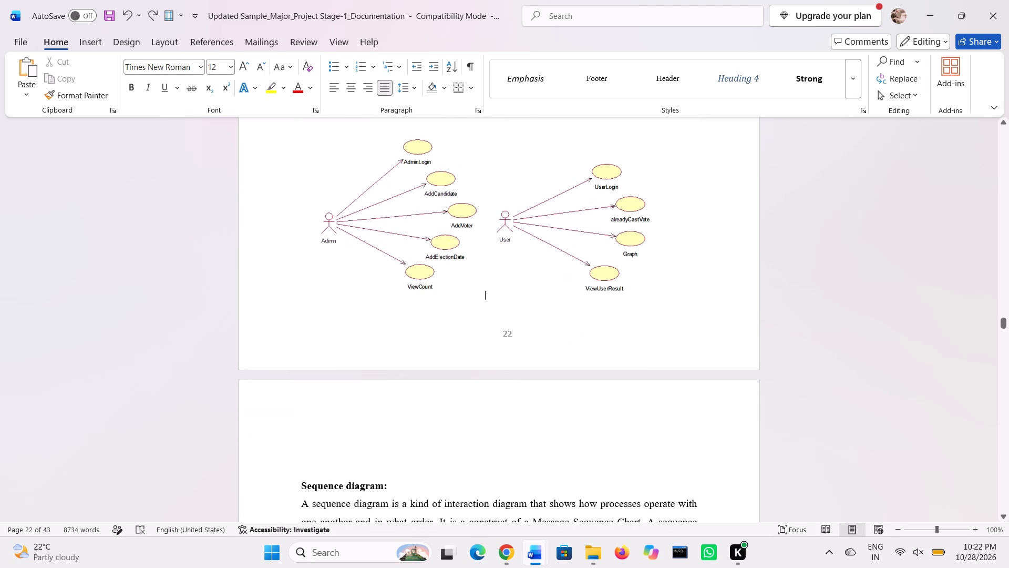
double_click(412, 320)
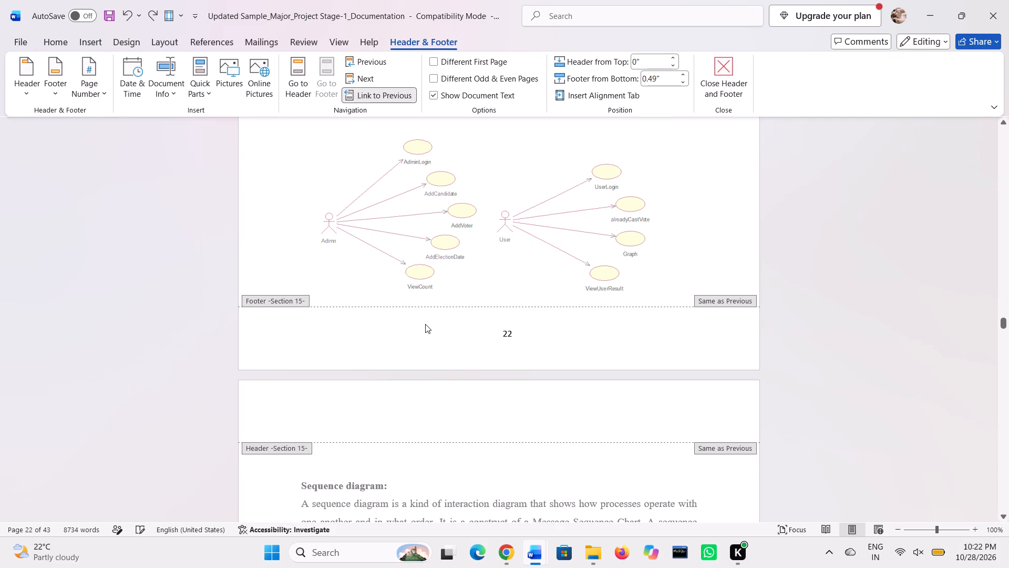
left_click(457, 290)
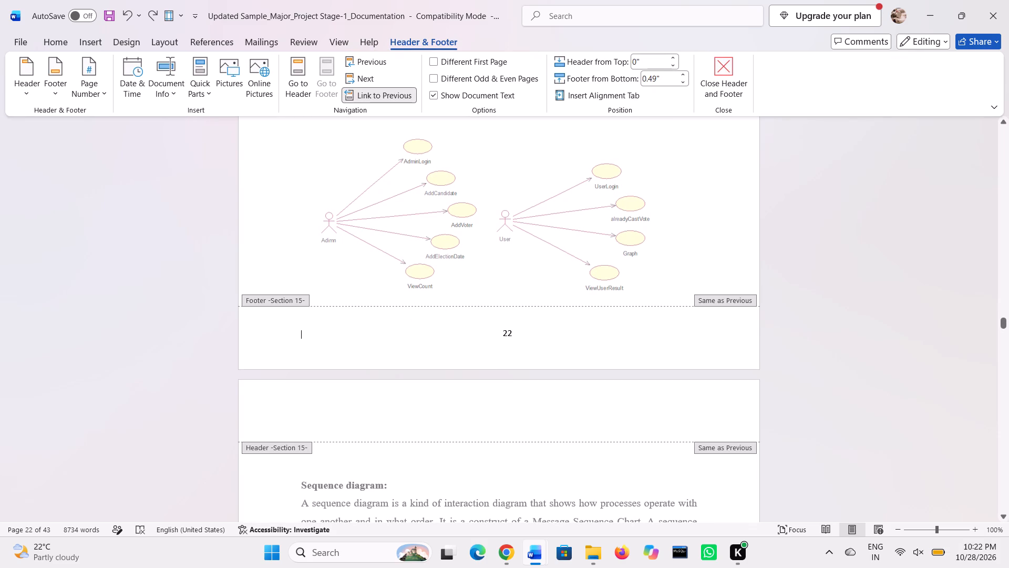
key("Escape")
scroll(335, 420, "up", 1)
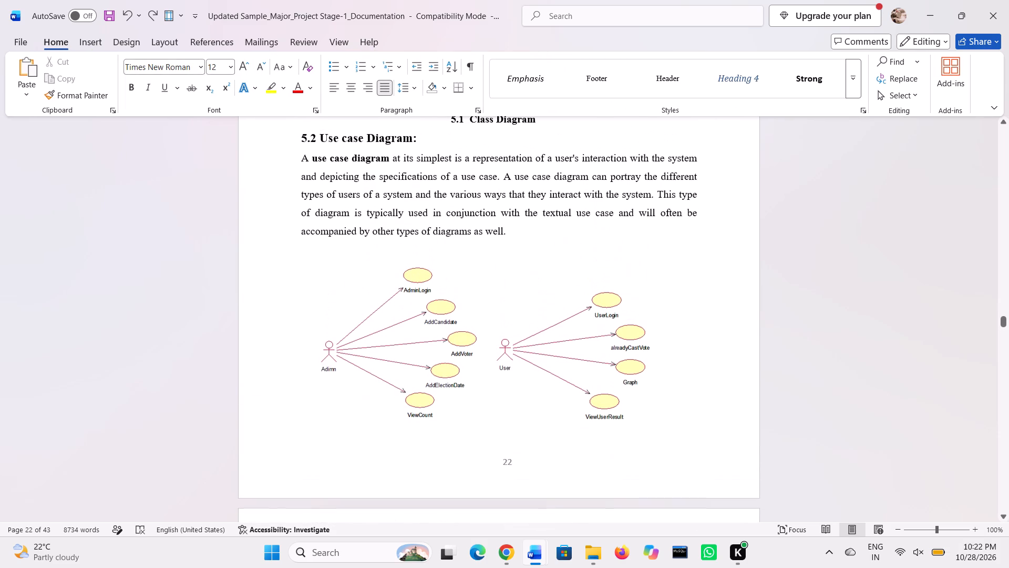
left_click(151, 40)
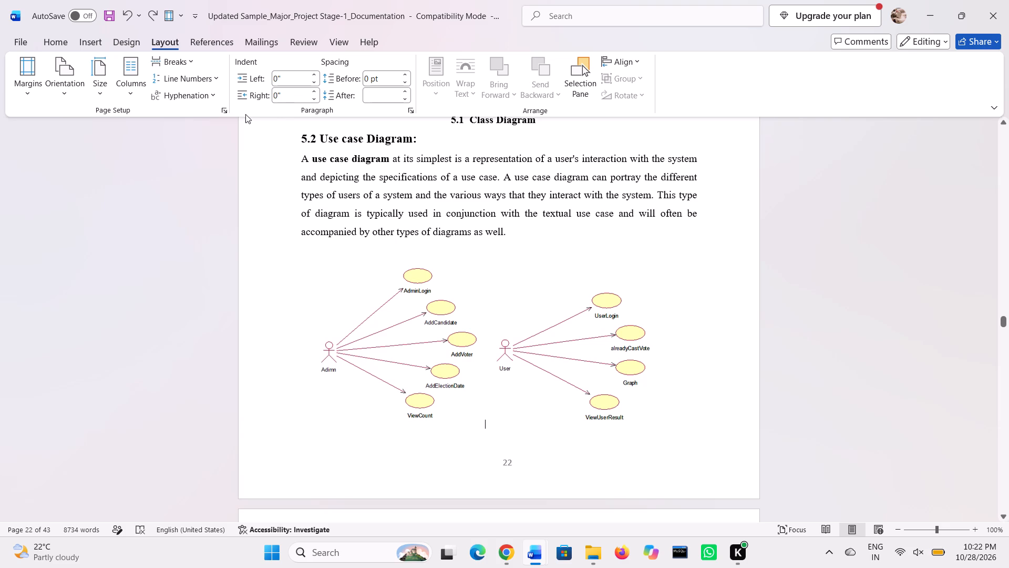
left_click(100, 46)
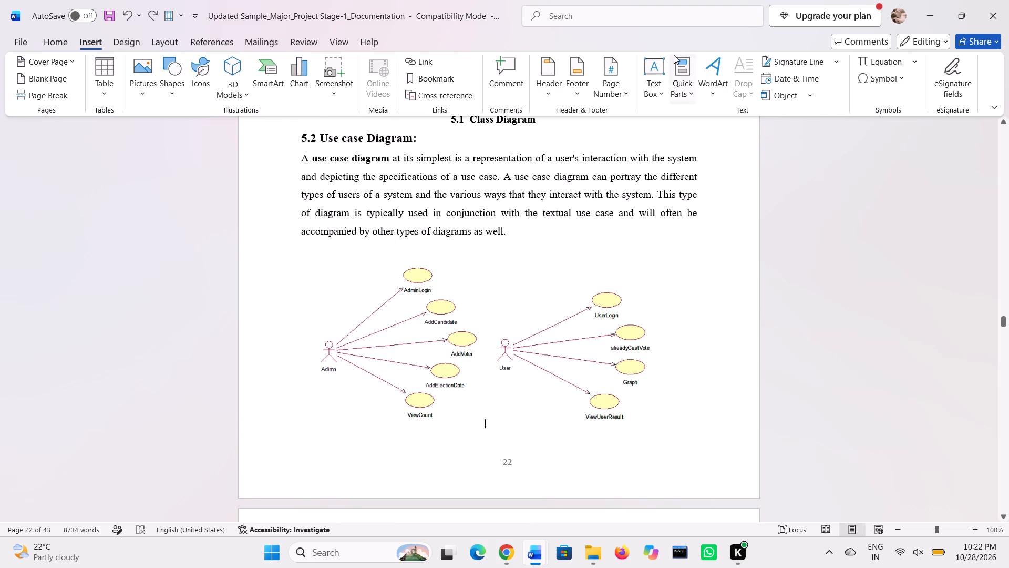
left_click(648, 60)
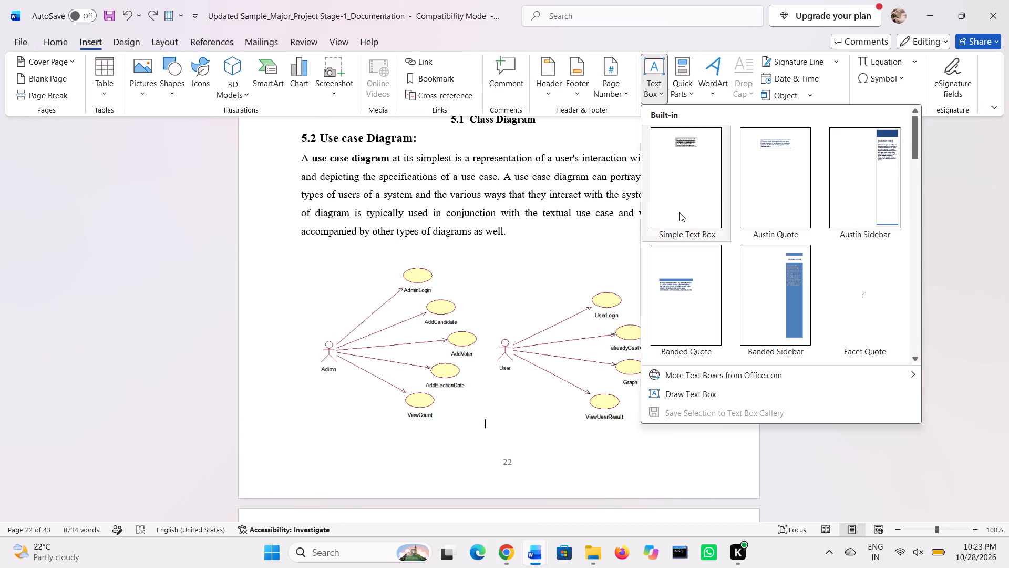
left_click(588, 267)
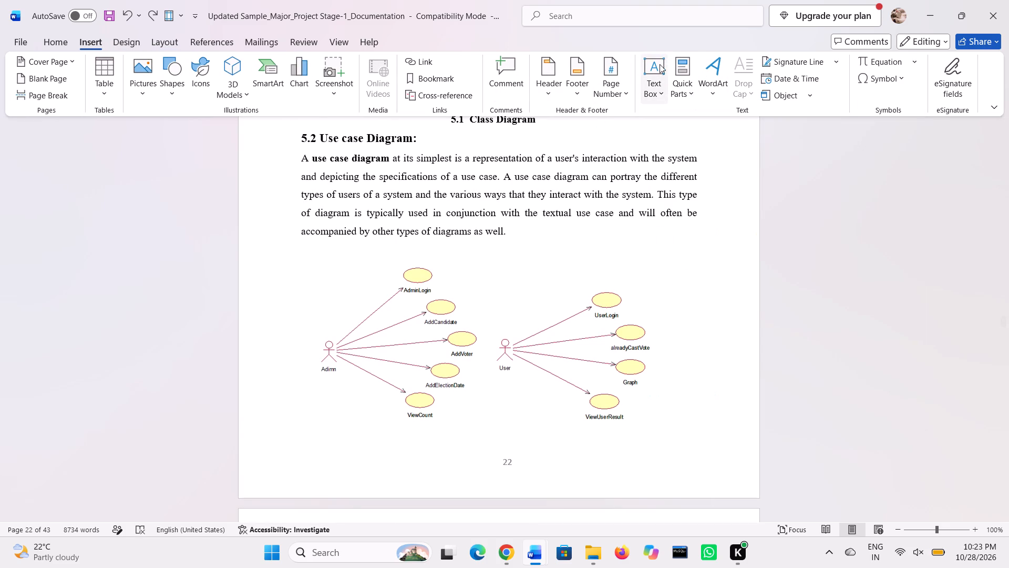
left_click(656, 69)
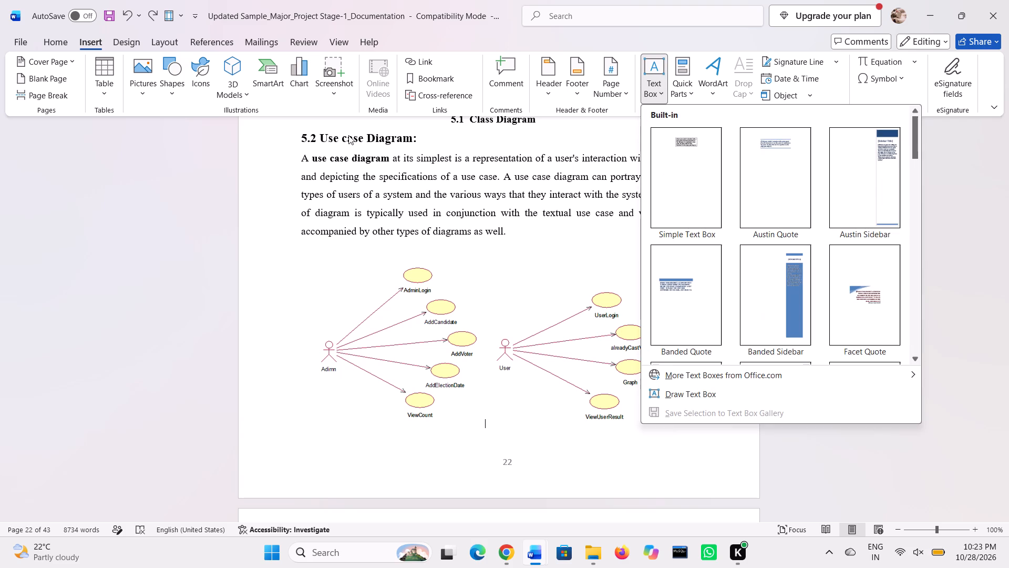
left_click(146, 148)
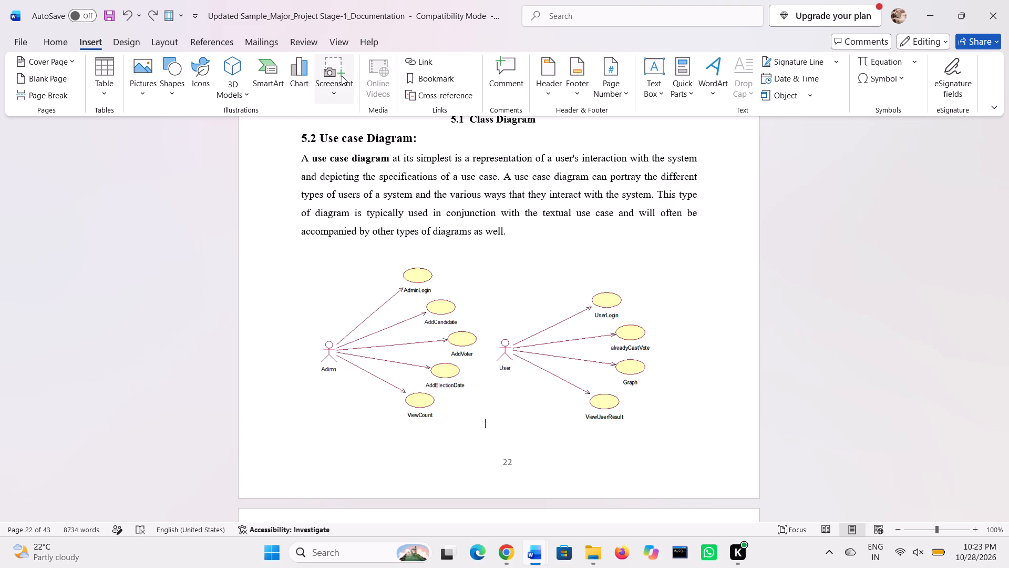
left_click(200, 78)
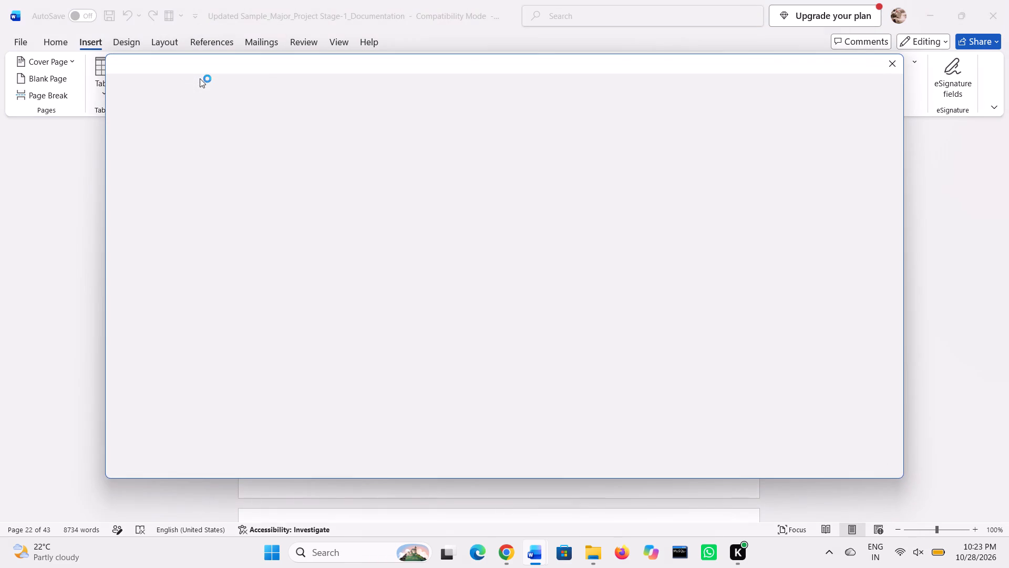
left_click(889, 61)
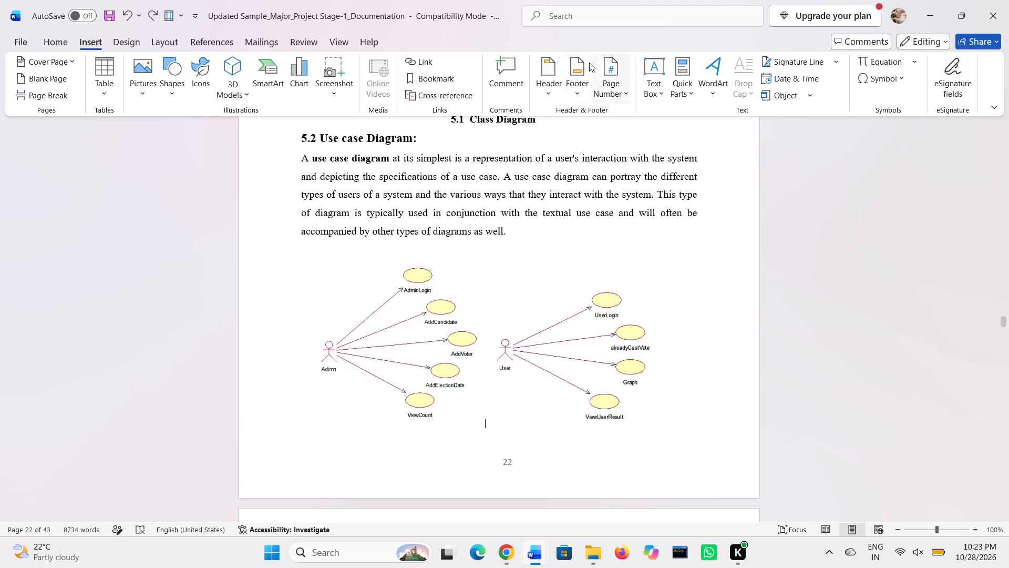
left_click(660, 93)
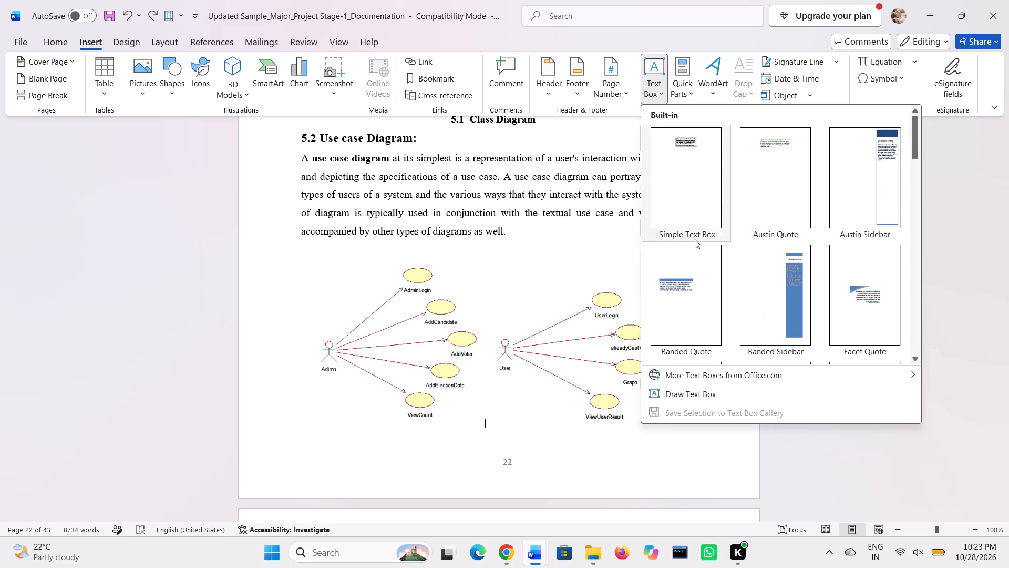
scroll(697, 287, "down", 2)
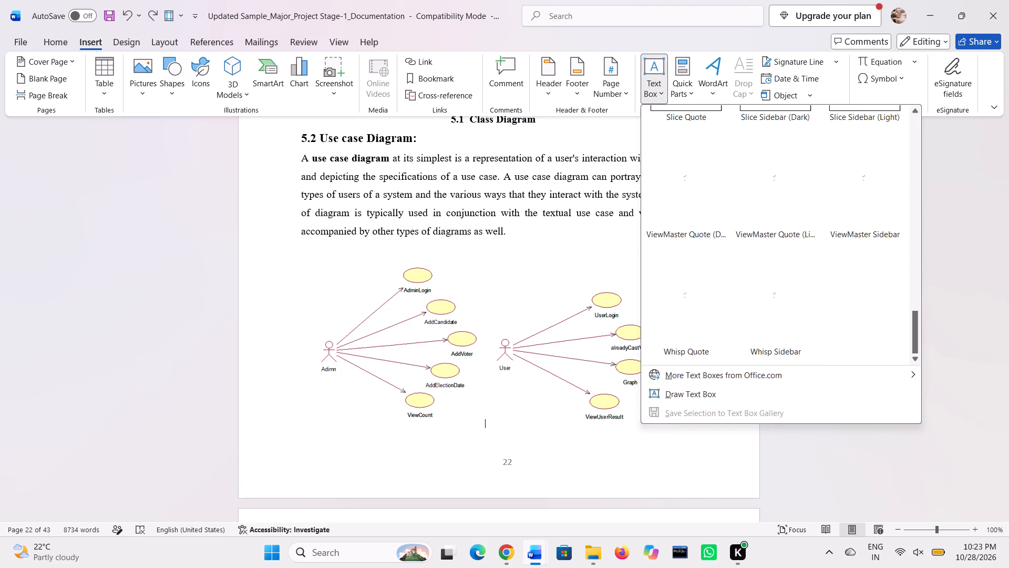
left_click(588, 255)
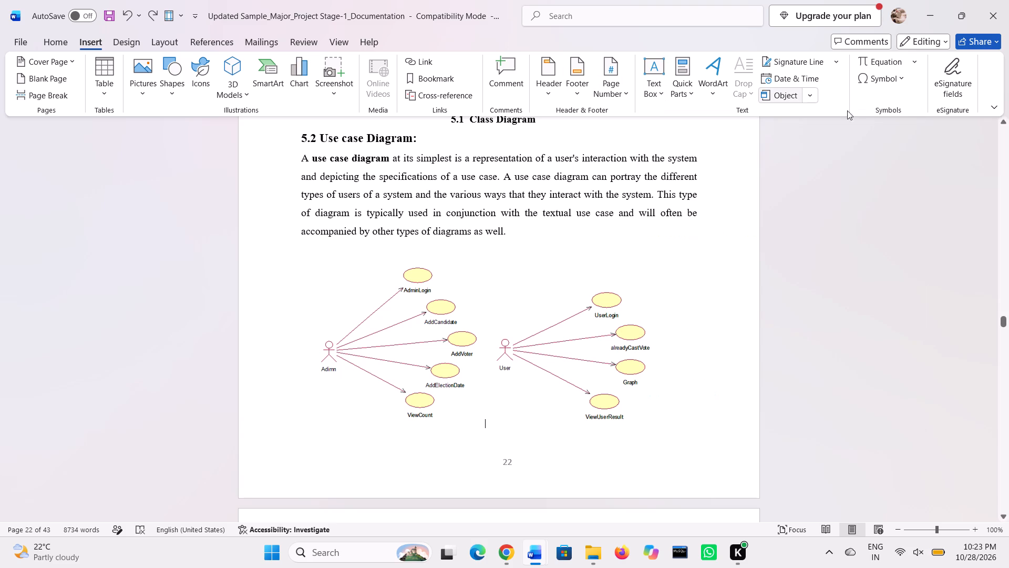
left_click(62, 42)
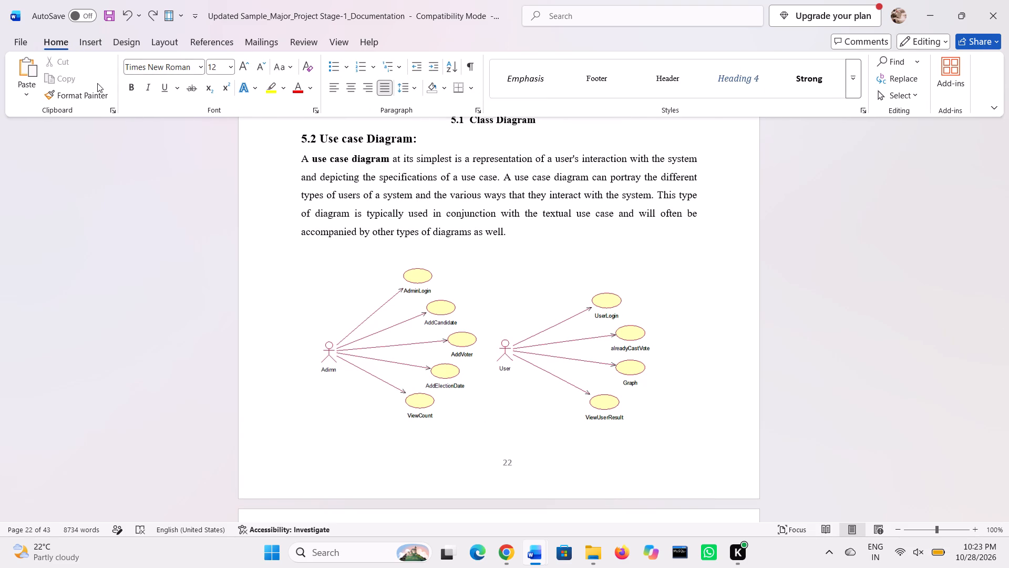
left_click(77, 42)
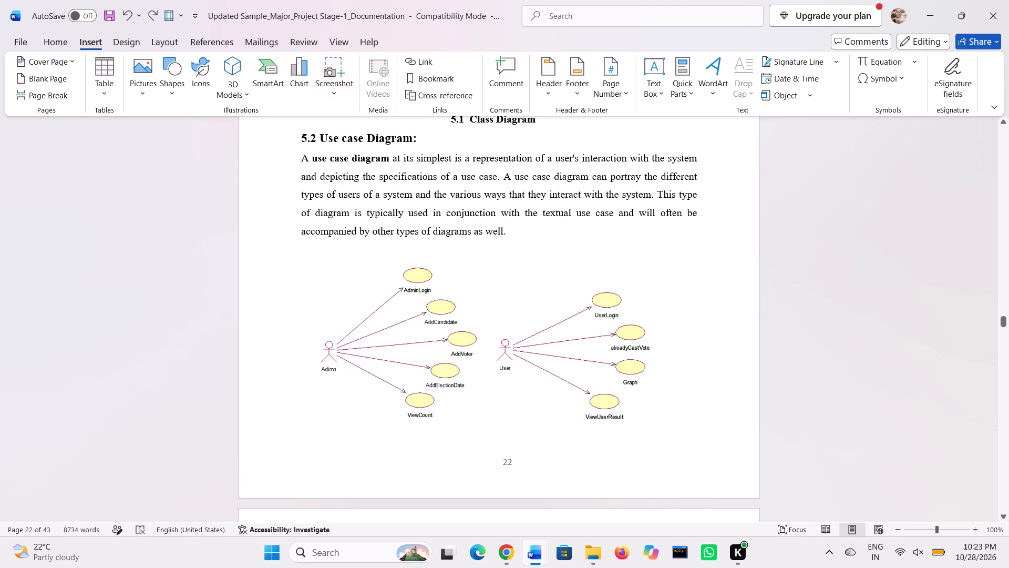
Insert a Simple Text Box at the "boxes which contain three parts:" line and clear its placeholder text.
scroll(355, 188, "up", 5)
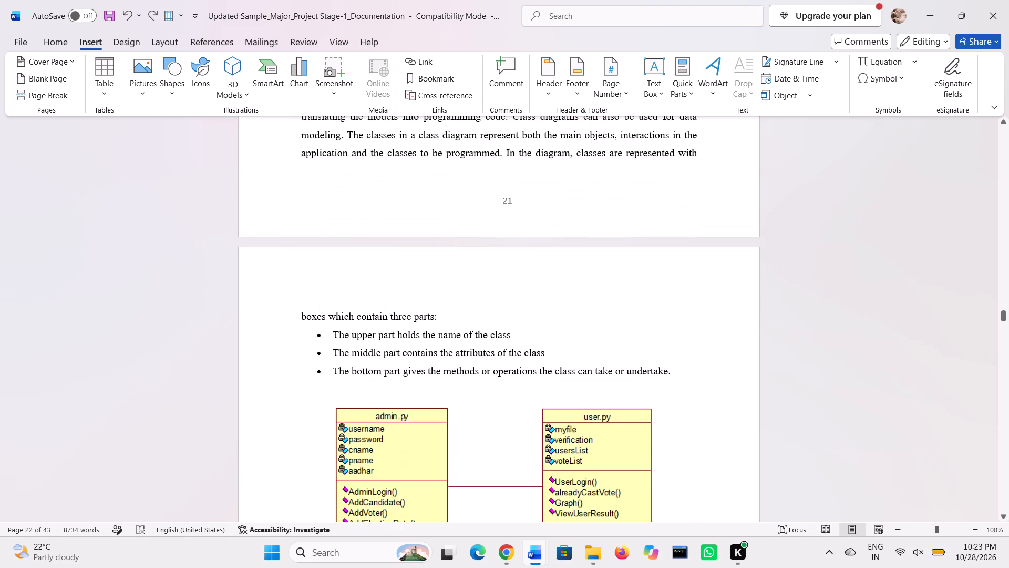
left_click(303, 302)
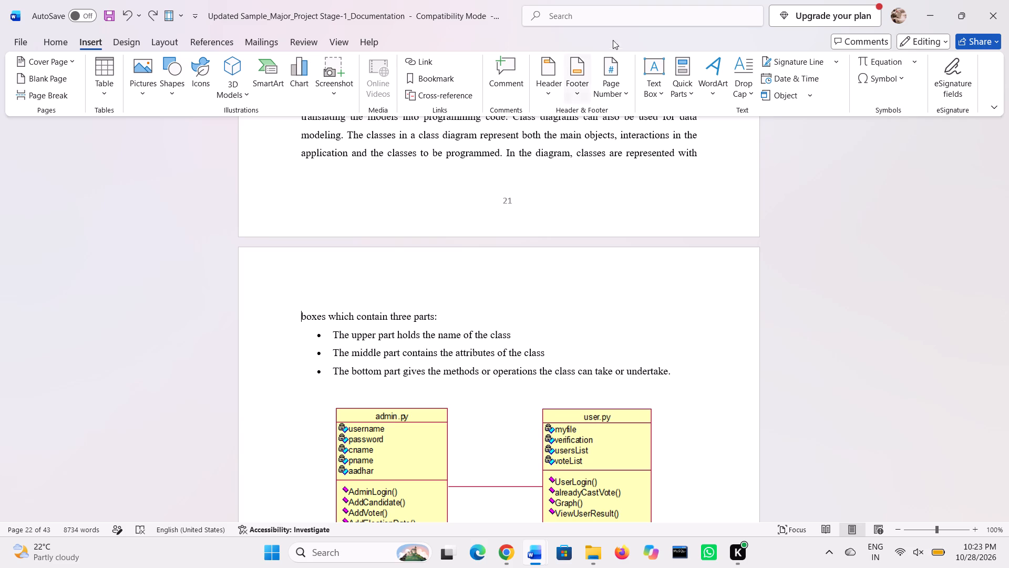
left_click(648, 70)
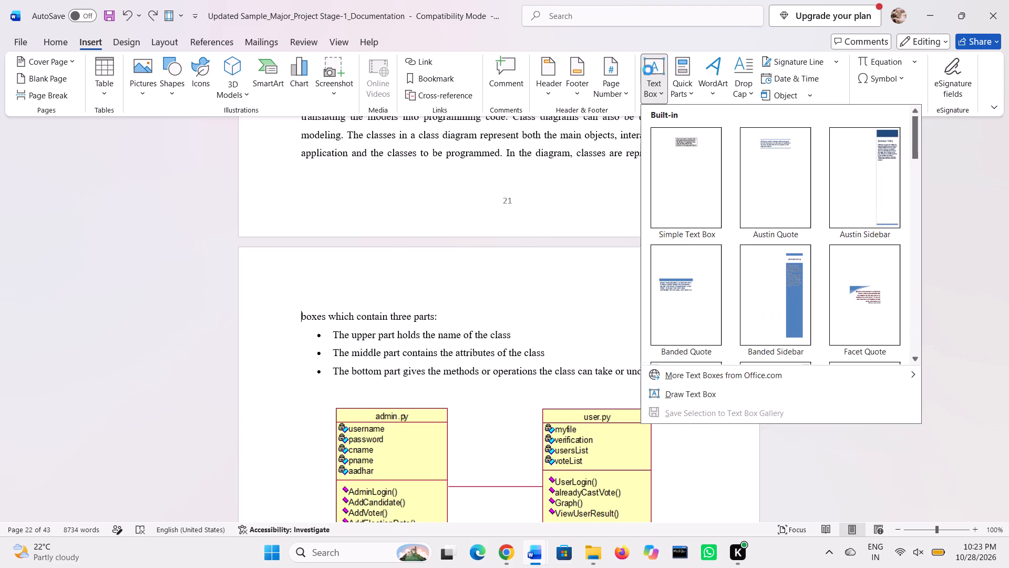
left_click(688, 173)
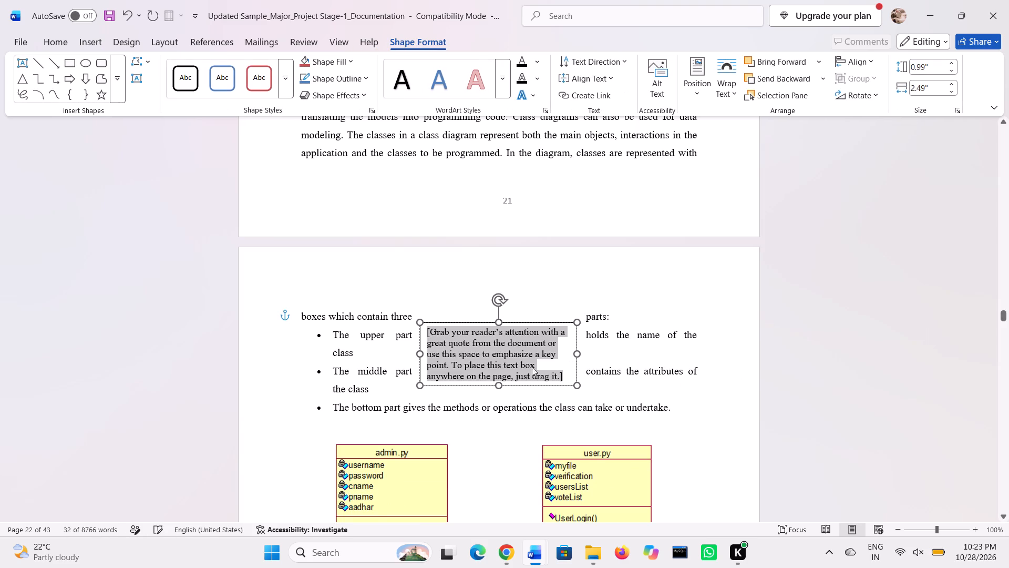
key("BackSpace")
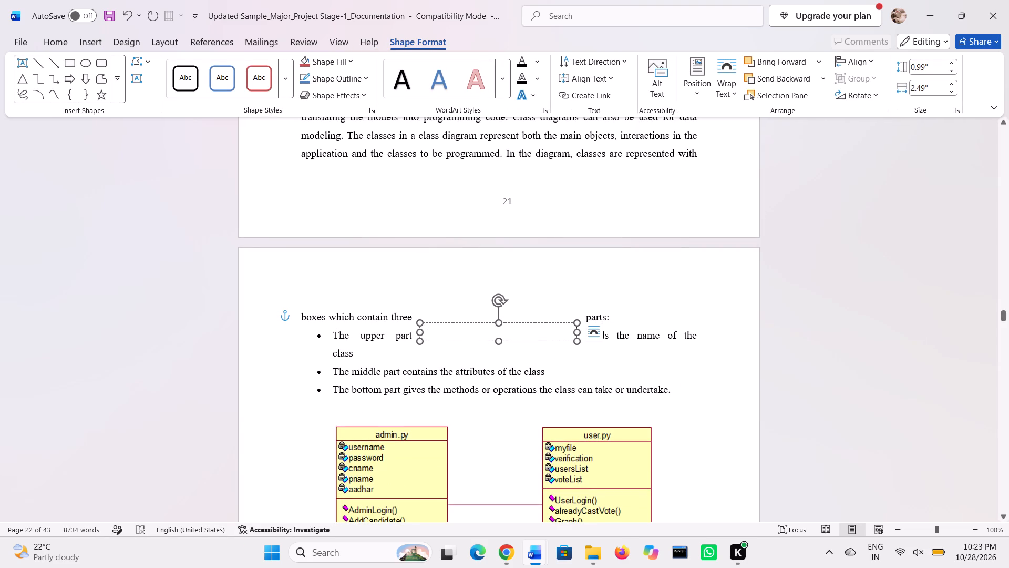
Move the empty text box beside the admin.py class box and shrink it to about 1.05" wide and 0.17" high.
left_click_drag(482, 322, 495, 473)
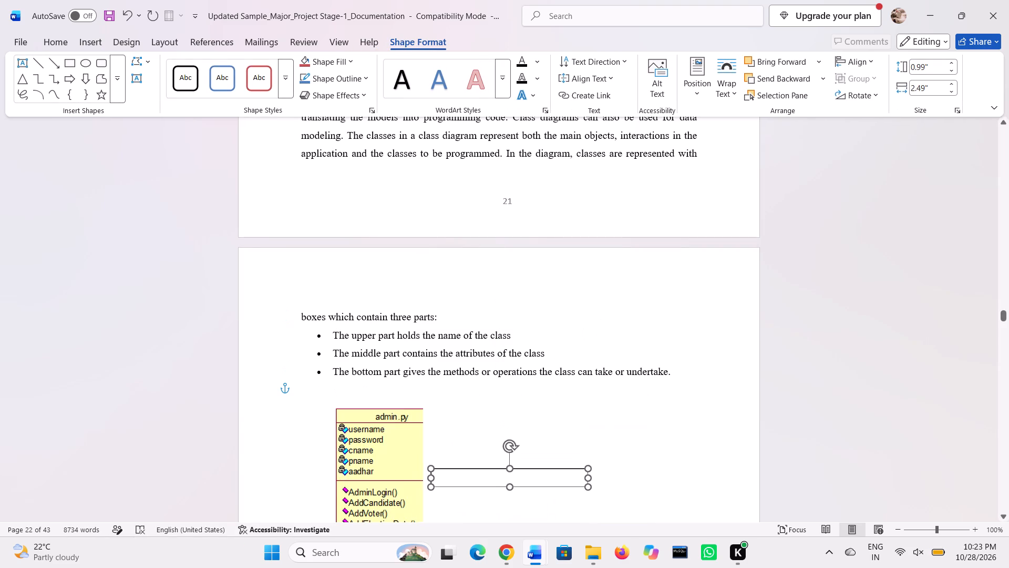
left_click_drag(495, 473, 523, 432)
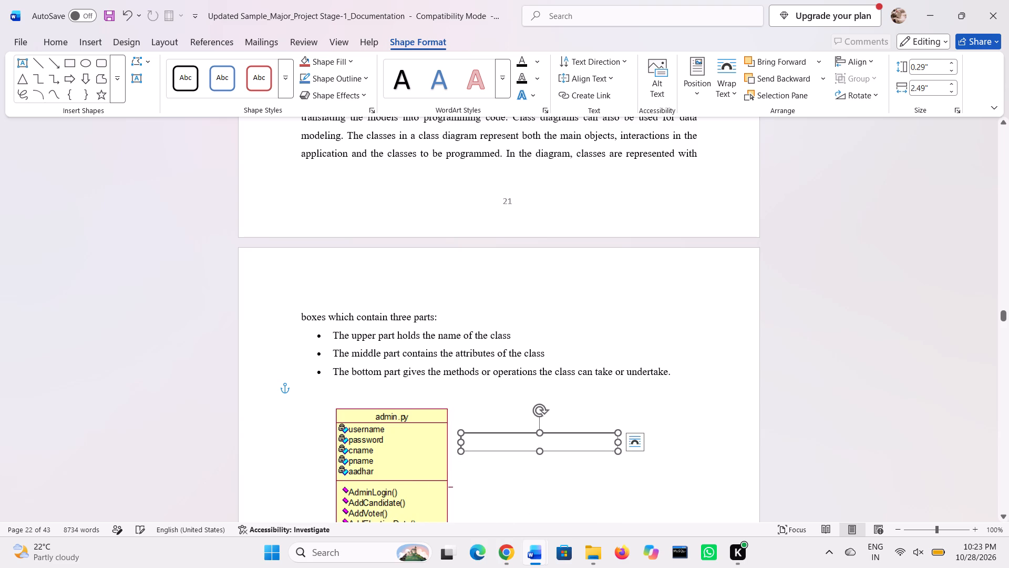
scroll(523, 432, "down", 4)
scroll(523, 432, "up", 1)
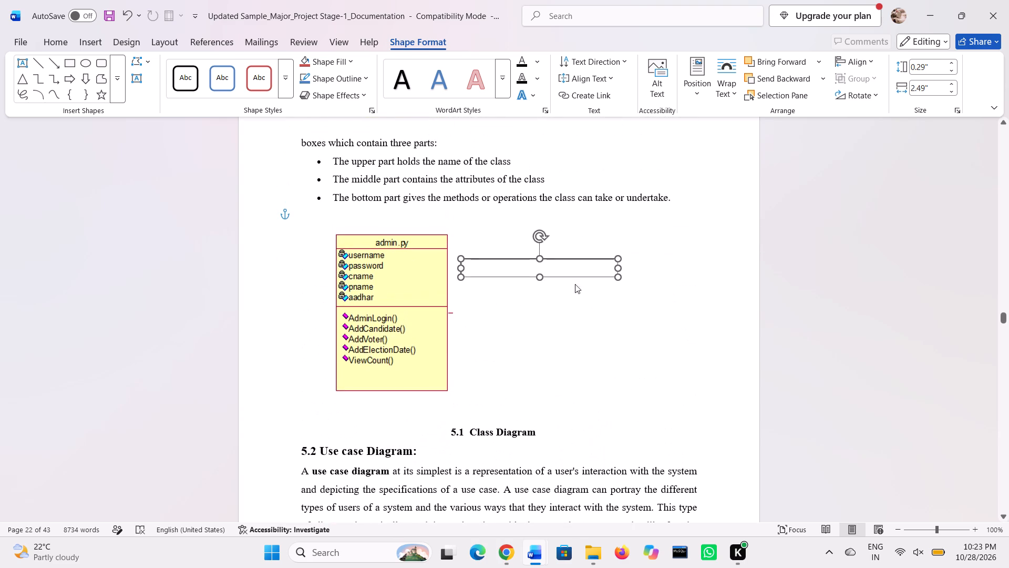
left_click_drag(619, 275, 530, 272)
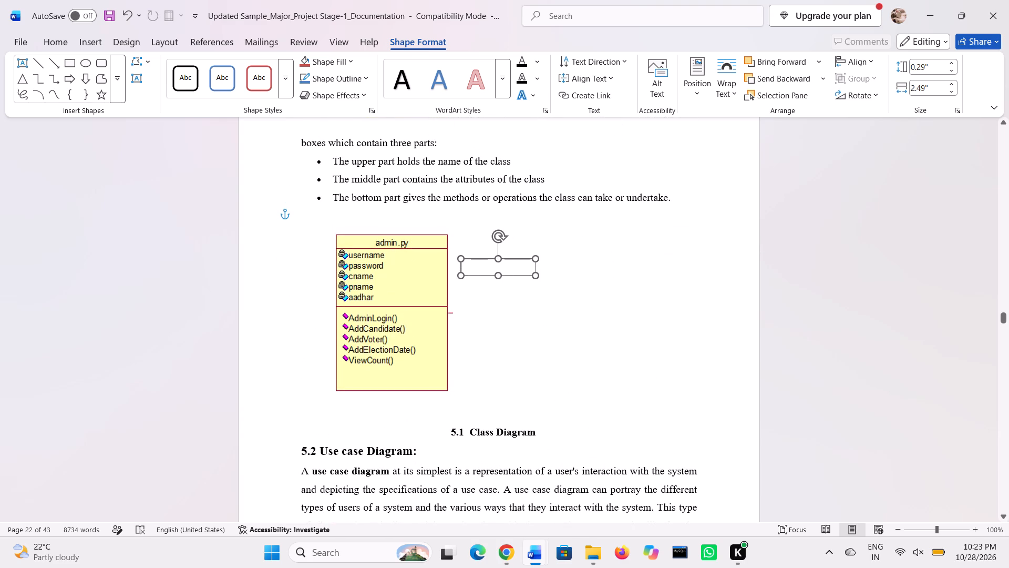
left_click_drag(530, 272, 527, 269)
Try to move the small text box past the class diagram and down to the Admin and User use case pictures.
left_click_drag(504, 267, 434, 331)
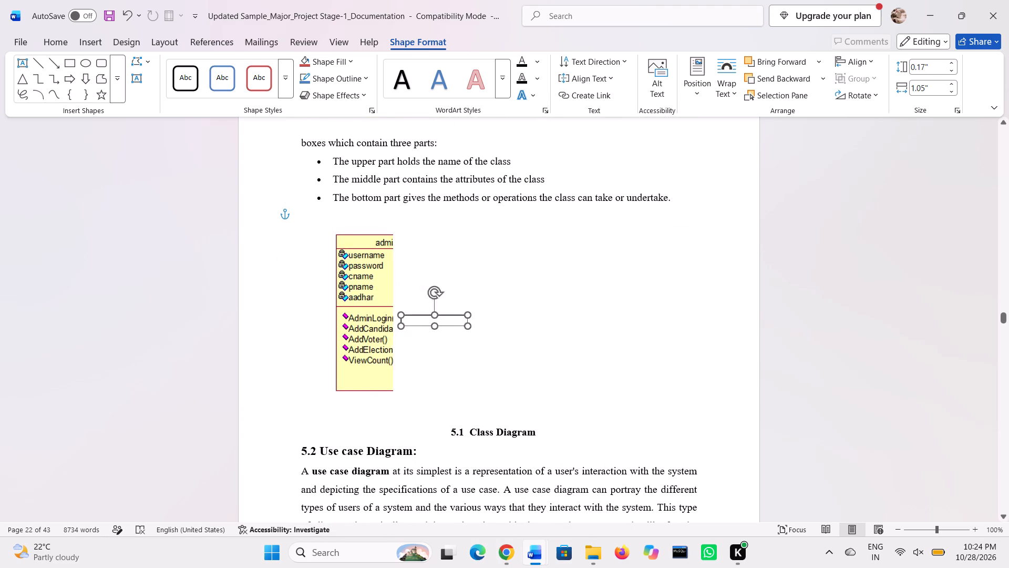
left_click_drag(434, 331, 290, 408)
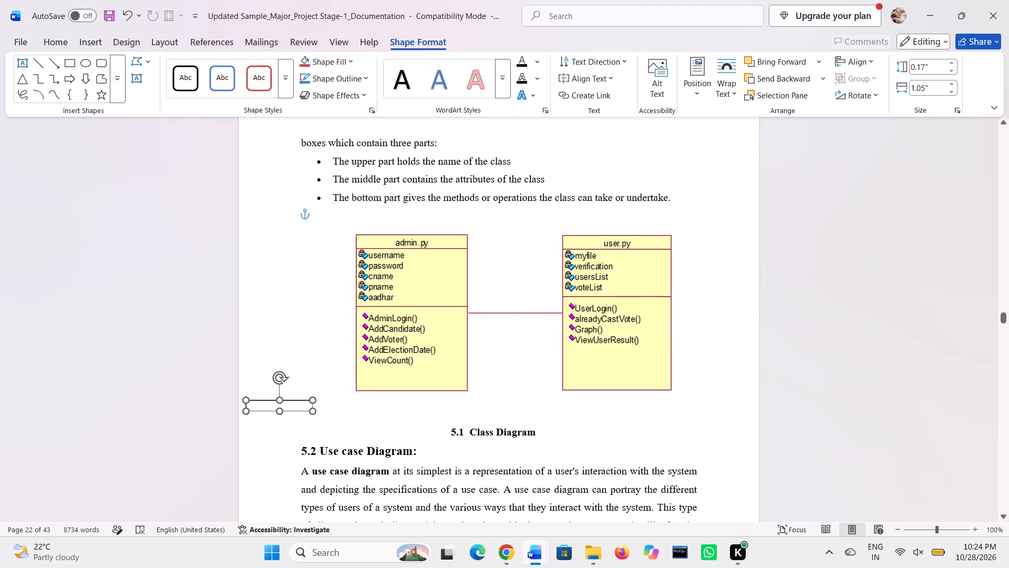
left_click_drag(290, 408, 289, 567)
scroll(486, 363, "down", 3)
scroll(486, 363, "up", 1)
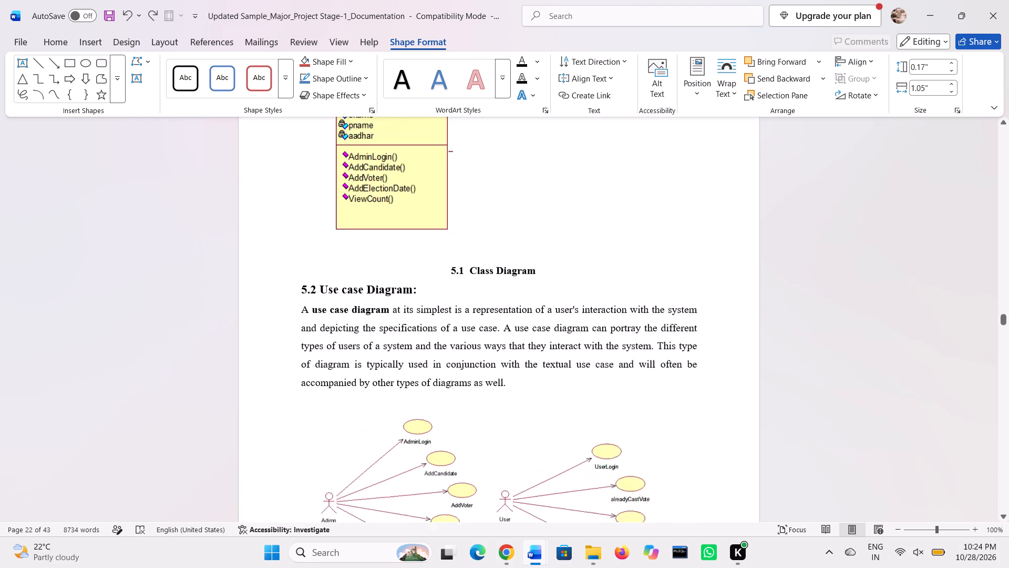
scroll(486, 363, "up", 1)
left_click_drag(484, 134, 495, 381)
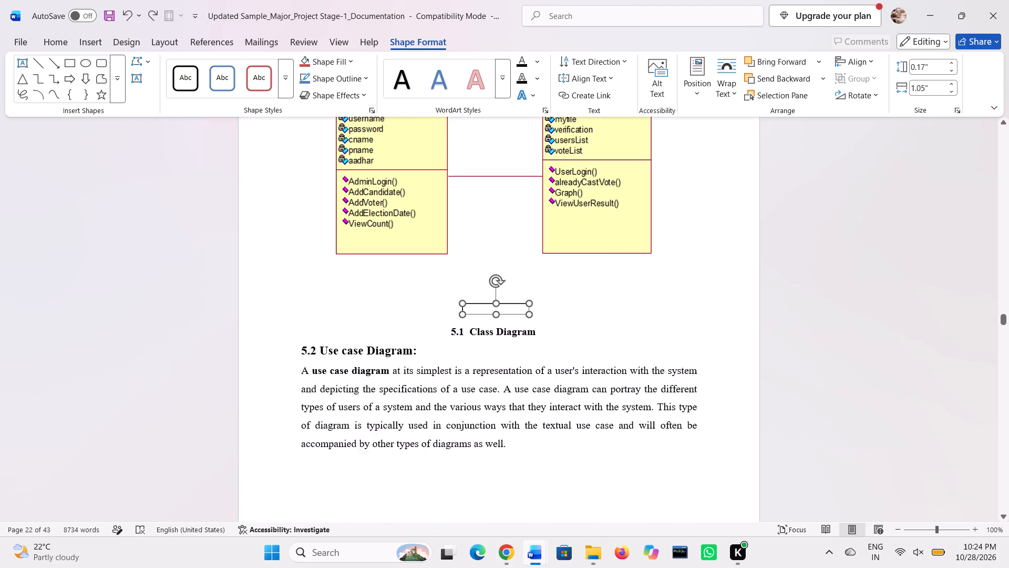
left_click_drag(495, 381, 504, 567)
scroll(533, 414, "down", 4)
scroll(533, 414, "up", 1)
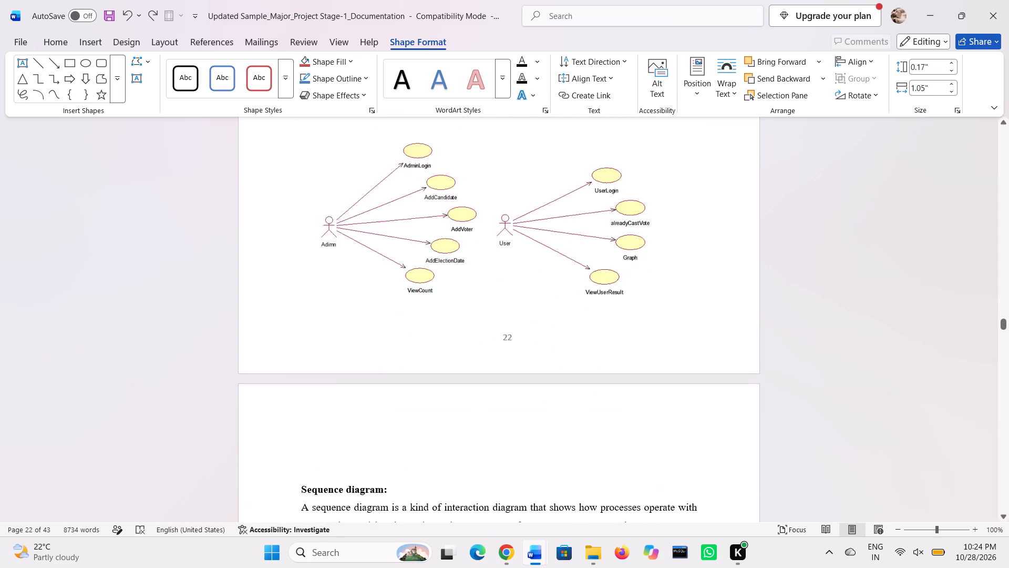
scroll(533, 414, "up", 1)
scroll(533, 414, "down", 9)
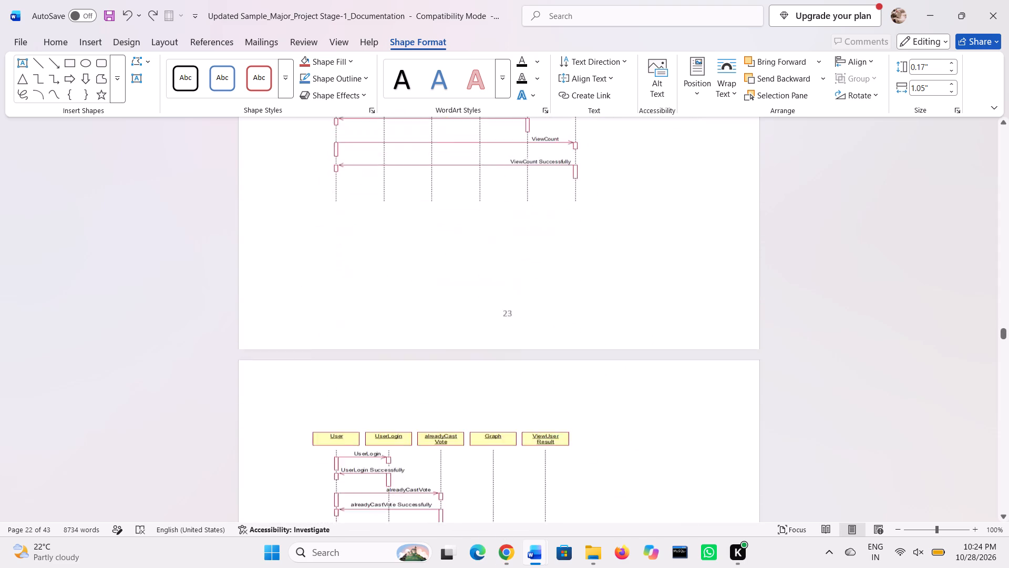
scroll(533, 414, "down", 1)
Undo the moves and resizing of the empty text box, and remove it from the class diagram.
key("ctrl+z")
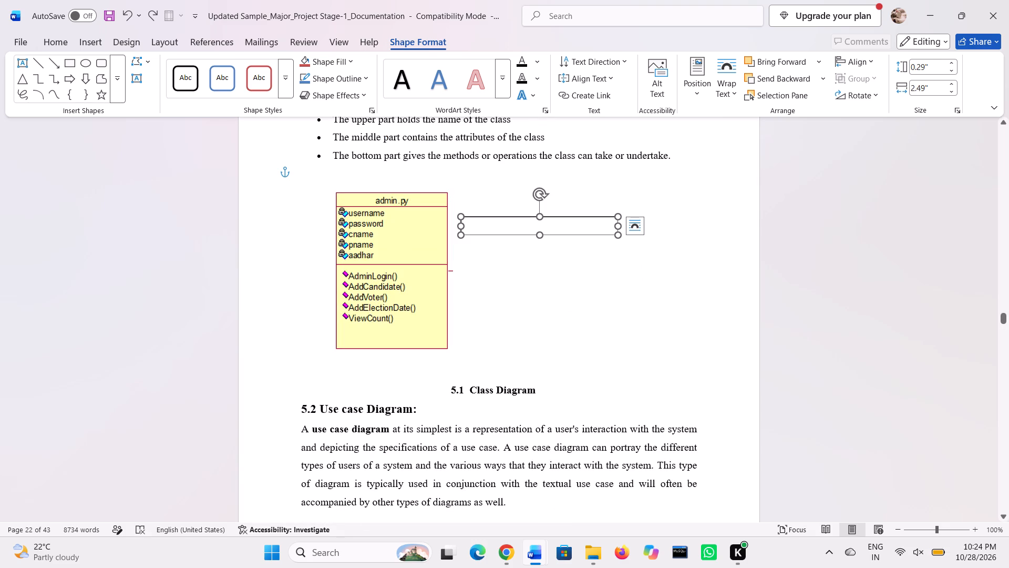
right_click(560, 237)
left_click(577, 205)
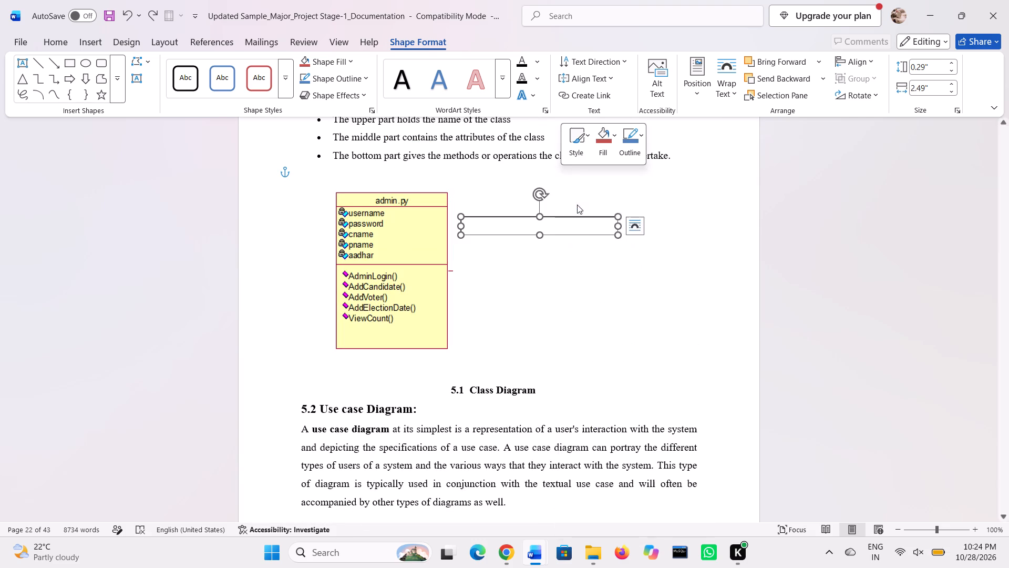
Move the Admin use case picture up so it sits directly beneath the use case description paragraph.
scroll(483, 301, "down", 1)
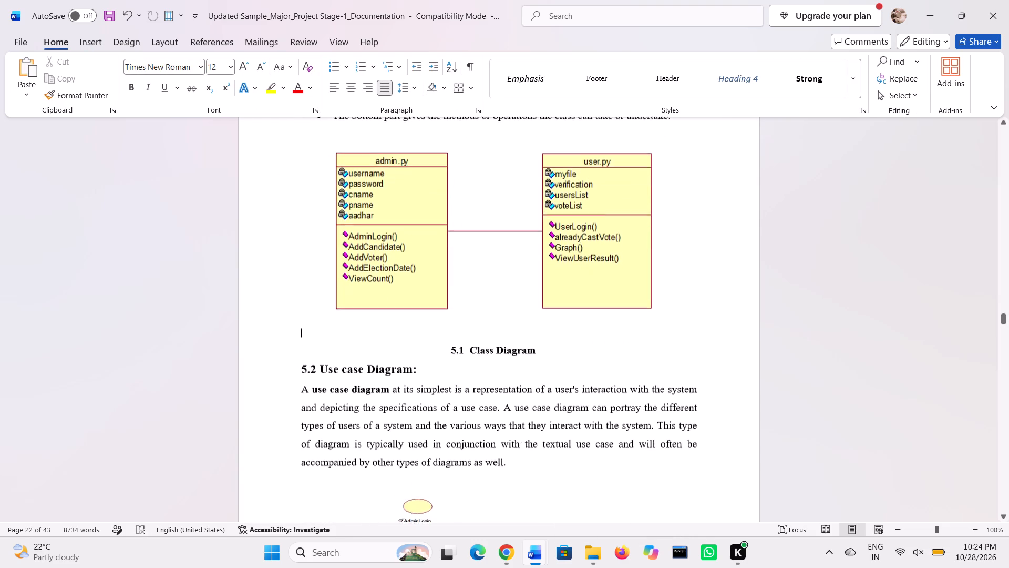
scroll(483, 301, "down", 1)
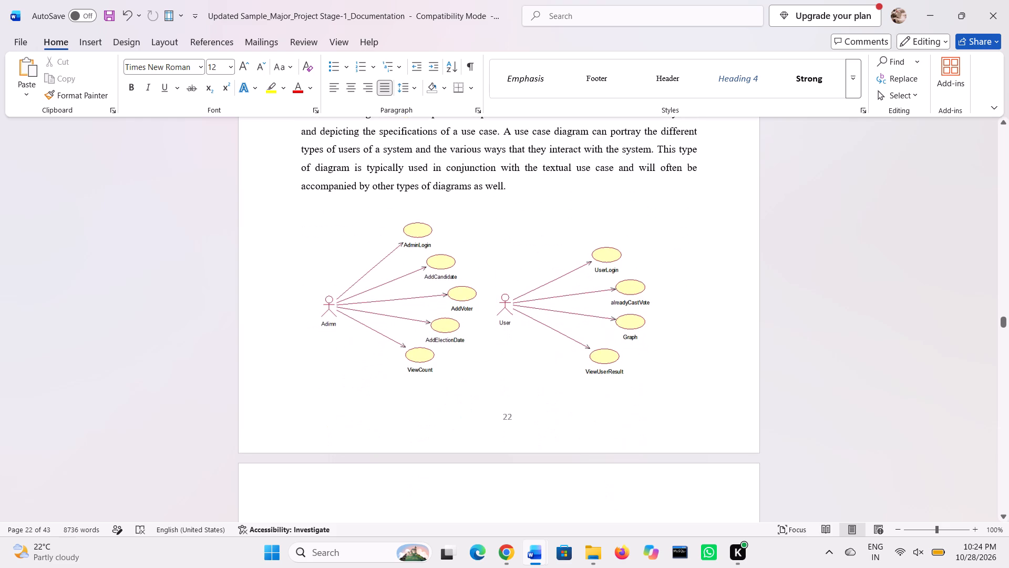
left_click(482, 385)
left_click(415, 389)
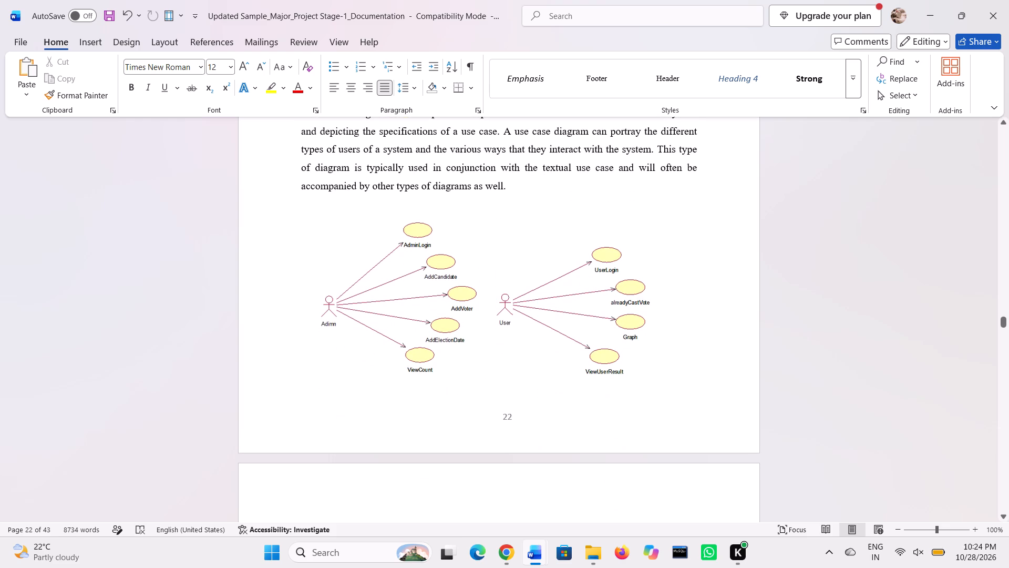
left_click(431, 380)
left_click_drag(419, 346, 418, 340)
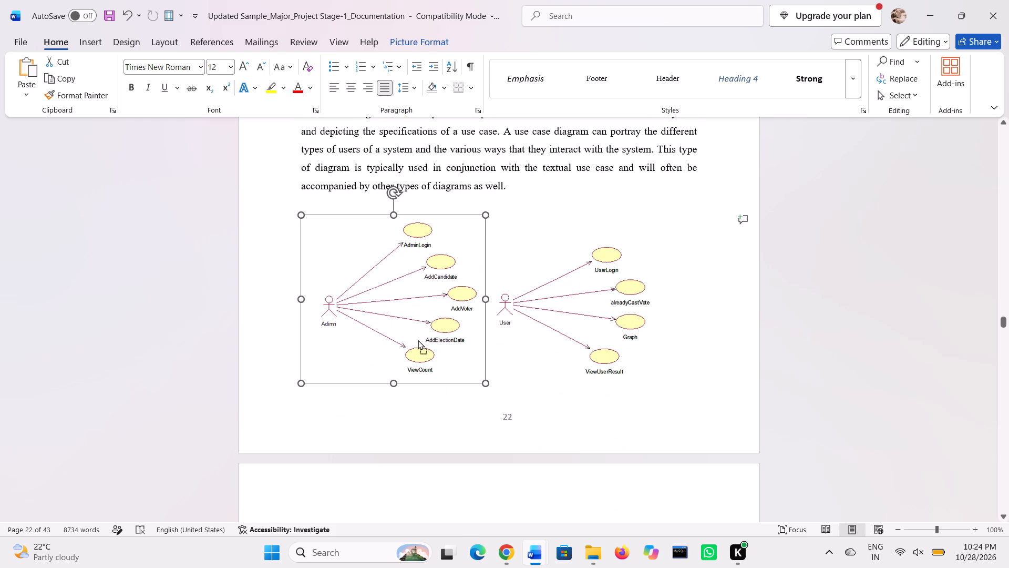
left_click_drag(418, 340, 361, 241)
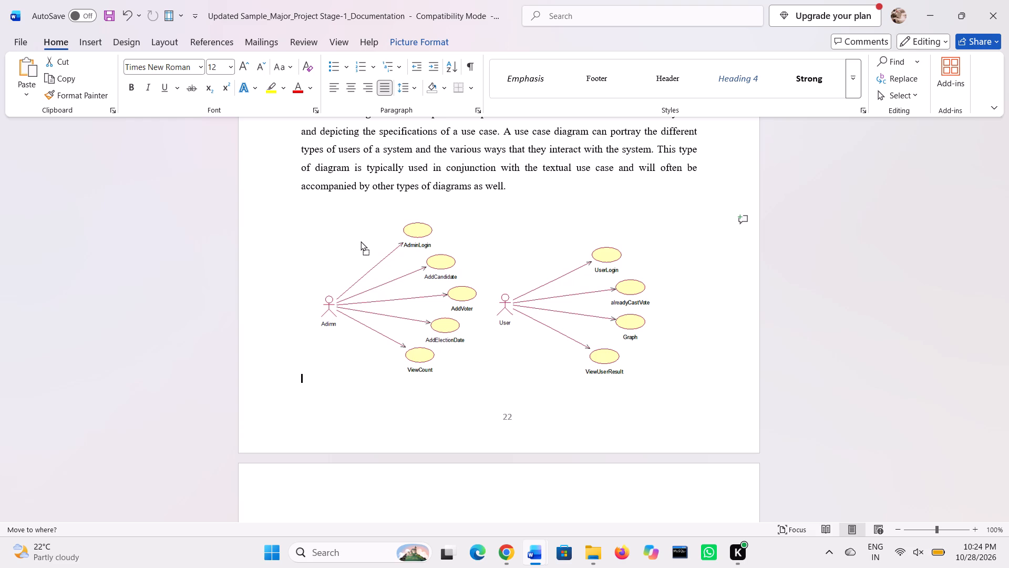
left_click_drag(361, 241, 303, 210)
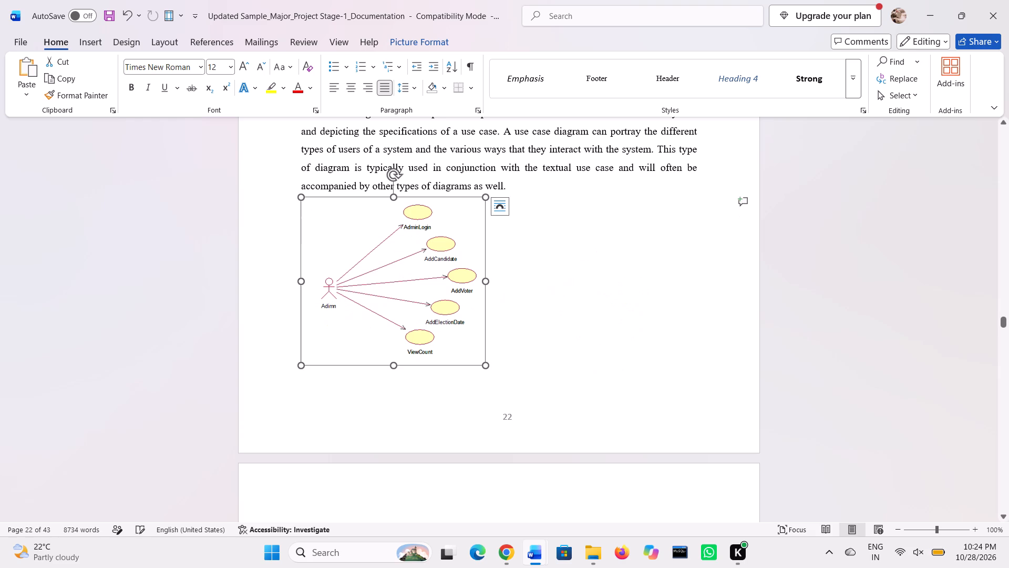
Move the User use case picture from the following page up beside the Admin use case picture.
left_click(584, 294)
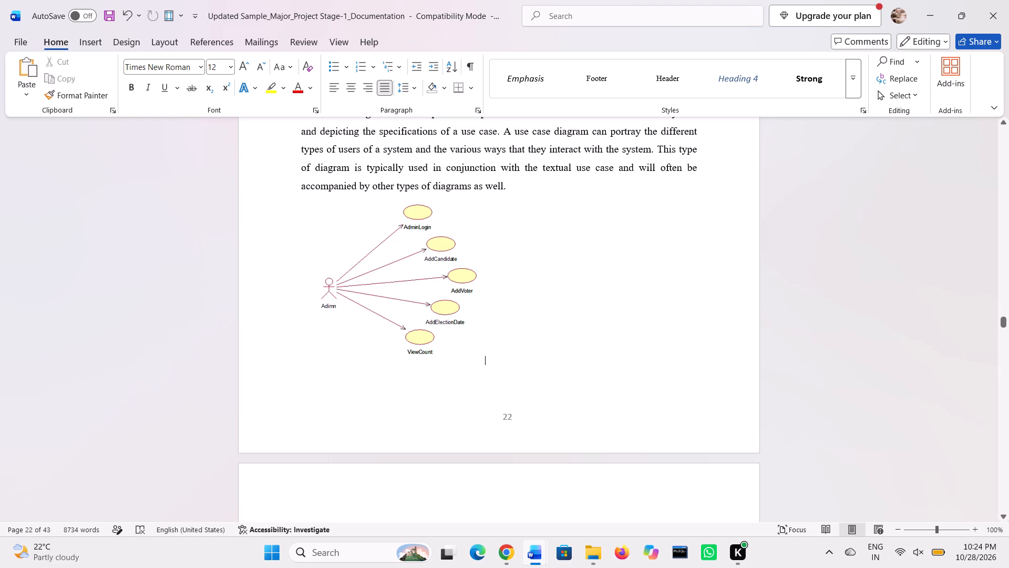
left_click(416, 379)
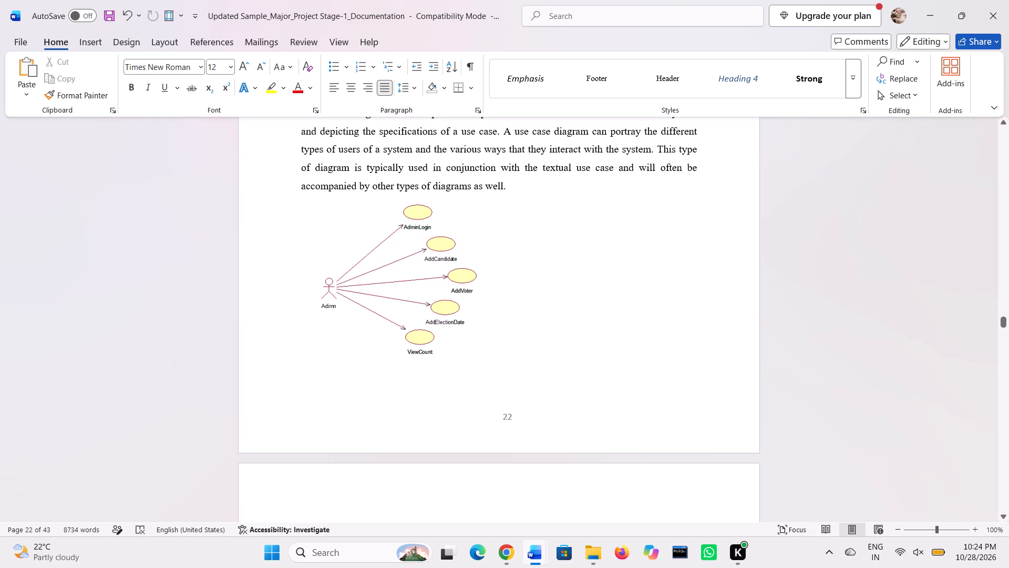
double_click(387, 402)
double_click(381, 376)
scroll(404, 459, "down", 2)
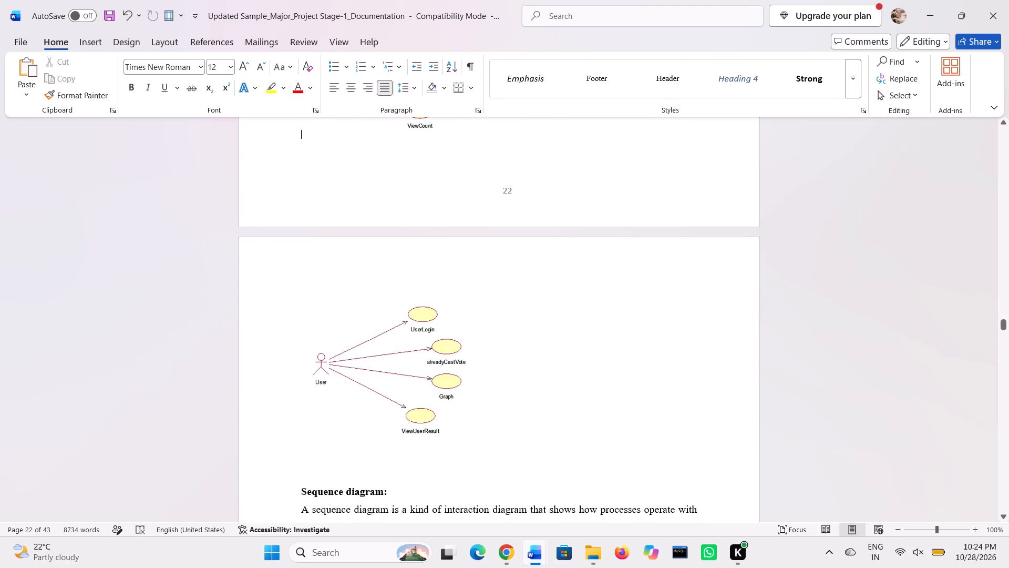
left_click_drag(396, 425, 501, 208)
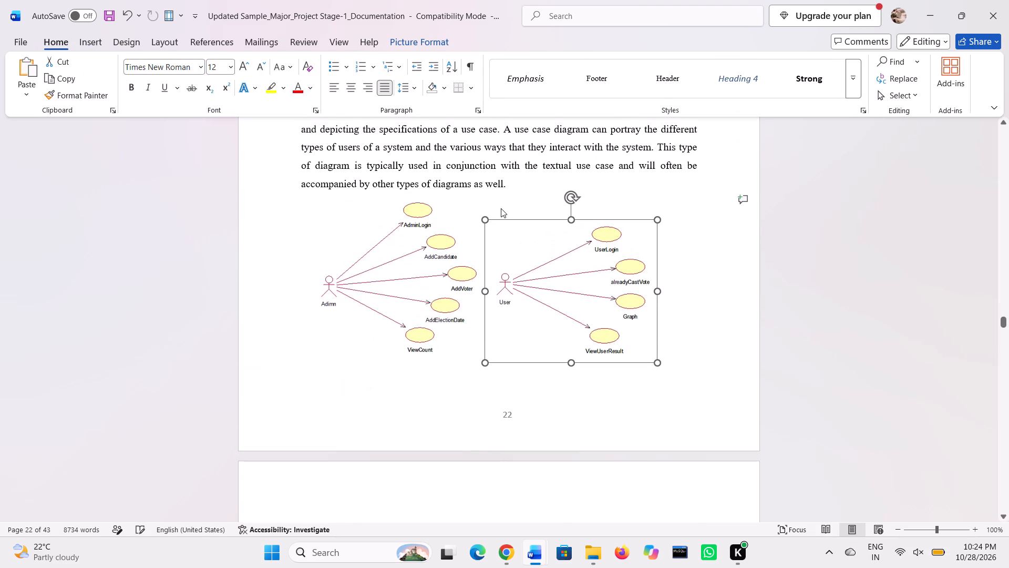
Add the caption "5.2 Use case diagram" on the line below the Admin and User use case pictures.
left_click(433, 394)
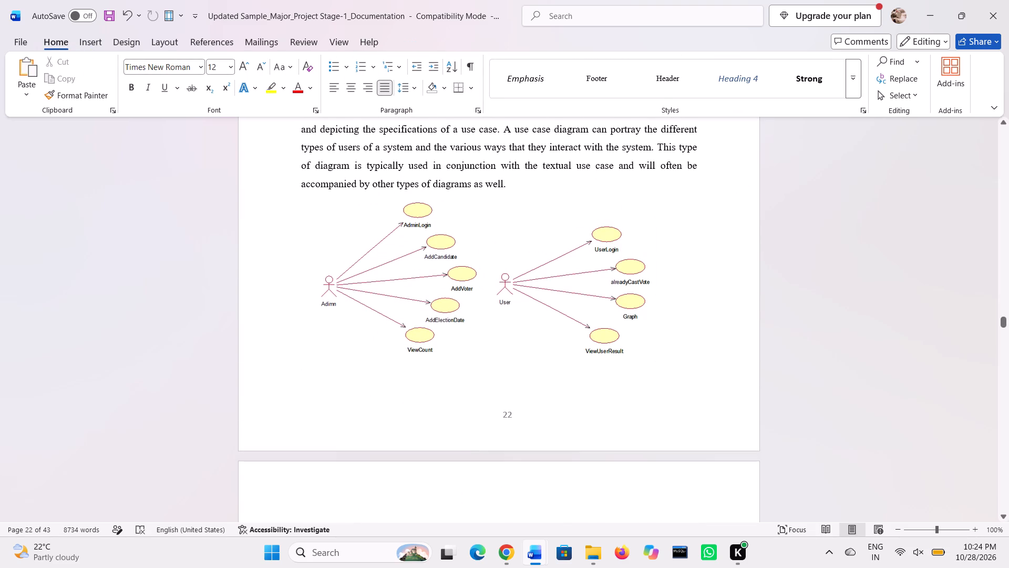
type("5.3")
key("BackSpace")
type("2")
key("space")
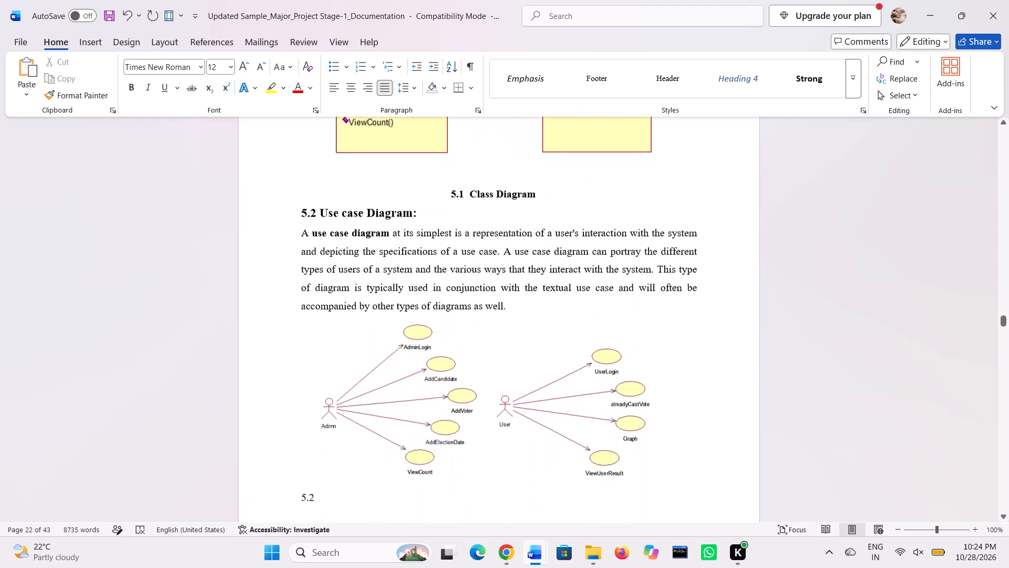
scroll(442, 369, "down", 1)
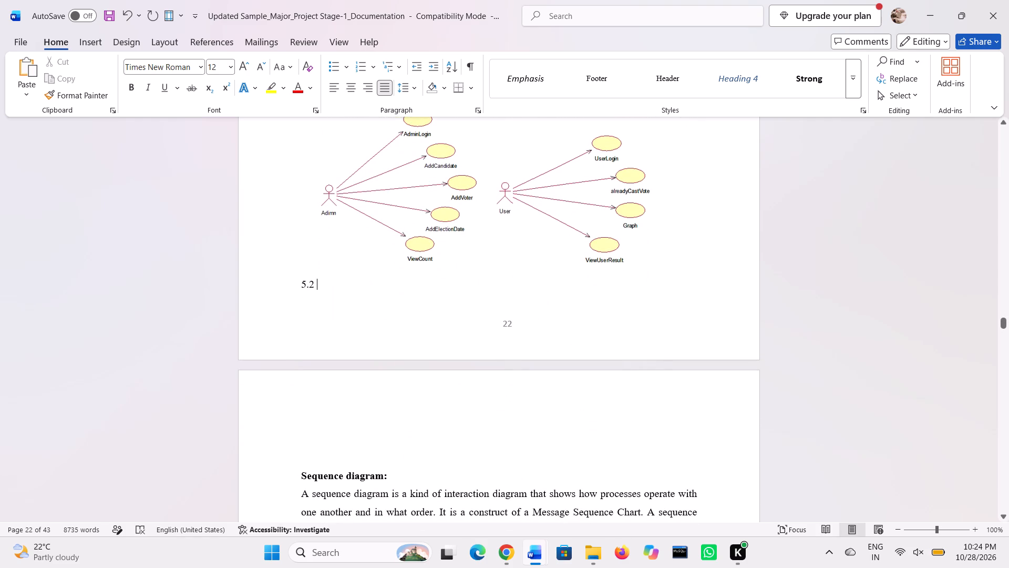
type("Us")
key("space")
key("BackSpace")
type("e")
key("space")
type("case diag")
key("BackSpace")
key("BackSpace")
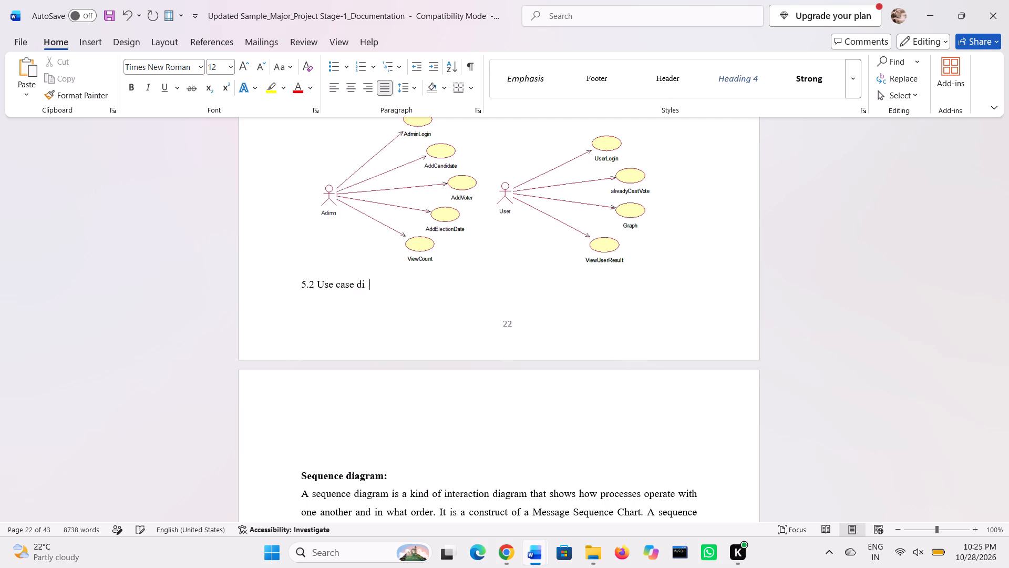
key("a")
type("gra,")
key("BackSpace")
Shift the "5.2 Use case diagram" caption toward the middle of the page with leading spaces.
left_click(302, 286)
key("space")
key("space")
key("space")
key("space")
key("space")
key("space")
key("space")
key("space")
key("space")
key("space")
key("space")
key("space")
key("space")
key("space")
key("space")
key("space")
key("space")
key("space")
key("space")
key("space")
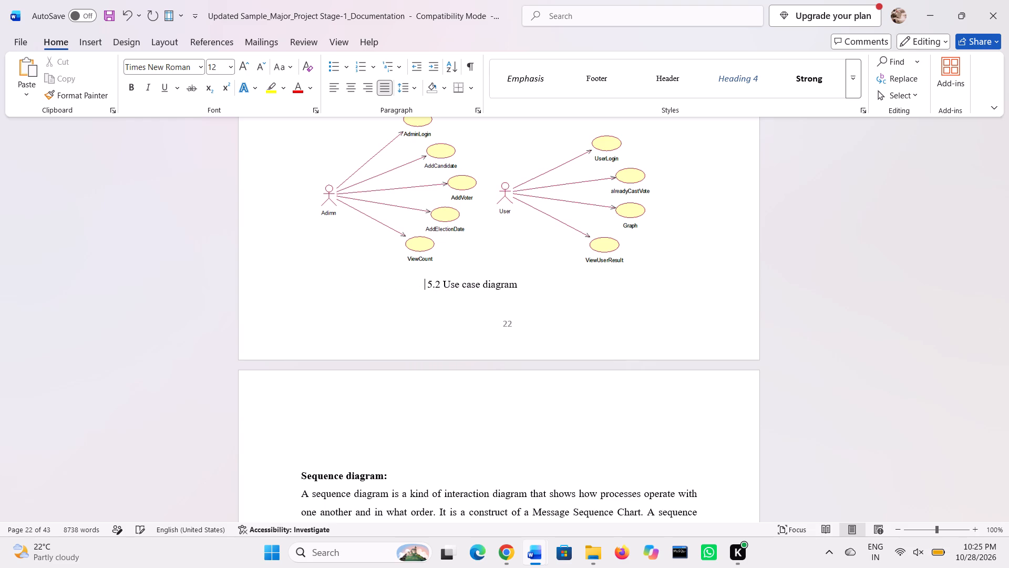
Remove the blank lines above the "Sequence diagram:" heading.
scroll(351, 360, "down", 2)
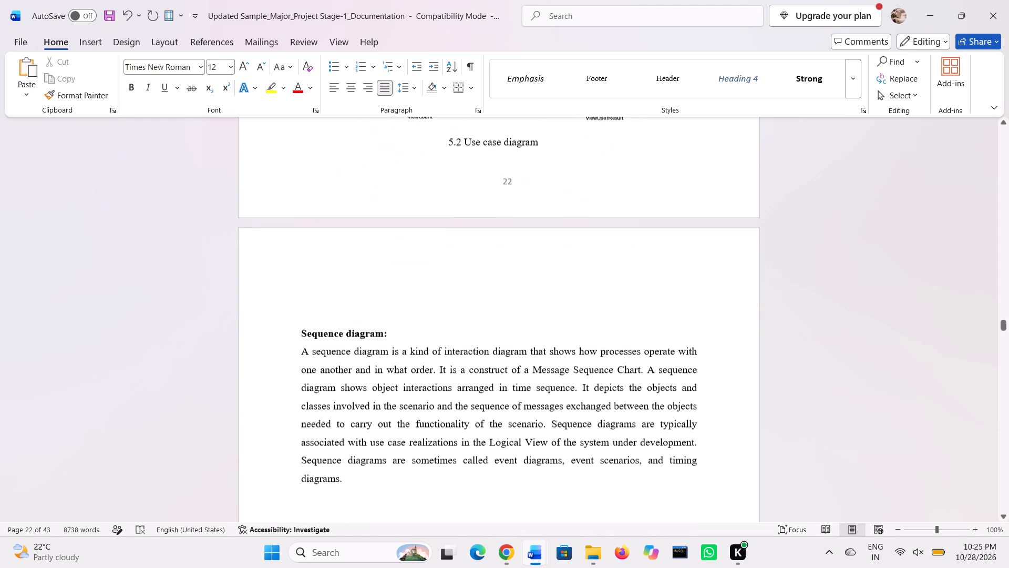
left_click(302, 316)
key("BackSpace")
key("BackSpace")
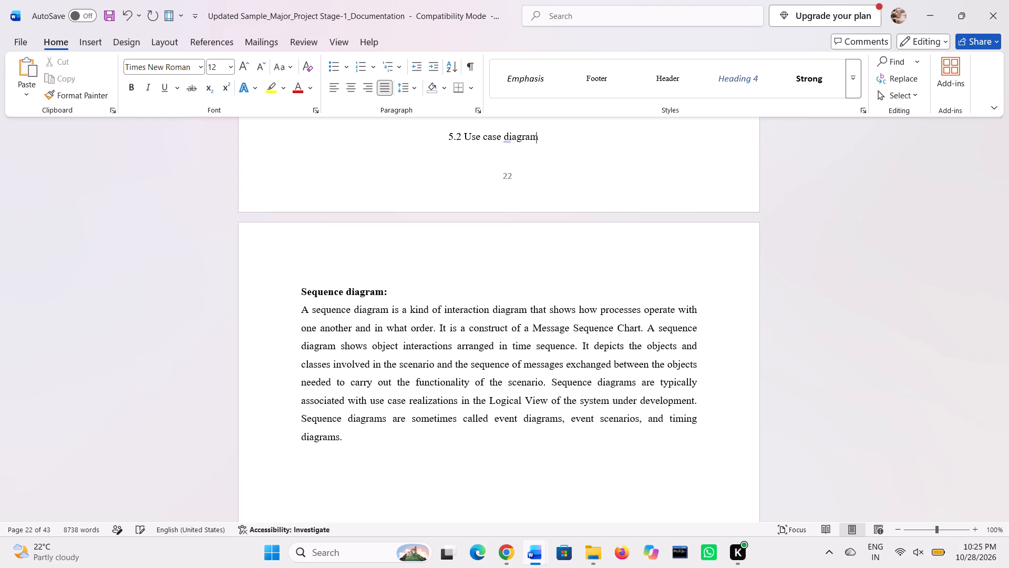
Remove the blank lines between the sequence diagram description and the Admin sequence diagram.
scroll(302, 316, "down", 1)
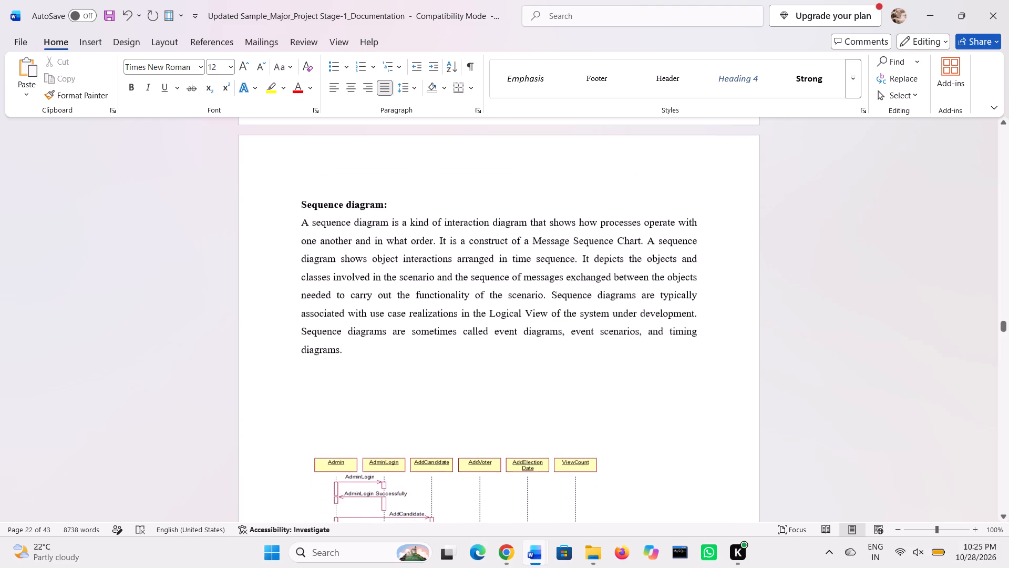
scroll(302, 316, "down", 1)
left_click(304, 351)
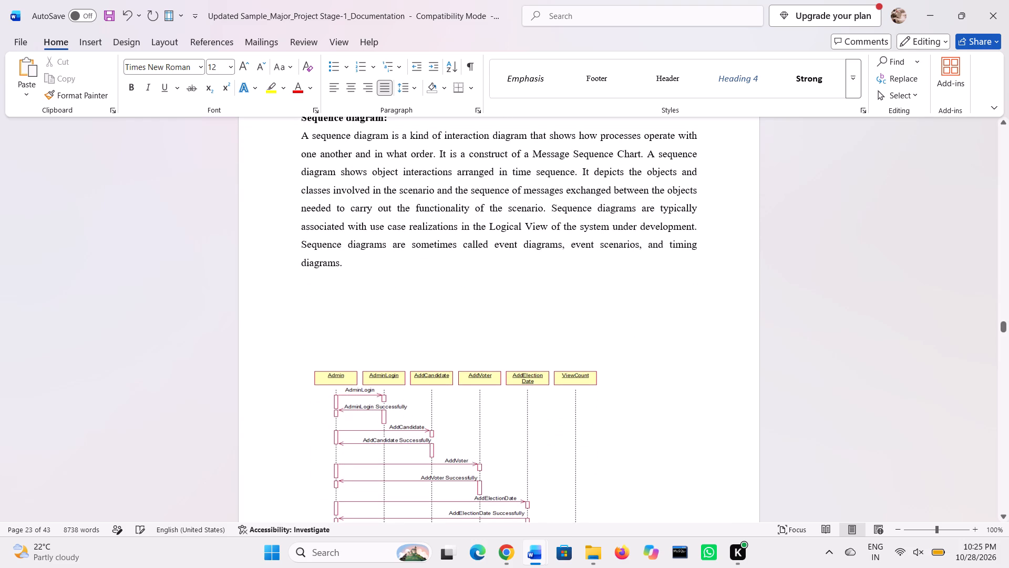
key("BackSpace")
key("BackSpace")
key("BackSpace")
key("BackSpace")
key("BackSpace")
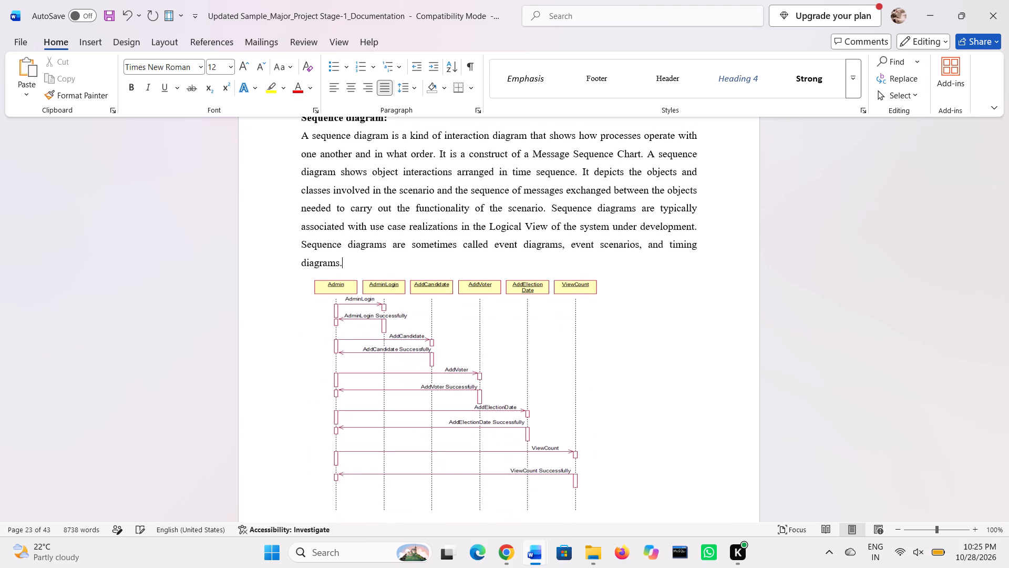
Move the User sequence diagram from the following page to directly beneath the sequence diagram description.
scroll(304, 351, "down", 4)
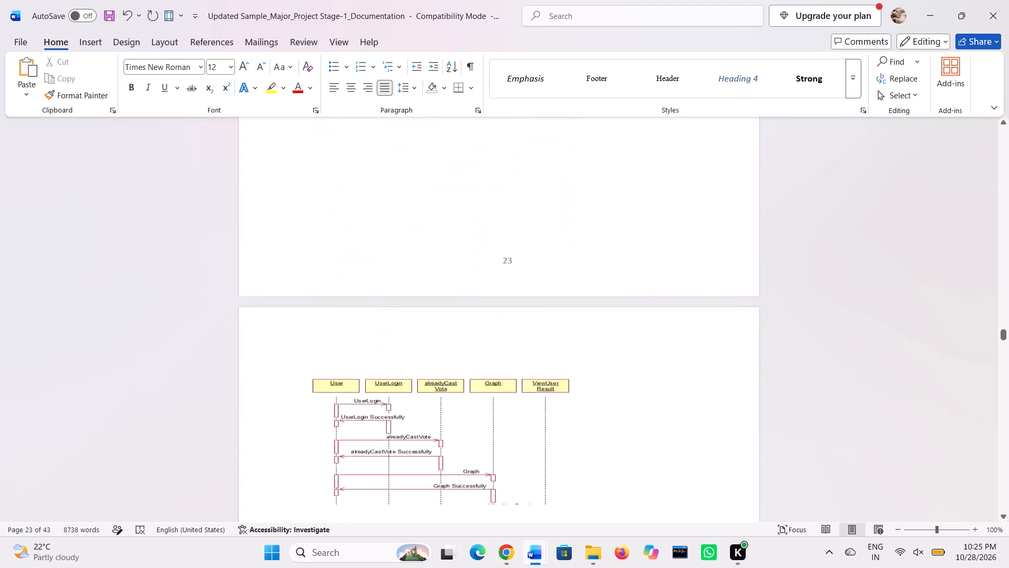
scroll(304, 351, "down", 1)
scroll(304, 351, "up", 1)
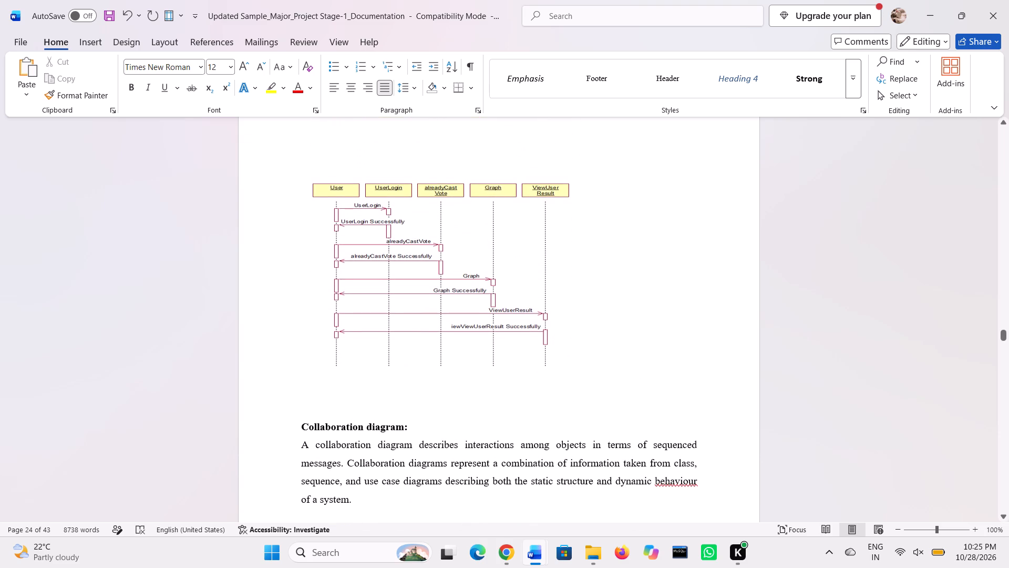
left_click(347, 230)
left_click_drag(347, 230, 350, 158)
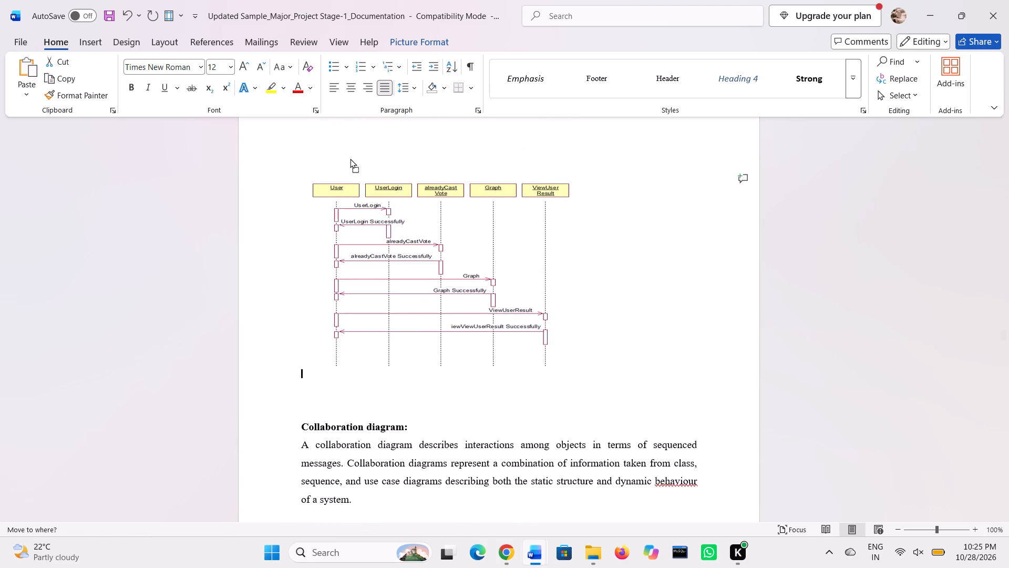
left_click_drag(350, 158, 344, 119)
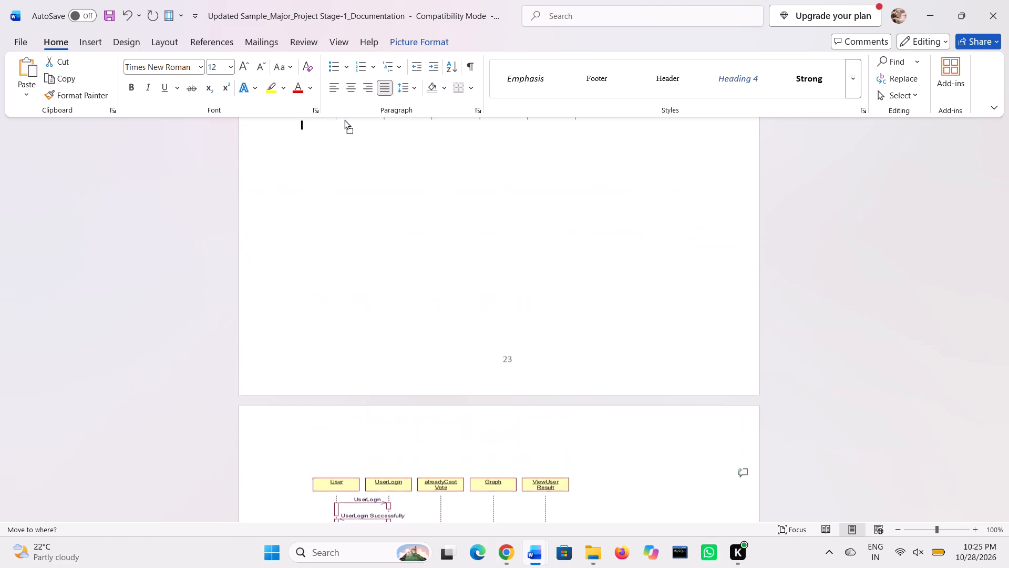
left_click_drag(344, 119, 334, 233)
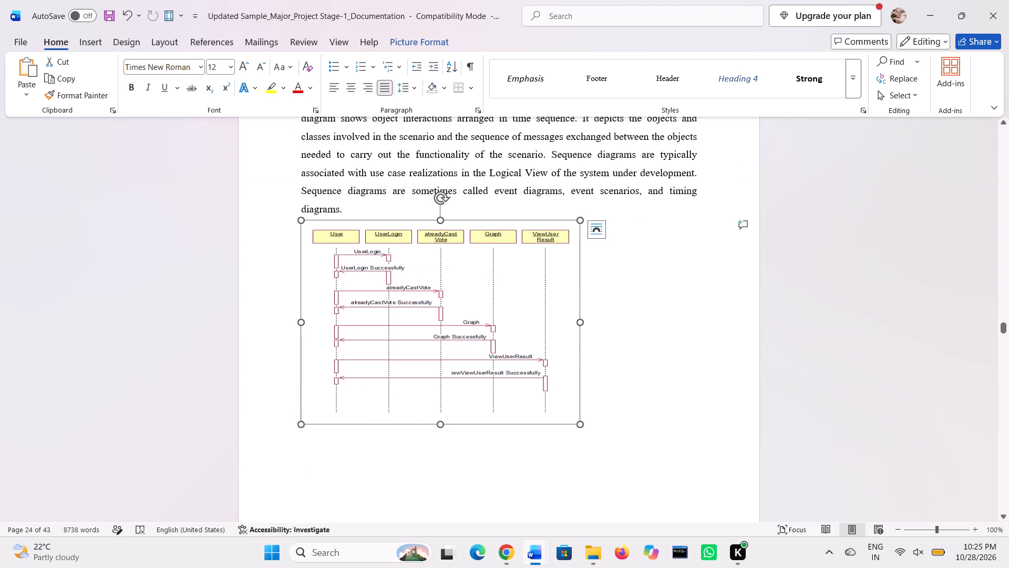
Compare the sequence diagrams here with those in the final blockchain voting document.
scroll(353, 326, "down", 4)
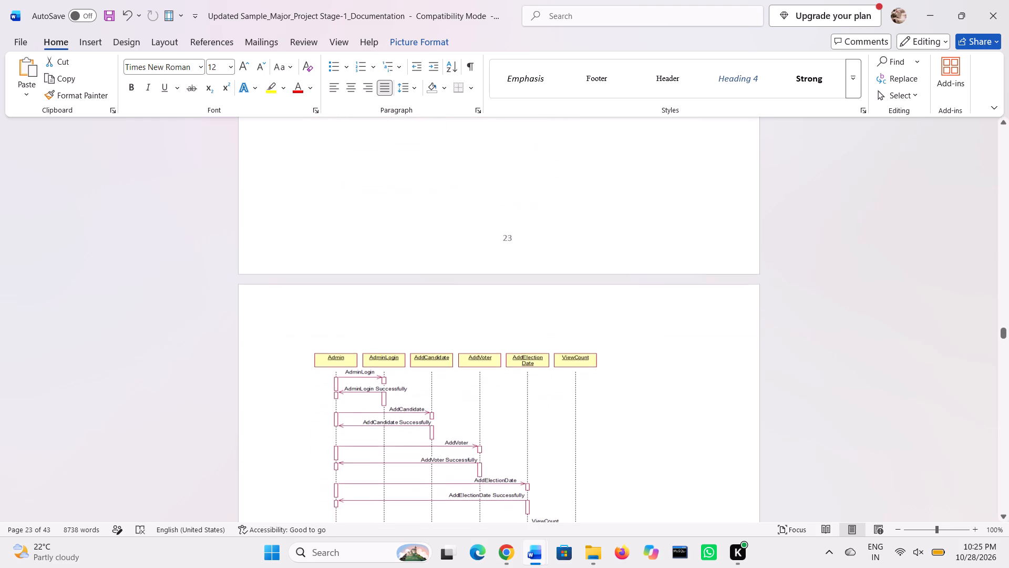
left_click(357, 480)
key("alt+Tab")
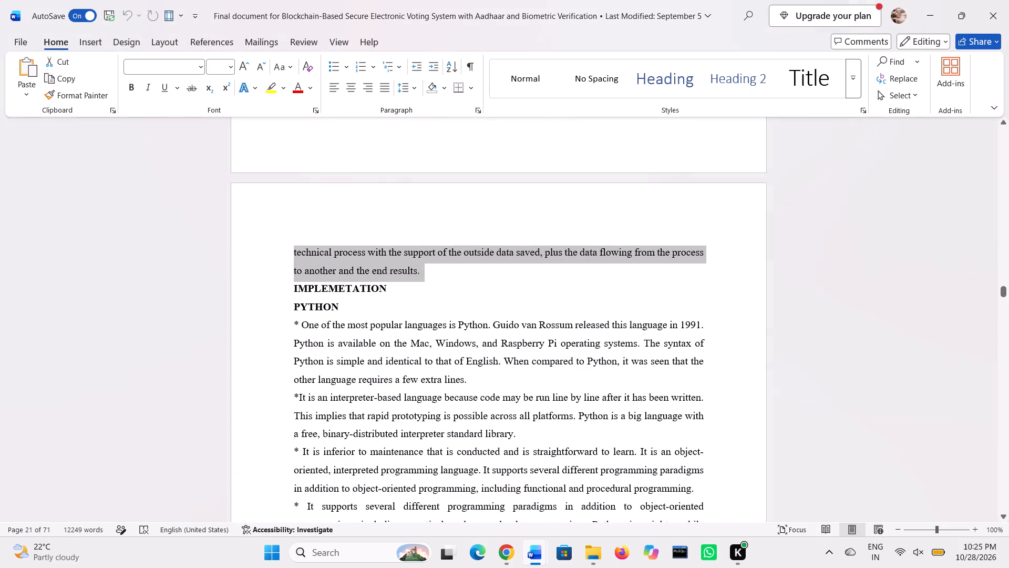
scroll(454, 434, "up", 6)
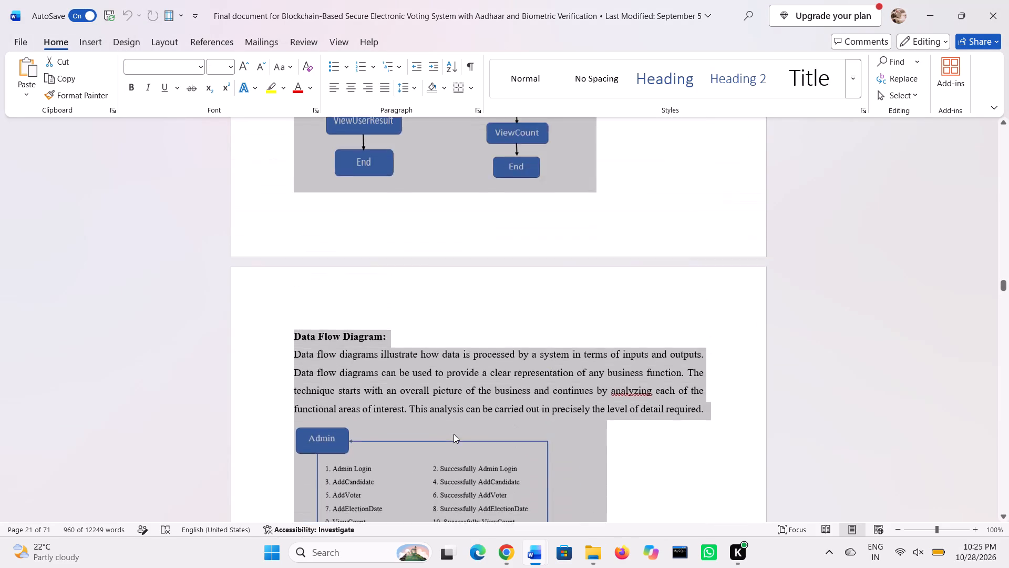
scroll(454, 434, "up", 7)
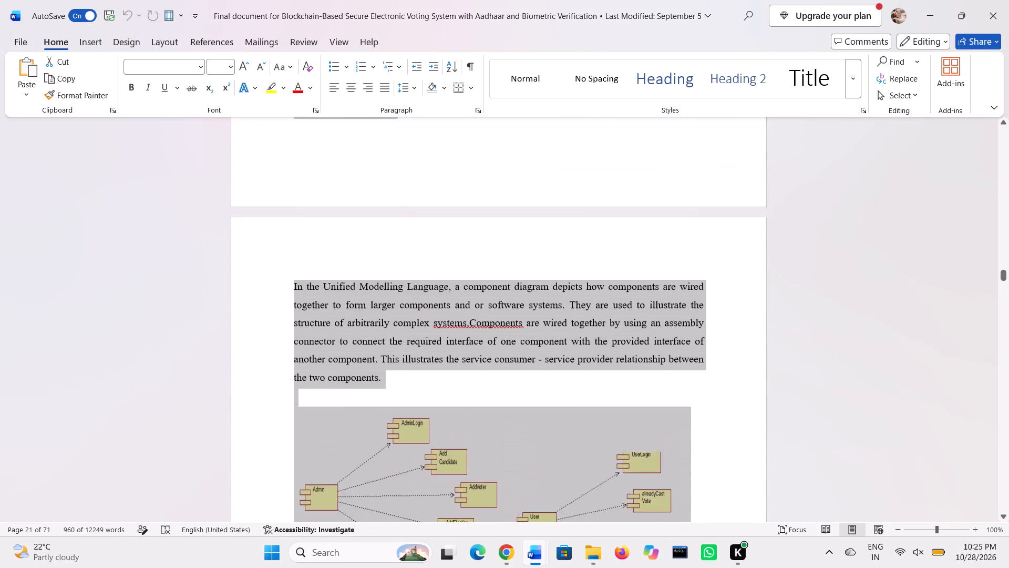
scroll(454, 434, "up", 8)
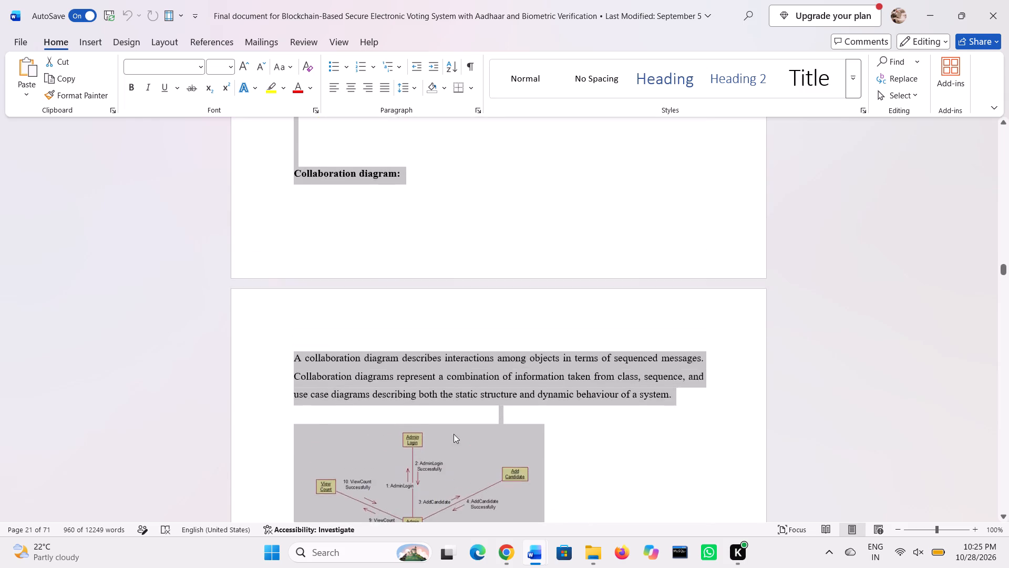
scroll(454, 434, "up", 3)
left_click(456, 392)
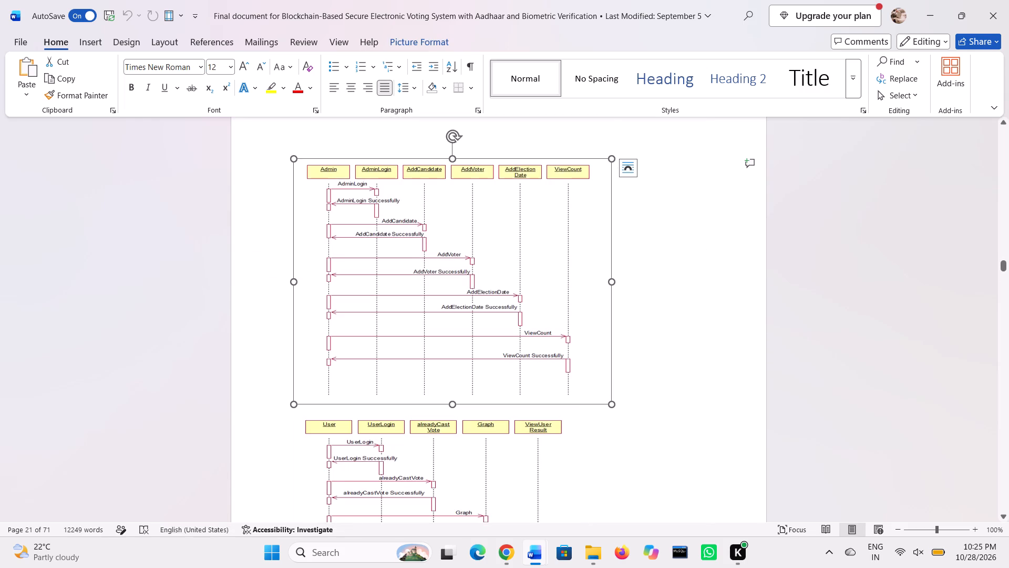
key("alt+Tab")
Reduce the height of the User sequence diagram so the Admin sequence diagram fits beneath it on the same page.
scroll(456, 328, "up", 3)
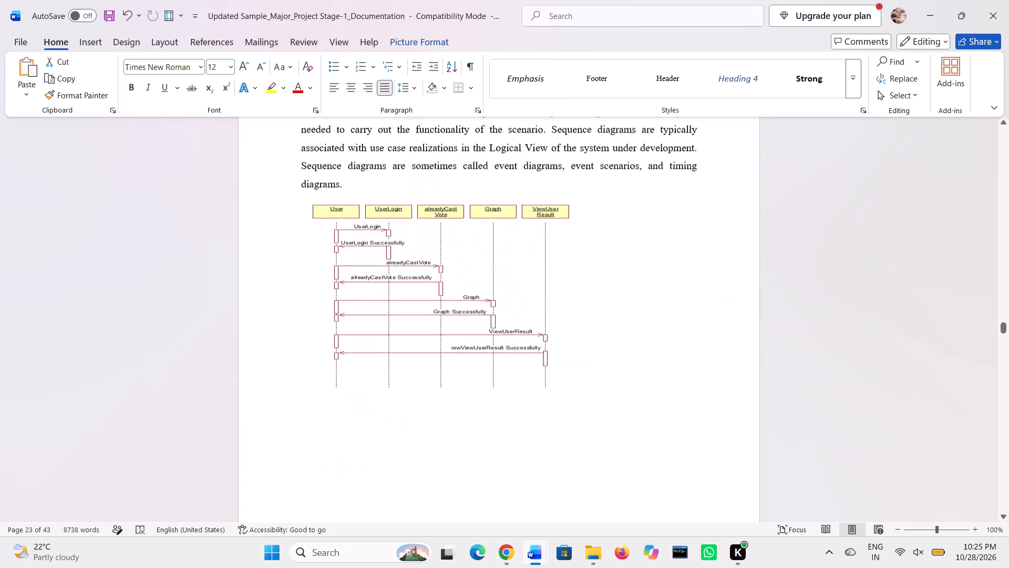
left_click(456, 328)
left_click(456, 328)
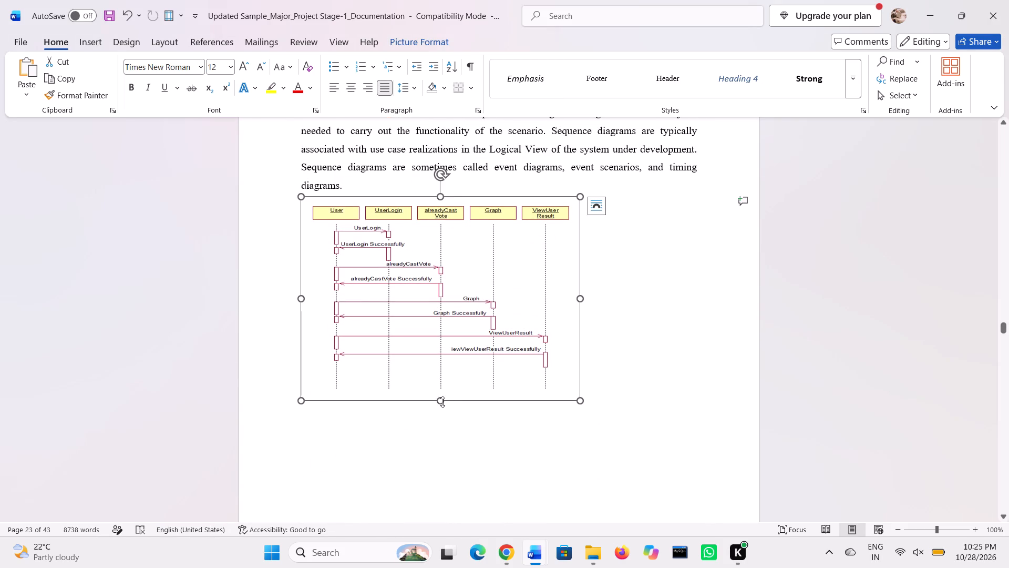
left_click_drag(442, 402, 442, 384)
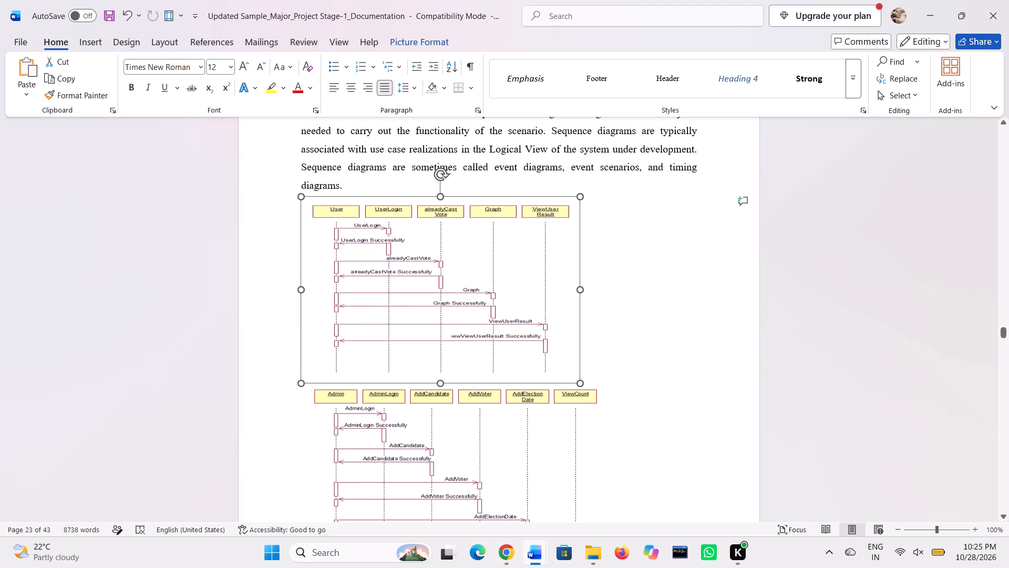
left_click_drag(442, 384, 444, 390)
left_click(294, 457)
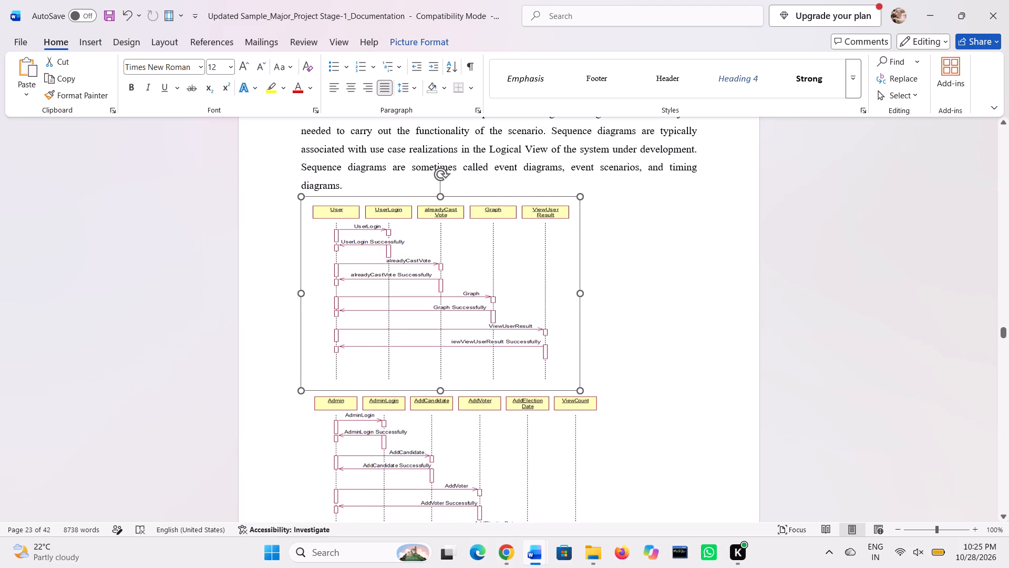
scroll(294, 457, "down", 2)
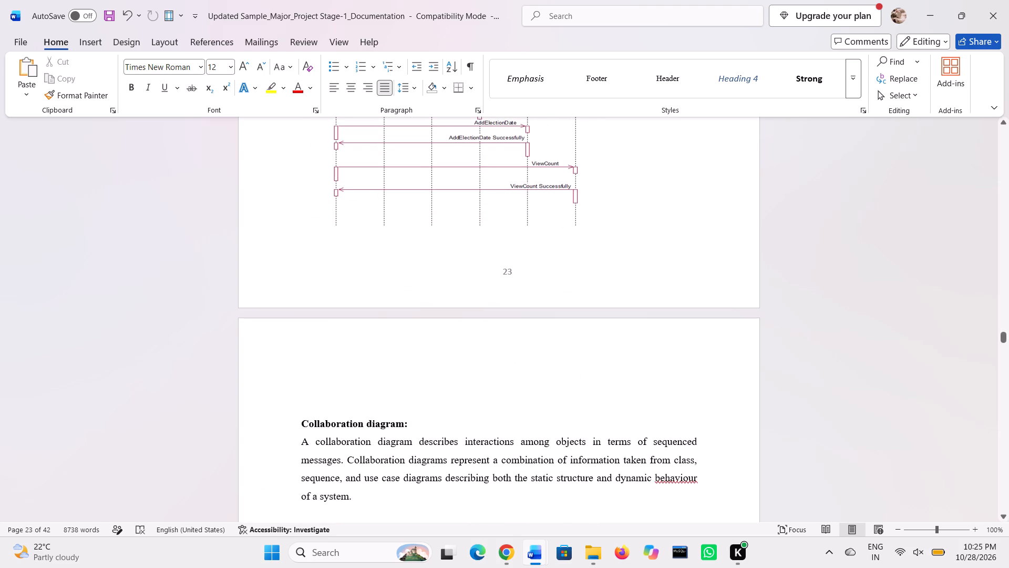
Number the "Sequence diagram:" heading as 5.3.
scroll(426, 353, "up", 7)
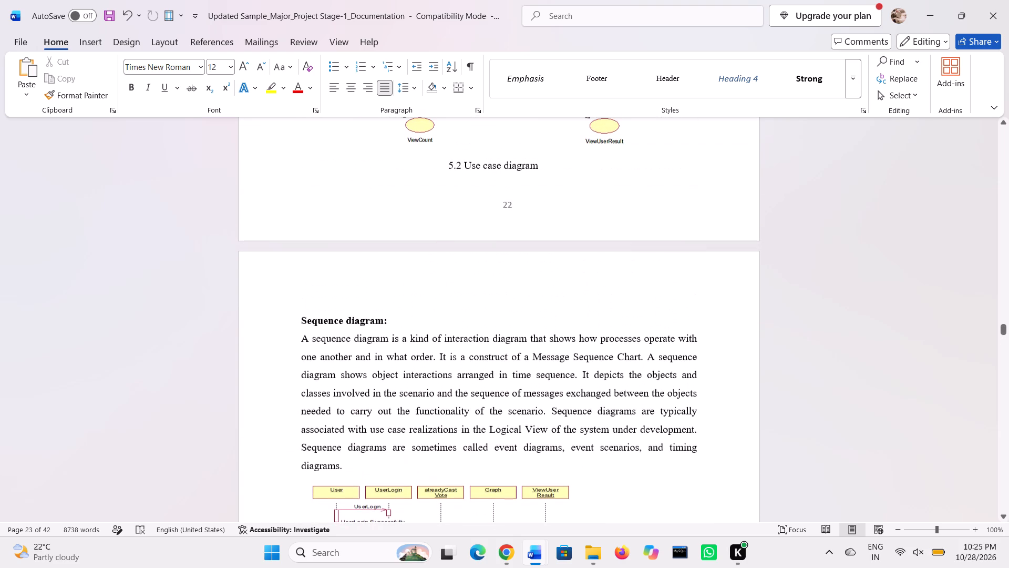
left_click(300, 316)
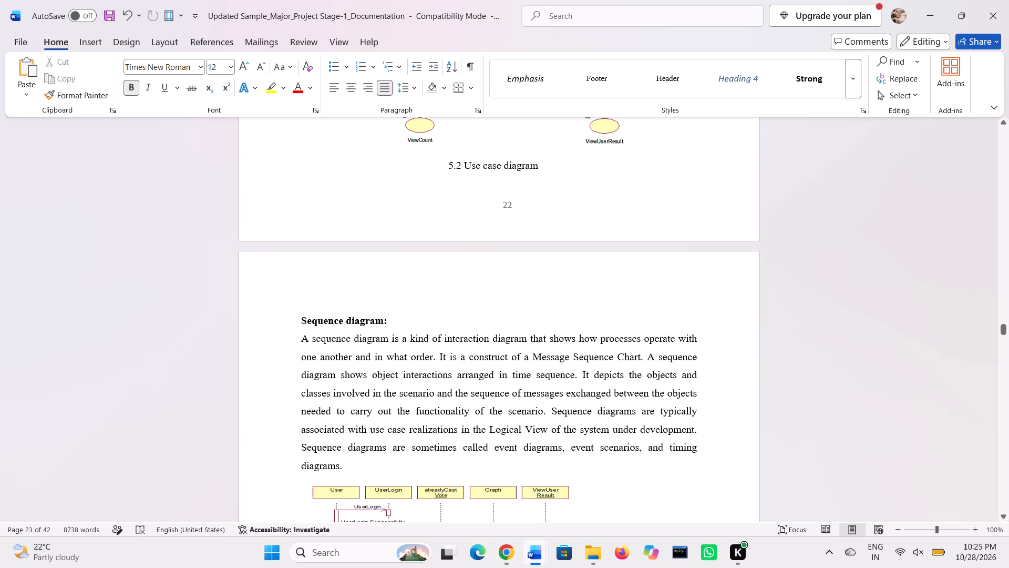
type("5.3")
key("space")
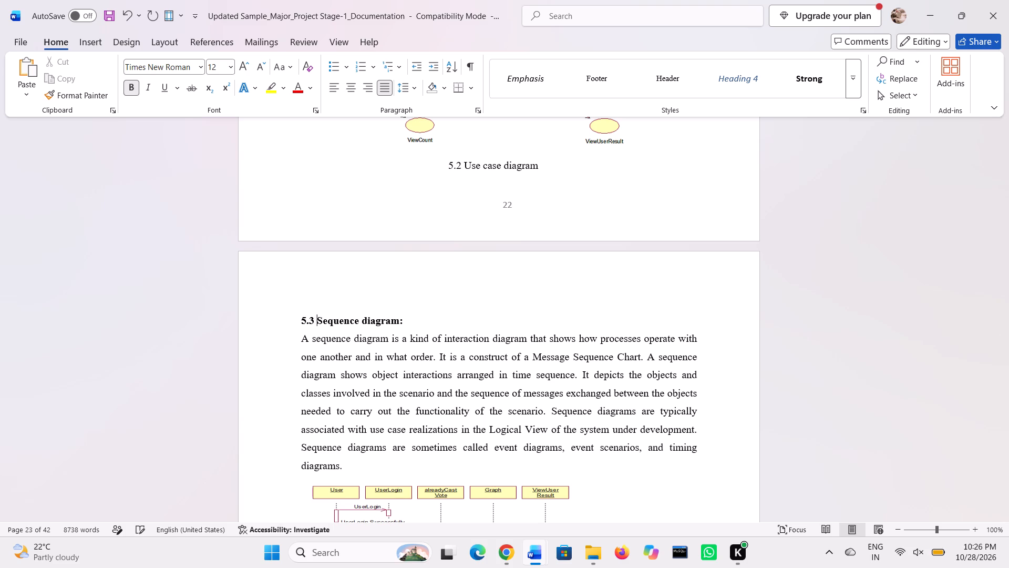
Set the "5.3 Sequence diagram:" heading to font size 14.
left_click_drag(299, 322, 421, 317)
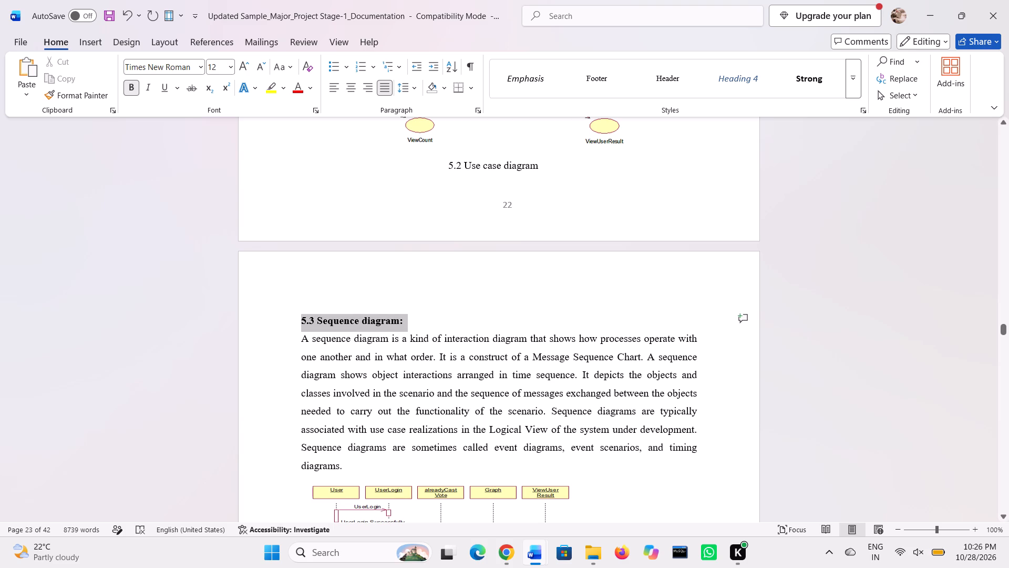
left_click_drag(421, 317, 423, 317)
left_click(509, 280)
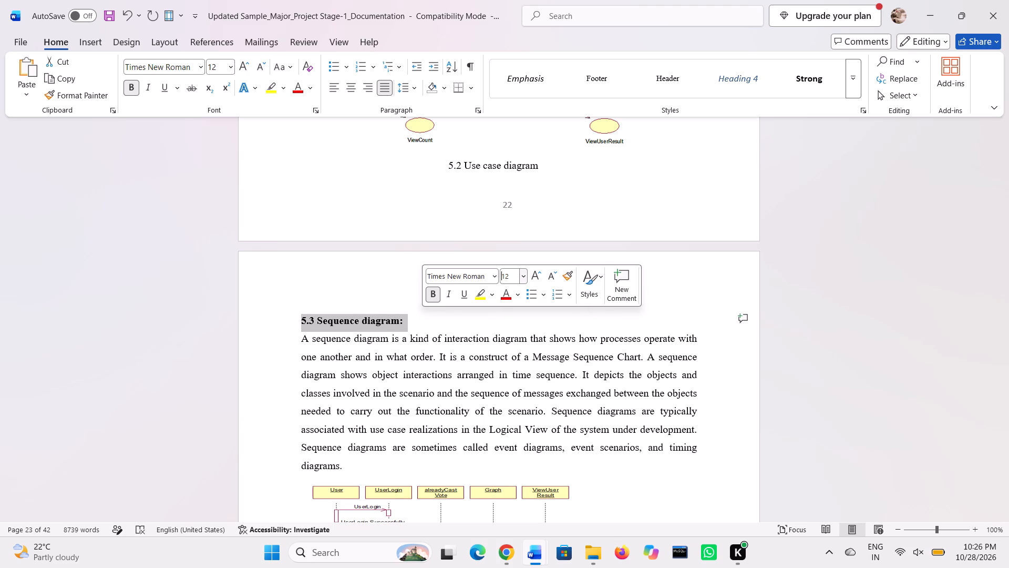
type("14")
key("Return")
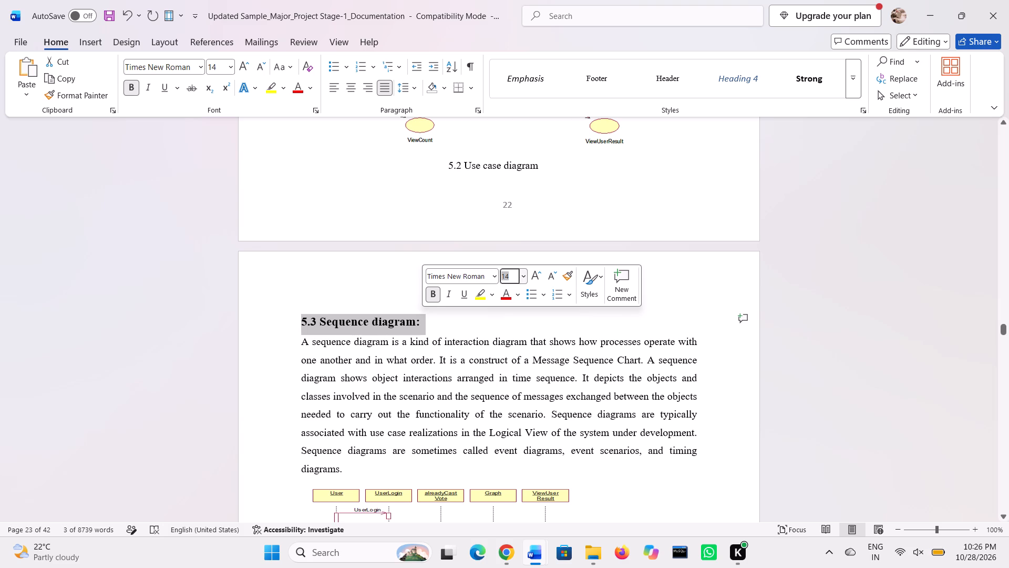
left_click(369, 362)
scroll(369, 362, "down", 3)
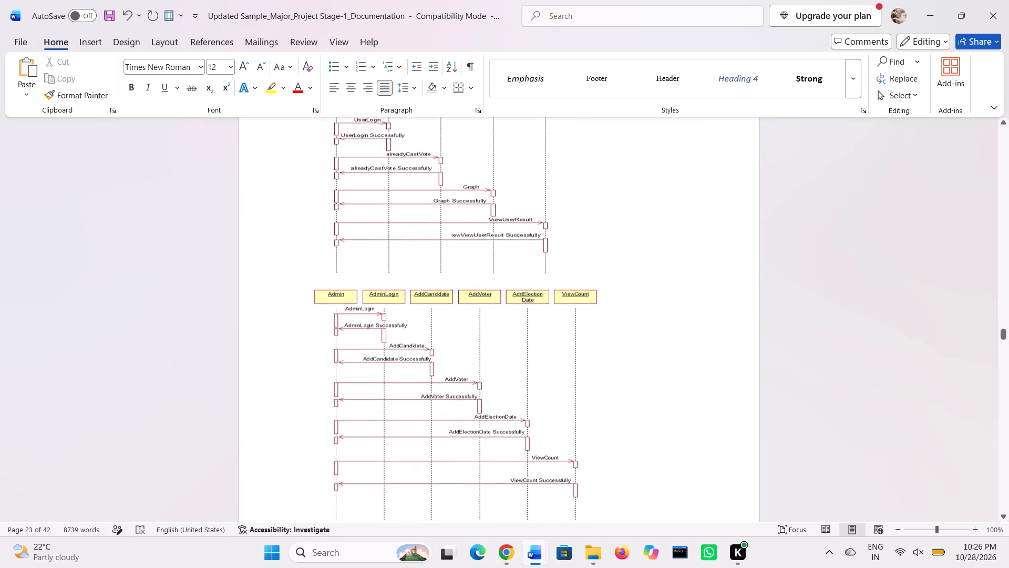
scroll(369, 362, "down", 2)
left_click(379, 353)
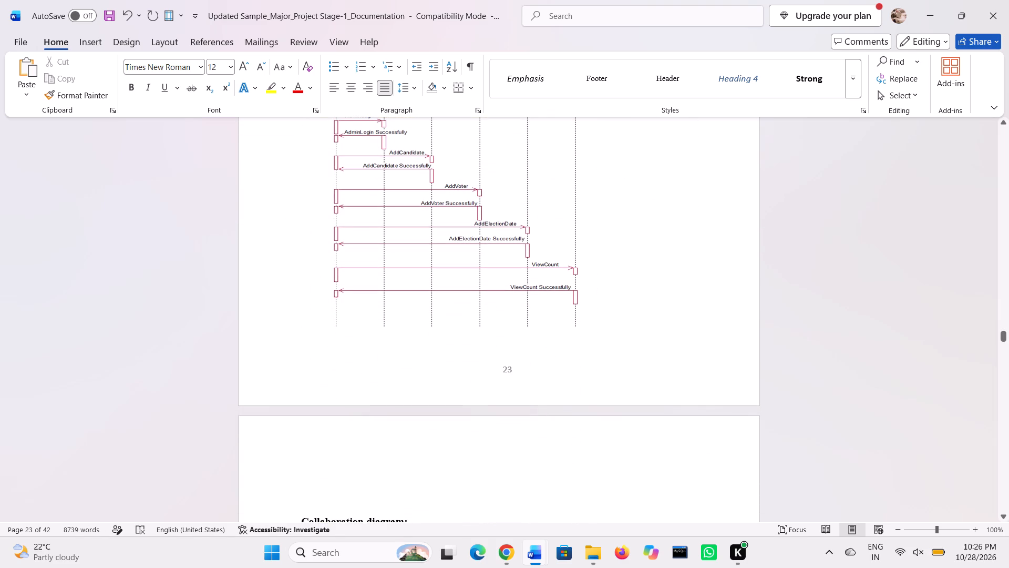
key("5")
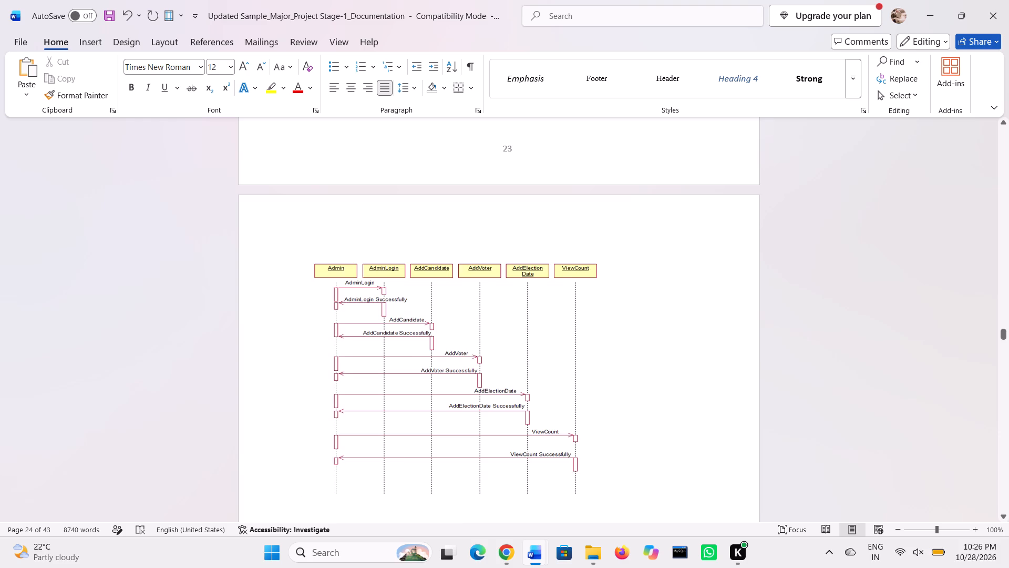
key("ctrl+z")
Reduce the height of the Admin sequence diagram slightly to make room for a caption line below it.
left_click(407, 330)
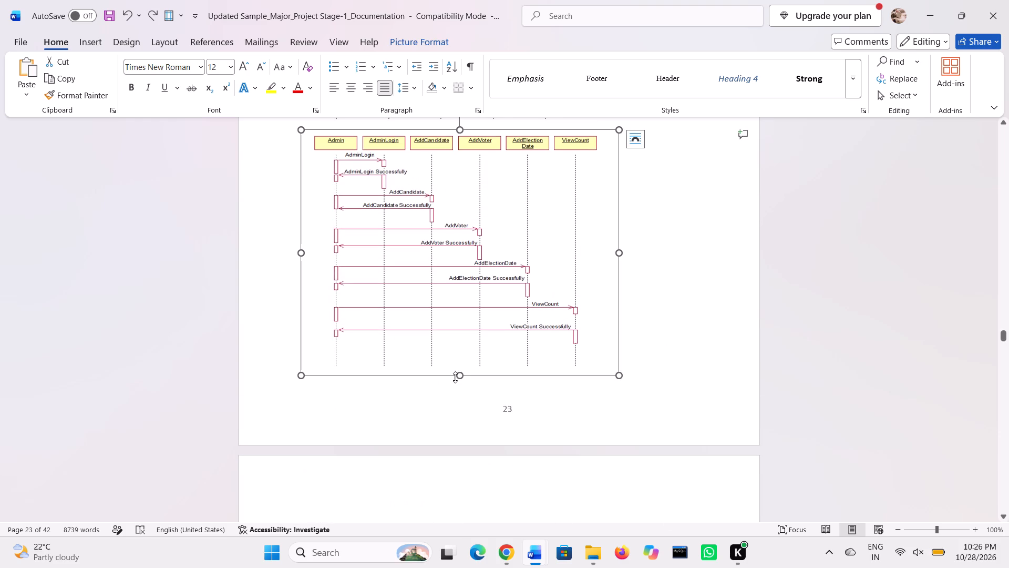
left_click_drag(458, 376, 460, 357)
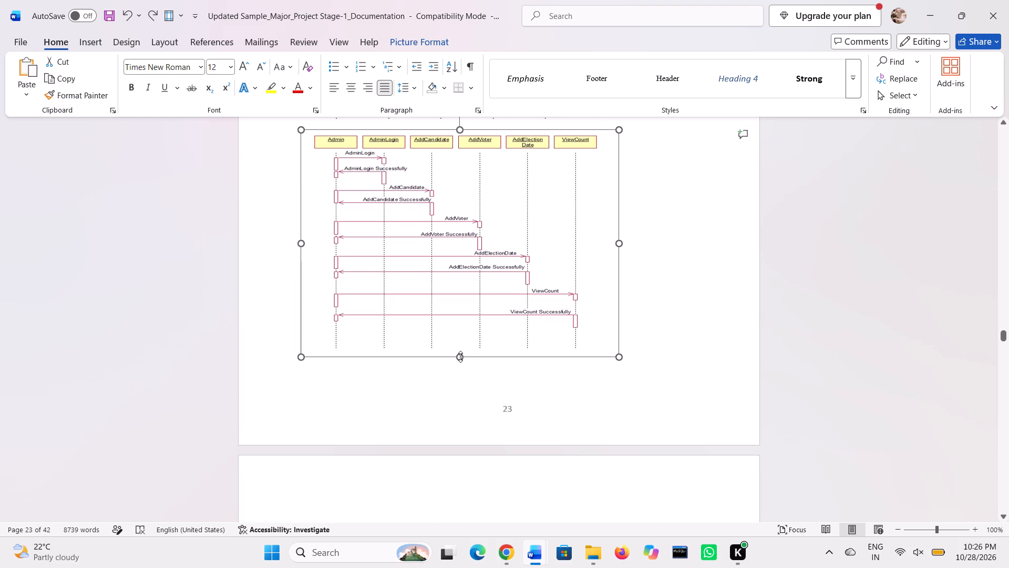
Add the caption "5.3 Sequence diagram" on the line below the Admin sequence diagram.
left_click(373, 378)
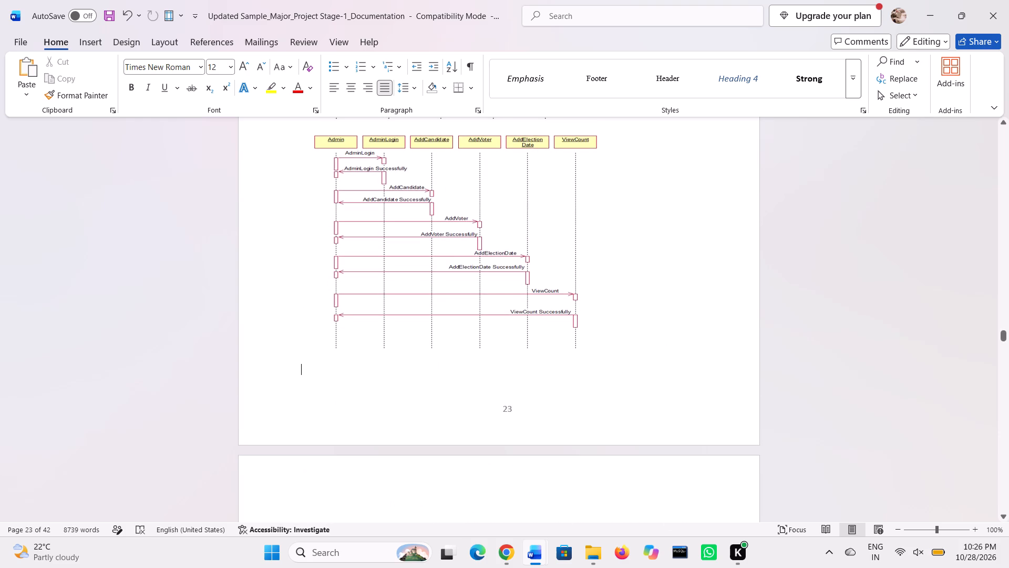
key("5")
type(".3")
key("space")
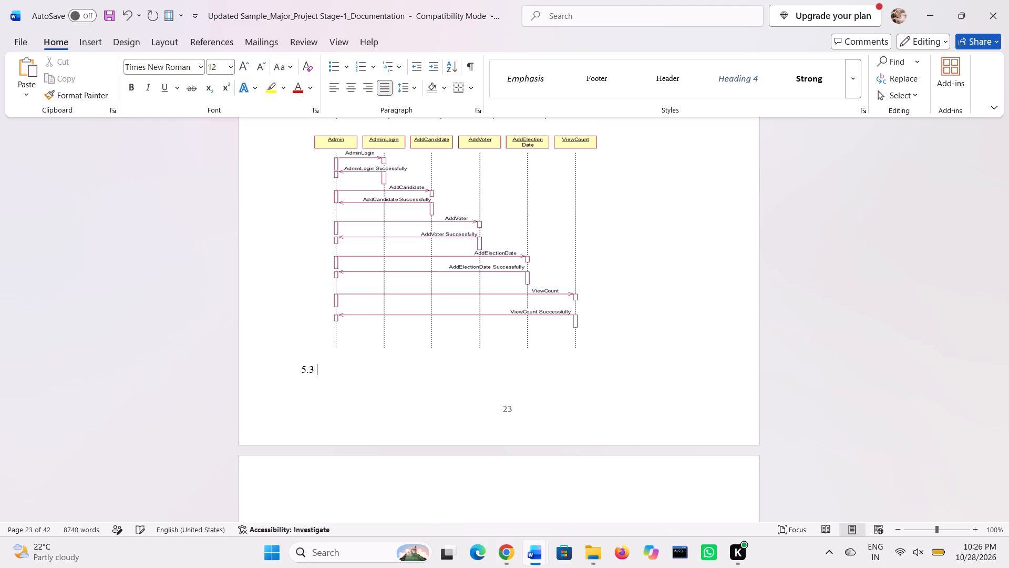
type("se")
key("BackSpace")
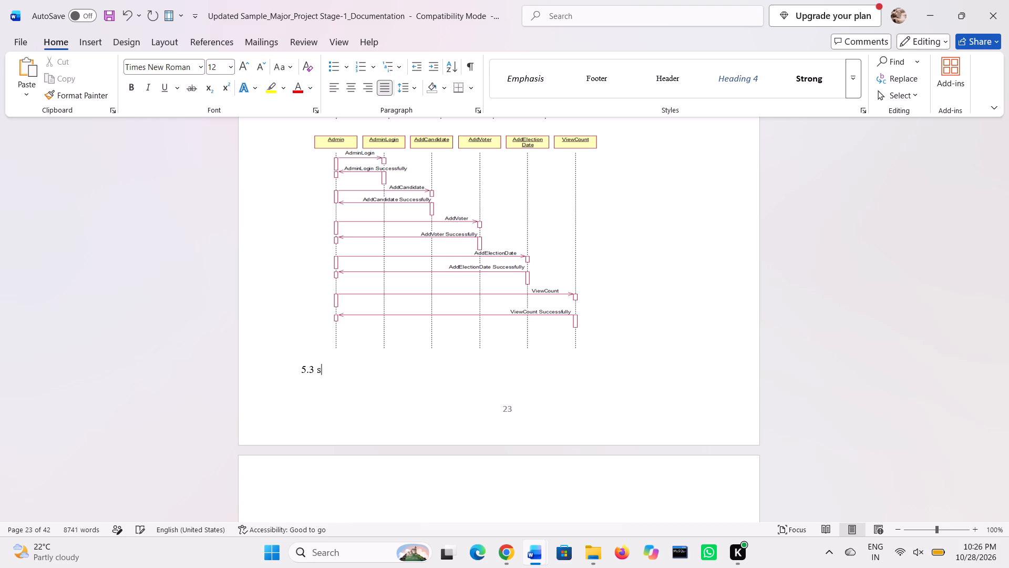
key("BackSpace")
type("Se")
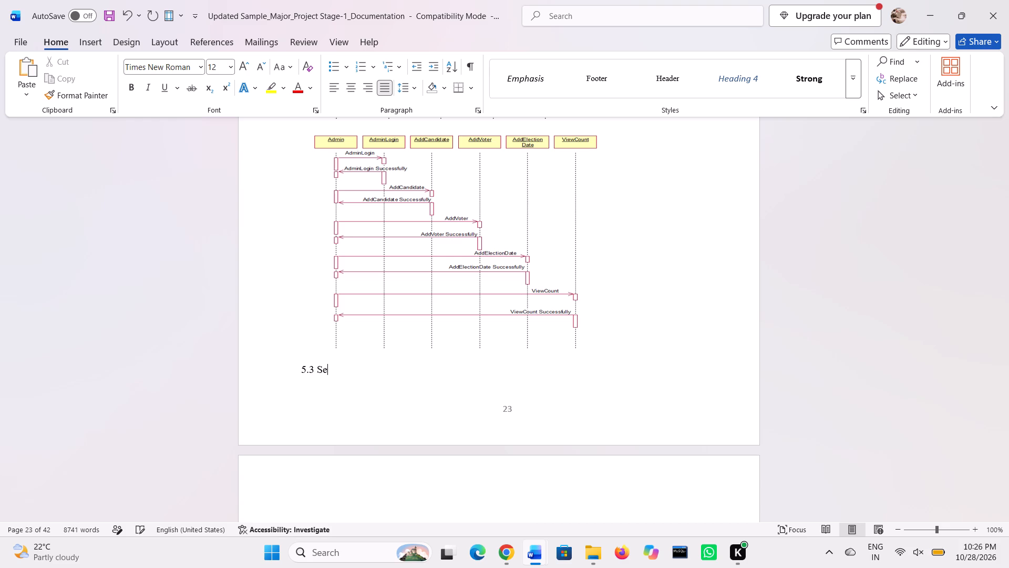
type("quen")
type("ce")
key("space")
type("diagra")
key("m")
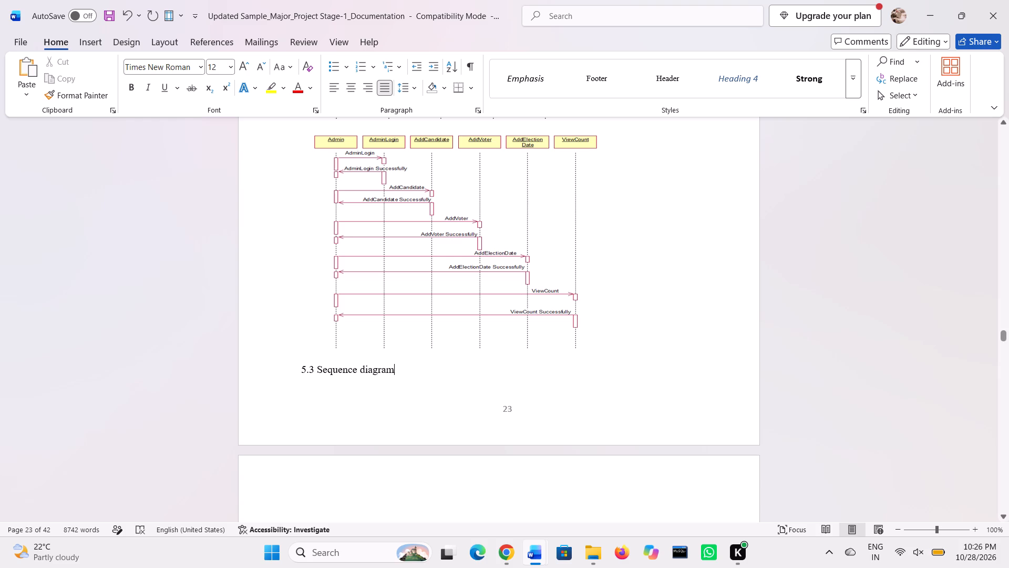
Shift the "5.3 Sequence diagram" caption toward the middle of the page with leading spaces.
left_click(299, 370)
key("space")
key("space")
key("space")
key("space")
key("space")
key("space")
key("space")
key("space")
key("space")
key("space")
key("space")
key("space")
key("space")
key("space")
key("space")
key("space")
key("space")
key("space")
key("space")
key("space")
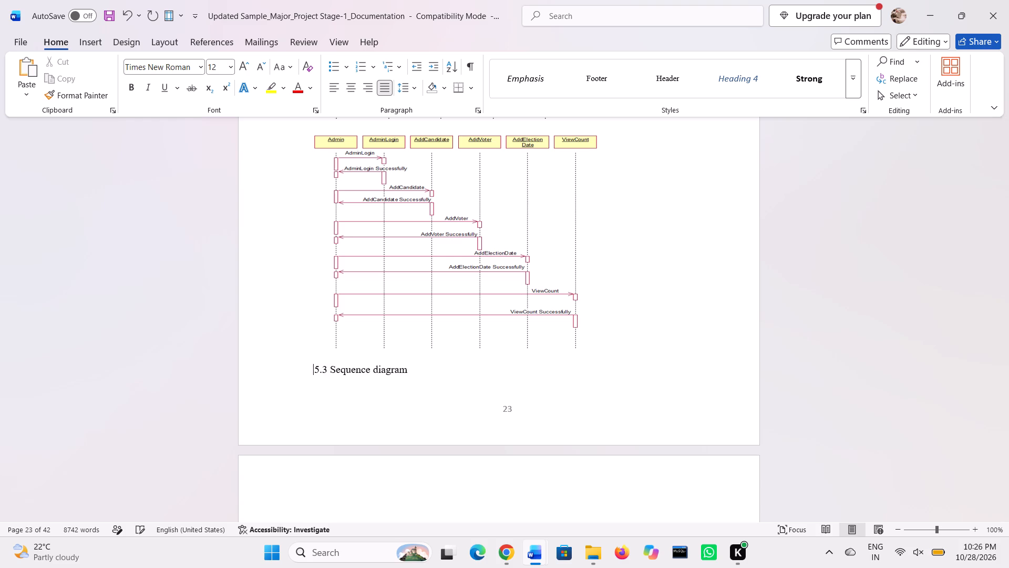
key("space")
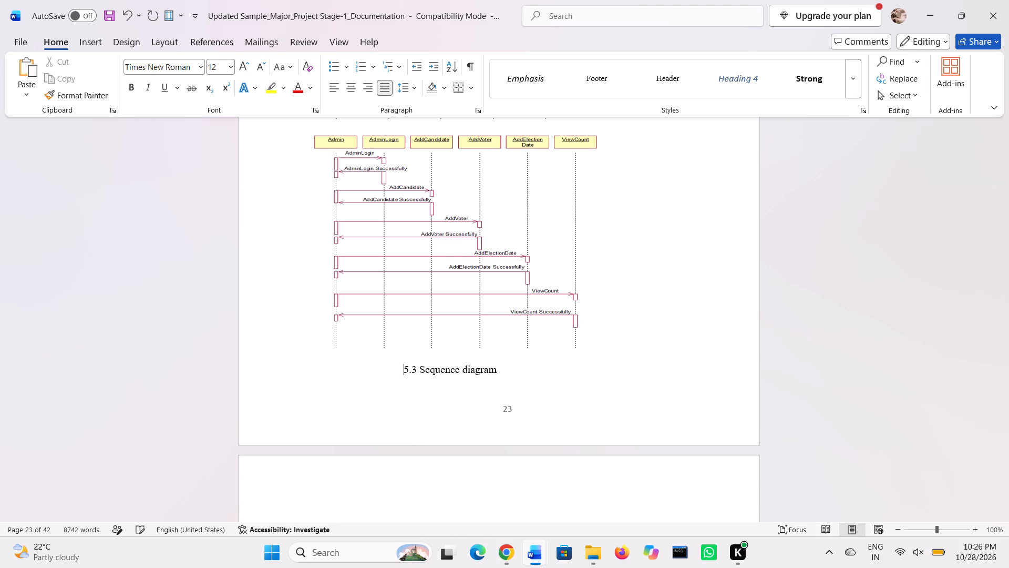
Review the layout of the sequence diagram page and the start of the collaboration diagram section.
scroll(299, 370, "up", 3)
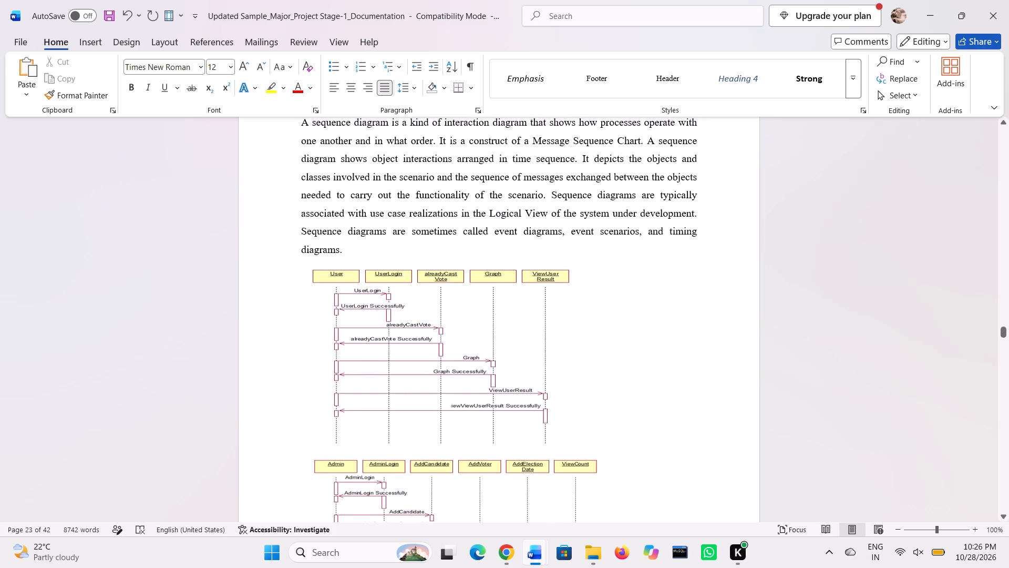
scroll(299, 370, "up", 1)
scroll(299, 370, "down", 2)
scroll(299, 370, "up", 1, "ctrl")
scroll(299, 370, "down", 1, "ctrl")
scroll(299, 370, "up", 1, "ctrl")
scroll(299, 370, "down", 2, "ctrl")
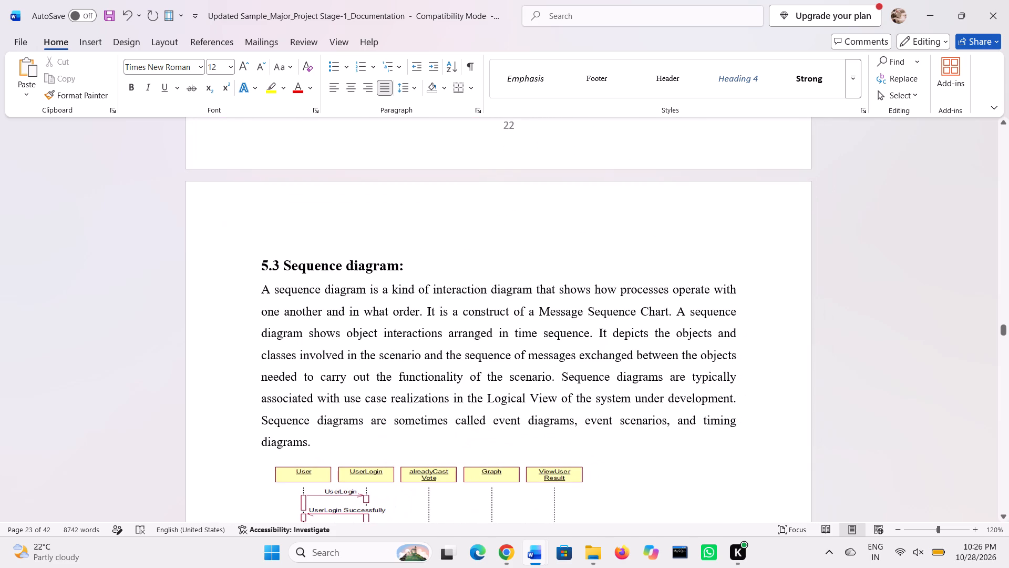
scroll(299, 370, "down", 2, "ctrl")
scroll(299, 370, "down", 3)
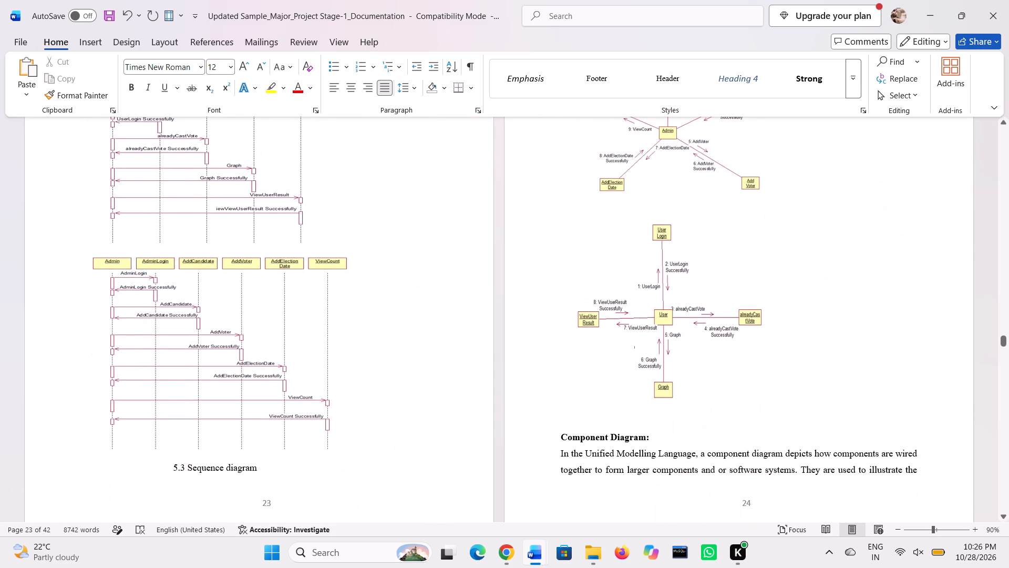
scroll(299, 370, "up", 1, "ctrl")
scroll(299, 370, "down", 4)
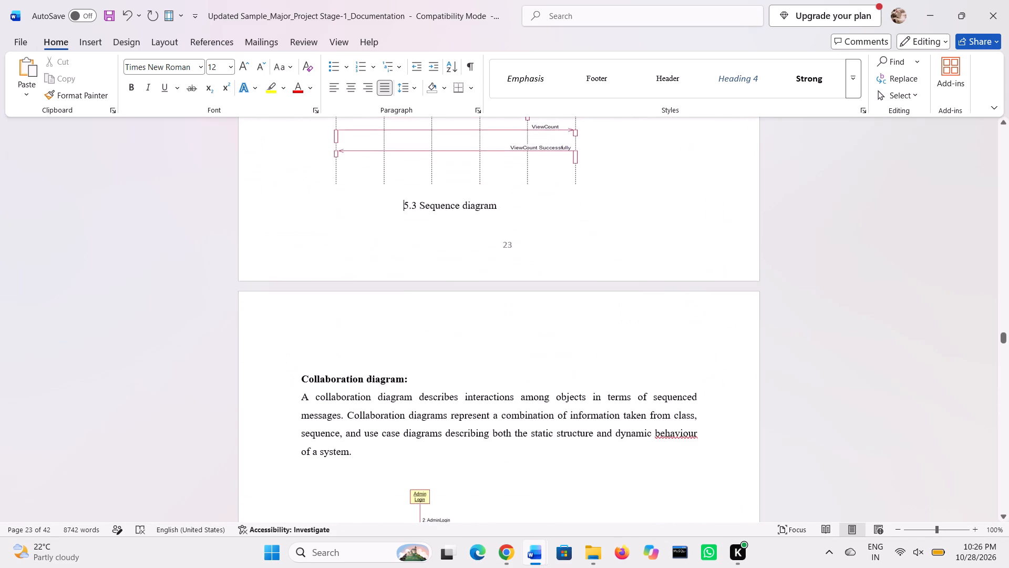
Number the "Collaboration diagram:" heading as 5.4.
scroll(299, 370, "down", 1)
left_click(301, 240)
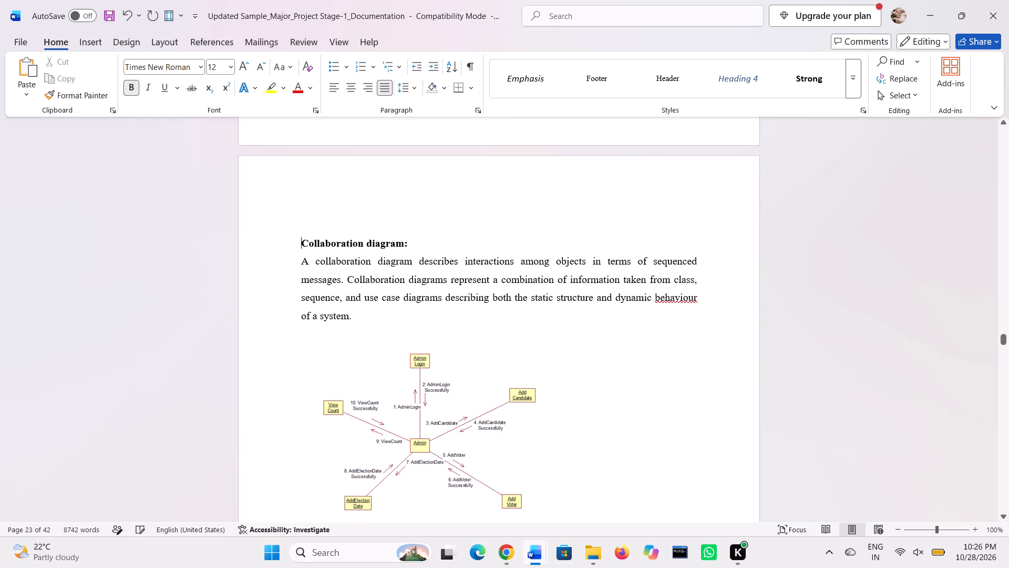
type("5.3")
key("space")
key("BackSpace")
key("BackSpace")
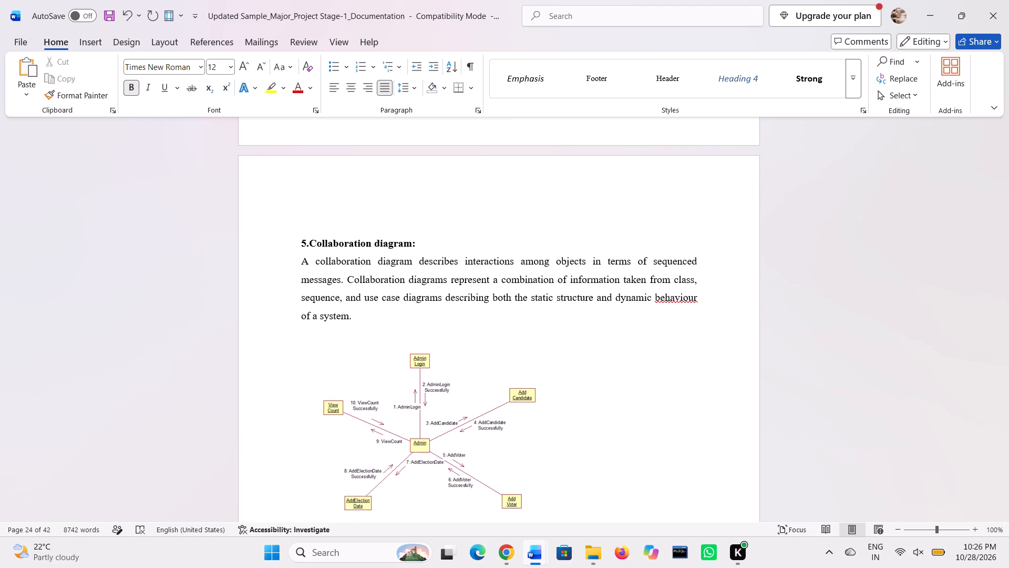
type("4")
key("space")
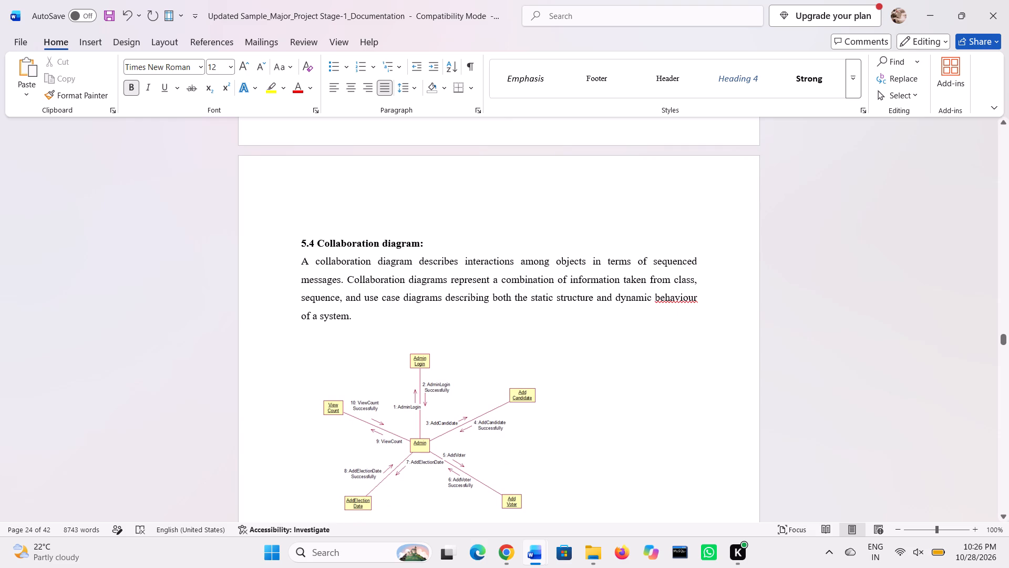
Remove a blank line above the "5.4 Collaboration diagram" heading.
left_click(301, 240)
key("BackSpace")
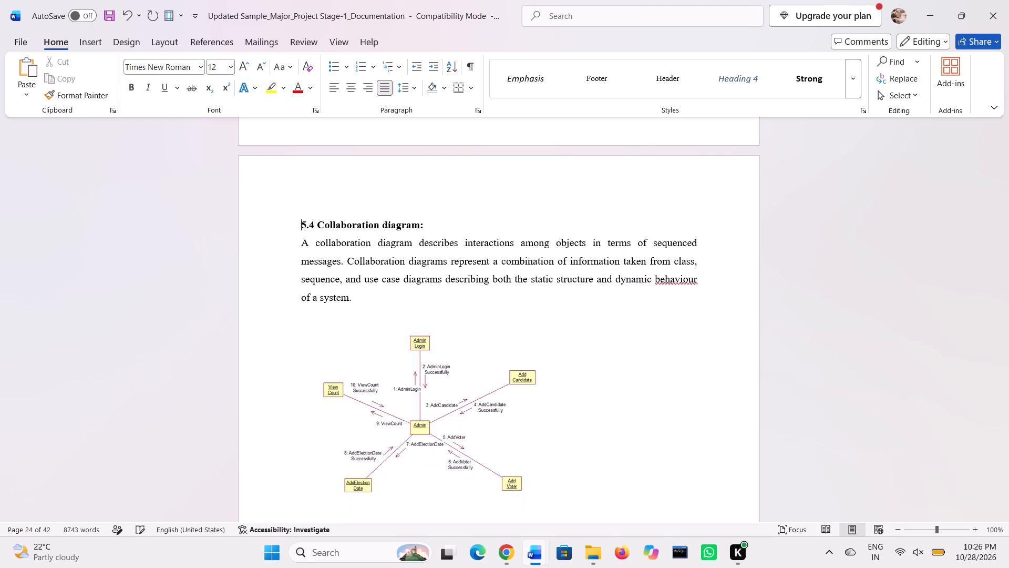
Set the font size of the "5.4 Collaboration diagram" heading text to 14.
left_click_drag(301, 240, 326, 216)
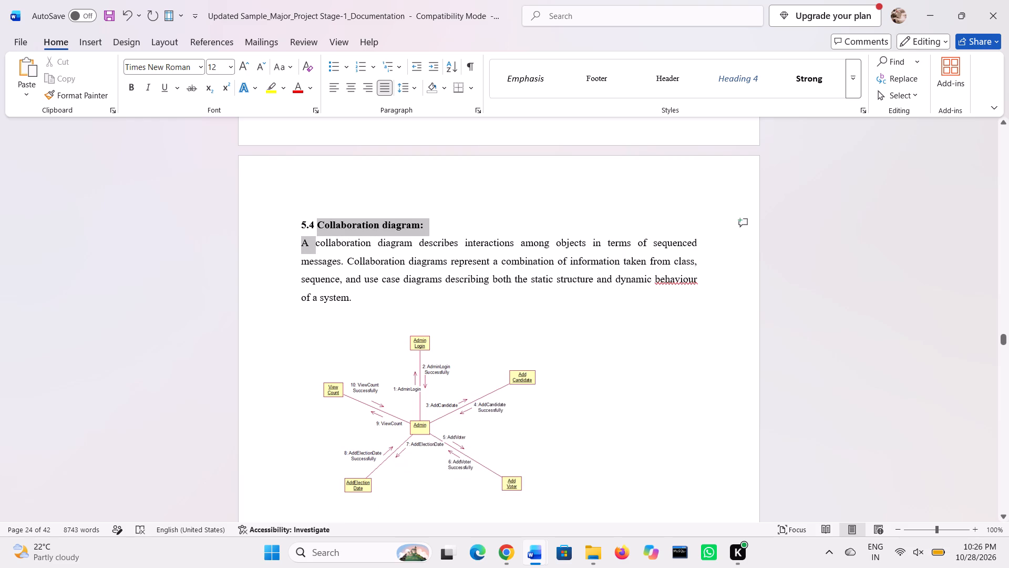
left_click(326, 216)
left_click_drag(300, 225, 404, 219)
left_click(490, 181)
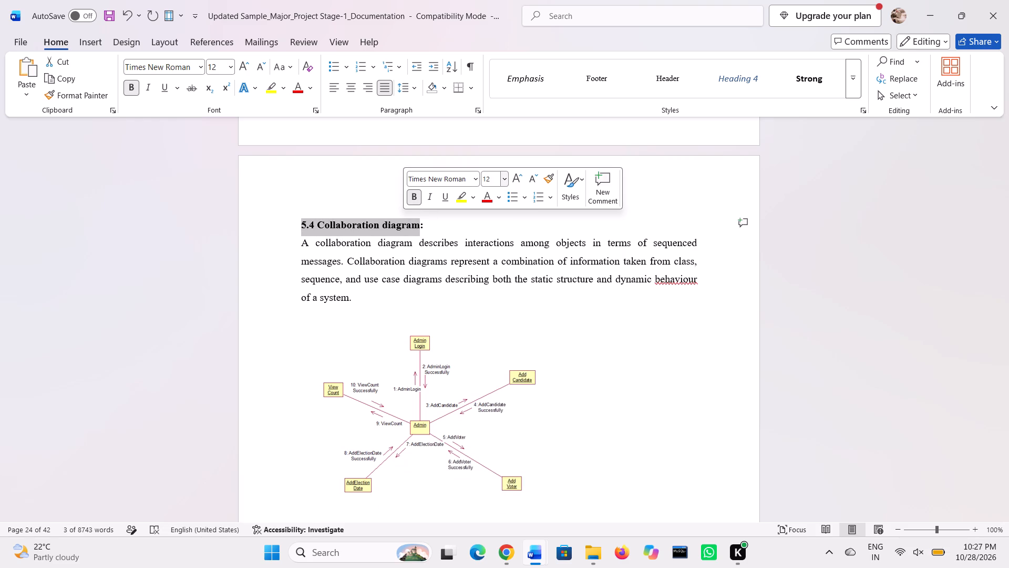
type("14")
key("Return")
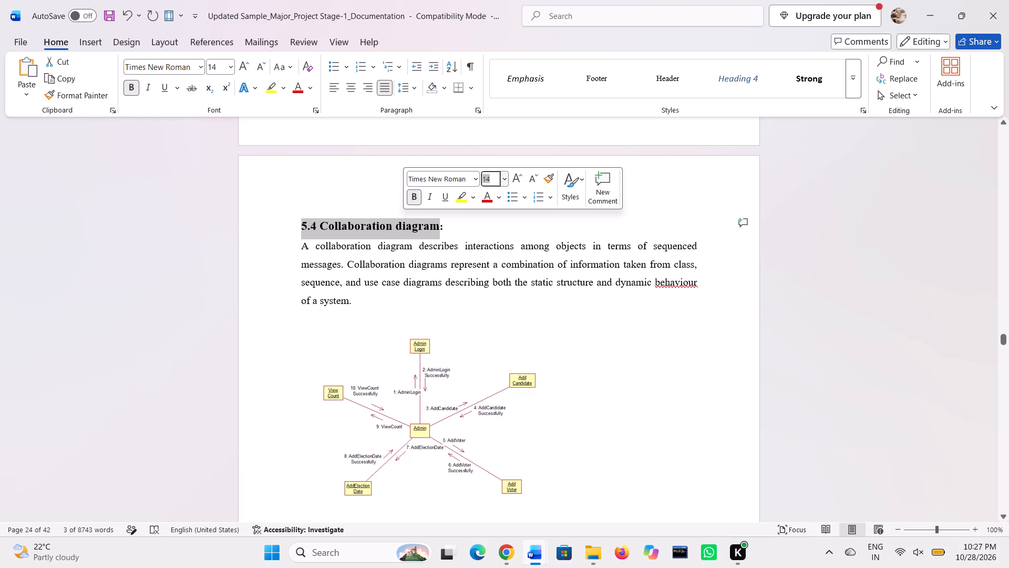
left_click(444, 229)
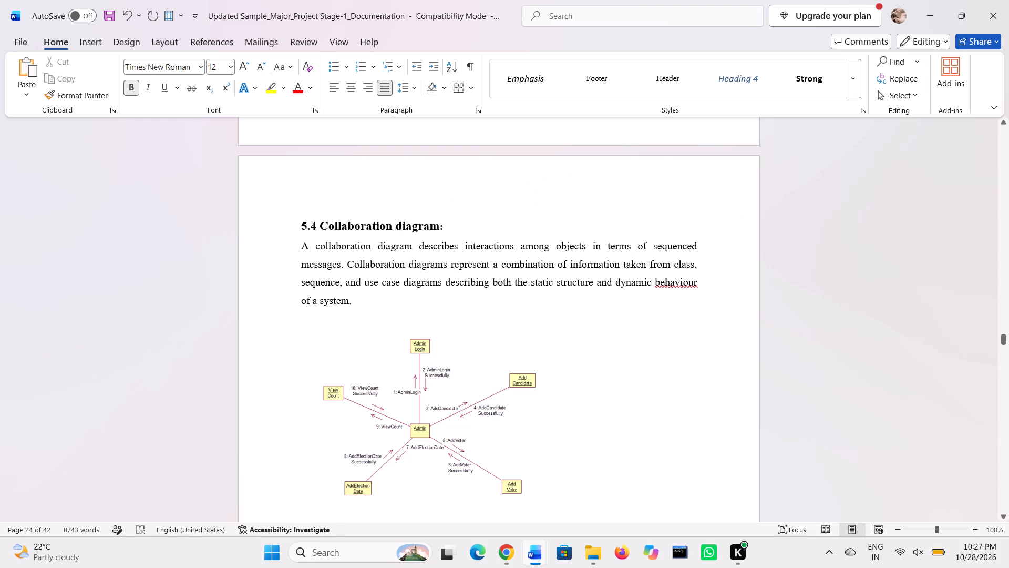
Add the caption "5.4 Collaboration diagram" on the blank line below the User collaboration diagram.
scroll(382, 308, "down", 4)
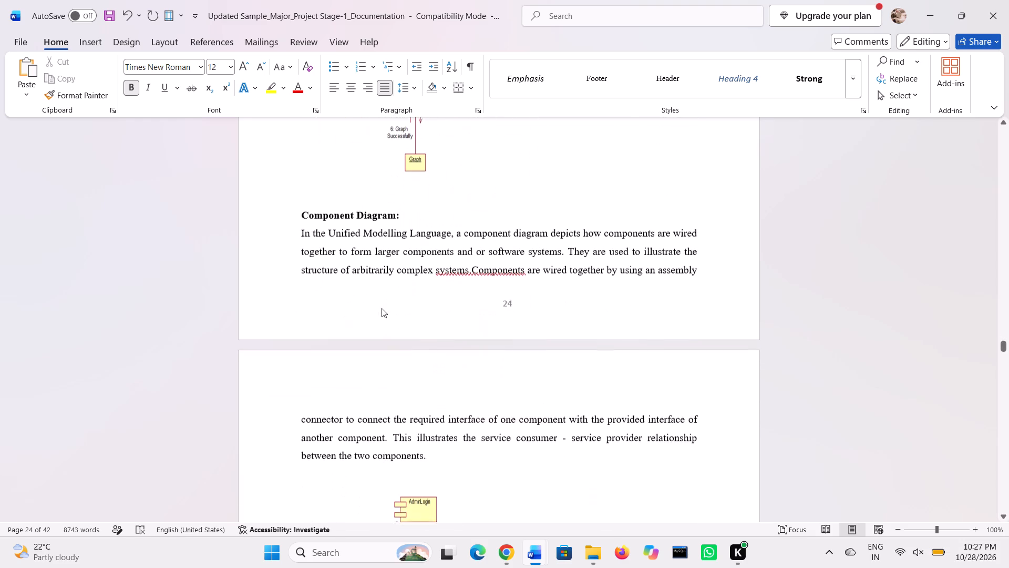
scroll(409, 242, "up", 1)
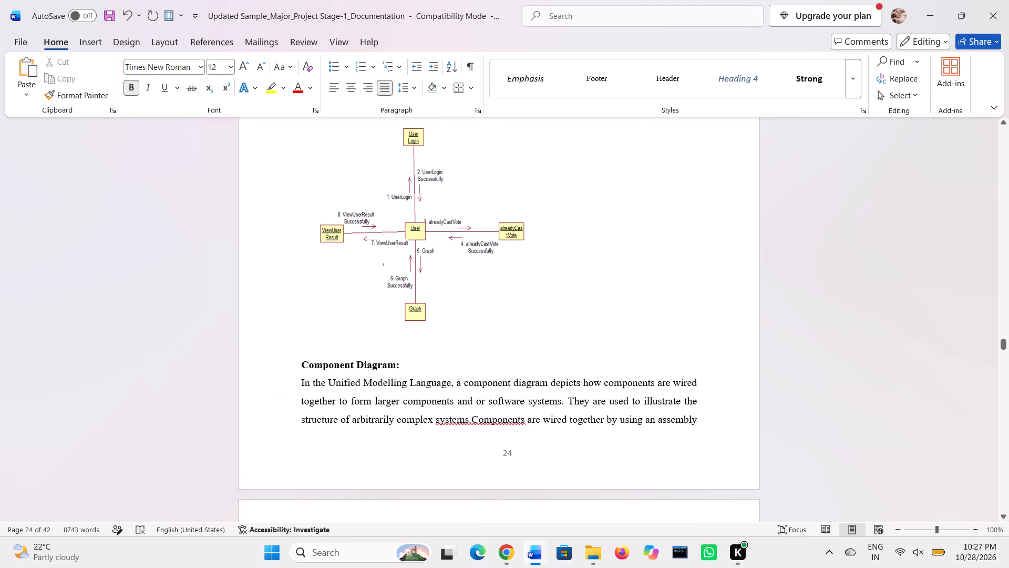
left_click(365, 328)
left_click(346, 352)
type("5.33")
key("BackSpace")
key("BackSpace")
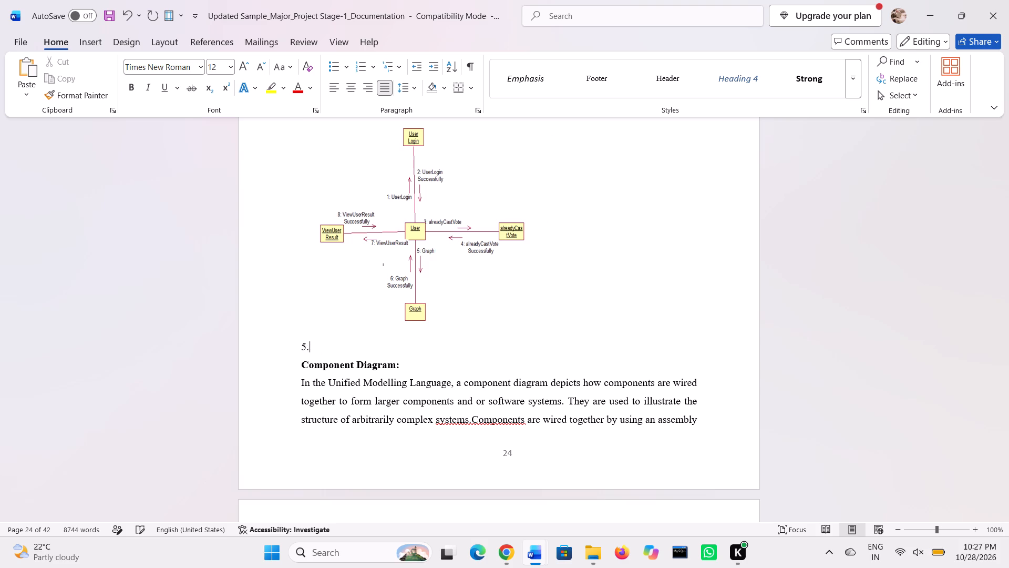
type("4")
key("space")
scroll(330, 352, "up", 1)
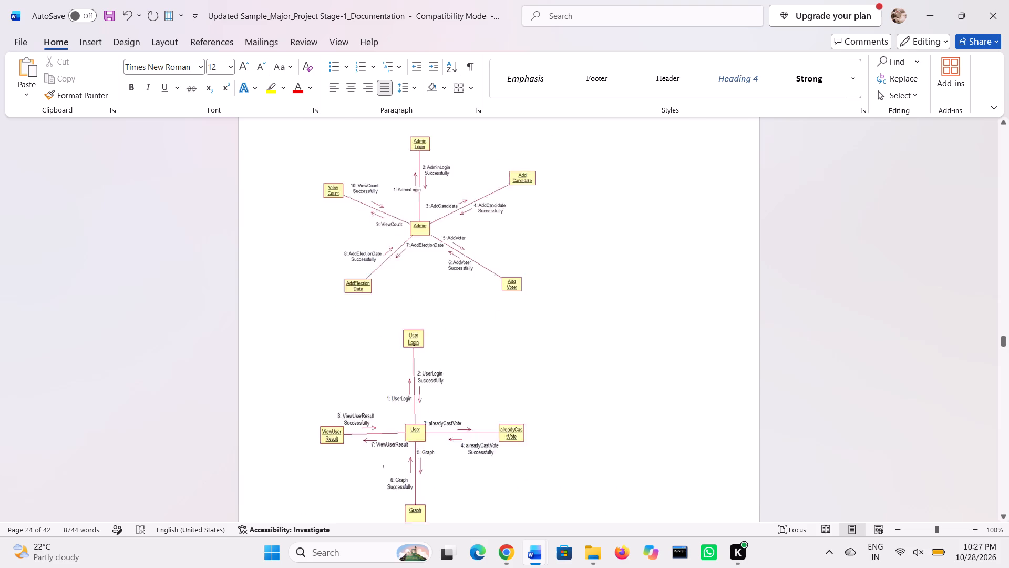
scroll(330, 352, "up", 3)
scroll(330, 352, "down", 3)
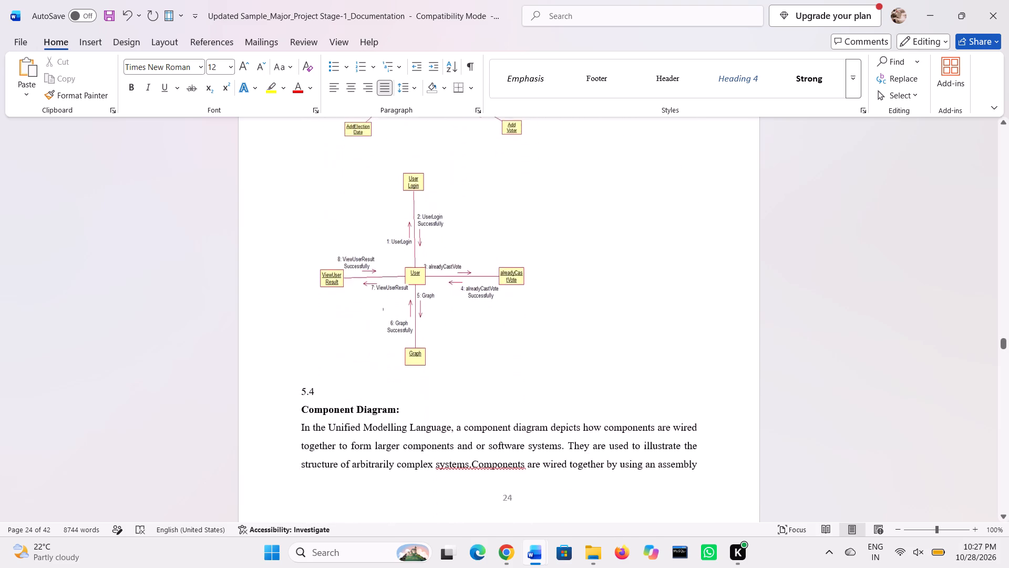
scroll(330, 352, "down", 1)
type("Collaboration diagram")
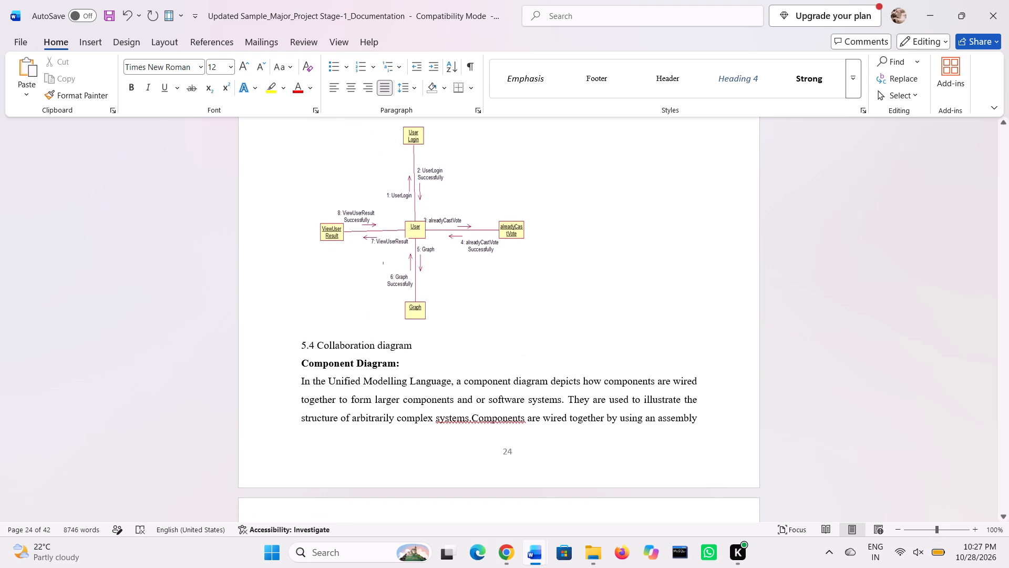
Shift the "5.4 Collaboration diagram" caption toward the middle of the page with leading spaces.
left_click(300, 348)
key("space")
key("space")
key("space")
key("space")
key("space")
key("space")
key("space")
key("space")
key("space")
key("space")
key("space")
key("space")
key("space")
key("space")
key("space")
key("space")
key("space")
key("space")
key("space")
key("space")
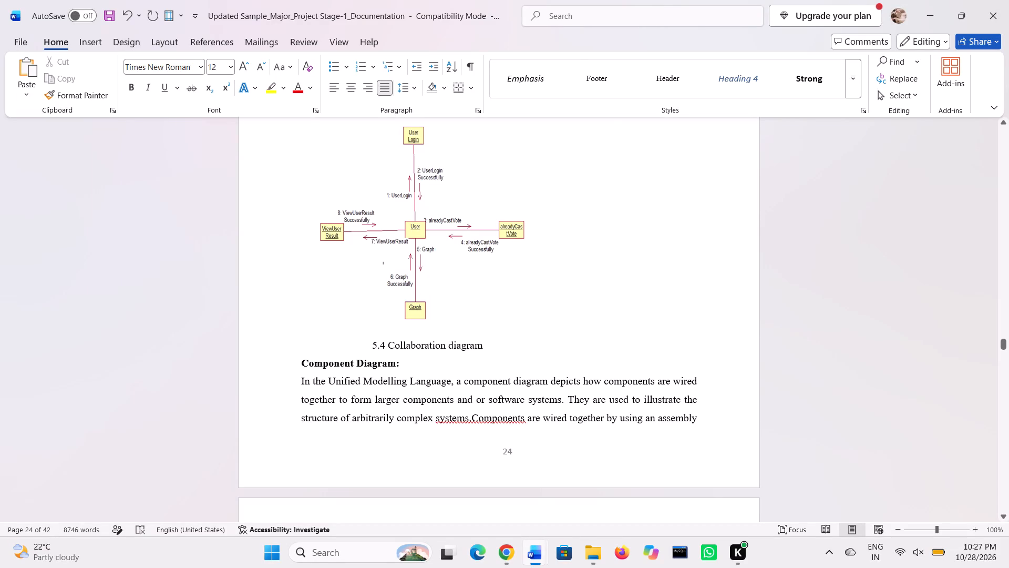
Insert a blank line above the "Component Diagram:" heading and number the heading as 5.5.
left_click(301, 369)
key("Return")
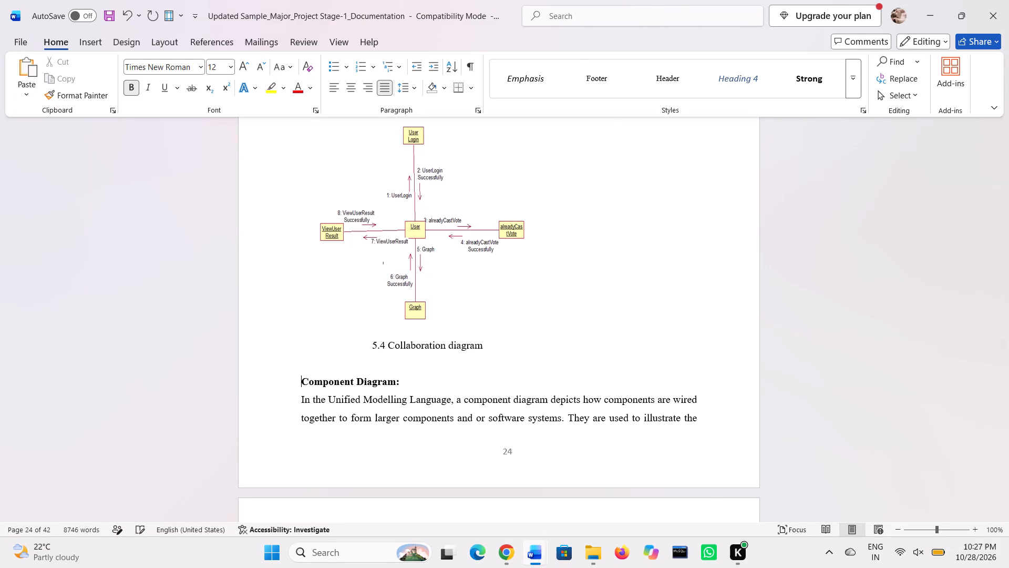
key("5")
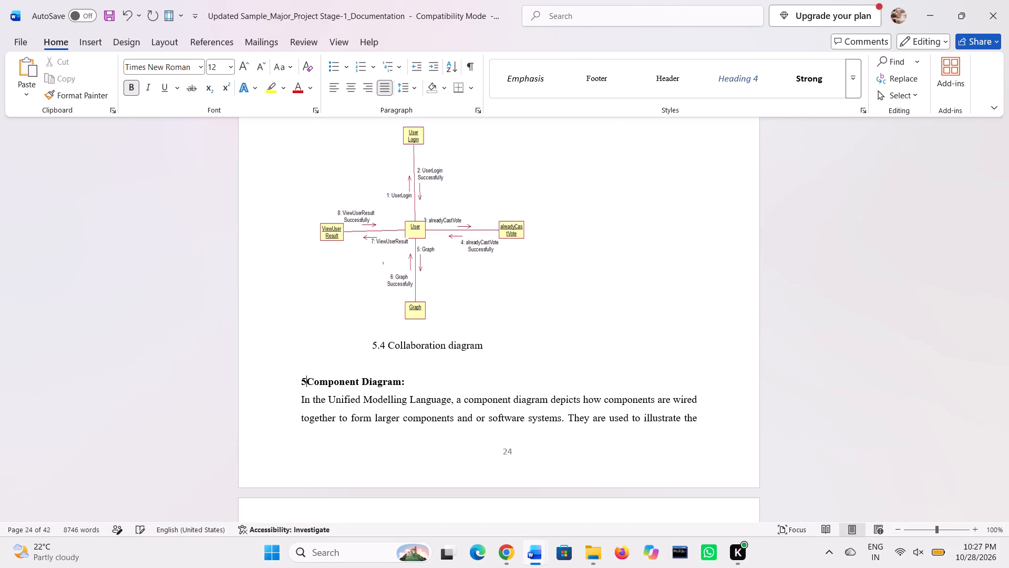
type(".5")
key("space")
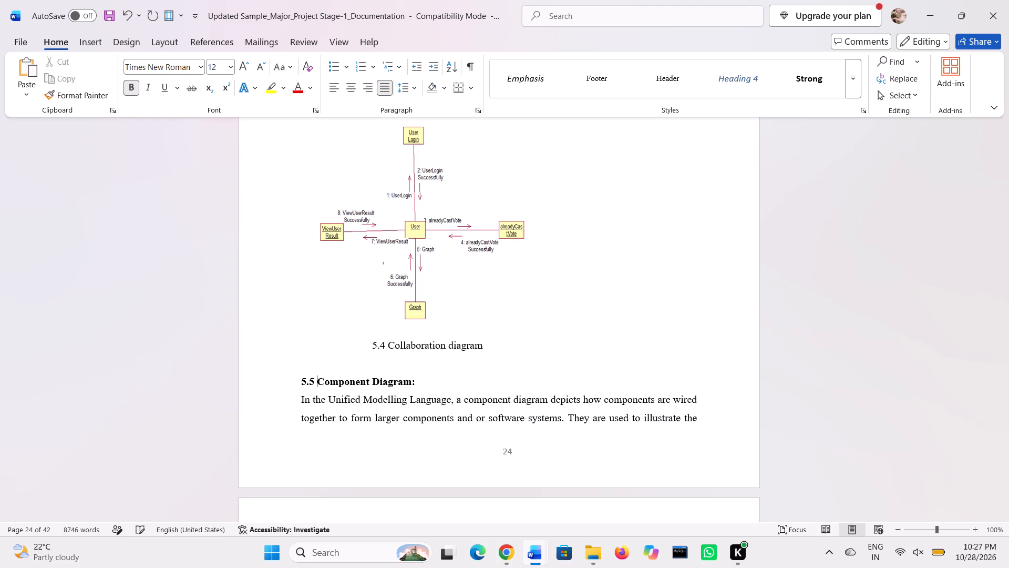
Set the font size of the "5.5 Component Diagram:" heading to 14.
left_click_drag(300, 382, 330, 382)
left_click_drag(330, 382, 417, 377)
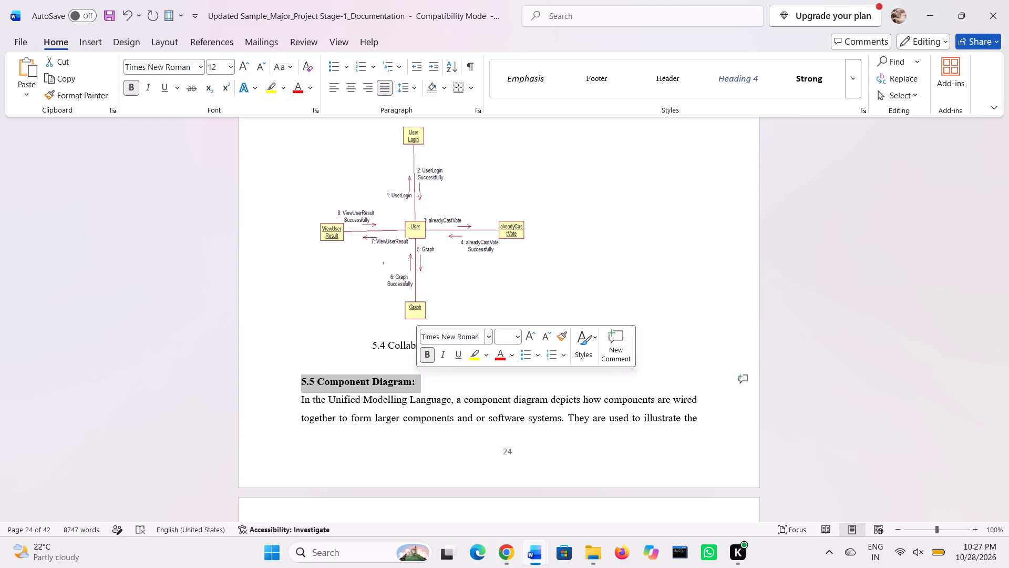
left_click(504, 339)
type("14")
key("Return")
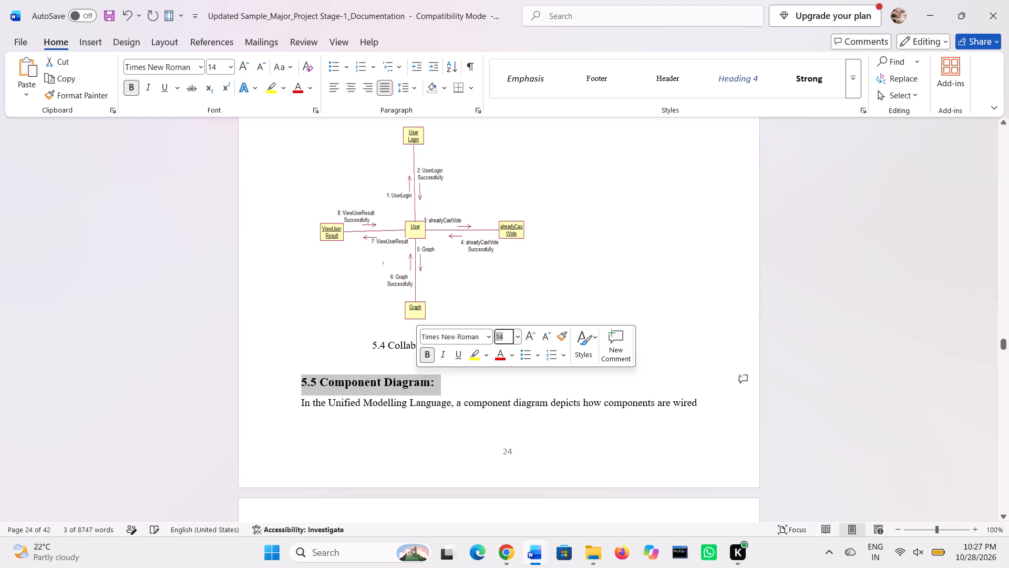
Push the "5.5 Component Diagram:" heading onto the following page by inserting two blank lines before it.
left_click(302, 377)
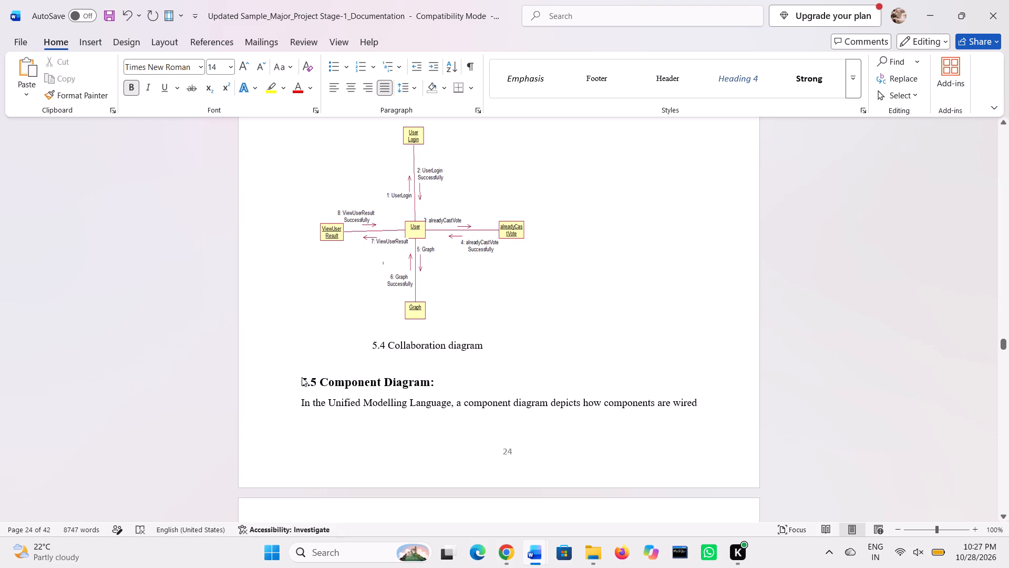
key("Return")
key("Return")
Add the caption "5.5 Component diagram" on the blank line below the Admin and User component diagrams.
scroll(302, 377, "down", 3)
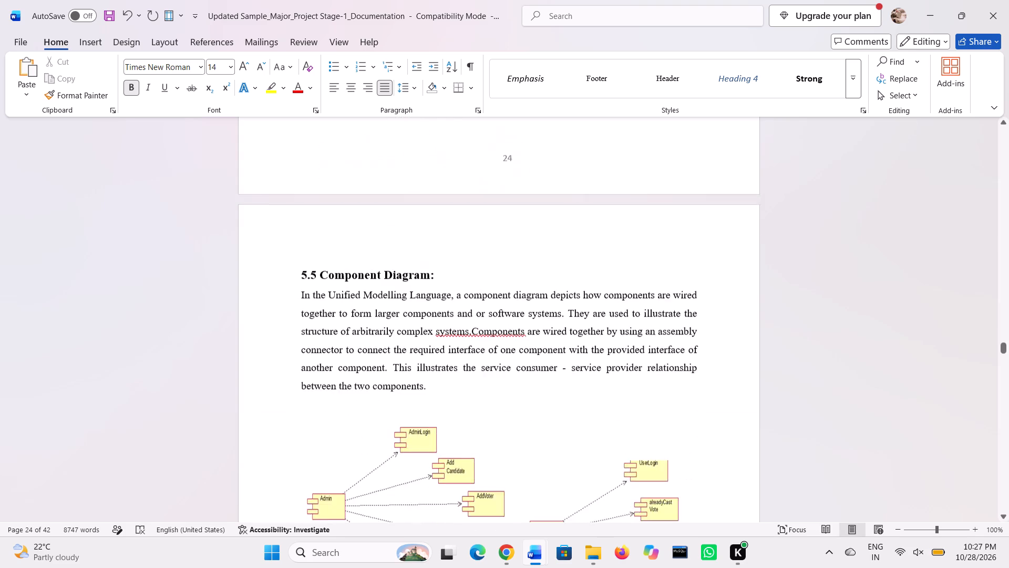
scroll(302, 377, "down", 2)
left_click(361, 290)
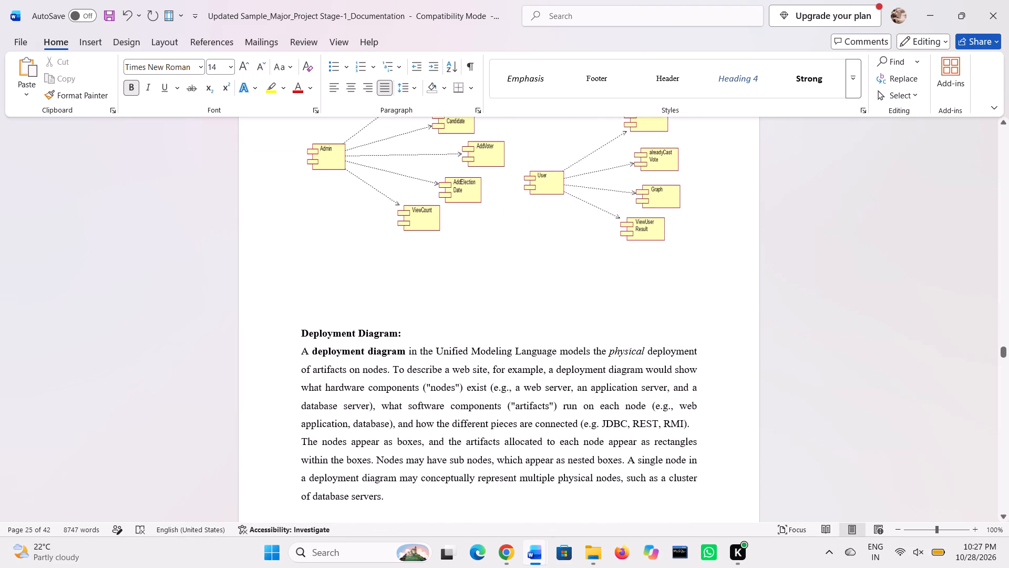
type("5.5")
key("space")
scroll(380, 275, "up", 1)
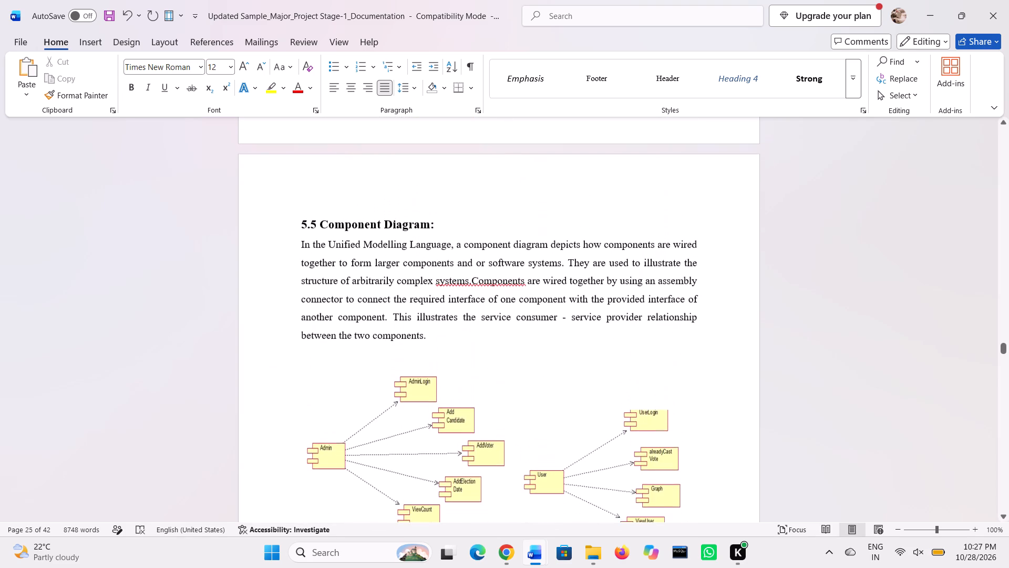
scroll(380, 275, "up", 1)
type("Compo")
type("ne")
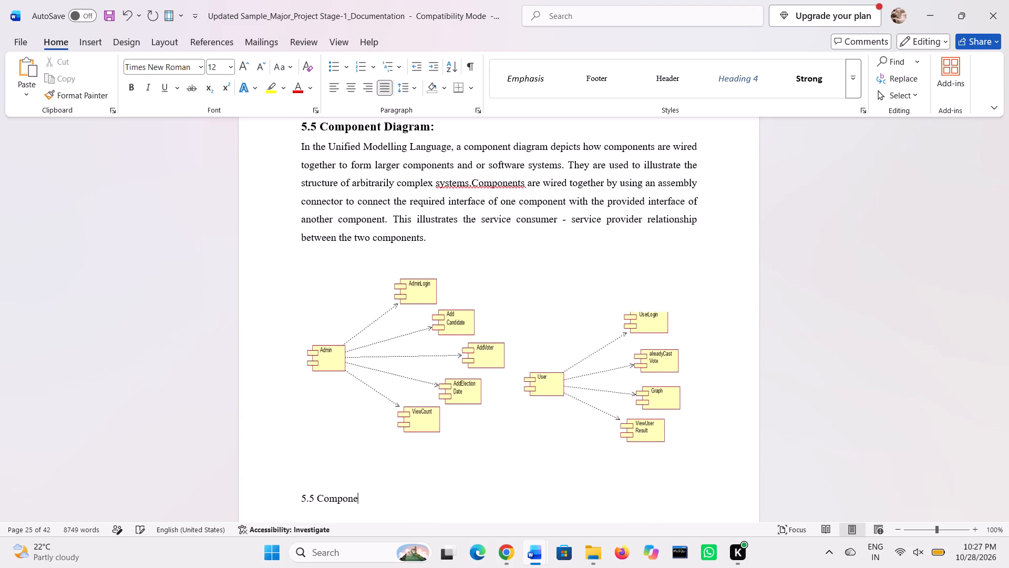
type("nt D")
key("BackSpace")
type("diagram")
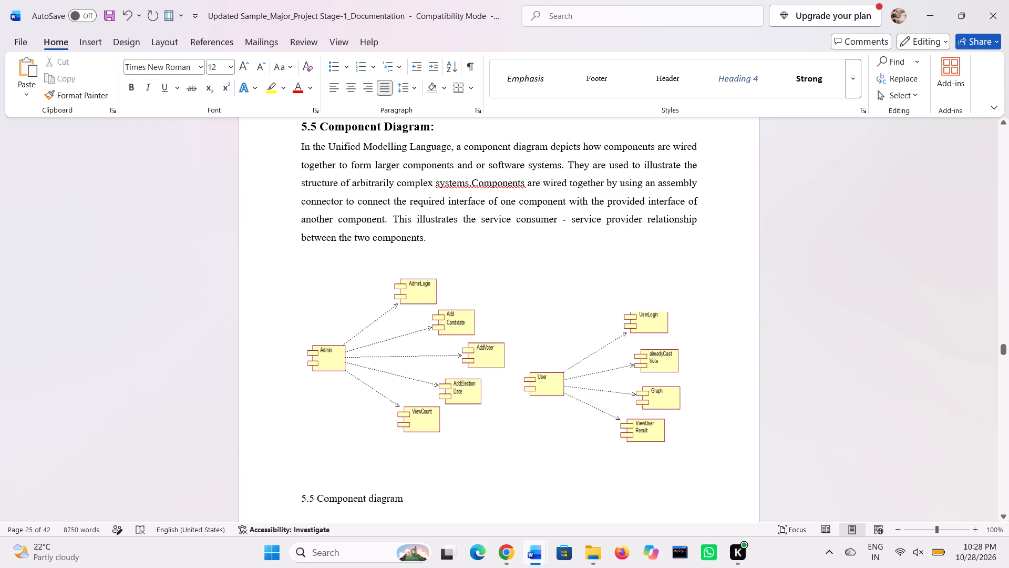
Shift the "5.5 Component diagram" caption toward the middle of the page with leading spaces.
left_click(302, 501)
key("space")
key("space")
key("space")
key("space")
key("space")
key("space")
key("space")
key("space")
key("space")
key("space")
key("space")
key("space")
key("space")
key("space")
key("space")
key("space")
key("space")
key("space")
key("space")
key("space")
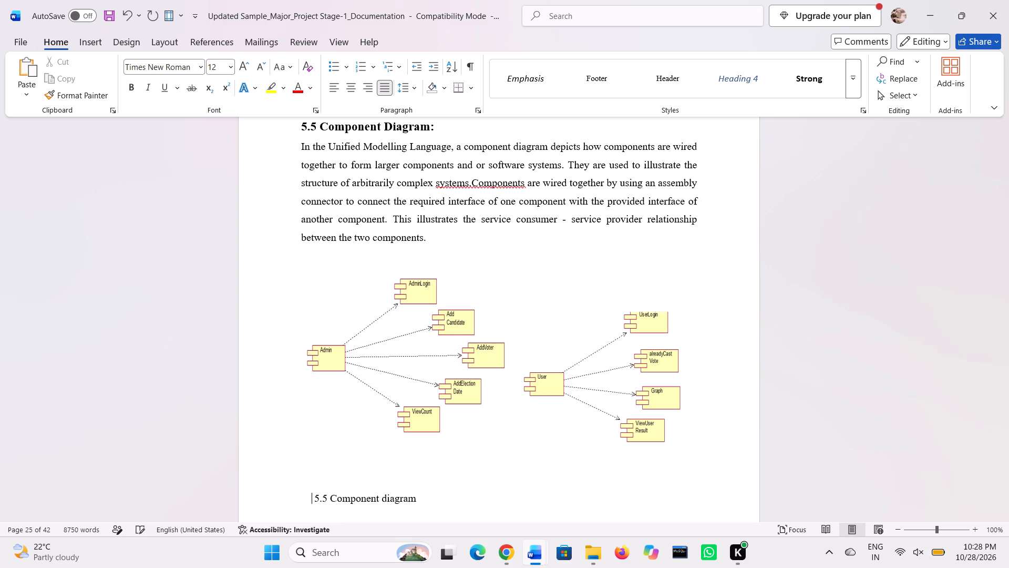
key("space")
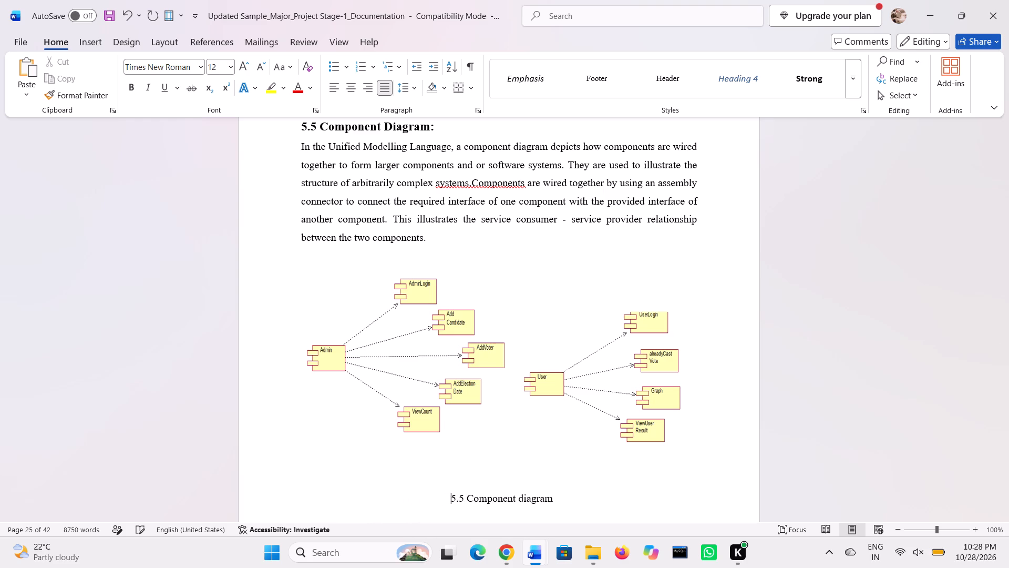
Number the "Deployment Diagram:" heading as 5.6.
scroll(302, 501, "down", 3)
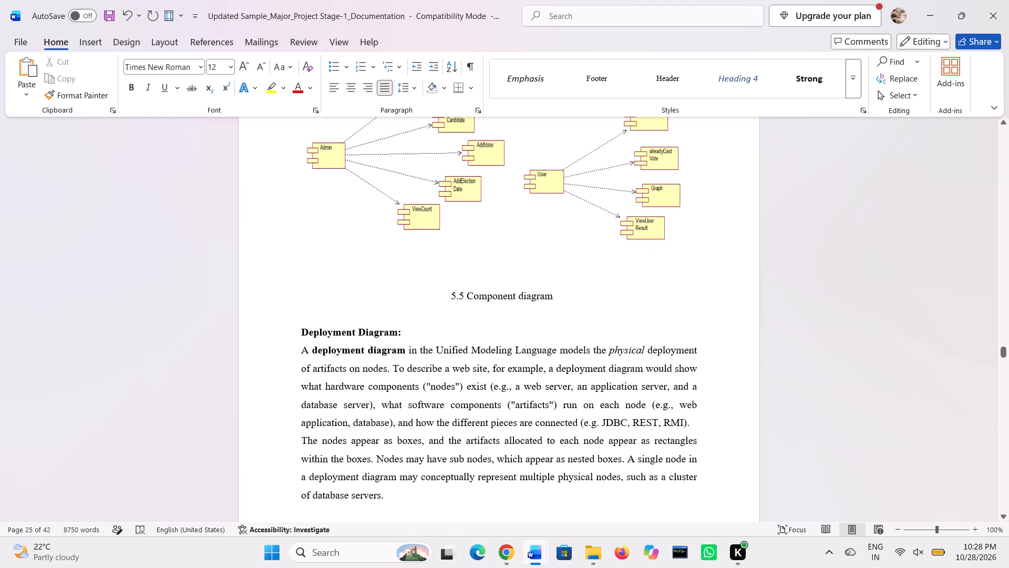
left_click(301, 330)
type("5.6")
key("space")
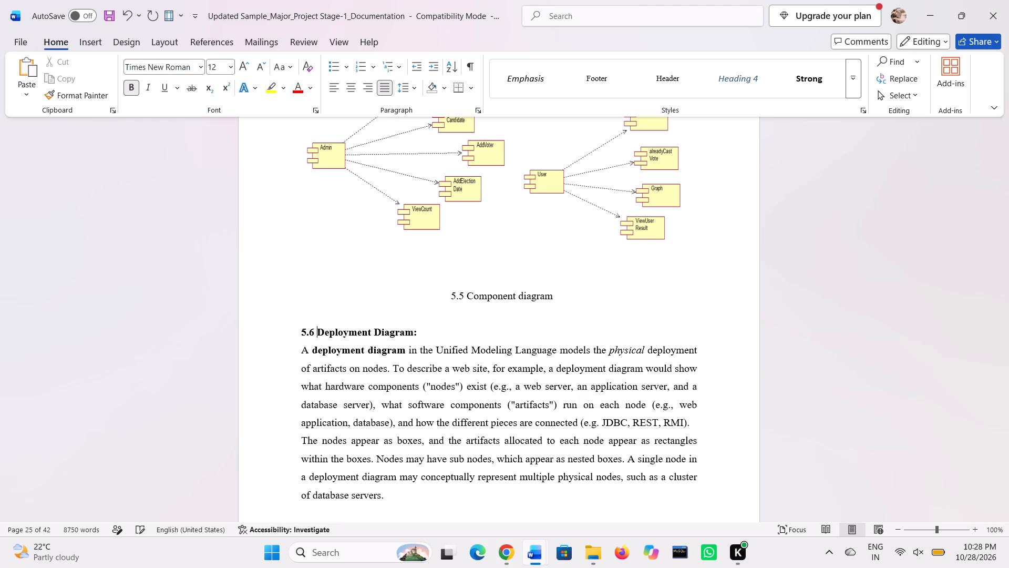
Set the font size of the "5.6 Deployment Diagram" heading text to 14.
left_click_drag(301, 333, 415, 330)
left_click(501, 290)
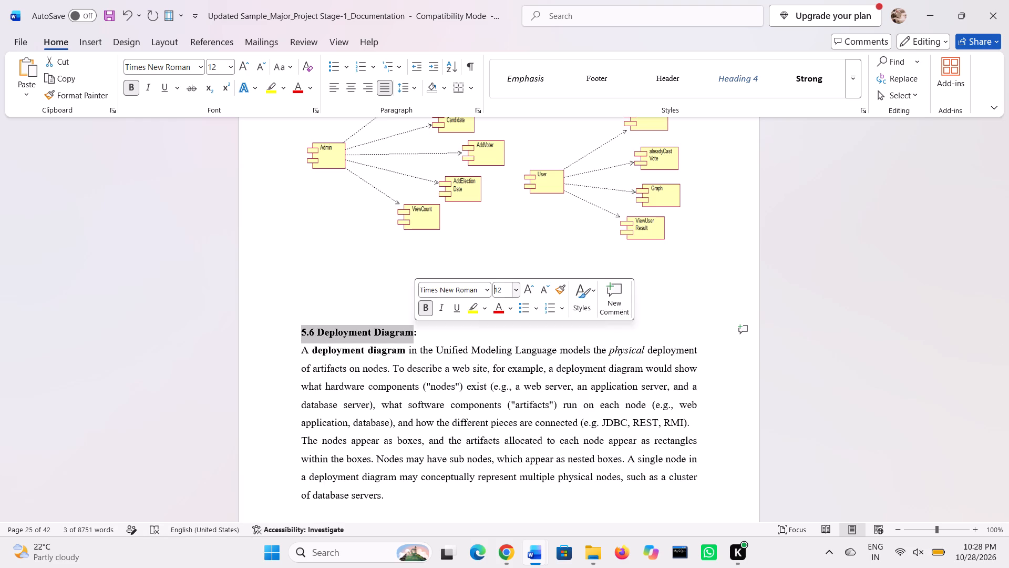
type("14")
key("Return")
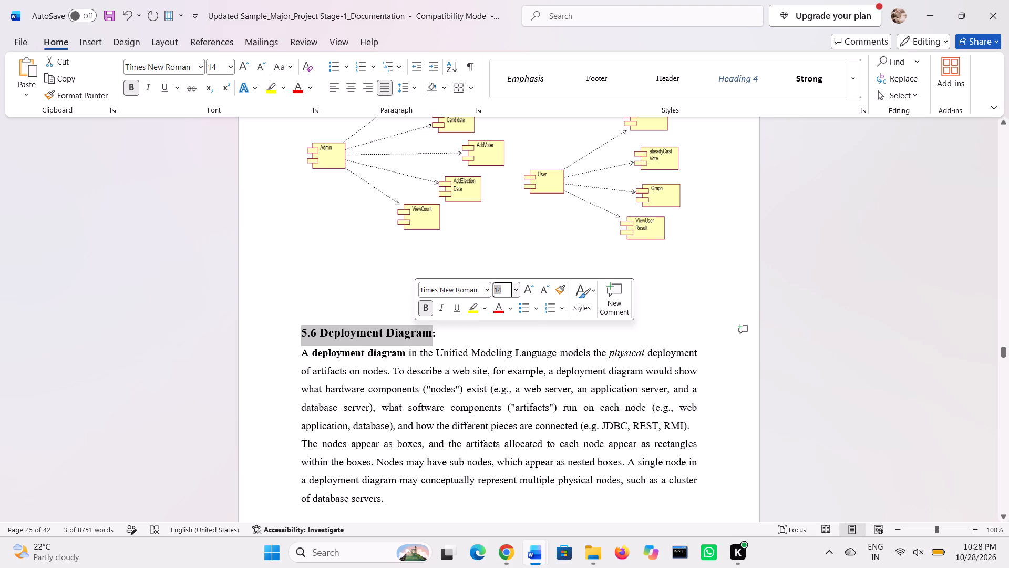
Add the caption "5.6 Deployment Diagram" on the blank line below the Admin and User deployment diagrams.
left_click(300, 378)
scroll(300, 378, "down", 5)
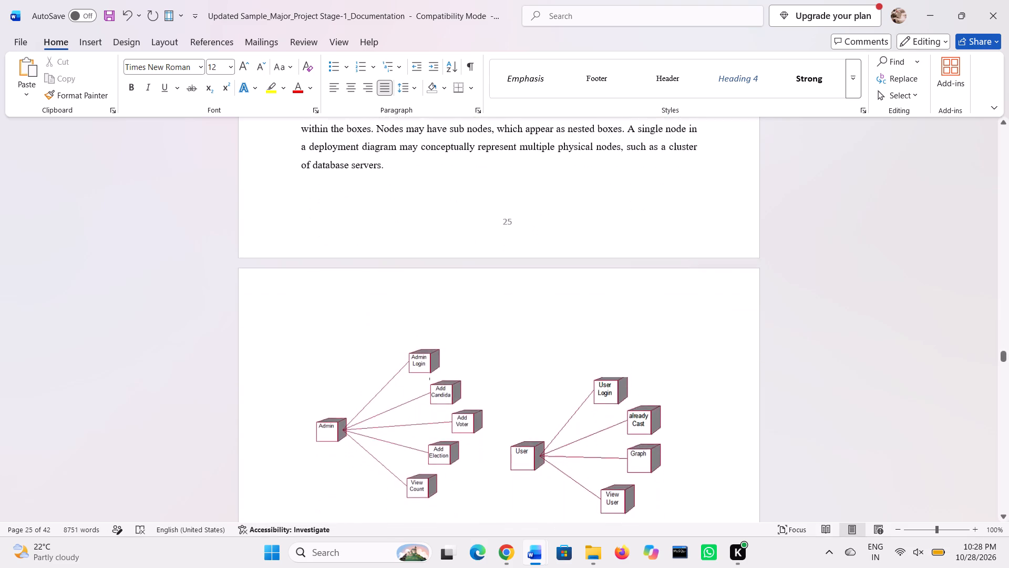
scroll(300, 378, "down", 1)
double_click(418, 330)
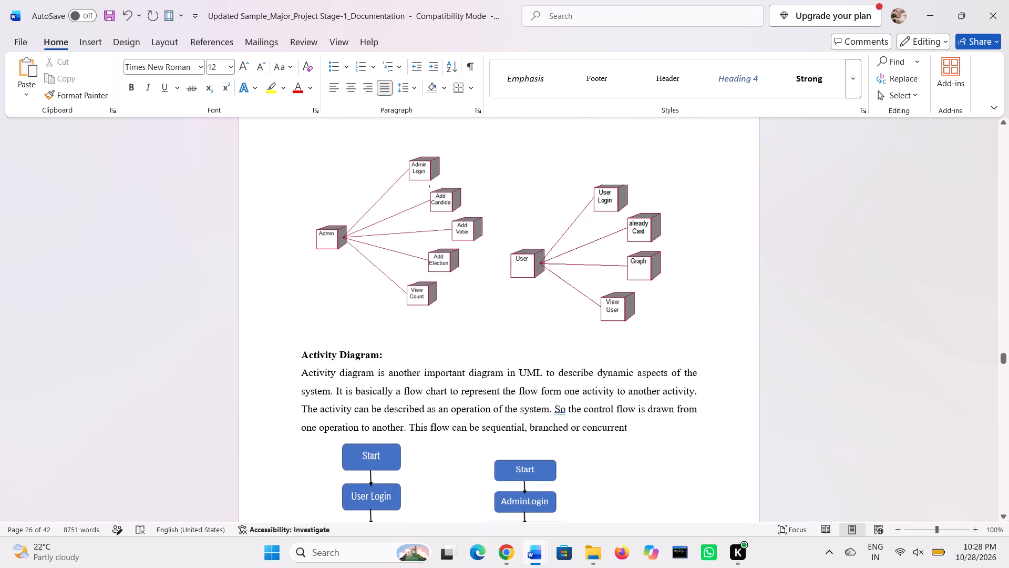
type("5.6")
key("space")
type("Depo")
key("BackSpace")
type("loyment Diagram")
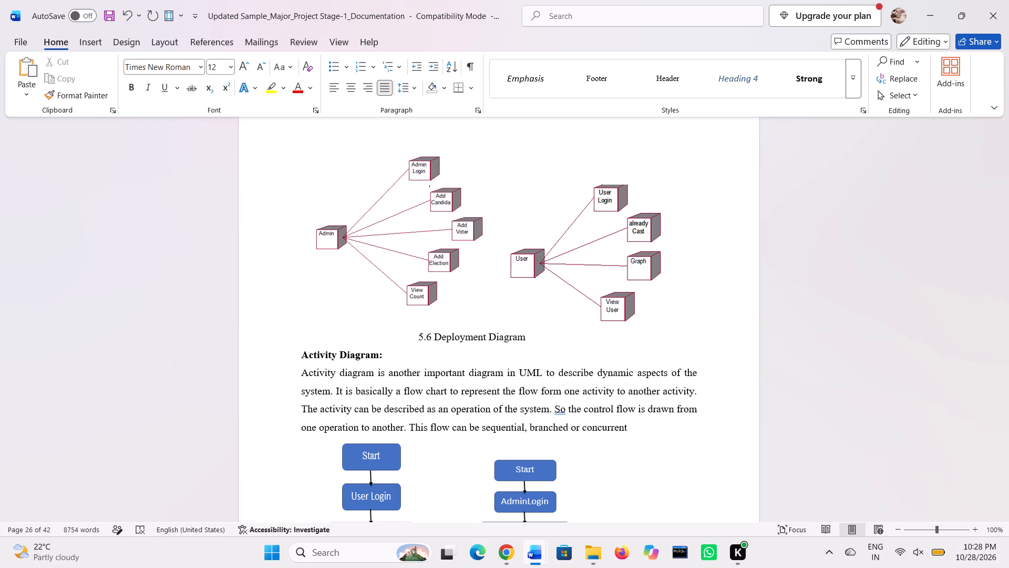
Shift the "5.6 Deployment Diagram" caption further toward the middle of the page with five leading spaces.
left_click(420, 333)
key("space")
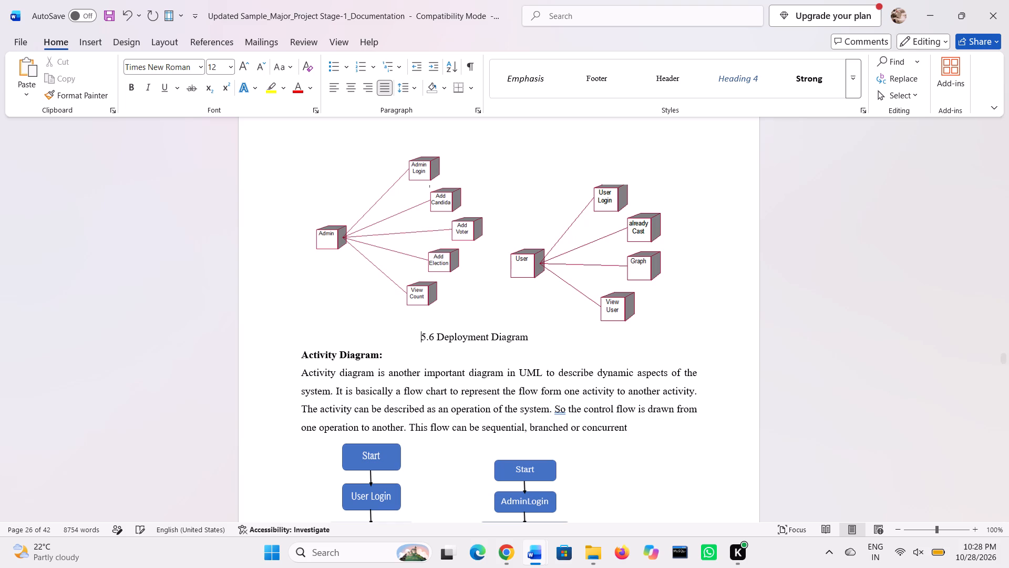
key("space")
key("space")
key("space")
key("space")
Number the "Activity Diagram:" heading as 5.7.
left_click(297, 348)
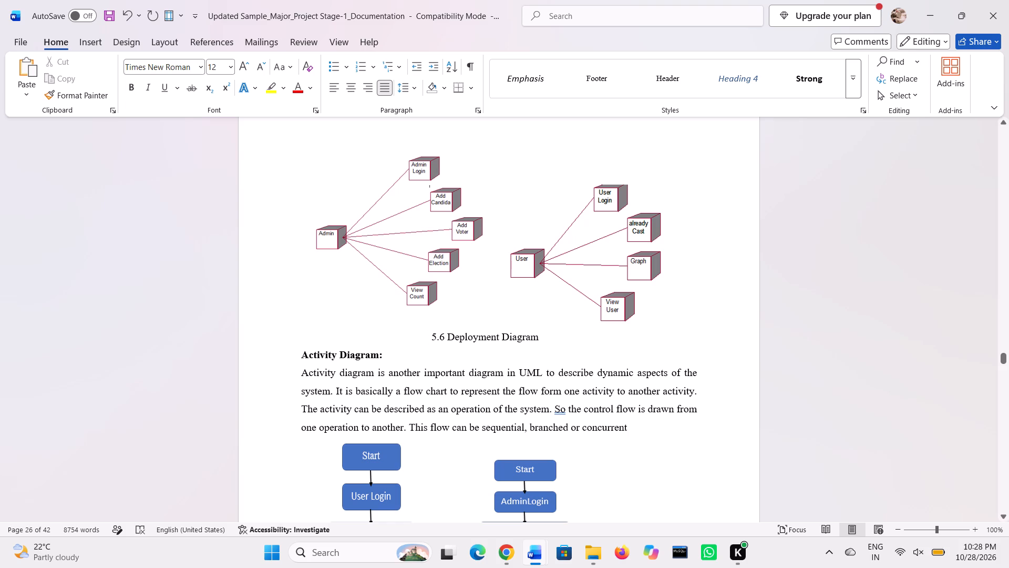
type("5.7")
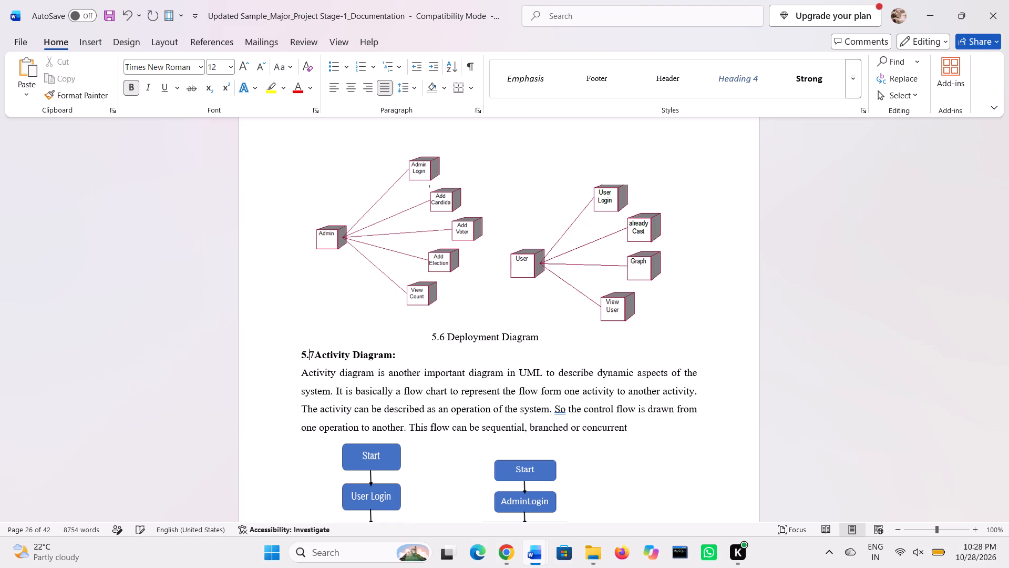
key("space")
Set the font size of the "5.7 Activity Diagram:" heading to 14.
left_click_drag(300, 357, 323, 354)
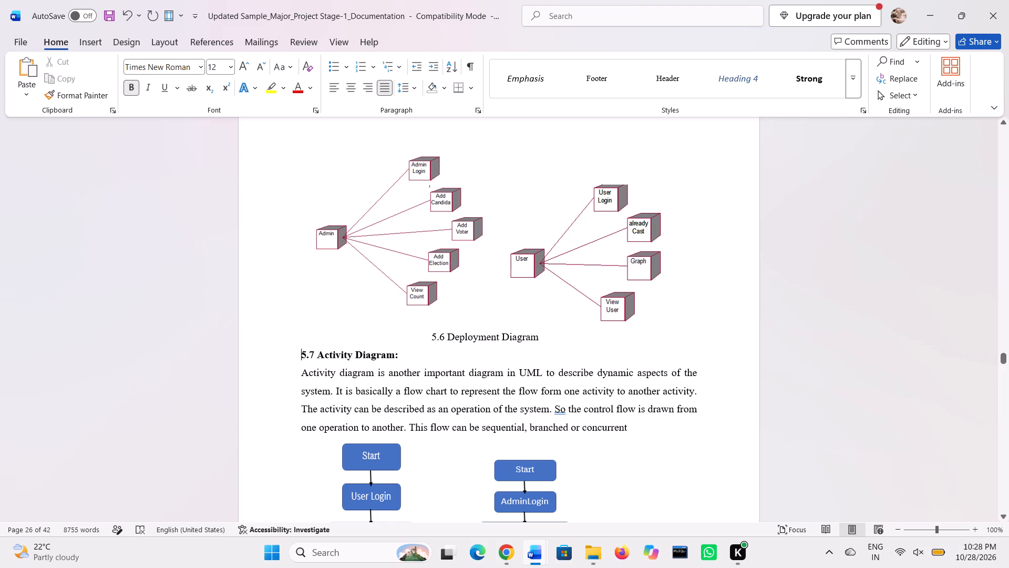
left_click_drag(323, 354, 401, 349)
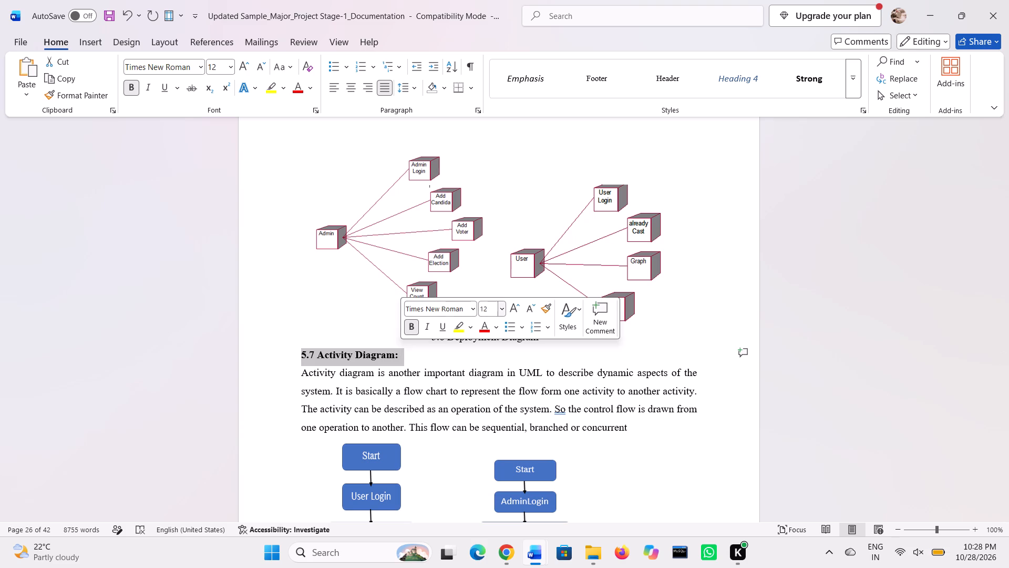
left_click(481, 308)
type("14")
key("Return")
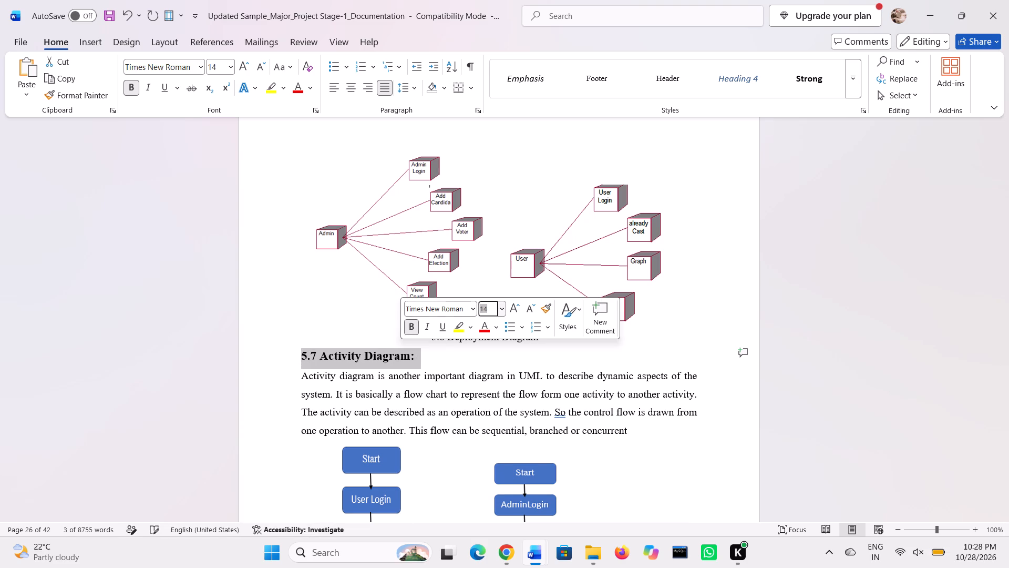
left_click(332, 385)
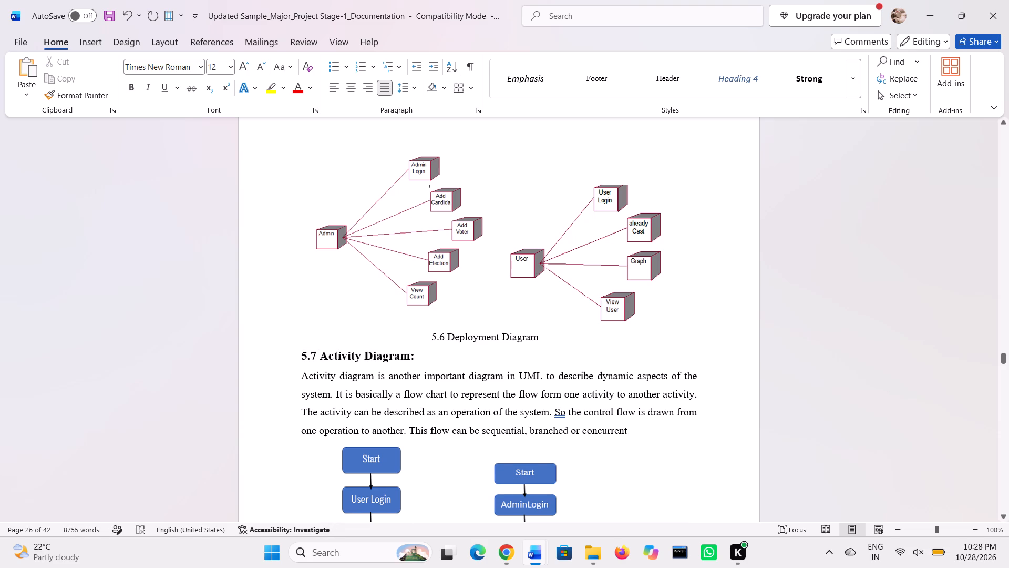
Insert a blank line between the deployment diagram caption and the "5.7 Activity Diagram:" heading.
left_click(301, 351)
key("Return")
Insert two blank lines above the "Data Flow Diagram:" heading, below the activity flowcharts.
scroll(301, 351, "down", 2)
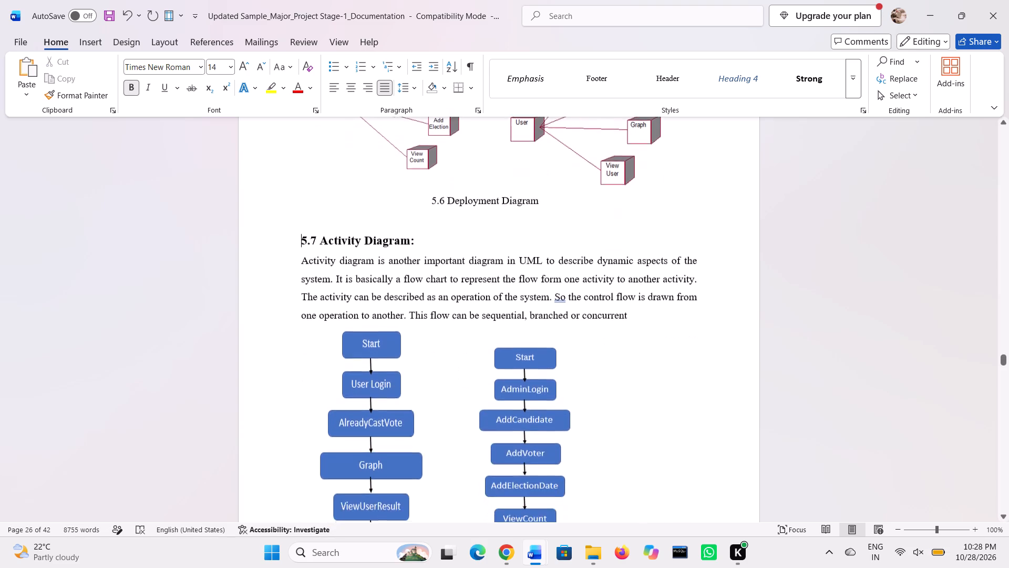
scroll(301, 351, "down", 3)
scroll(301, 351, "up", 2)
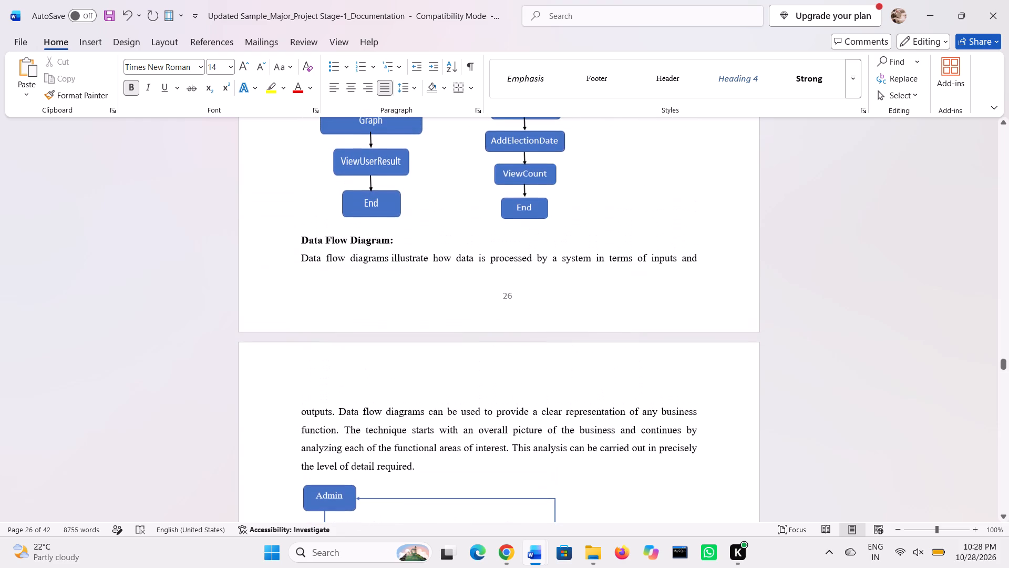
scroll(454, 309, "up", 1)
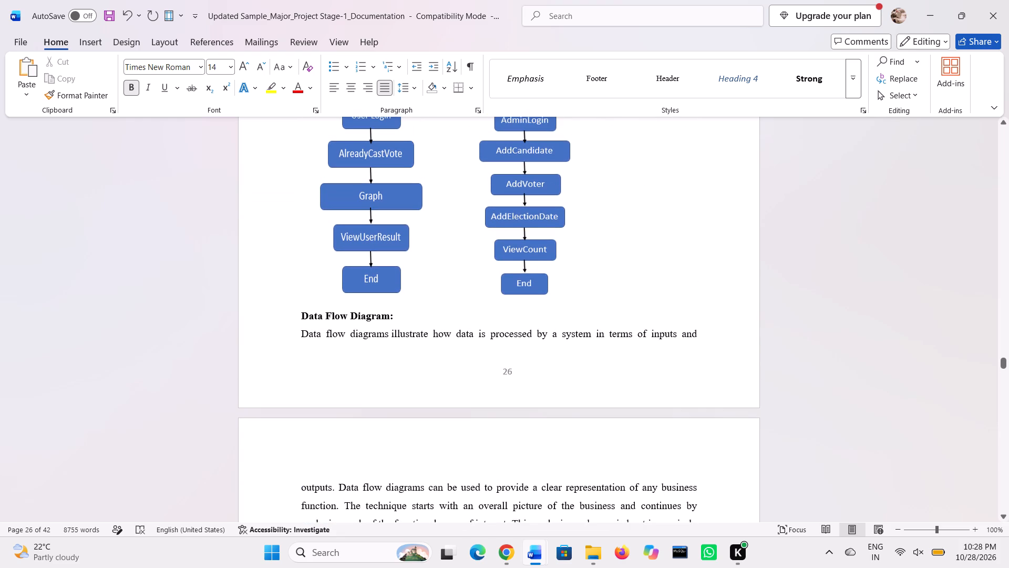
left_click(301, 317)
key("Return")
key("Return")
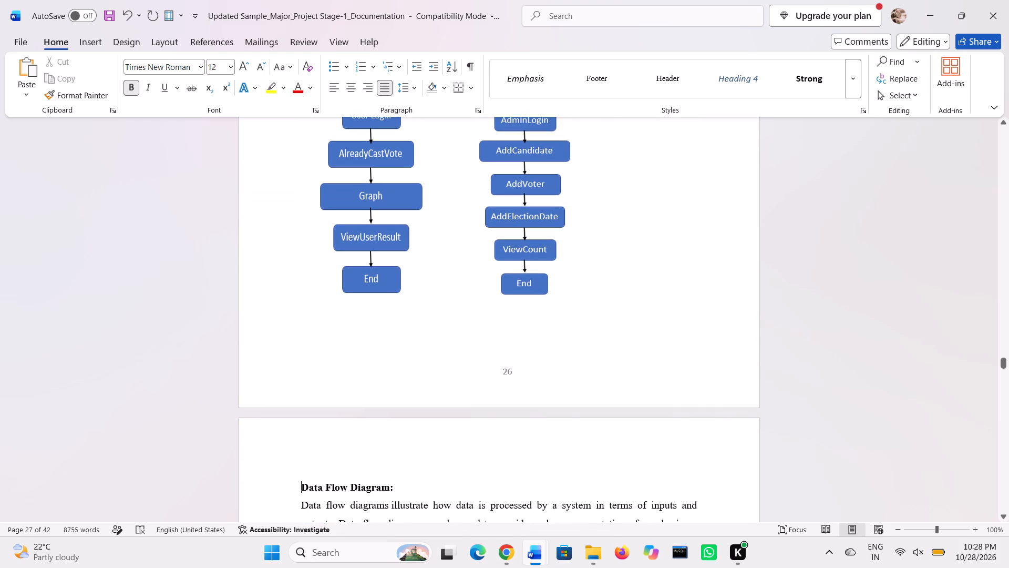
Add the caption "5.7 Activity diagram" on the blank line directly below the User and Admin activity flowcharts.
left_click(339, 319)
type("5.7")
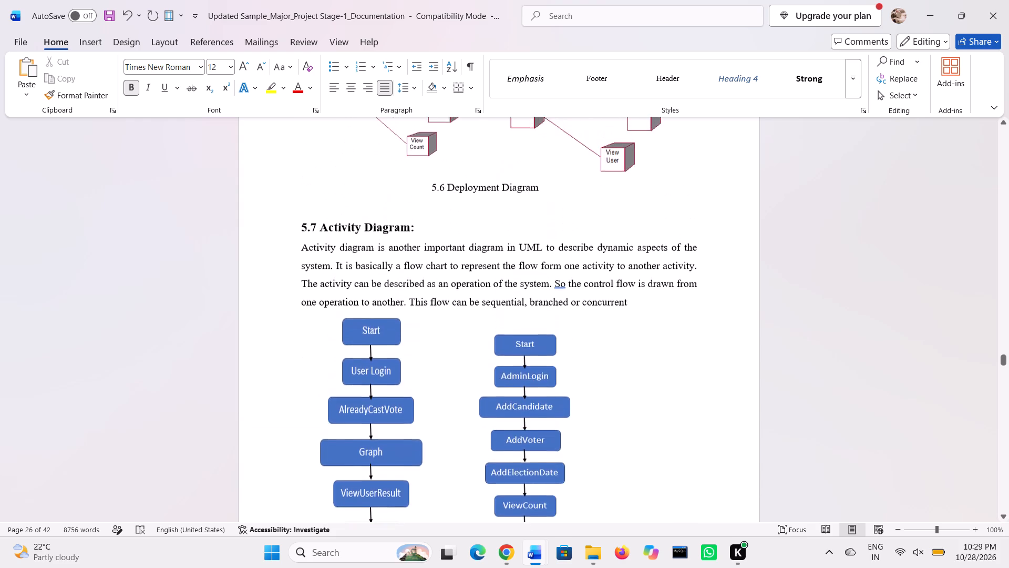
key("a")
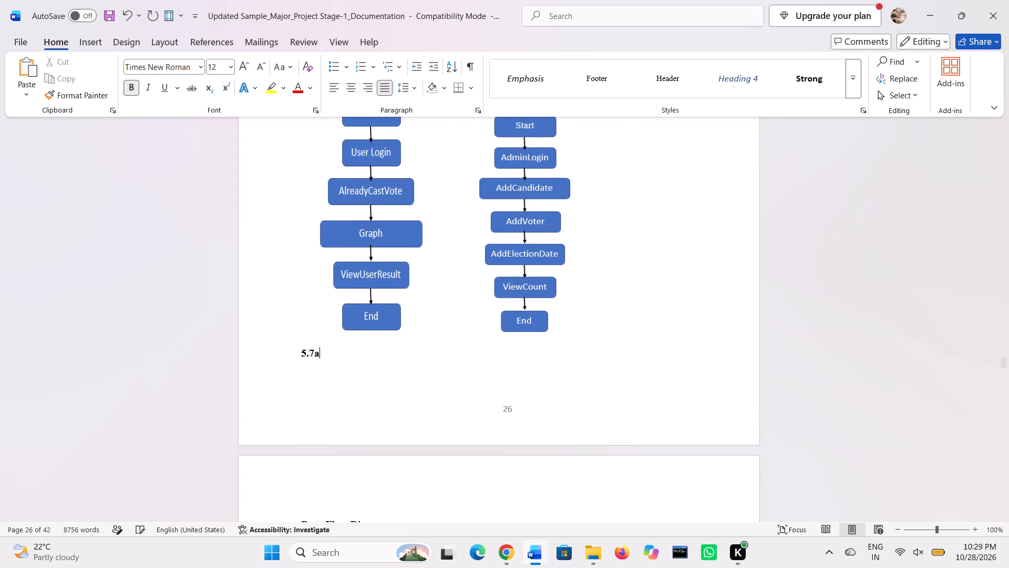
key("BackSpace")
key("space")
type("A")
type("ctivi")
type("ty diageam")
key("BackSpace")
key("BackSpace")
key("BackSpace")
type("ram")
Remove the bold formatting from the "5.7 Activity diagram" caption.
left_click_drag(298, 354, 390, 346)
left_click(405, 323)
left_click(255, 358)
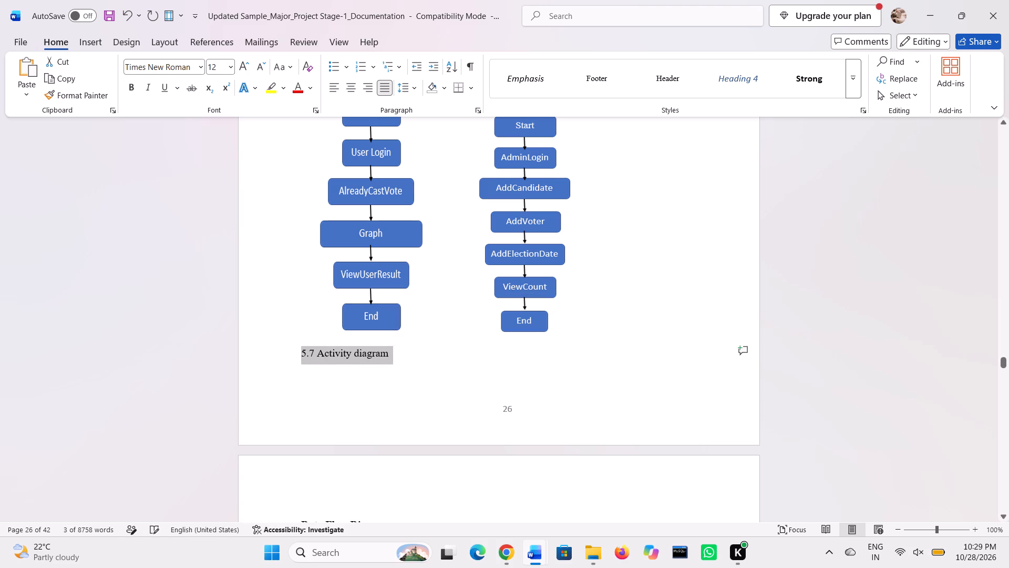
Shift the "5.7 Activity diagram" caption toward the middle of the page with leading spaces.
left_click(300, 348)
key("space")
key("space")
key("space")
key("space")
key("space")
key("space")
key("space")
key("space")
key("space")
key("space")
key("space")
key("space")
key("space")
key("space")
key("space")
key("space")
key("space")
key("space")
key("space")
key("space")
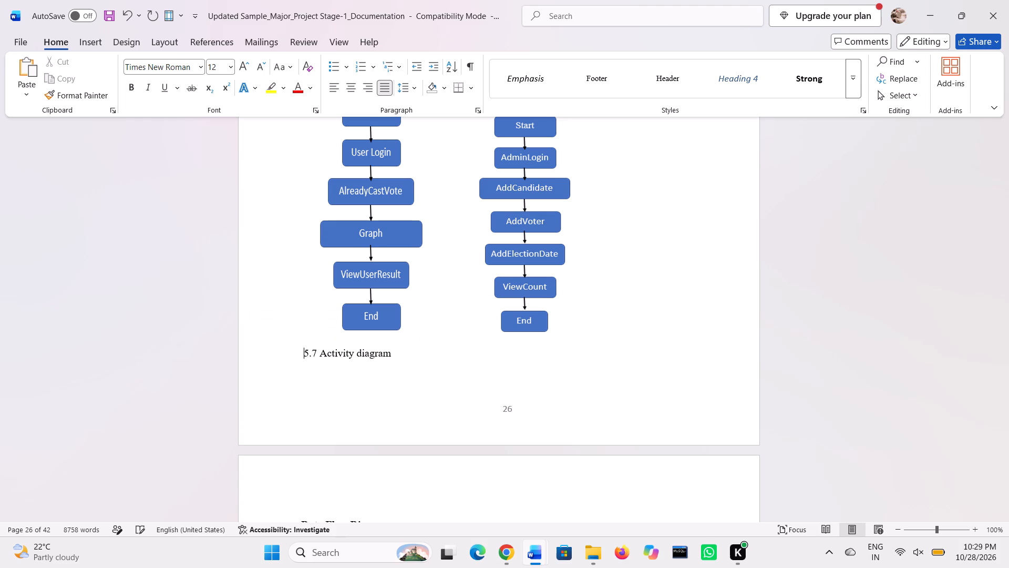
Number the "Data Flow Diagram:" heading as 5.8.
scroll(302, 358, "down", 1)
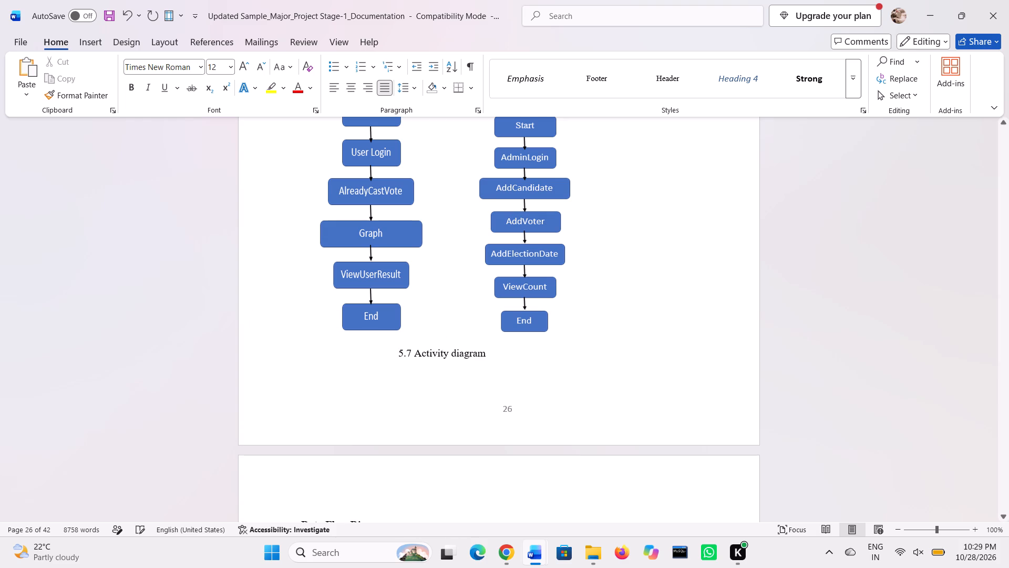
scroll(302, 358, "down", 1)
left_click(302, 287)
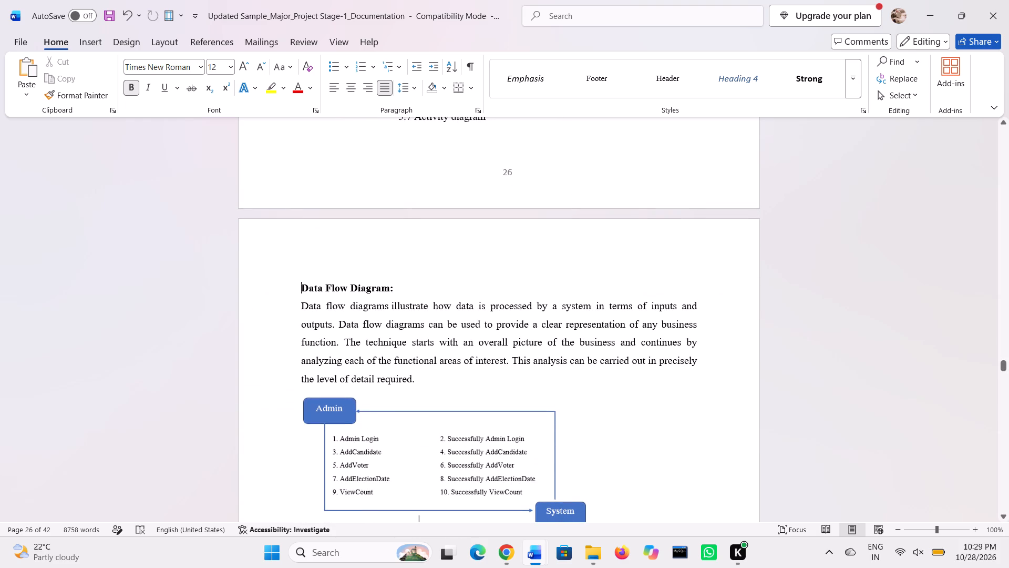
type("5.")
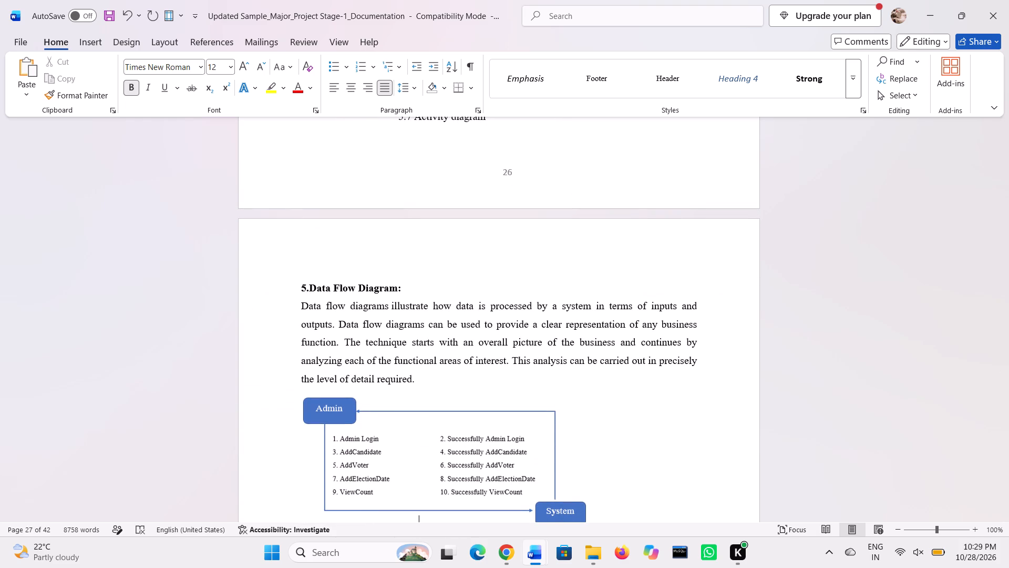
type("8")
key("space")
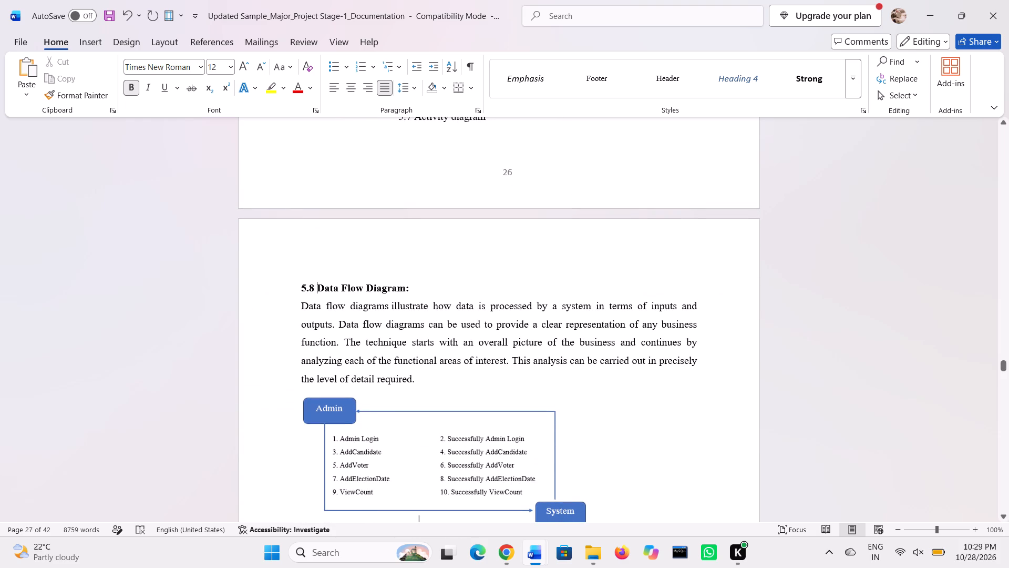
Set the font size of the "5.8 Data Flow Diagram:" heading to 14.
left_click_drag(301, 285, 409, 276)
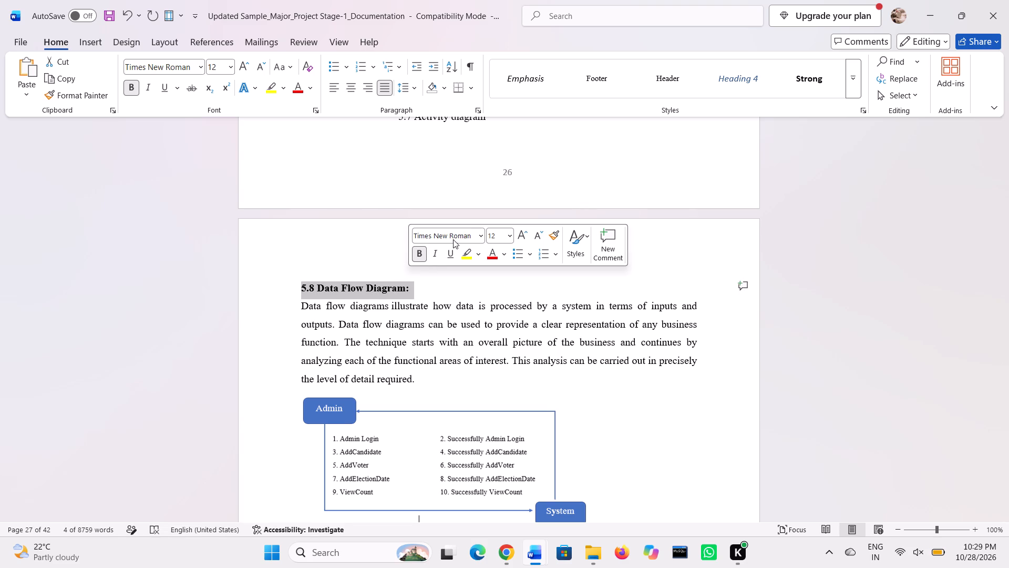
left_click(492, 234)
type("14")
key("Return")
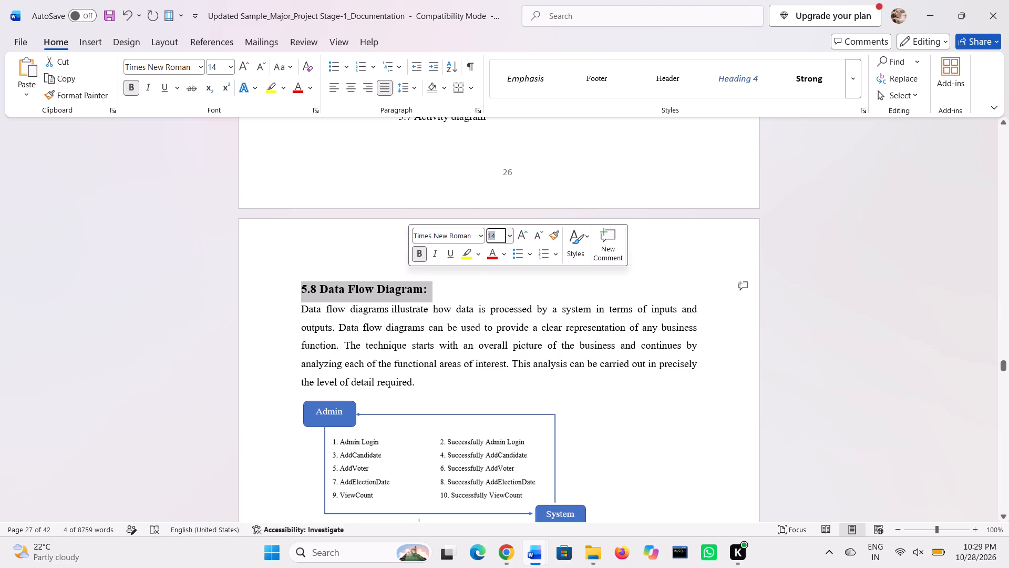
left_click(406, 344)
Add the indented caption "5.8 Data flow diagram" on the empty line below the User data flow diagram.
scroll(406, 344, "down", 3)
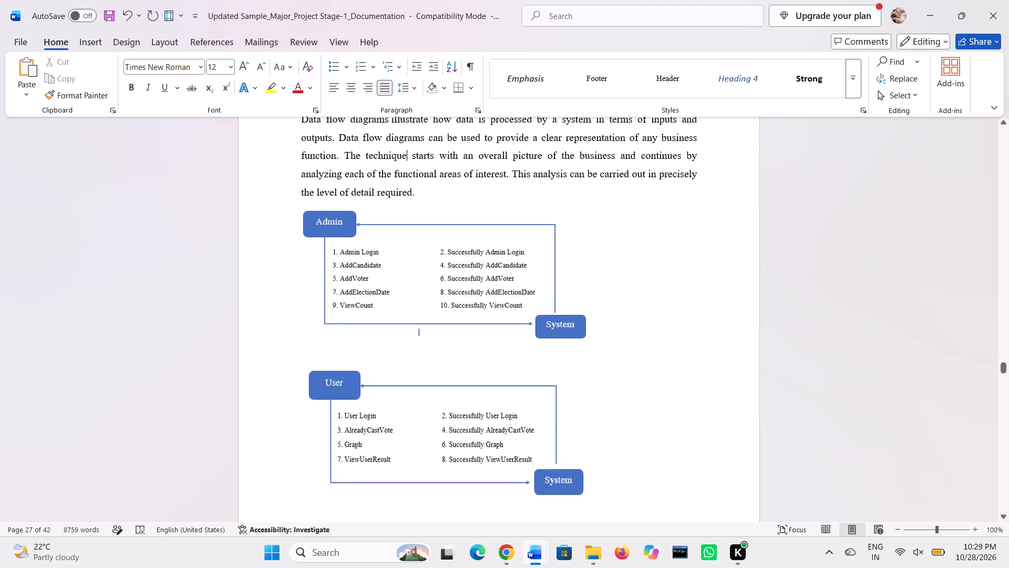
scroll(406, 344, "down", 2)
left_click(392, 359)
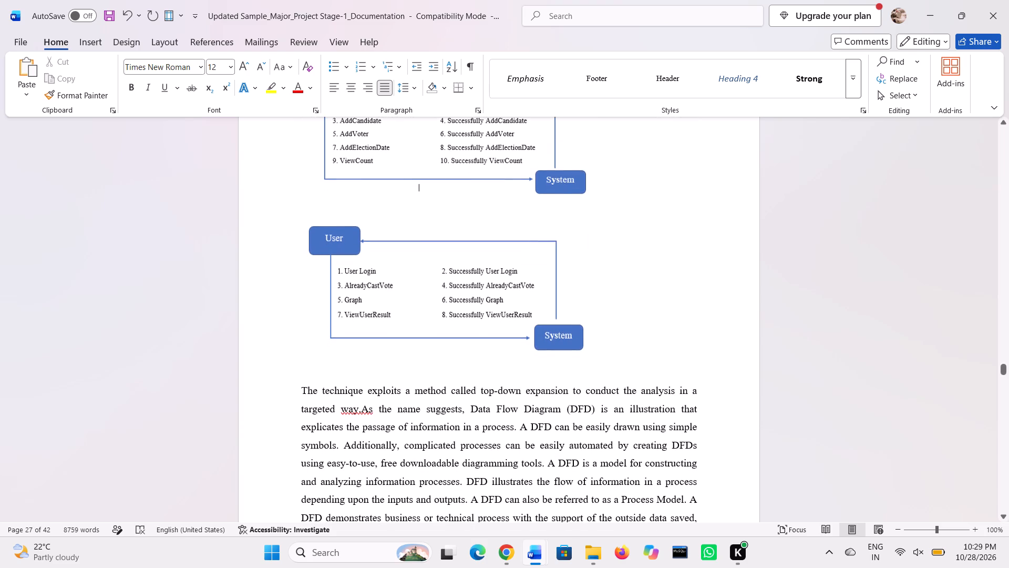
left_click(380, 380)
key("space")
key("space")
key("space")
key("space")
key("space")
key("space")
key("space")
key("space")
key("space")
key("space")
key("space")
key("space")
key("space")
key("space")
key("space")
key("space")
key("space")
type("5.")
type("8")
key("space")
scroll(380, 380, "up", 1)
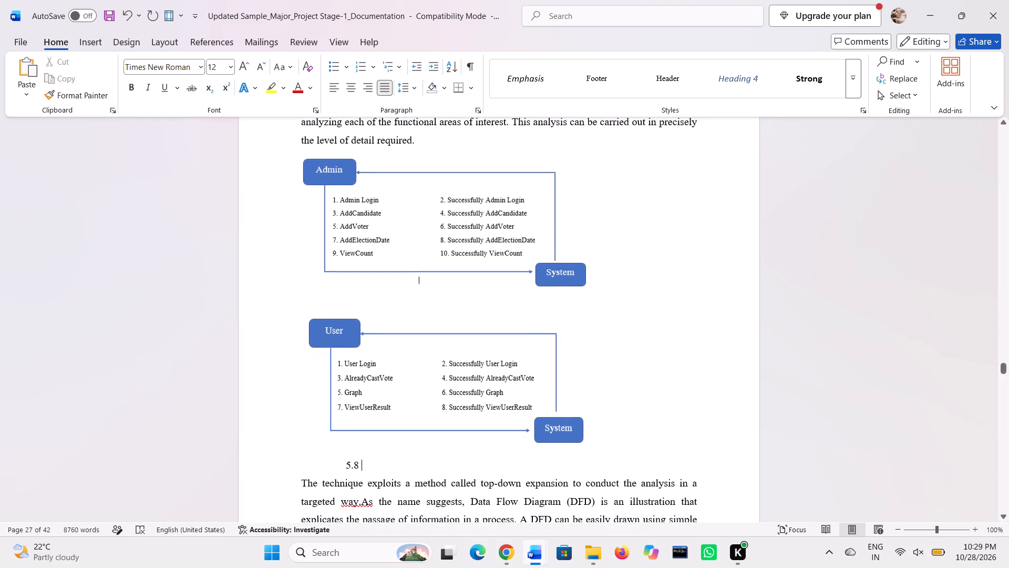
type("Data flow diagra")
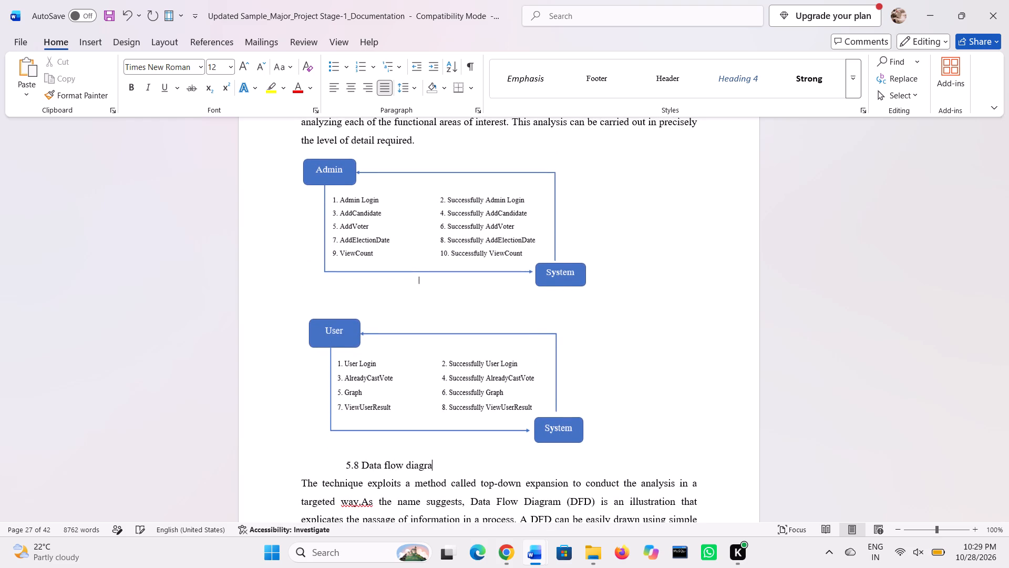
key("m")
Shift the "5.8 Data flow diagram" caption further toward the middle of the page with leading spaces.
left_click(344, 472)
key("space")
key("space")
key("space")
key("space")
key("space")
key("space")
key("space")
key("space")
key("space")
key("space")
key("space")
key("space")
key("space")
key("space")
key("space")
key("space")
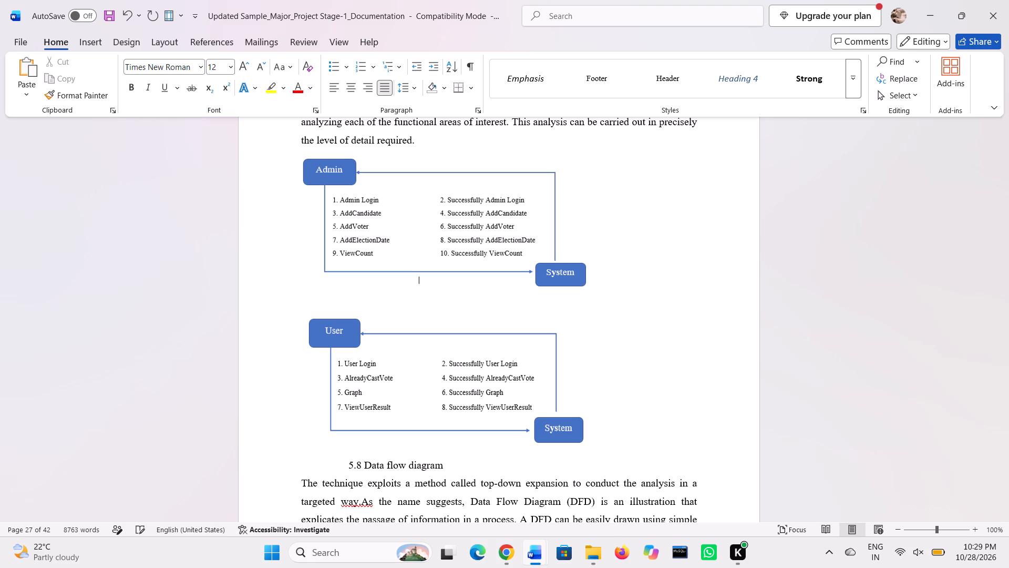
key("space")
key("space")
key("space")
key("space")
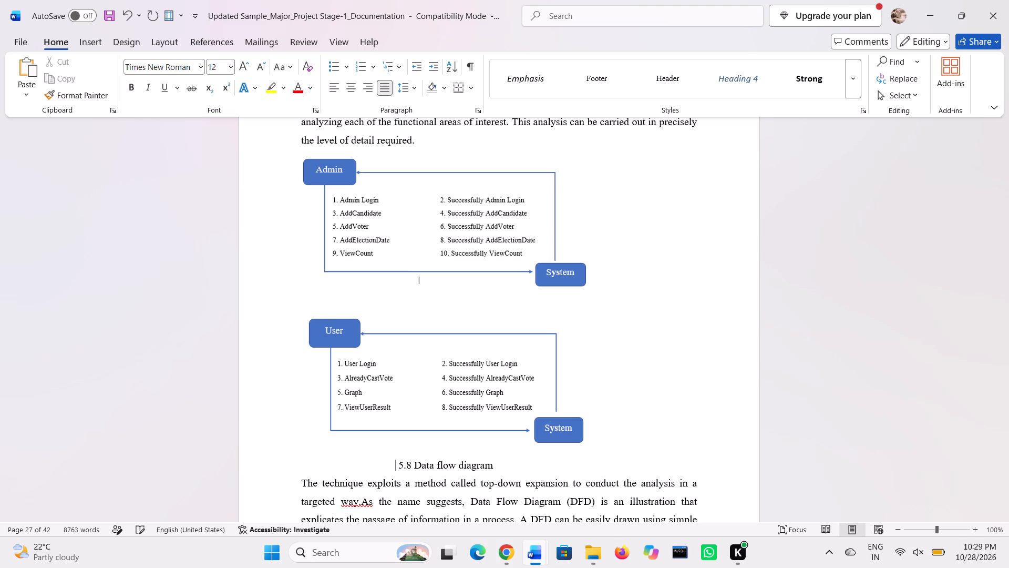
Insert a blank line between the "5.8 Data flow diagram" caption and the paragraph about the top-down expansion technique.
left_click(296, 480)
key("Return")
Check the page layout around the "5.8 Data flow diagram" caption and the start of the Software Environment chapter.
scroll(296, 480, "down", 3)
scroll(296, 480, "up", 1, "ctrl")
scroll(296, 480, "down", 1, "ctrl")
scroll(296, 480, "up", 1, "ctrl")
scroll(296, 480, "down", 3, "ctrl")
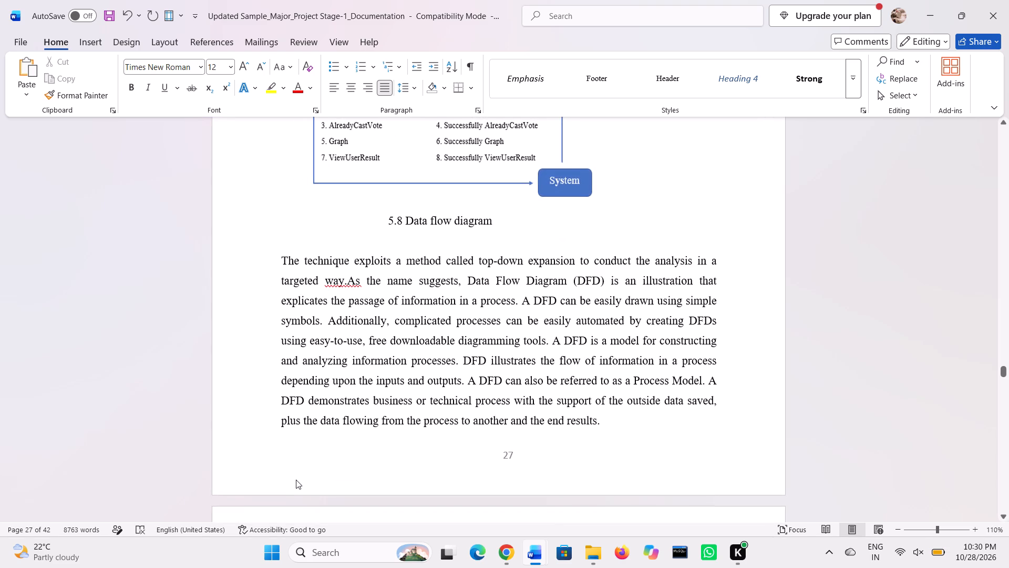
scroll(296, 480, "down", 4, "ctrl")
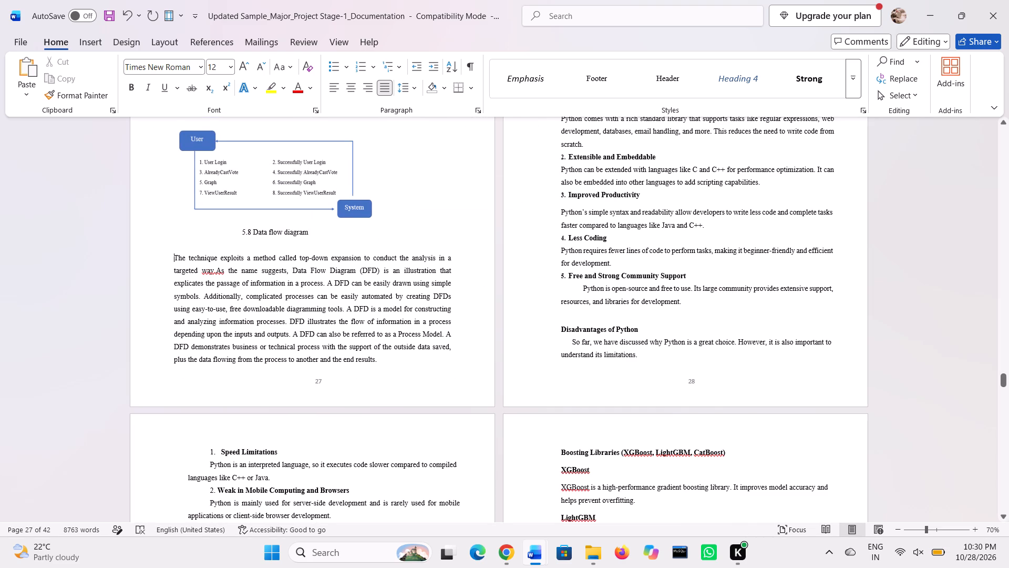
scroll(296, 480, "down", 1)
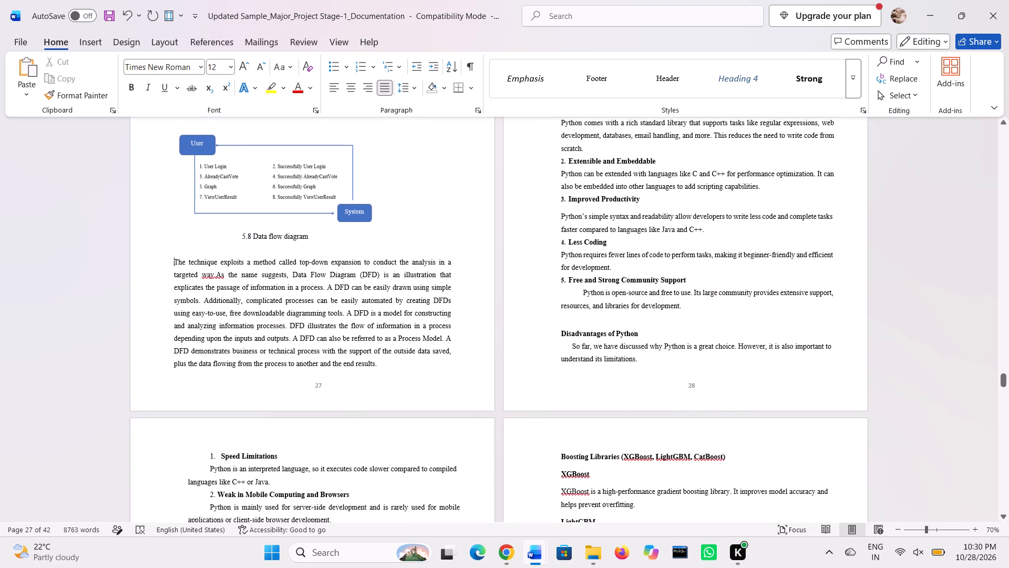
scroll(296, 480, "left", 1)
scroll(296, 480, "up", 1, "ctrl")
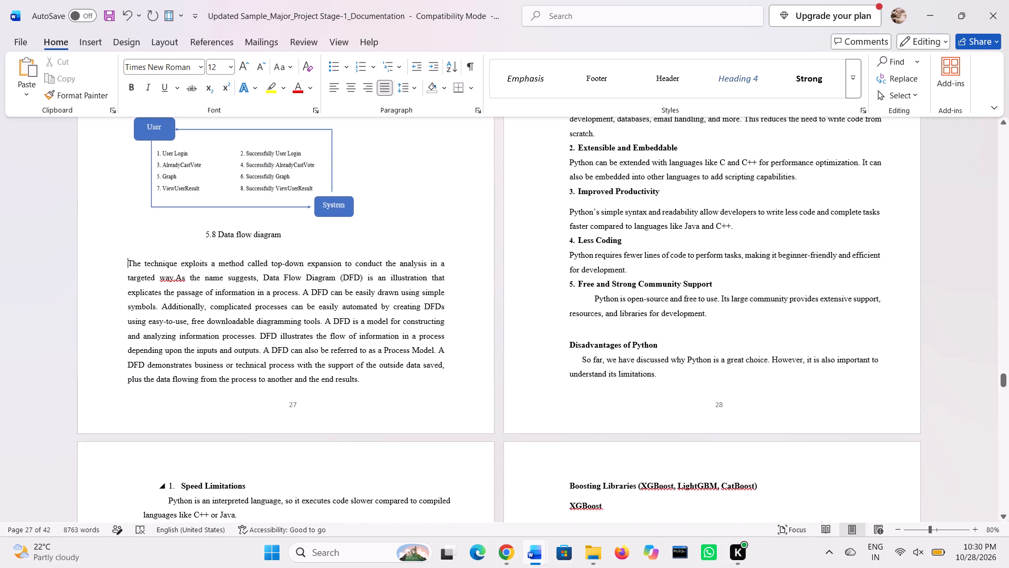
scroll(296, 480, "up", 2, "ctrl")
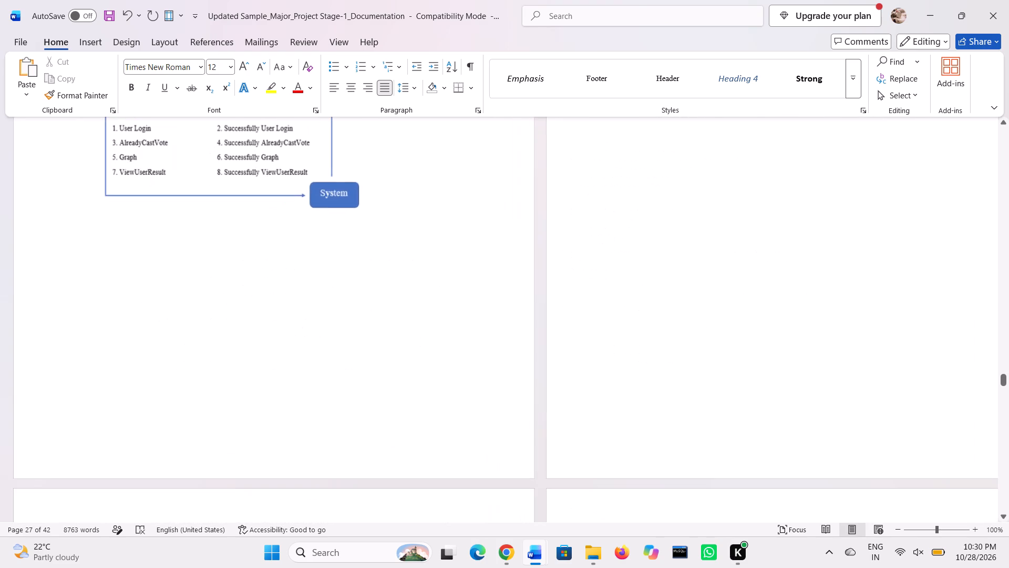
scroll(296, 480, "down", 1, "ctrl")
scroll(296, 480, "down", 1)
scroll(296, 480, "up", 1, "ctrl")
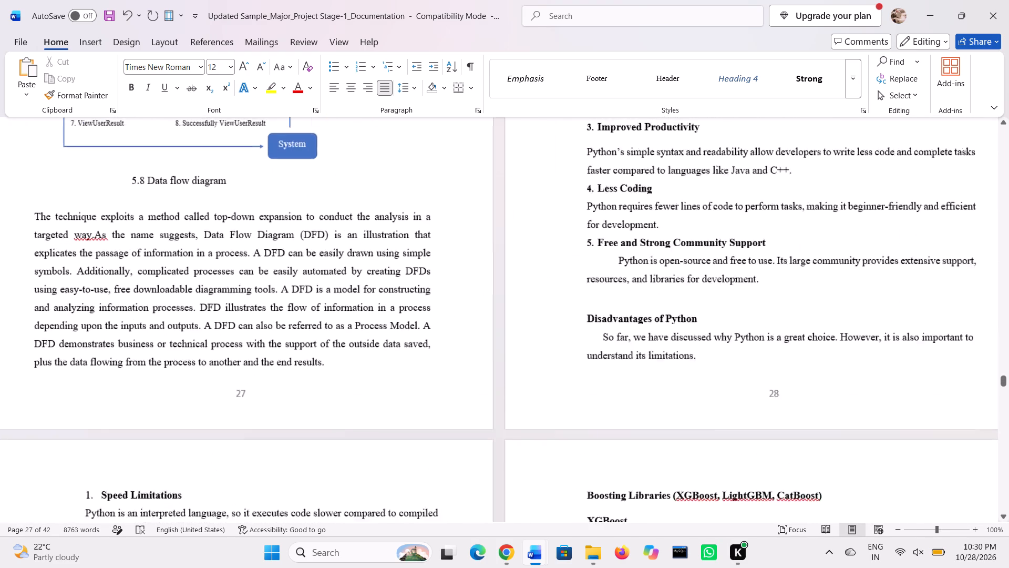
scroll(386, 445, "down", 1)
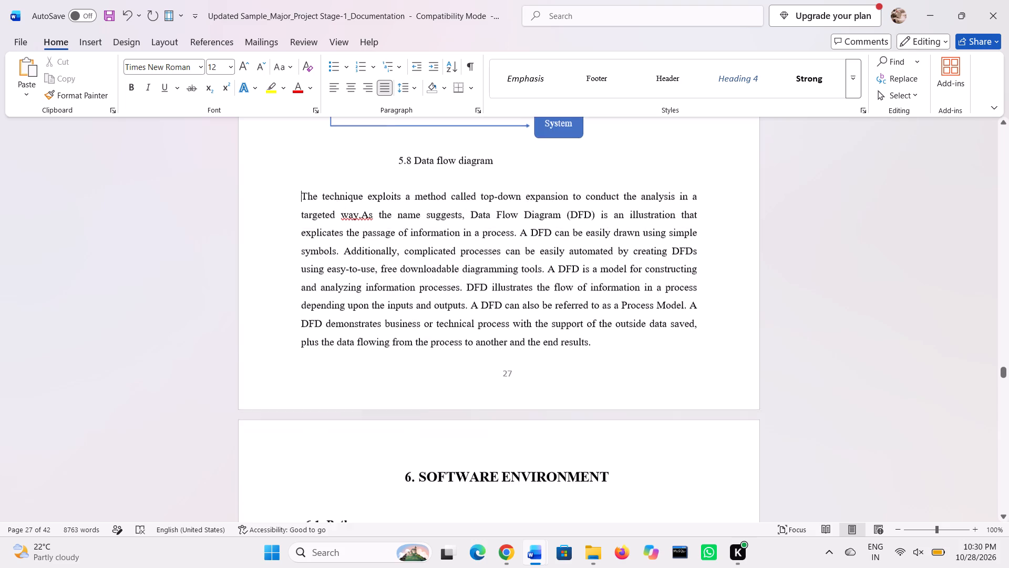
scroll(386, 445, "down", 1)
scroll(386, 445, "up", 2)
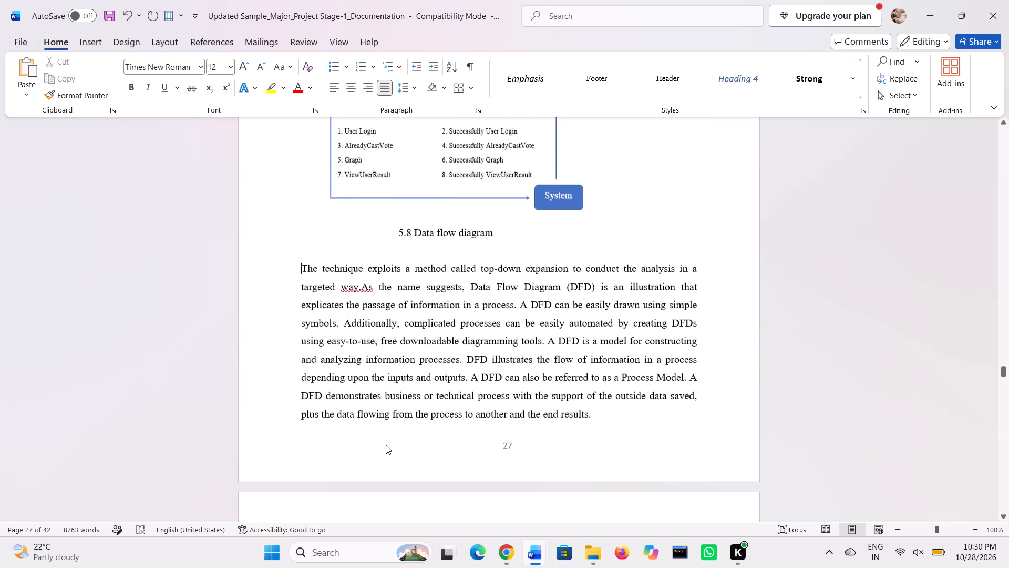
Review the headings, diagrams and captions throughout the UML Diagrams chapter, from its title page to the activity diagram.
scroll(386, 445, "up", 6)
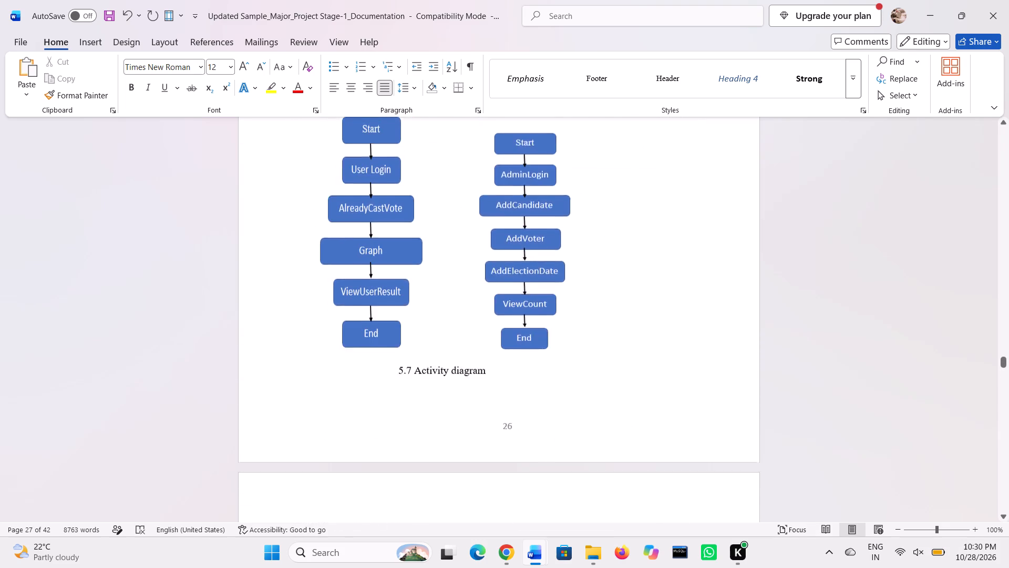
scroll(386, 445, "up", 7)
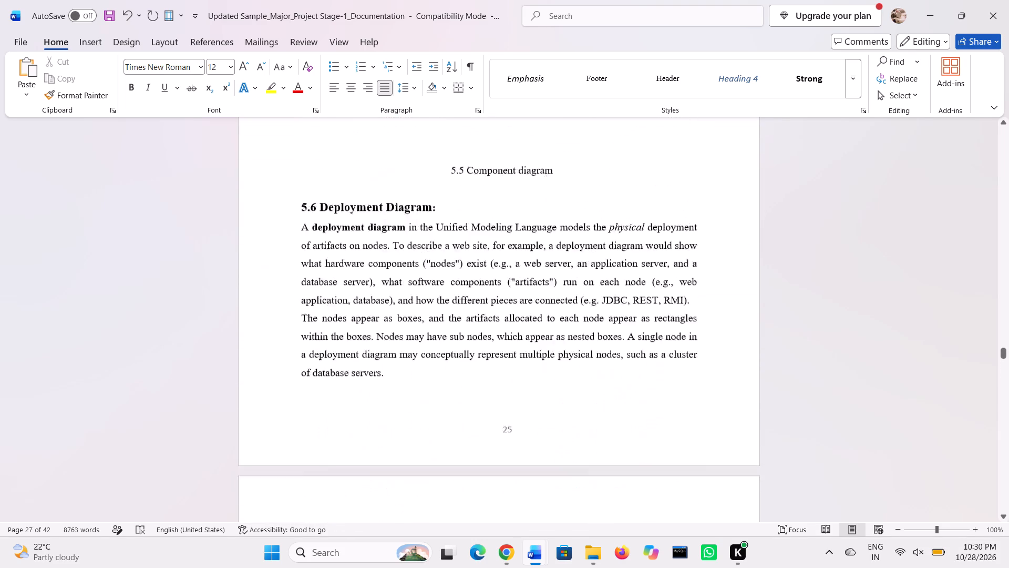
scroll(386, 445, "up", 6)
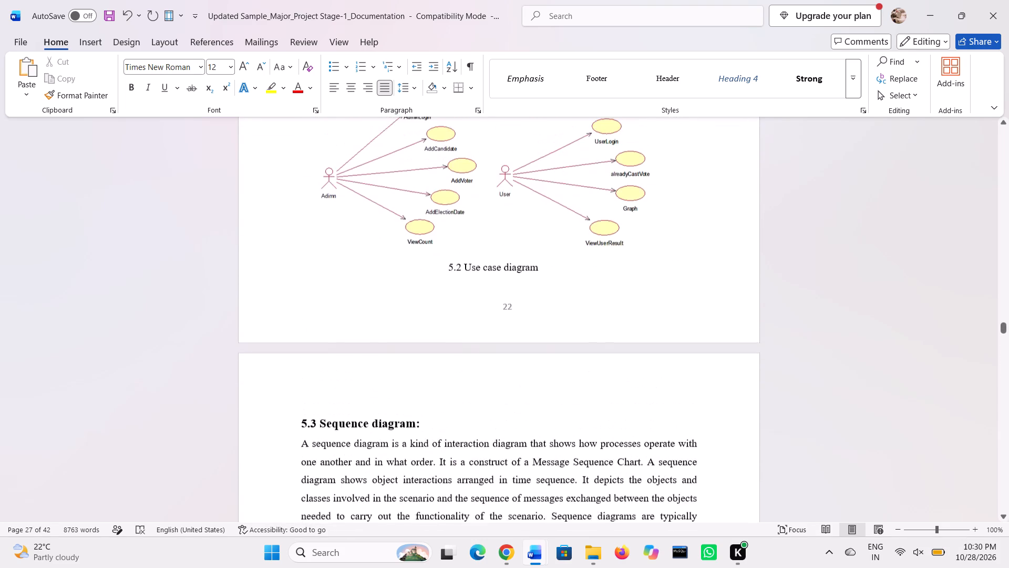
scroll(386, 445, "up", 4)
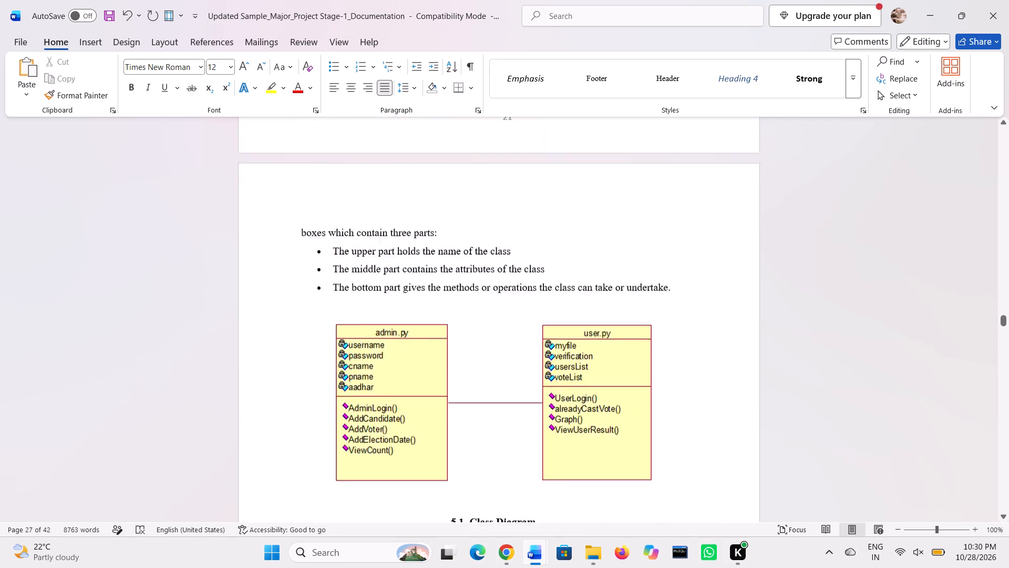
scroll(386, 445, "up", 3)
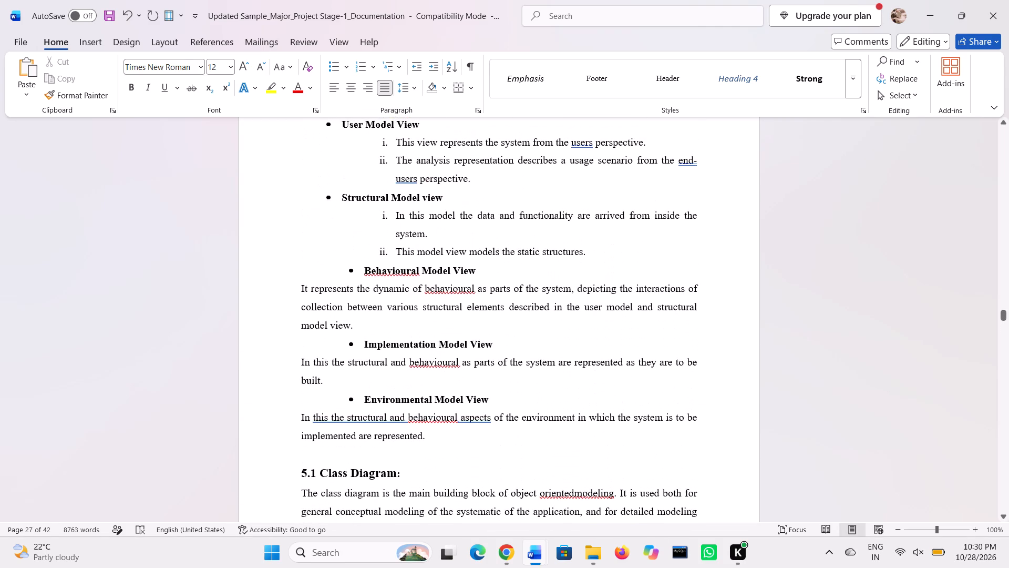
scroll(386, 445, "up", 3)
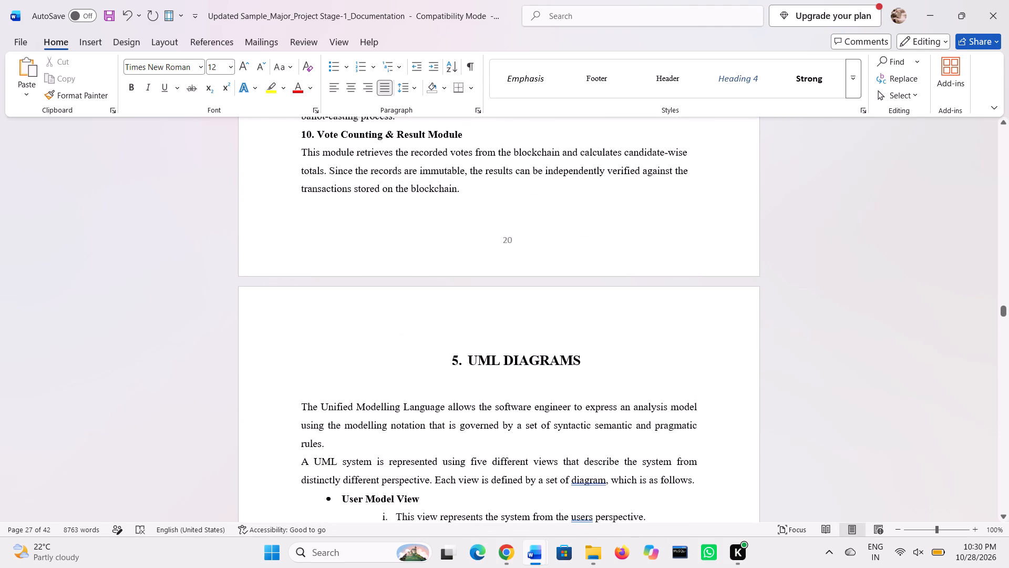
scroll(385, 419, "down", 10)
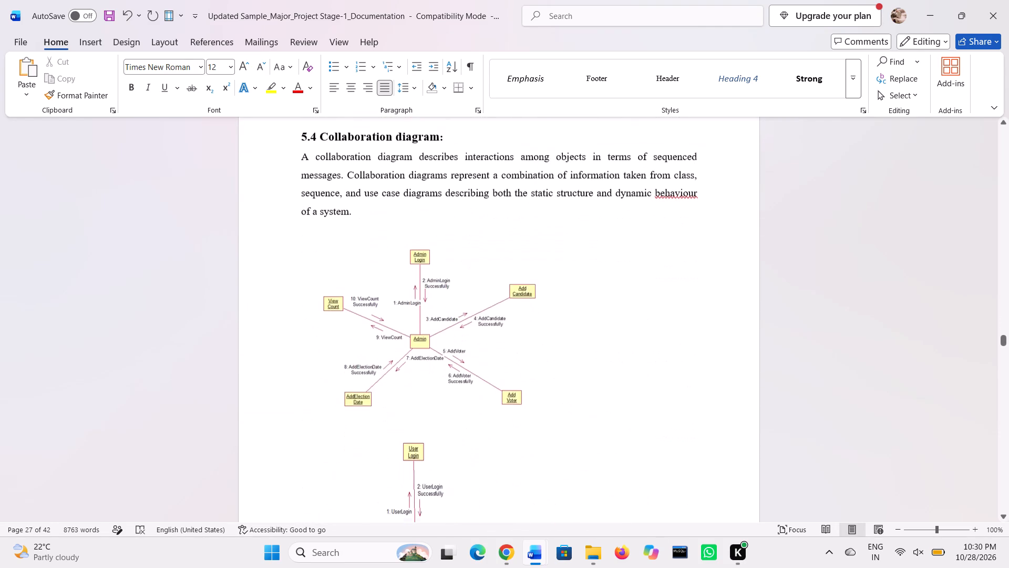
scroll(385, 419, "down", 9)
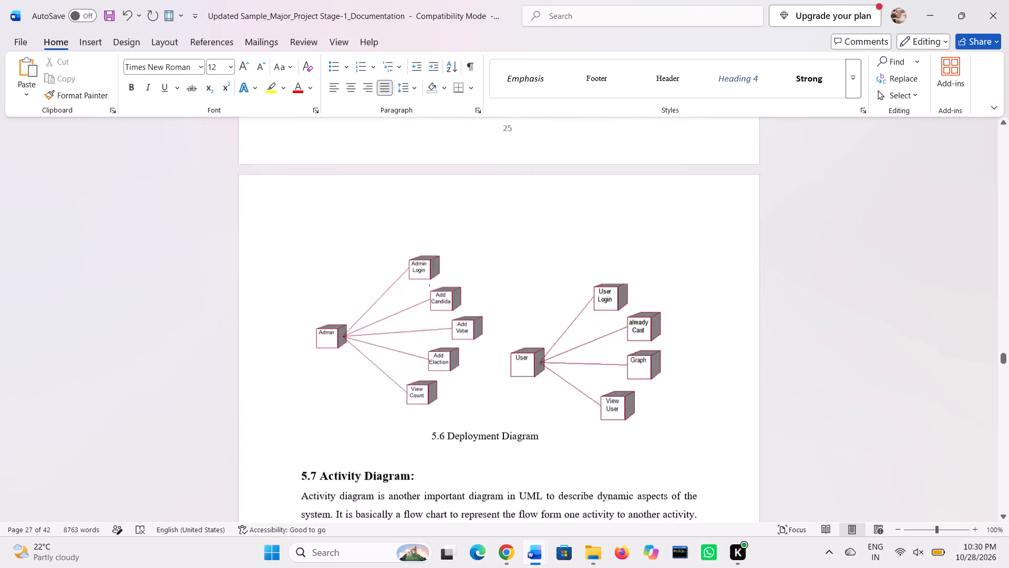
scroll(385, 419, "down", 3)
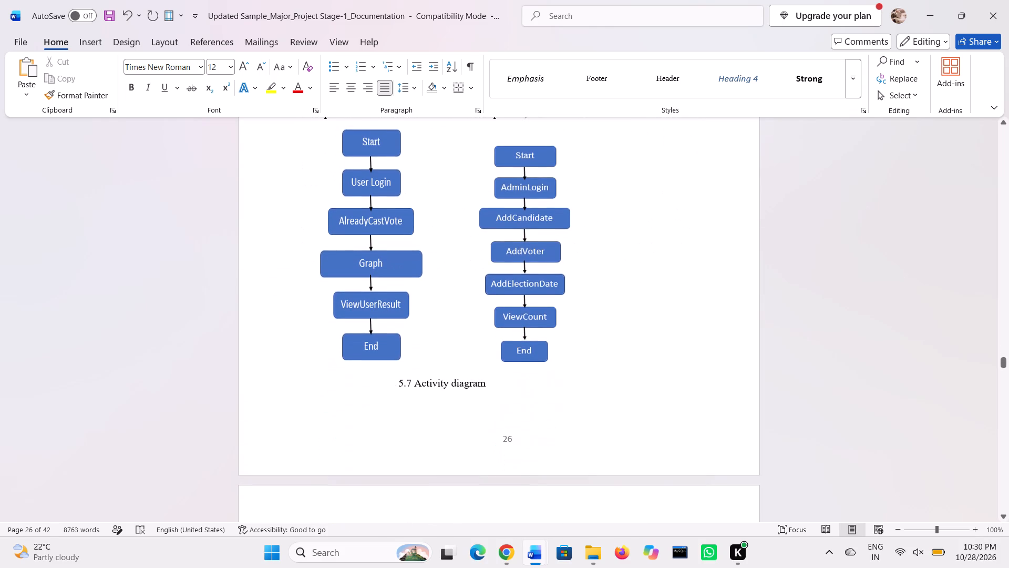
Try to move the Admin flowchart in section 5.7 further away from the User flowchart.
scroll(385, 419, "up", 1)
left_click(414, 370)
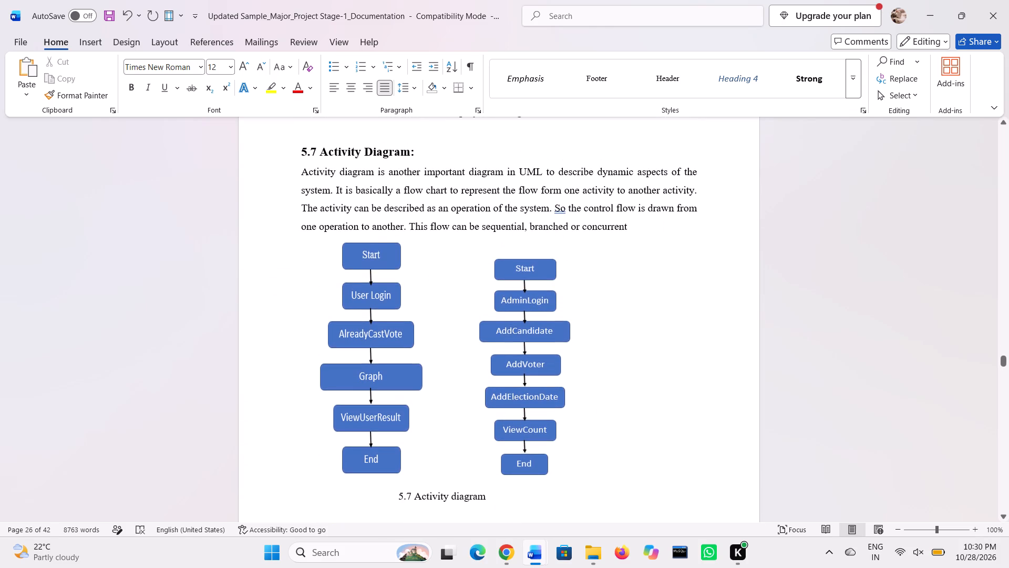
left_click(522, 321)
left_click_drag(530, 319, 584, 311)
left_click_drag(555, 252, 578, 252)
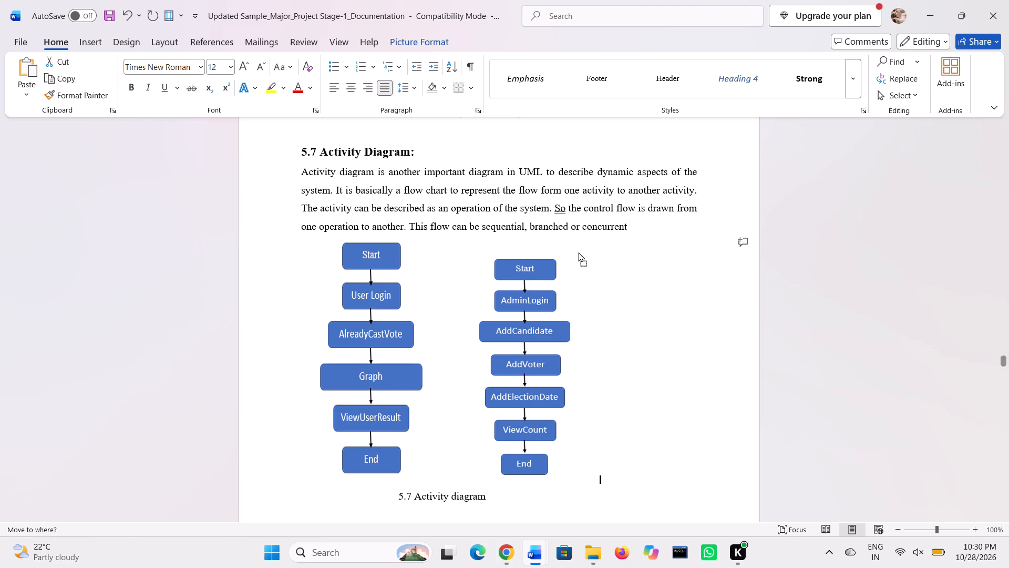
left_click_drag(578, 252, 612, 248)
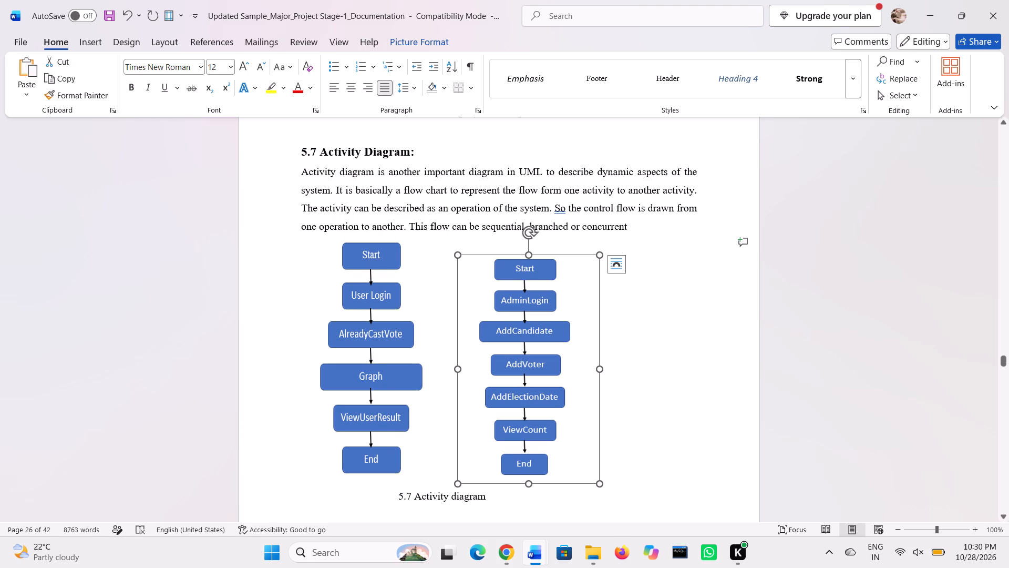
Widen the Admin flowchart in section 5.7 slightly, keeping its height.
left_click_drag(601, 370, 654, 365)
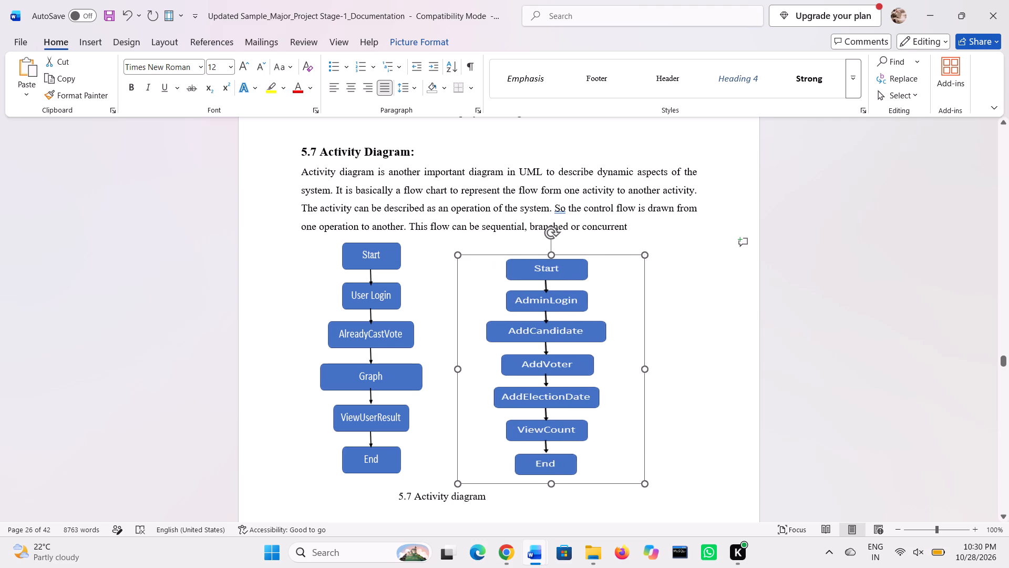
left_click_drag(654, 365, 689, 362)
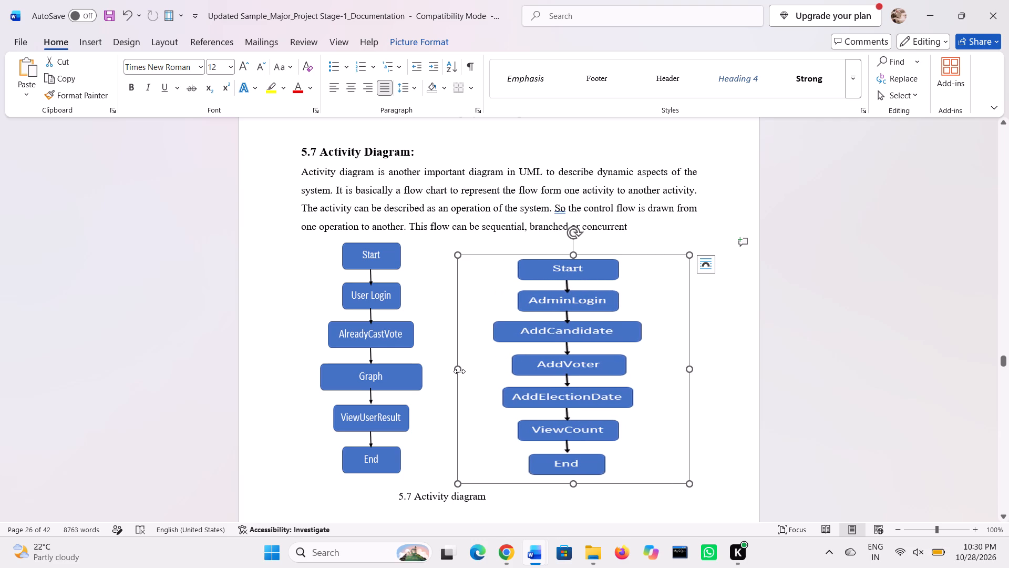
left_click_drag(457, 370, 519, 368)
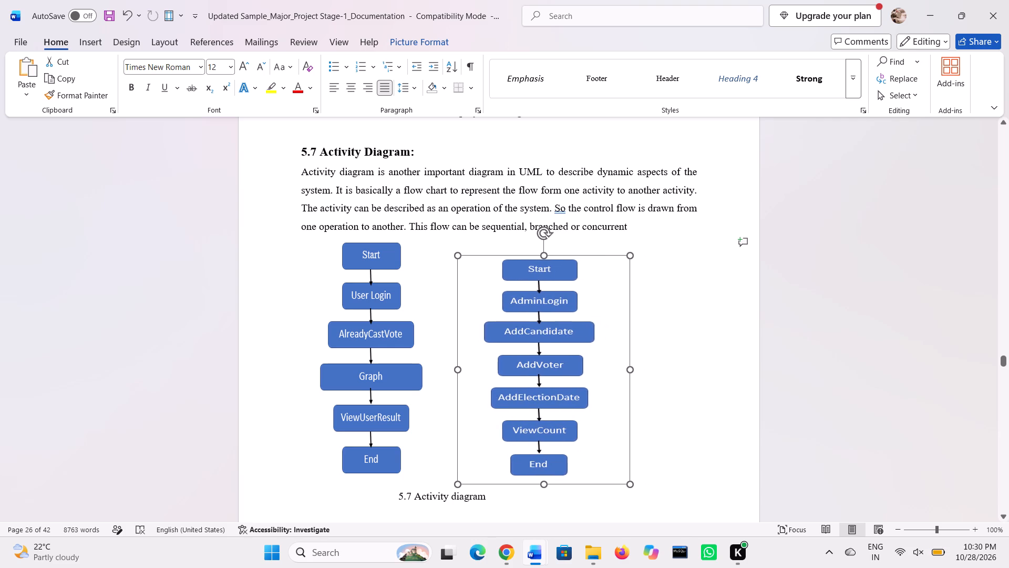
left_click_drag(519, 368, 524, 368)
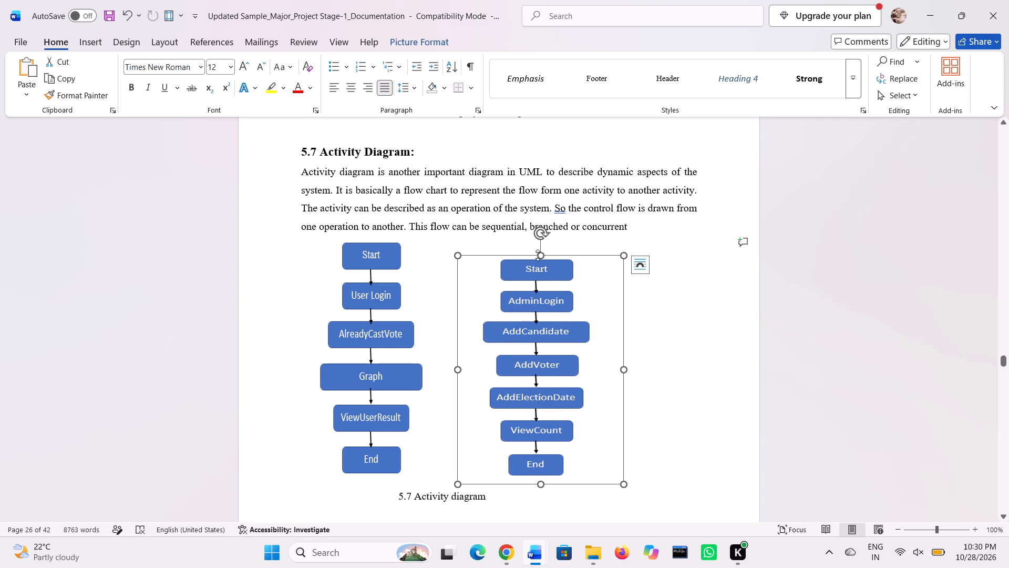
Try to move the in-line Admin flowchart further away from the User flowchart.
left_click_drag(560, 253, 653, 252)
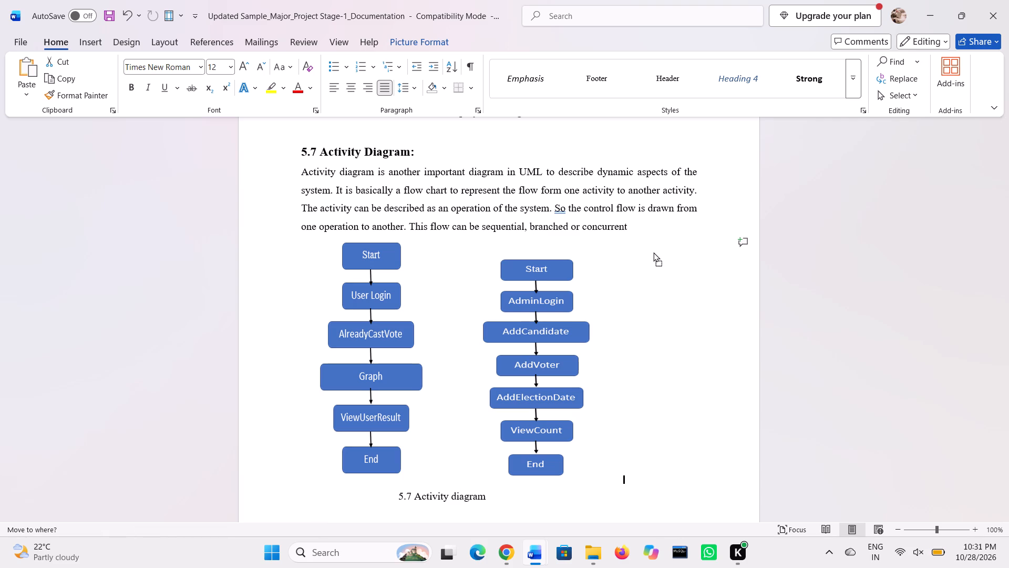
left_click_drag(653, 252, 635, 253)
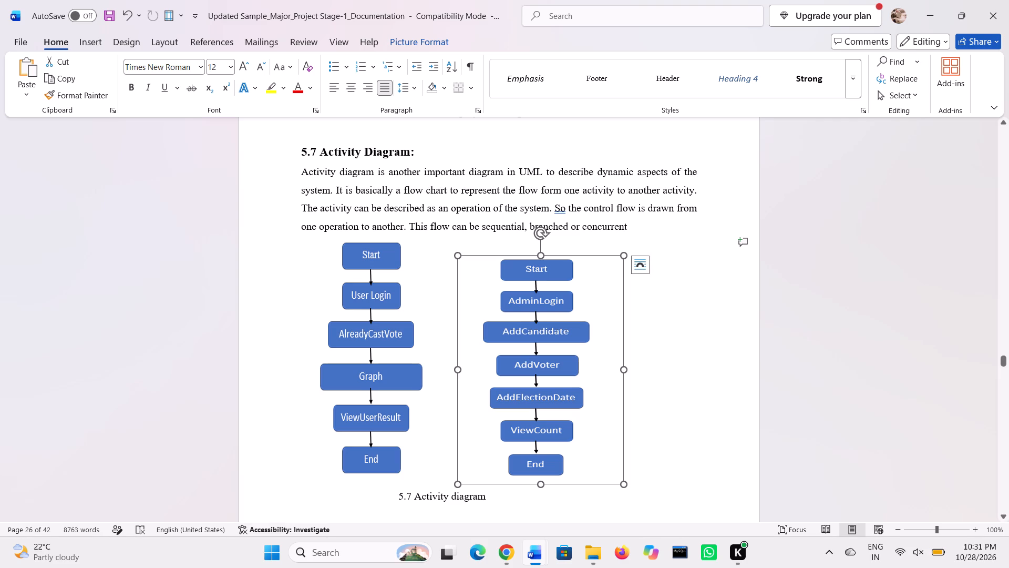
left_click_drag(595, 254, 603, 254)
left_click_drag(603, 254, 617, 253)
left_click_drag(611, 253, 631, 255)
Set the Admin flowchart's text wrapping to Square and move it toward the page's right margin, away from the User flowchart.
left_click(646, 262)
left_click(682, 366)
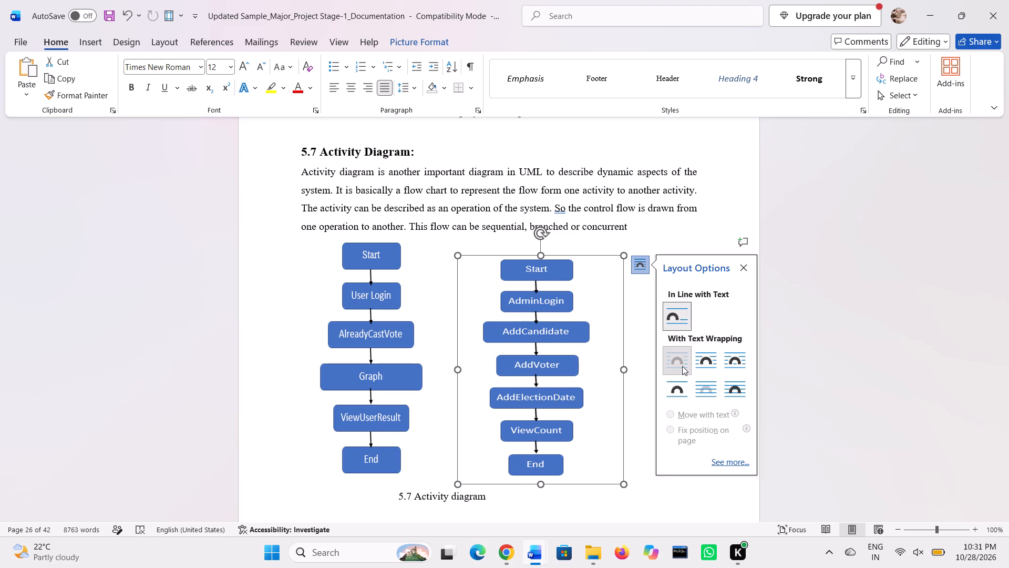
left_click(595, 344)
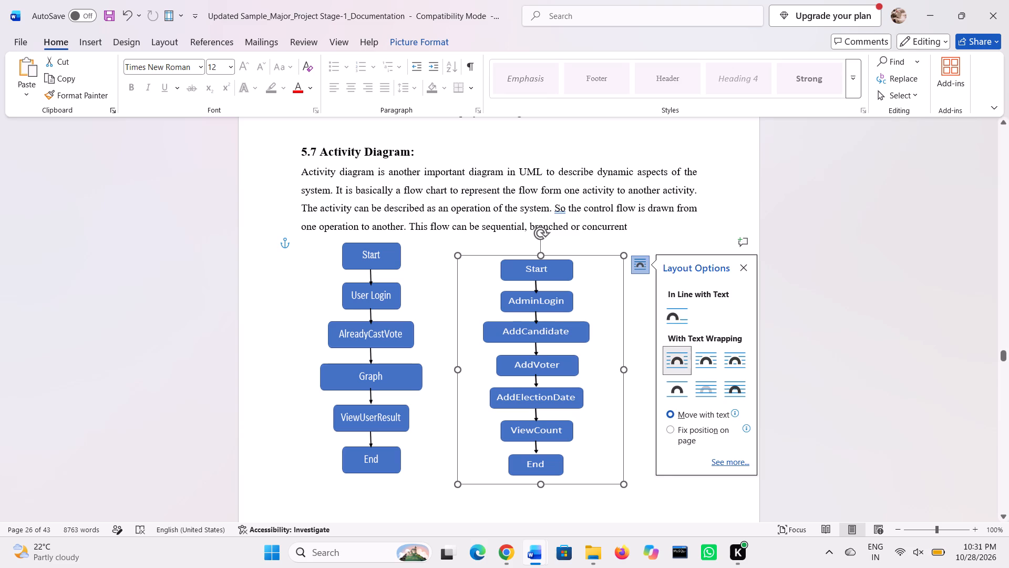
left_click_drag(571, 253, 602, 252)
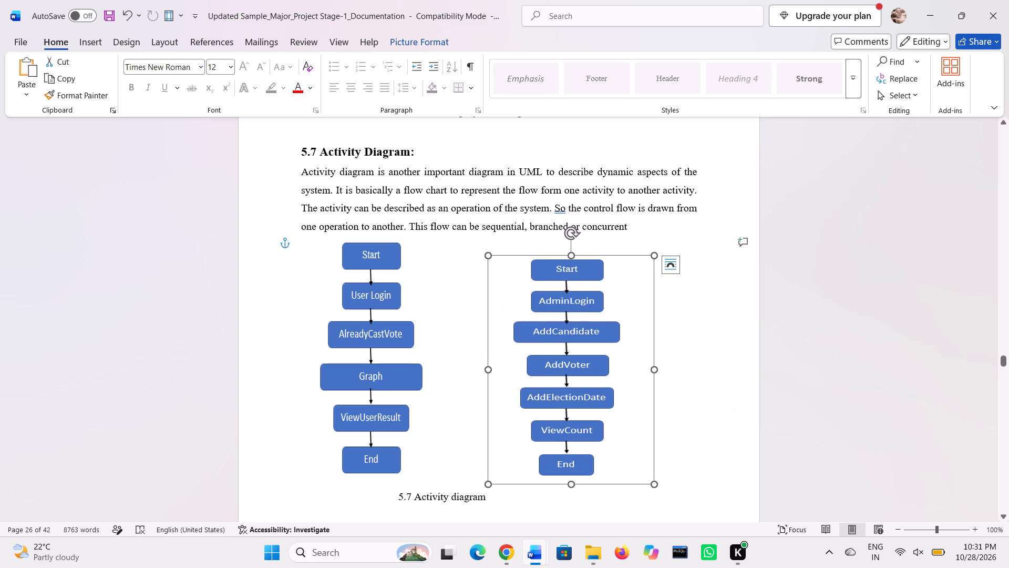
left_click_drag(601, 252, 622, 246)
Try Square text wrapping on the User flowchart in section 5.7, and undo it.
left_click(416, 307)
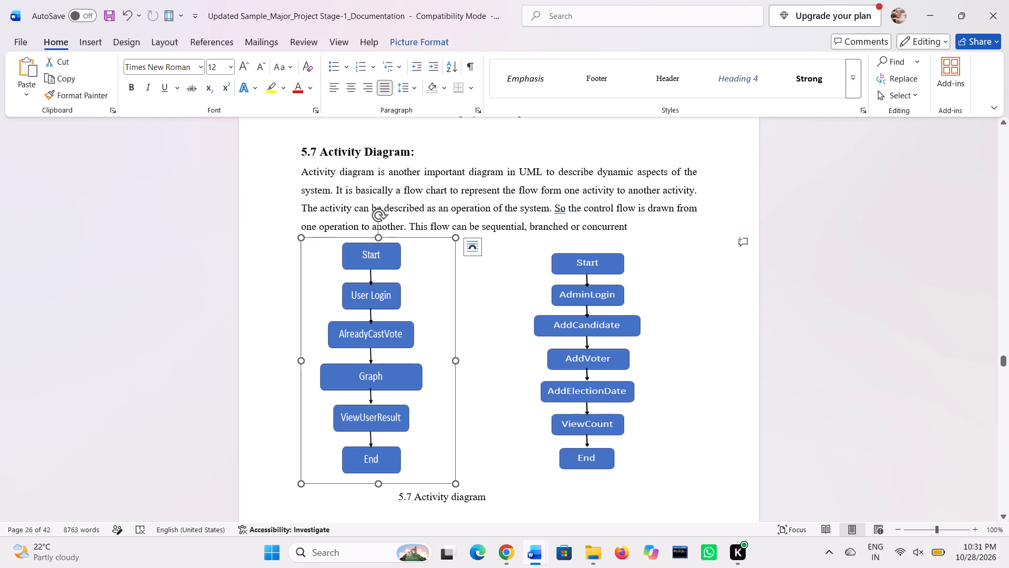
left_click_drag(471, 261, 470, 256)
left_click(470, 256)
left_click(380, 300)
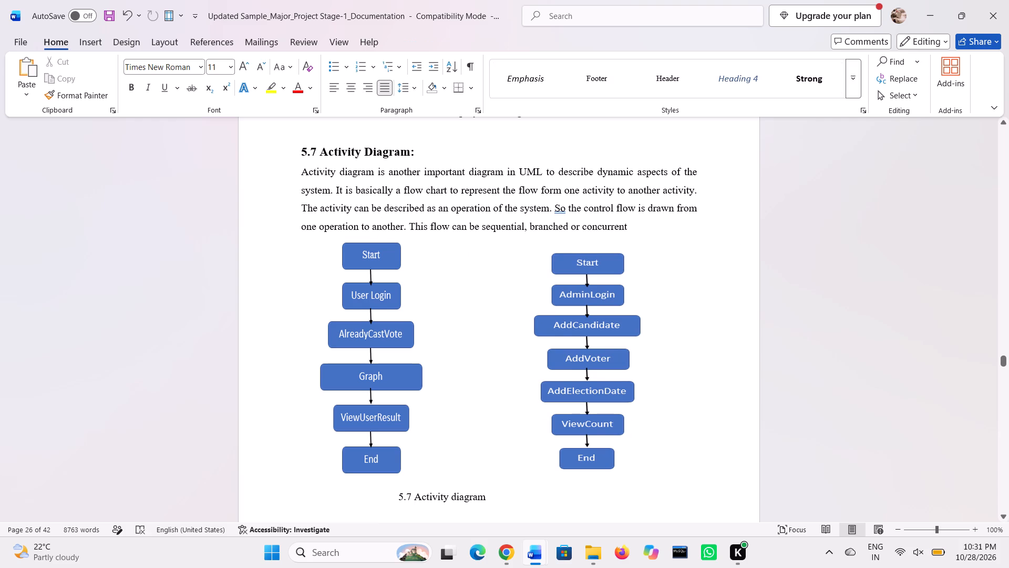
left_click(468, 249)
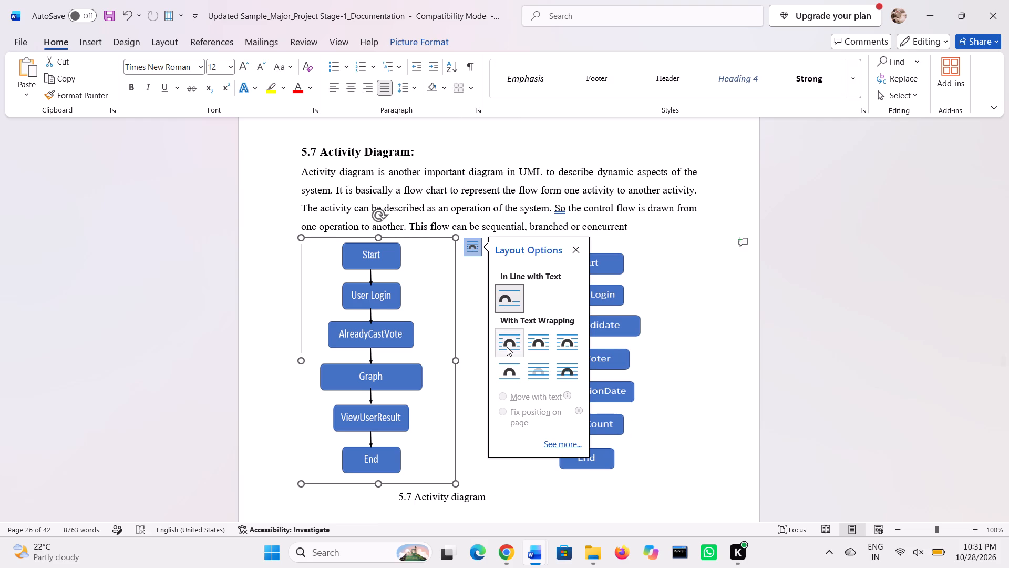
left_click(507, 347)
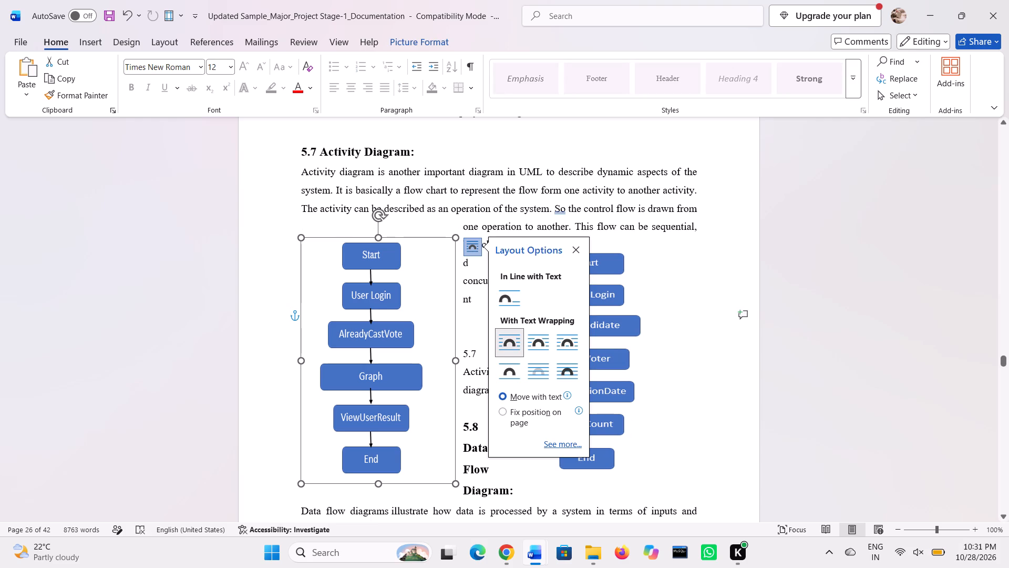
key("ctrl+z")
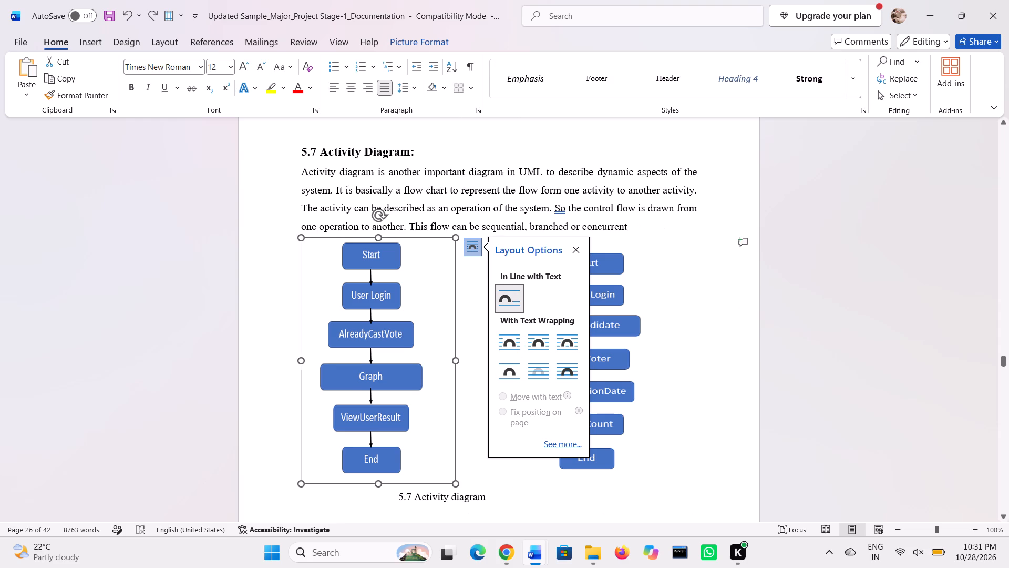
Reduce the height of the User flowchart in section 5.7 slightly, keeping its width.
scroll(431, 483, "down", 5)
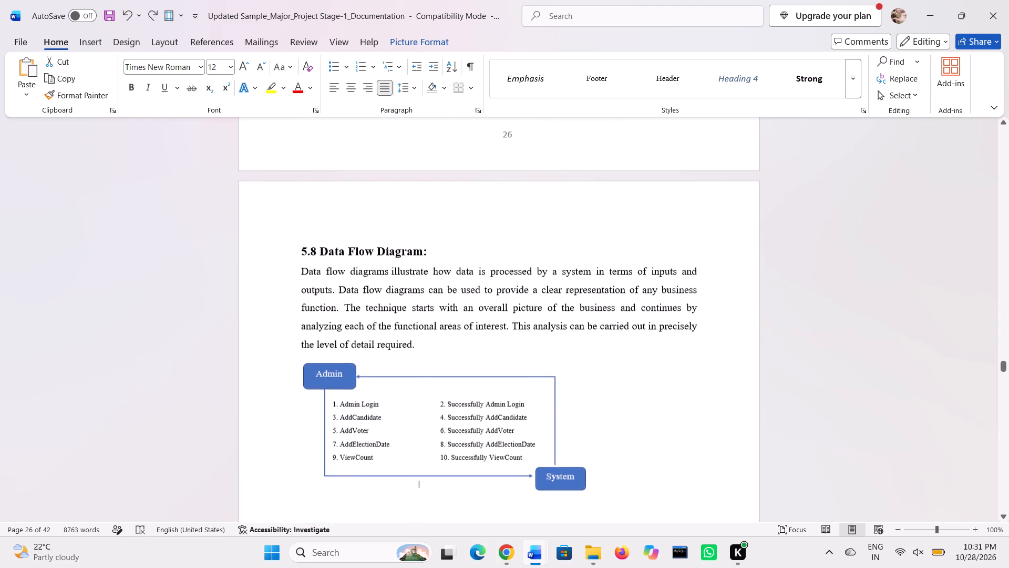
scroll(431, 483, "up", 1)
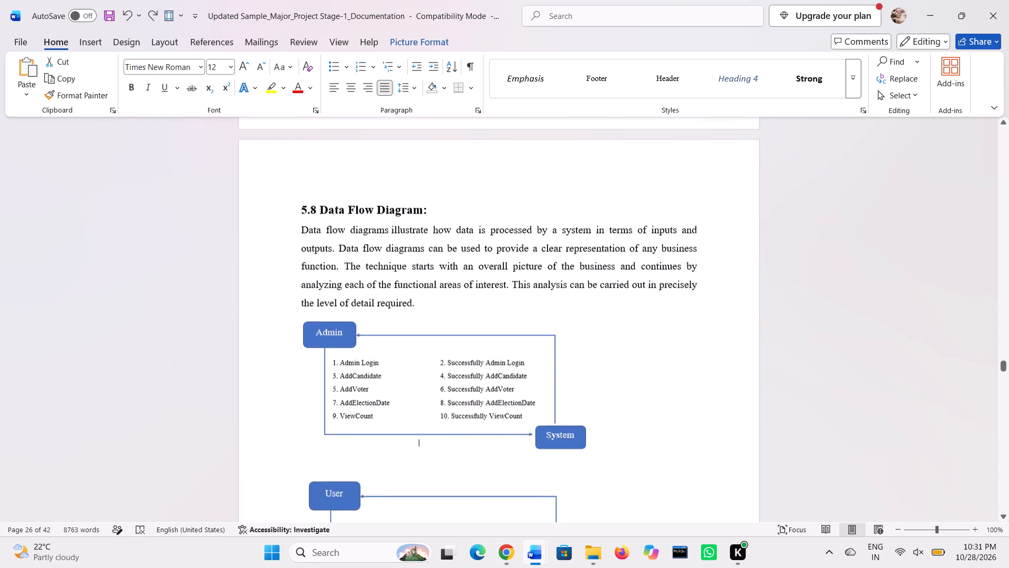
scroll(431, 483, "up", 3)
scroll(427, 358, "up", 1)
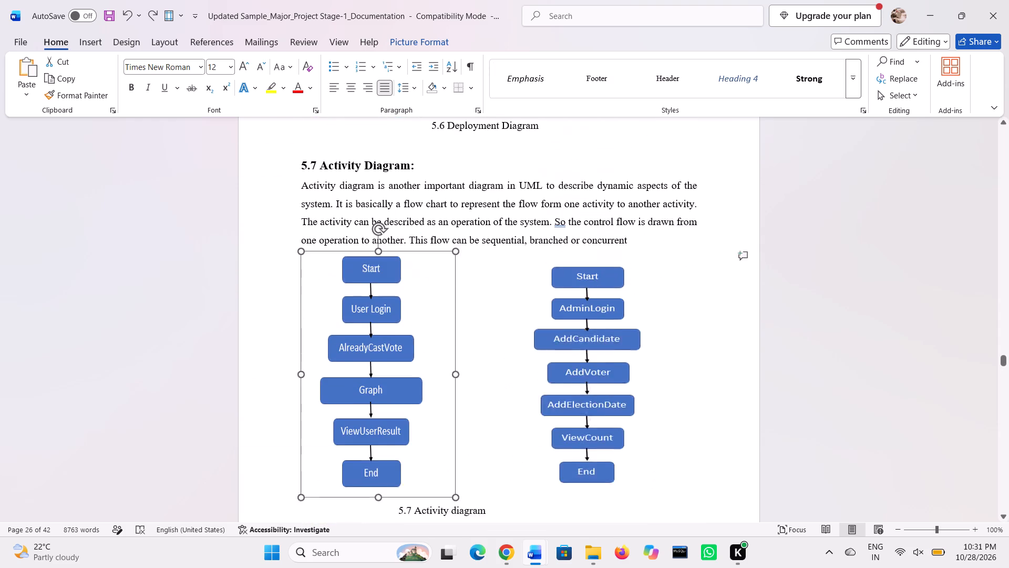
scroll(427, 358, "up", 1)
left_click_drag(414, 299, 436, 299)
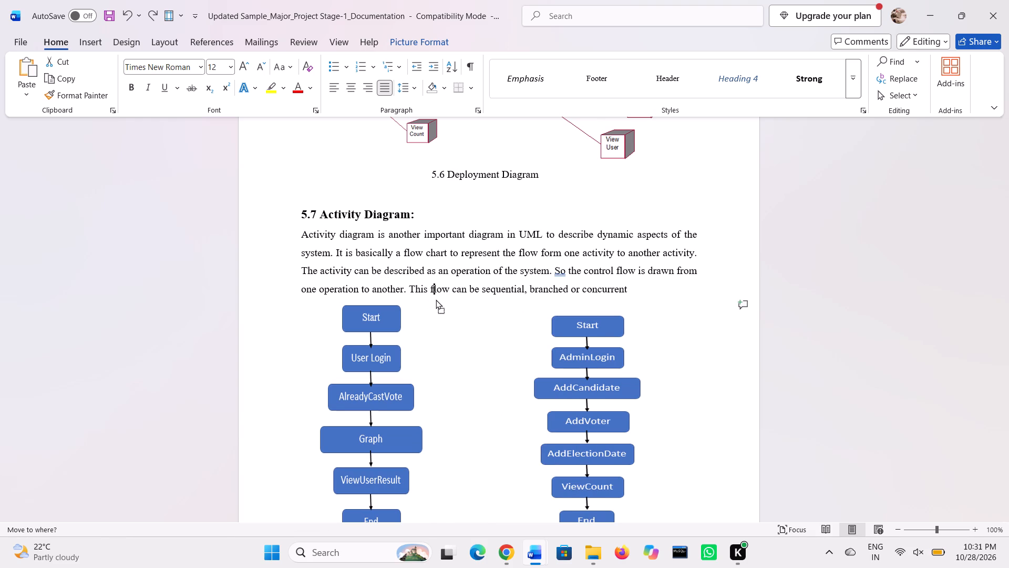
left_click_drag(436, 299, 401, 305)
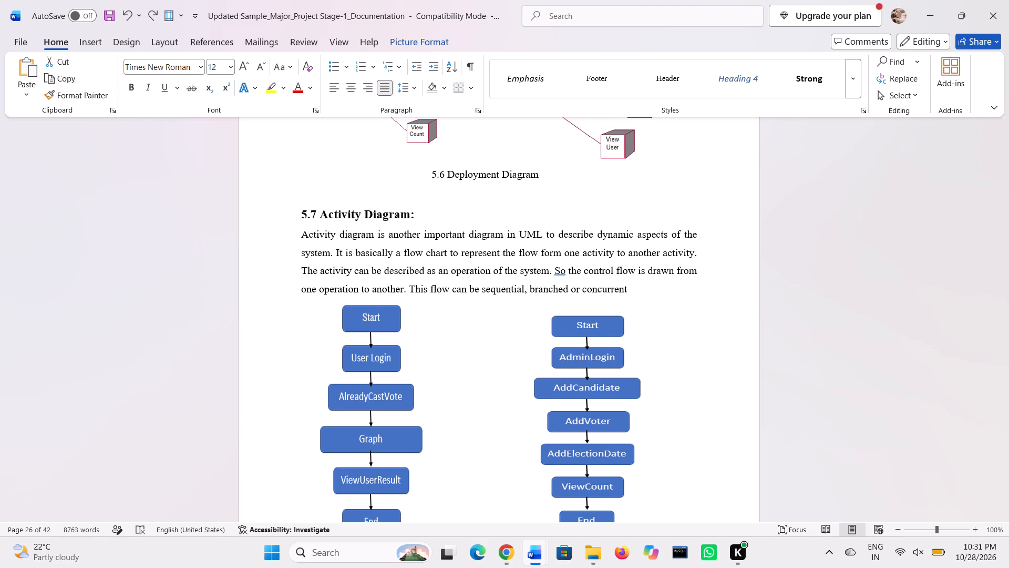
left_click_drag(377, 299, 380, 312)
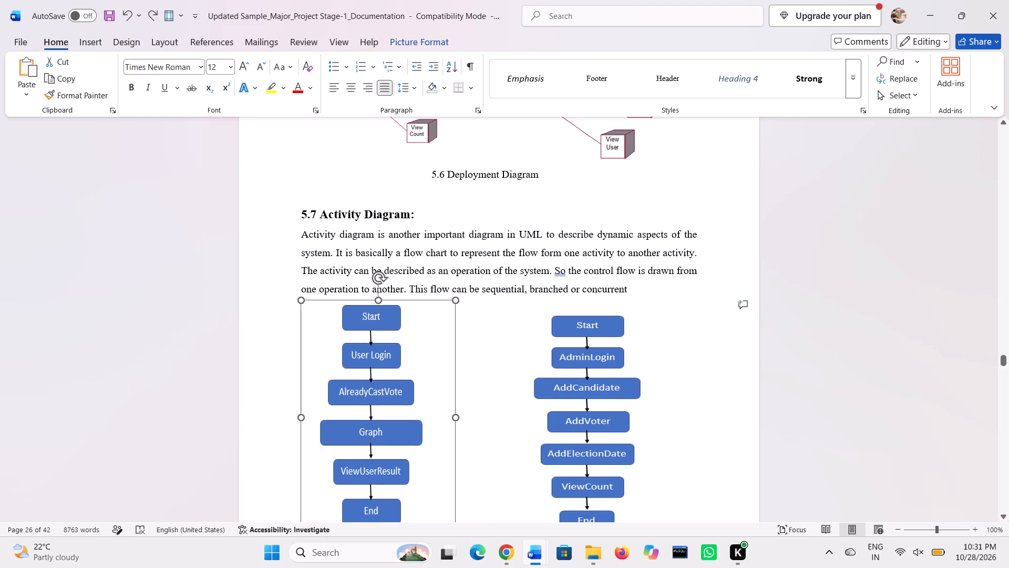
left_click_drag(380, 312, 380, 313)
Shift the "5.7 Activity diagram" caption slightly to the right with leading spaces, keeping it on one line.
scroll(372, 392, "down", 1)
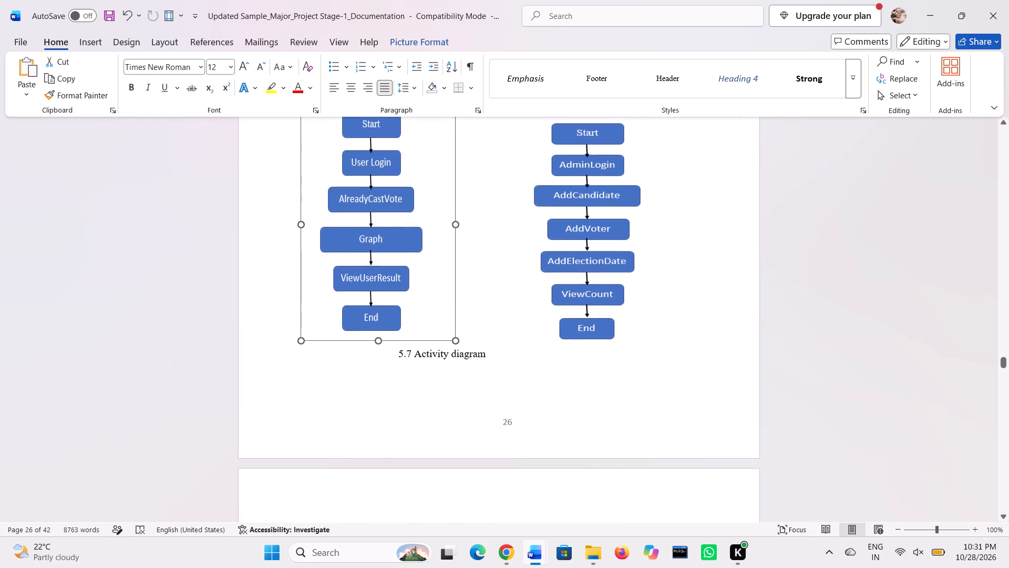
left_click(389, 358)
key("space")
key("space")
key("space")
key("space")
key("space")
key("space")
key("space")
key("space")
key("space")
key("space")
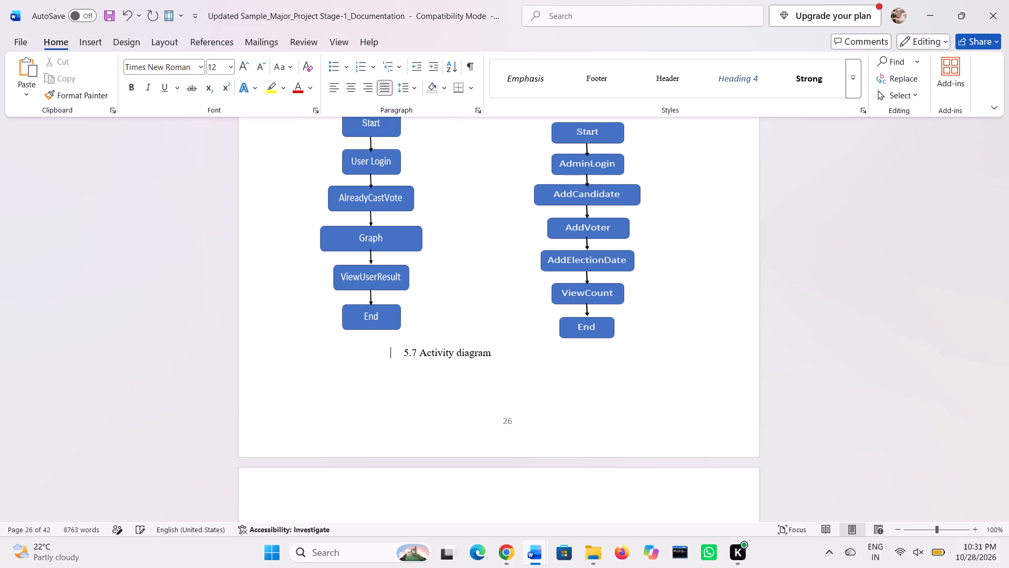
key("space")
key("BackSpace")
key("BackSpace")
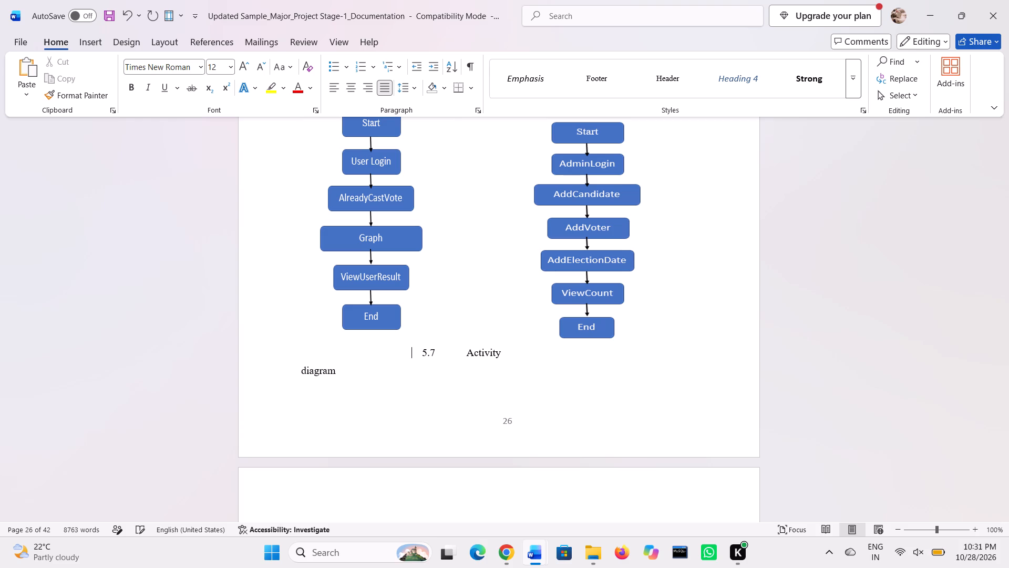
key("BackSpace")
key("BackSpace")
key("BackSpace")
key("BackSpace")
key("BackSpace")
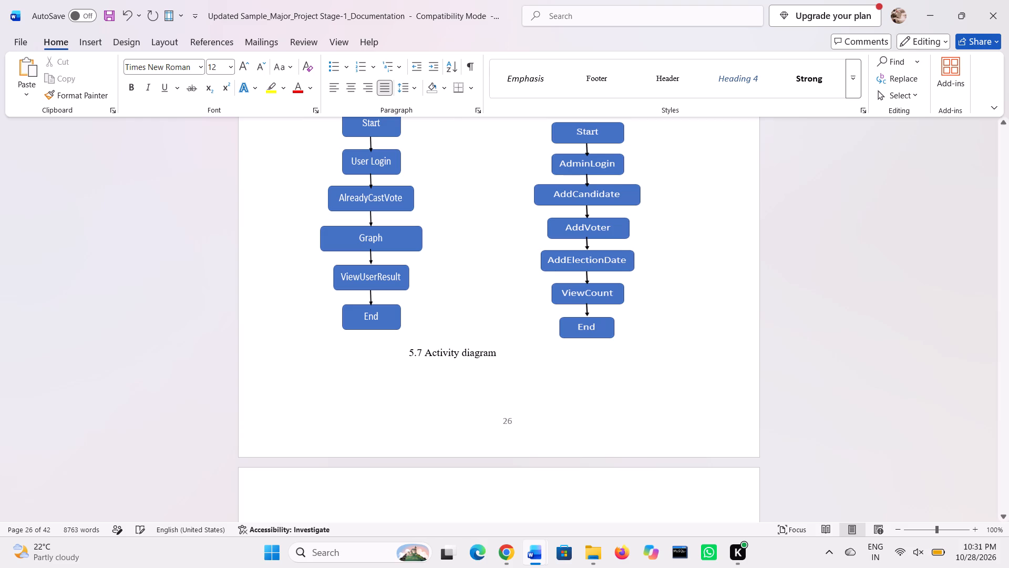
Reduce the Admin flowchart's height slightly so its lower edge clears the caption line.
left_click(589, 338)
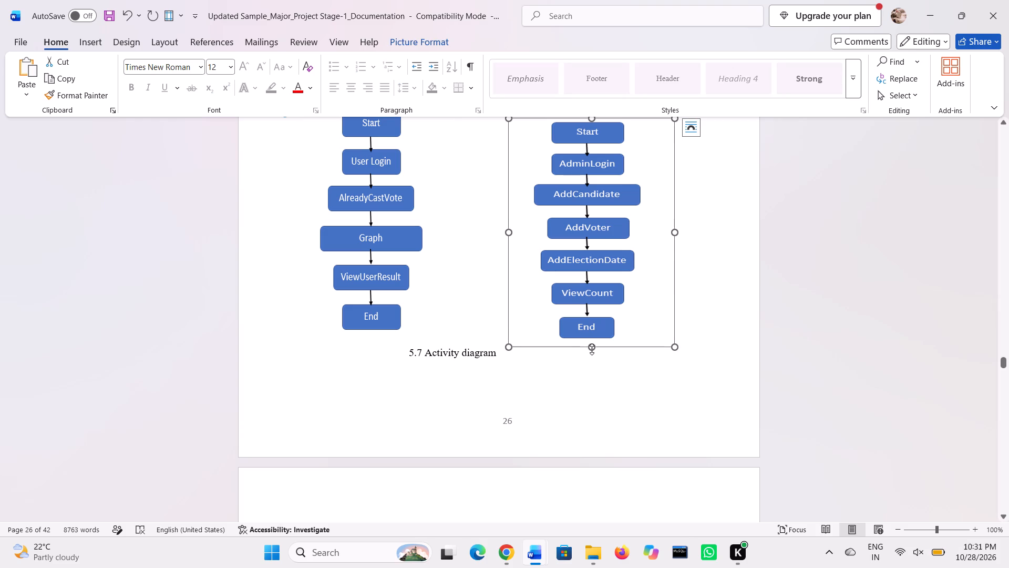
left_click_drag(592, 349, 590, 338)
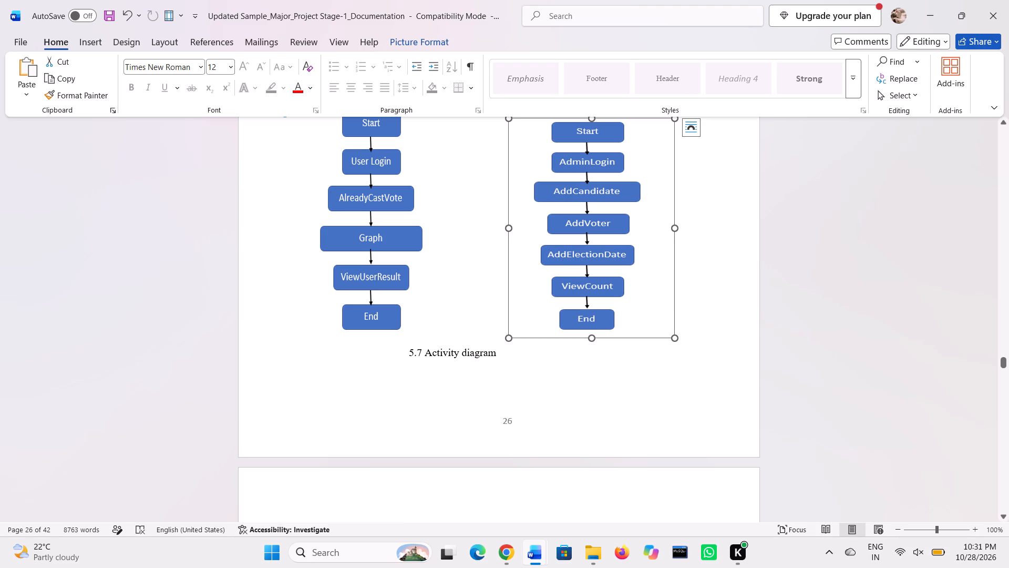
Add leading spaces before the "5.7 Activity diagram" caption to position it midway between the two flowcharts.
left_click(483, 352)
left_click(406, 352)
key("space")
key("space")
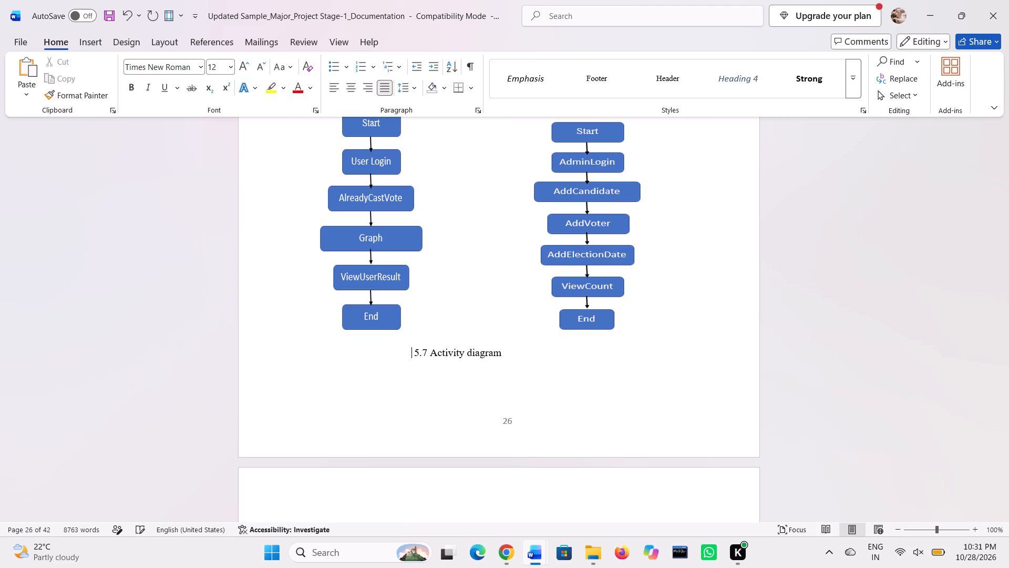
key("space")
key("space")
key("space")
key("space")
key("space")
key("space")
key("space")
key("space")
key("space")
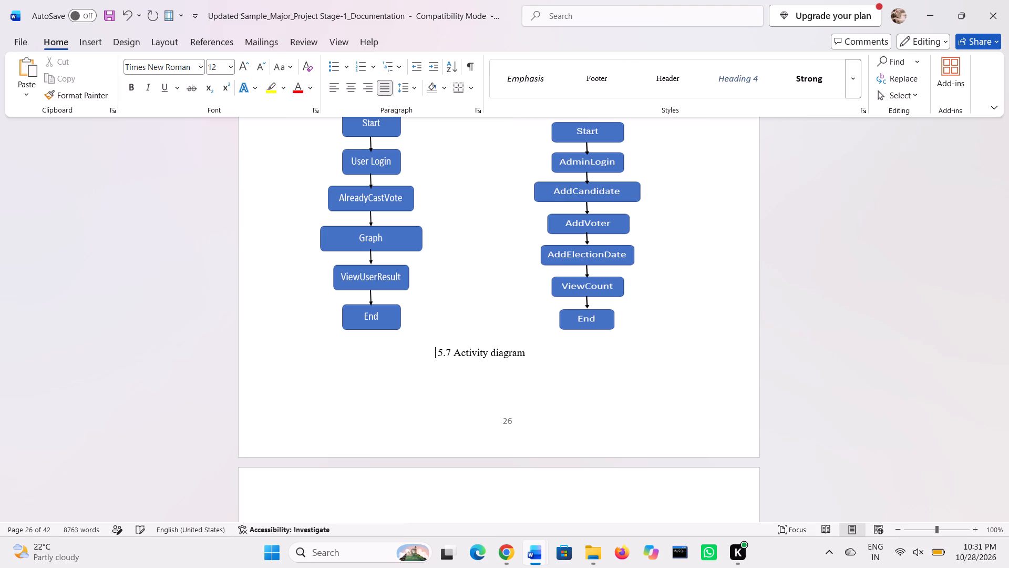
key("space")
Check the pages from the data flow diagrams in section 5.8 into the Software Environment chapter.
scroll(409, 354, "down", 4)
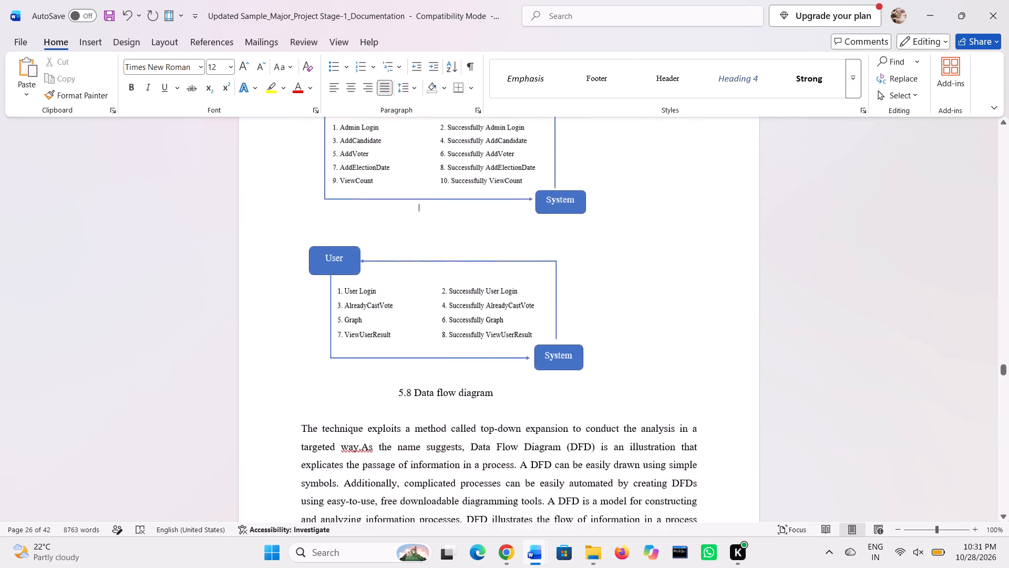
scroll(409, 354, "down", 3)
scroll(409, 354, "up", 1, "ctrl")
scroll(409, 354, "down", 1, "ctrl")
scroll(409, 354, "down", 1)
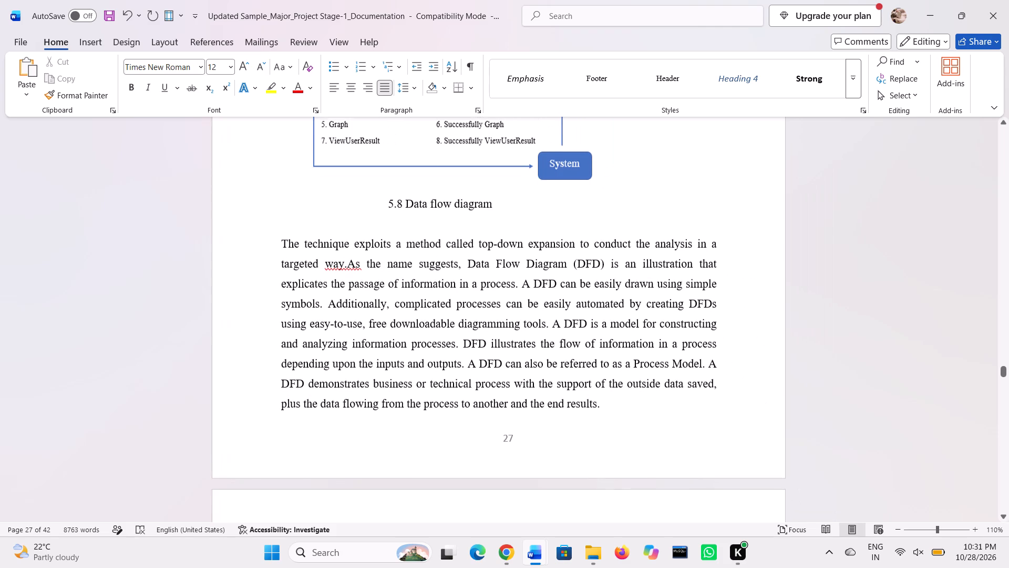
scroll(409, 354, "down", 1, "ctrl")
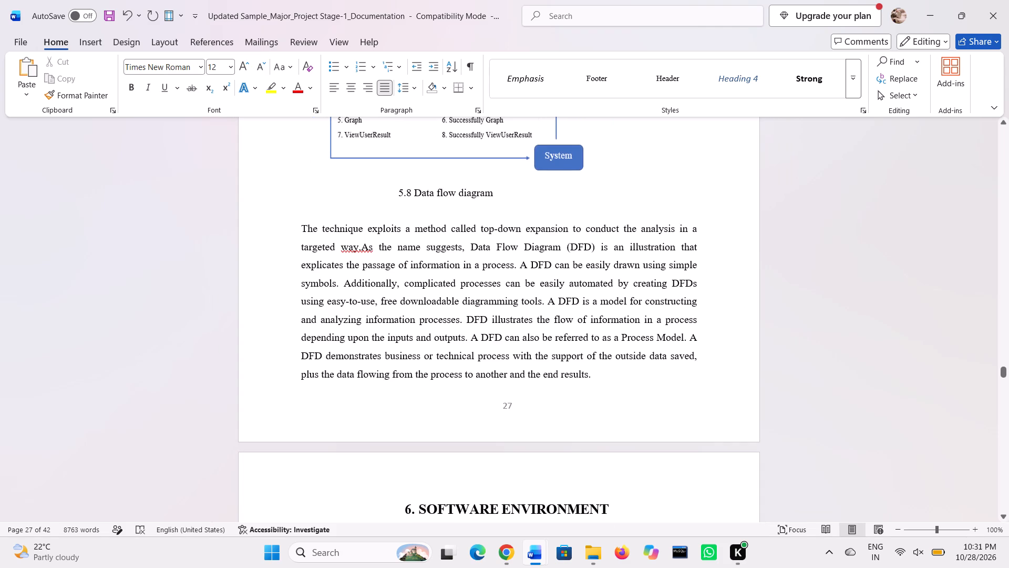
scroll(409, 354, "down", 2)
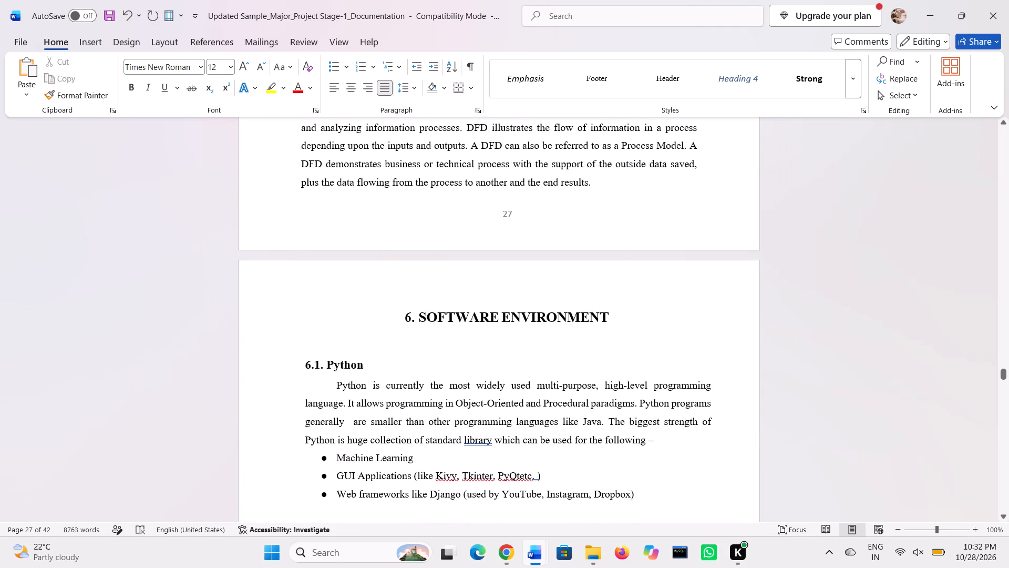
scroll(409, 354, "down", 2, "ctrl")
scroll(409, 354, "up", 1, "ctrl")
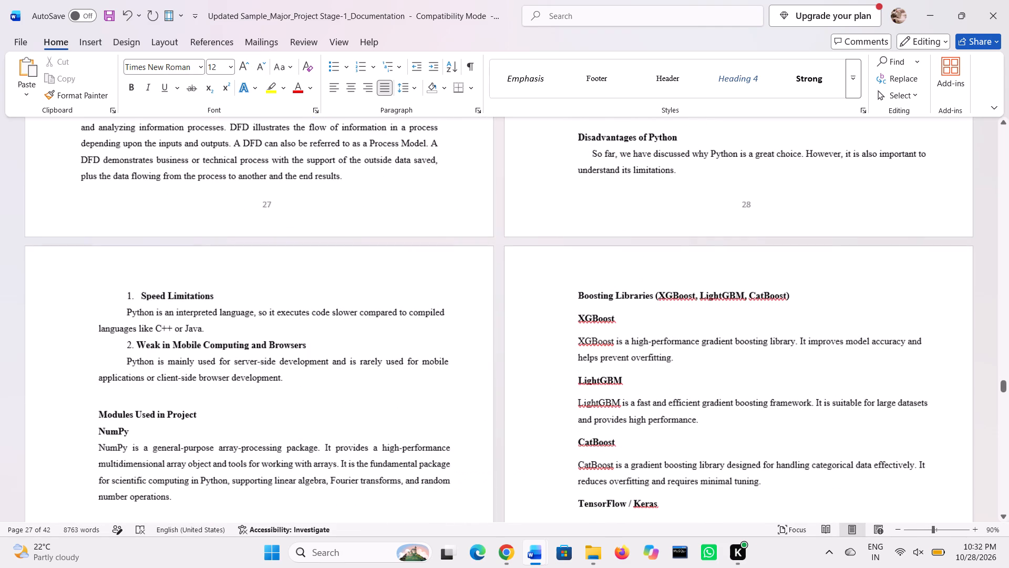
Examine the sample report's Software Environment chapter from 6.1 Python through the module descriptions to the Python installation instructions.
scroll(409, 354, "up", 1, "ctrl")
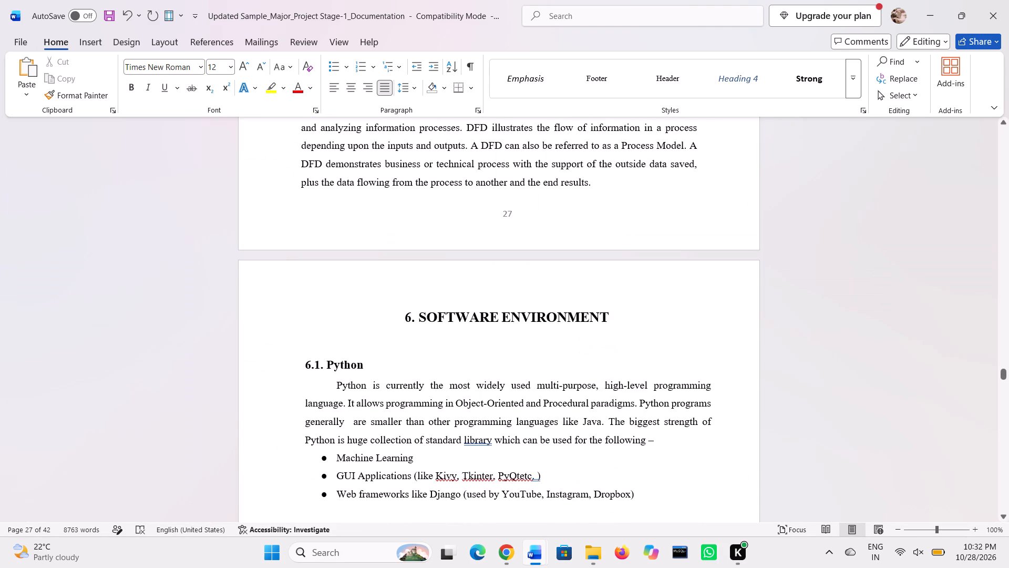
scroll(409, 354, "down", 7)
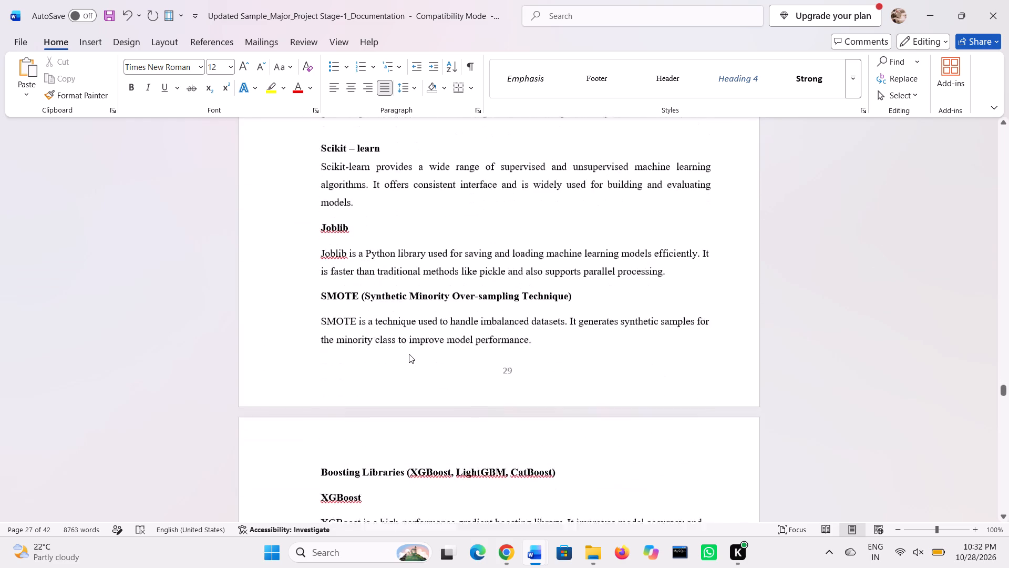
scroll(409, 354, "down", 7)
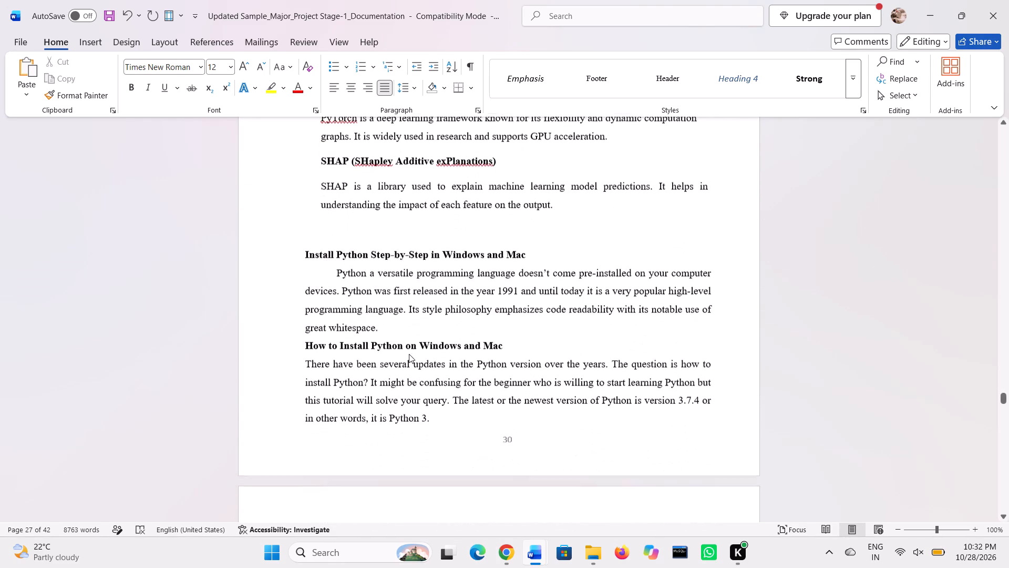
scroll(409, 354, "down", 3)
In the final blockchain voting document, copy the Implementation text from the PYTHON heading through the JSON module's feature list, stopping before Sample Code.
key("alt+Tab")
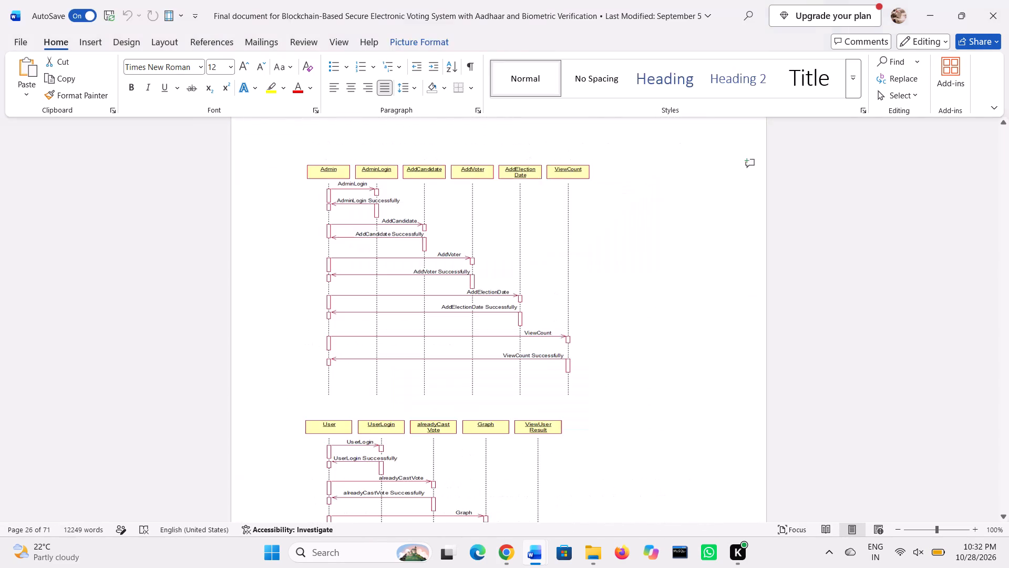
scroll(413, 387, "down", 7)
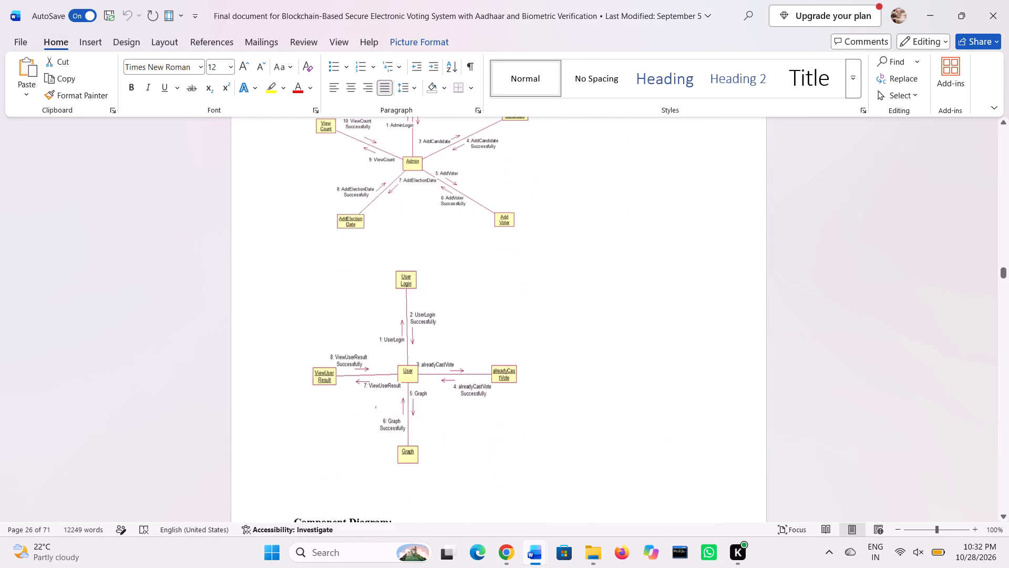
scroll(413, 387, "down", 3)
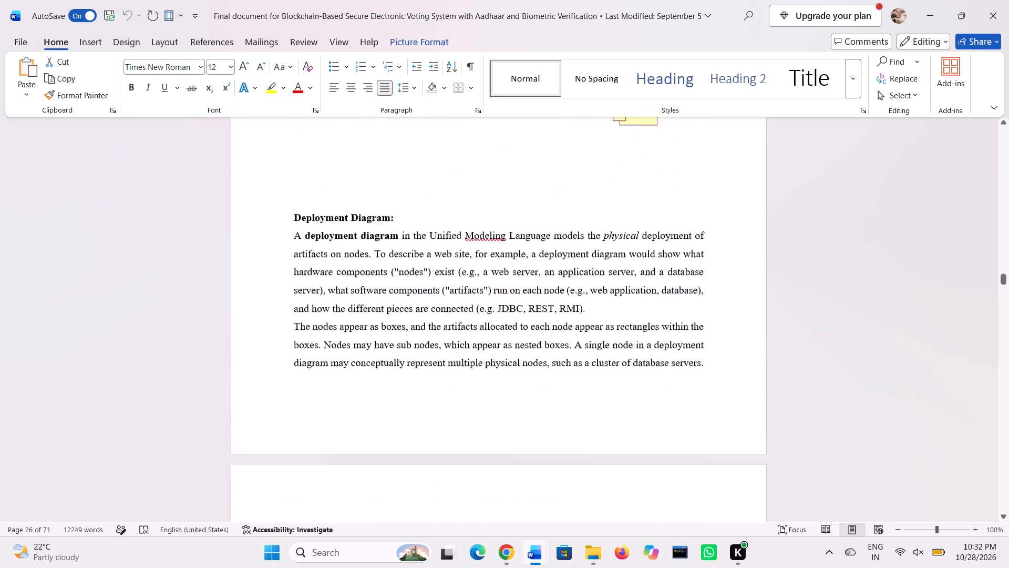
scroll(413, 387, "down", 7)
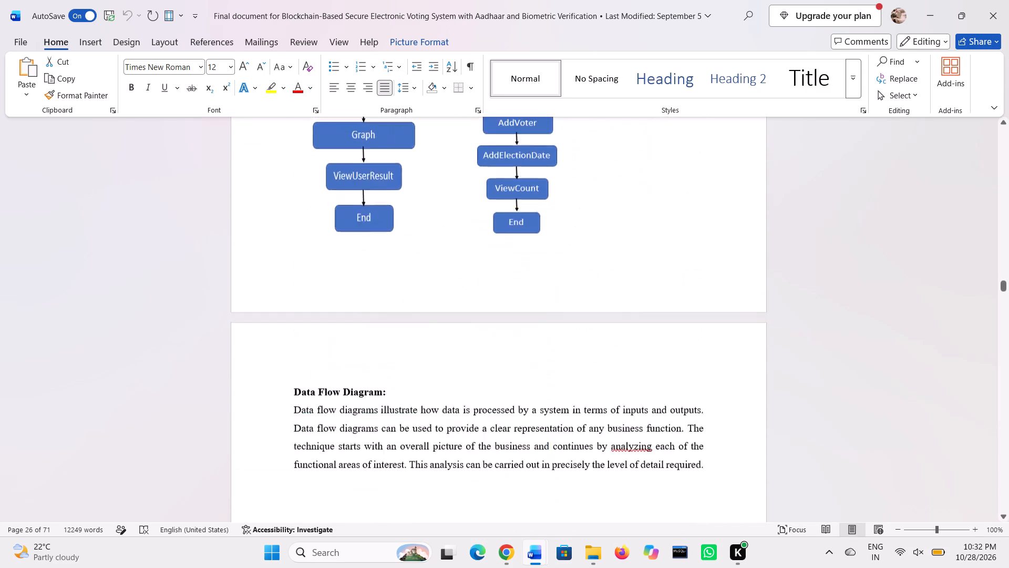
scroll(413, 387, "down", 6)
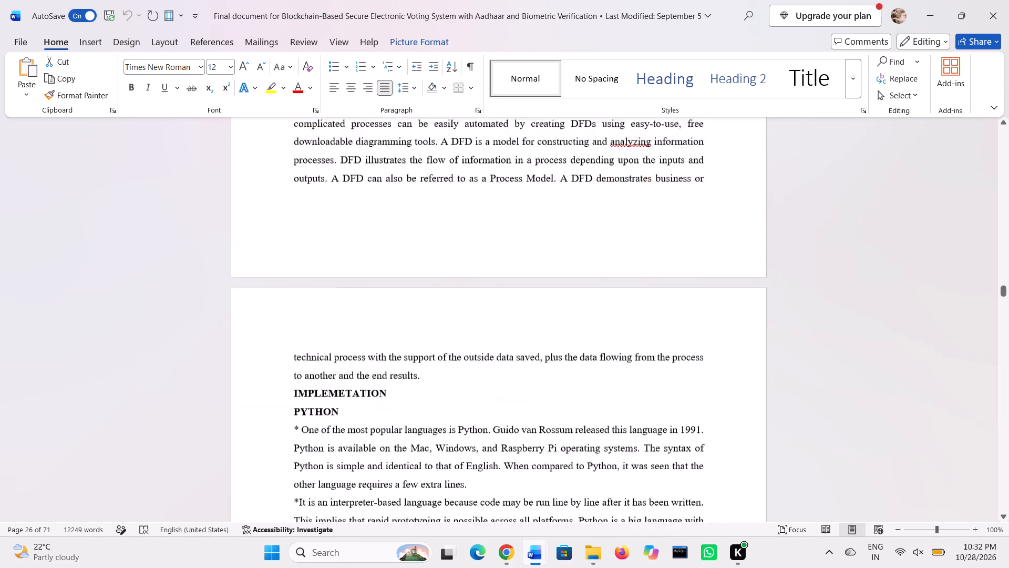
scroll(413, 387, "down", 5)
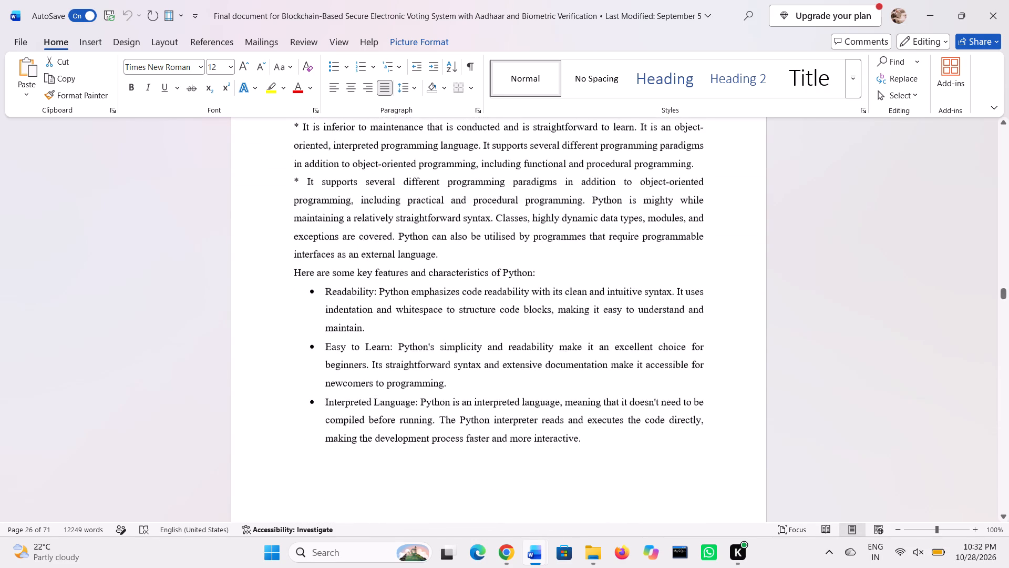
scroll(413, 387, "down", 1)
scroll(413, 387, "up", 2)
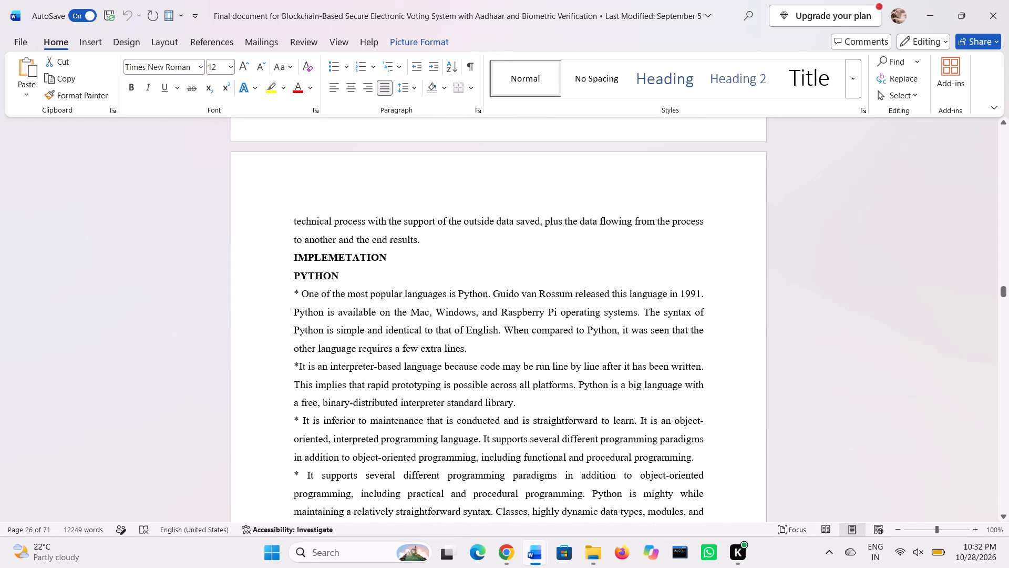
left_click_drag(292, 273, 362, 533)
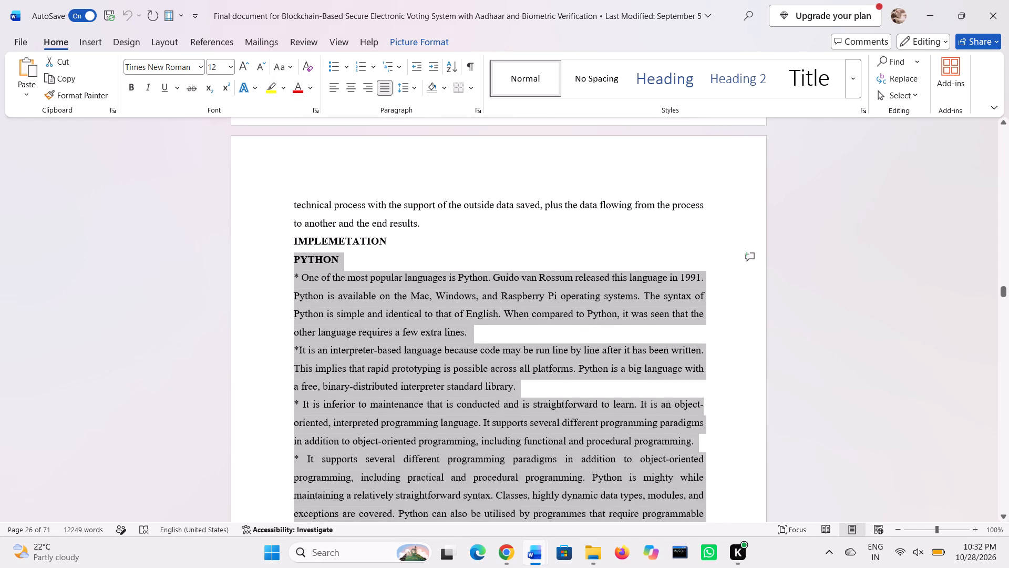
left_click_drag(362, 533, 358, 531)
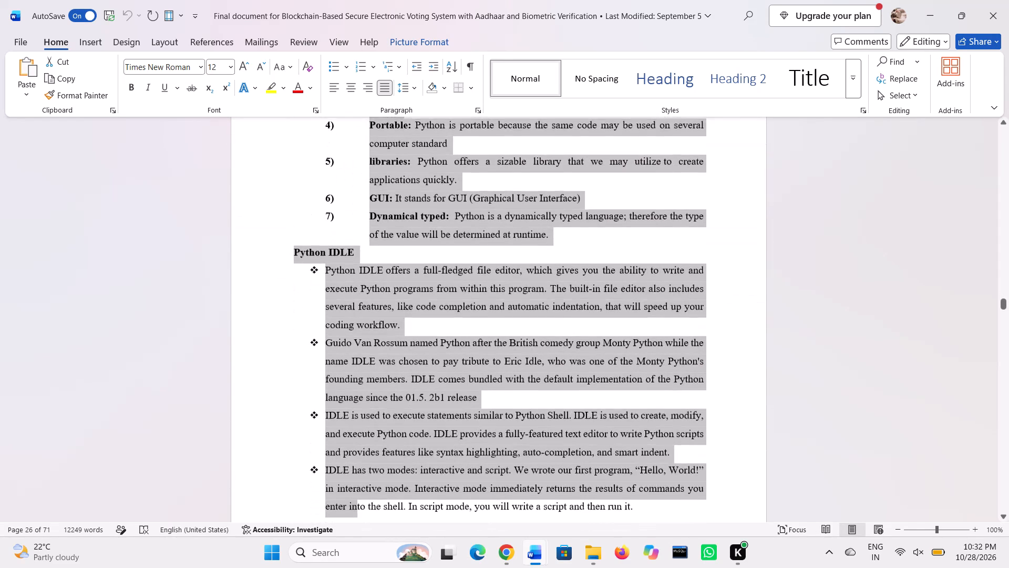
left_click_drag(358, 531, 358, 531)
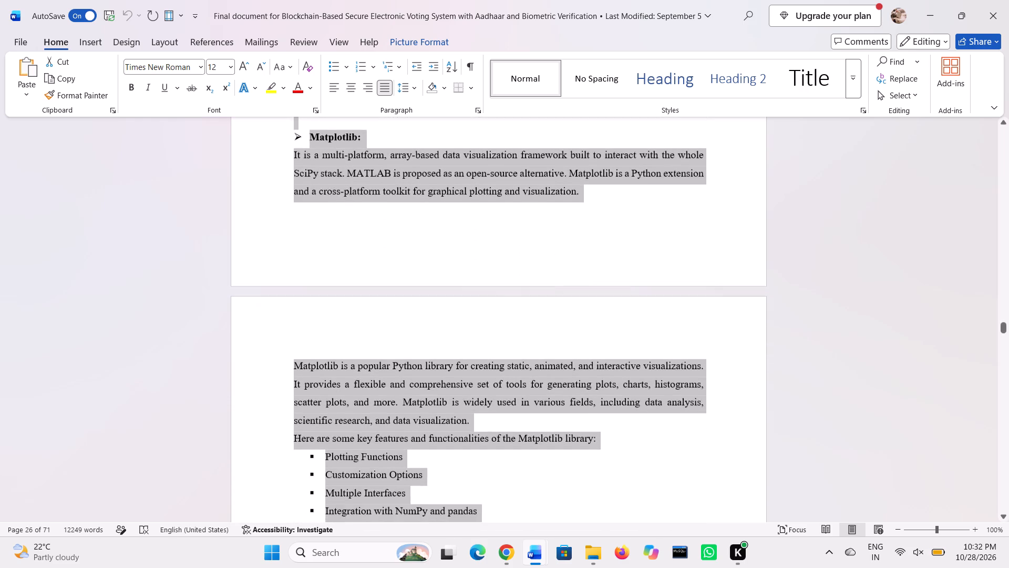
left_click_drag(358, 531, 358, 531)
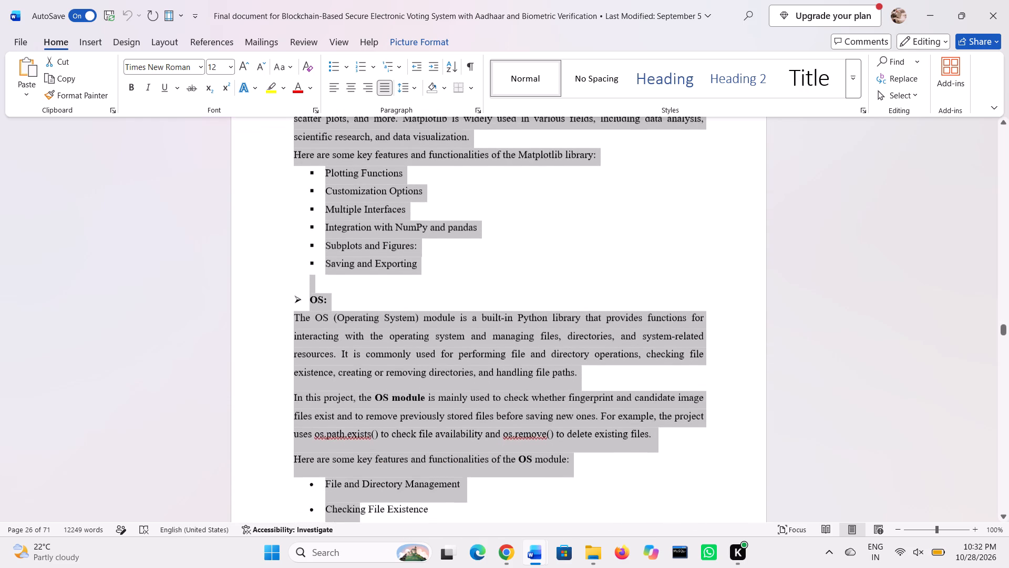
left_click_drag(358, 531, 361, 530)
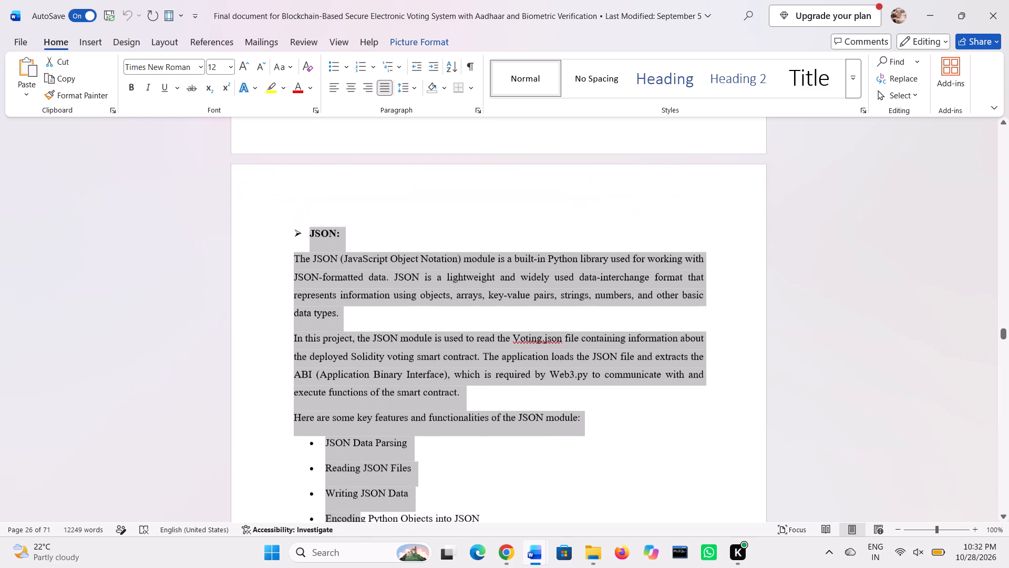
left_click_drag(361, 530, 361, 529)
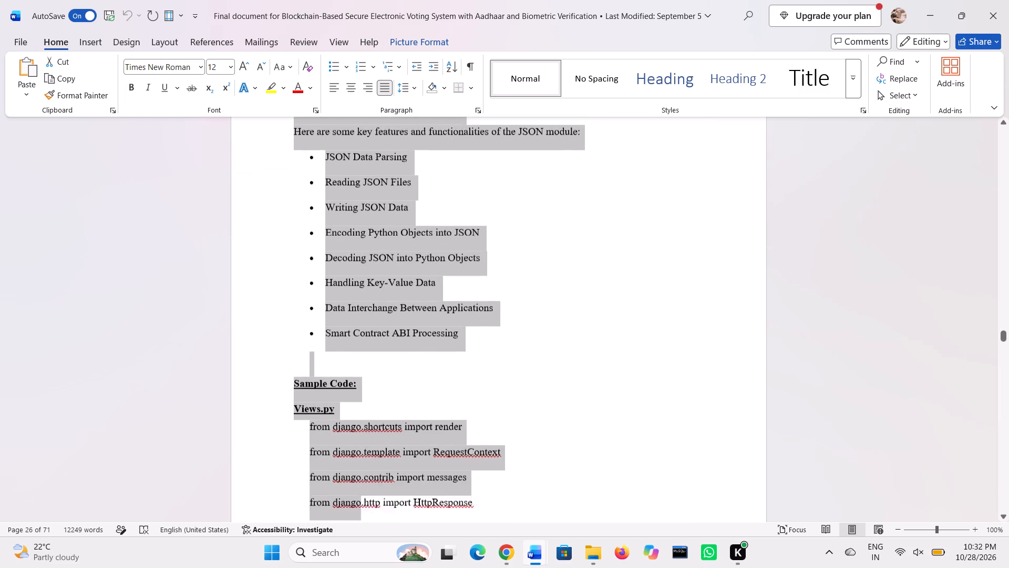
left_click_drag(361, 529, 359, 354)
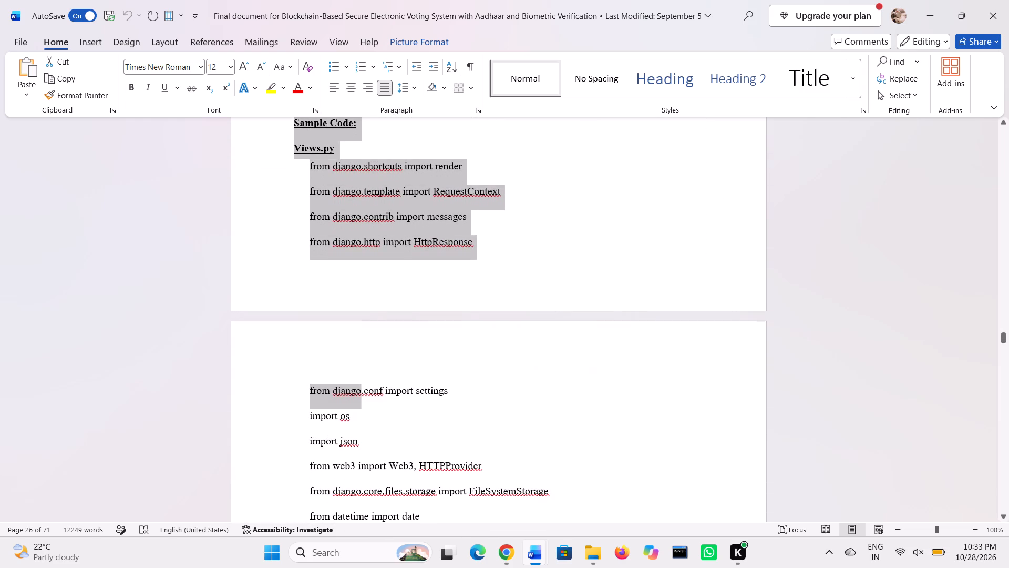
left_click_drag(359, 354, 301, 153)
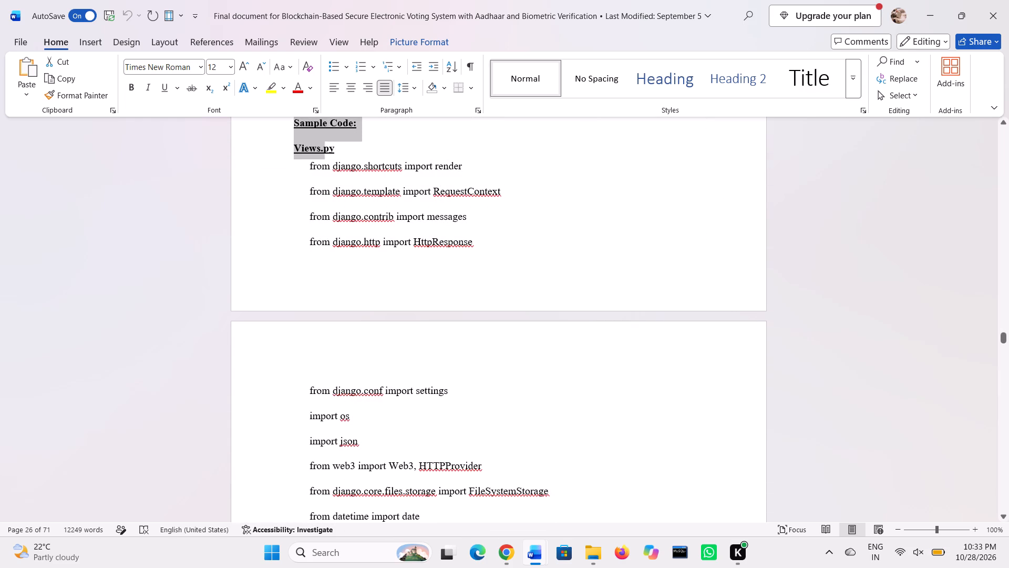
left_click_drag(301, 153, 467, 291)
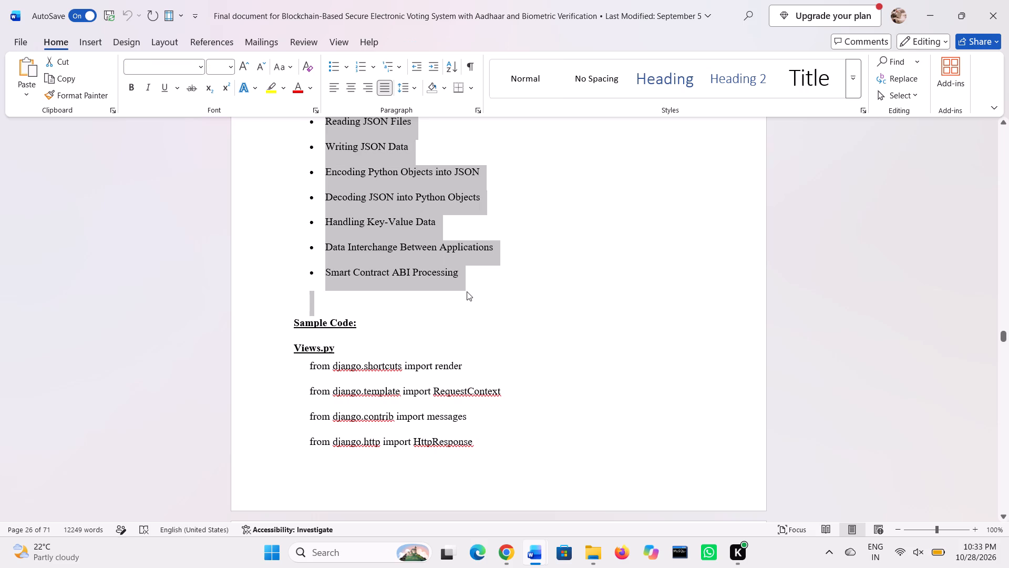
key("ctrl+c")
In the sample report, replace everything from below the "6.1. Python" heading to the end of the Anaconda advantages with the copied Implementation text.
key("alt+Tab")
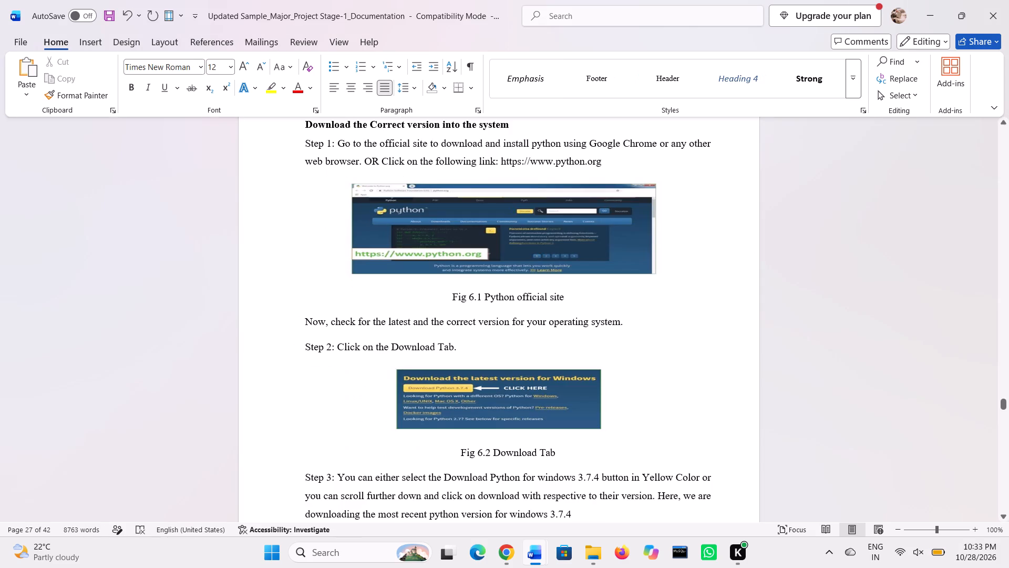
scroll(538, 437, "down", 5)
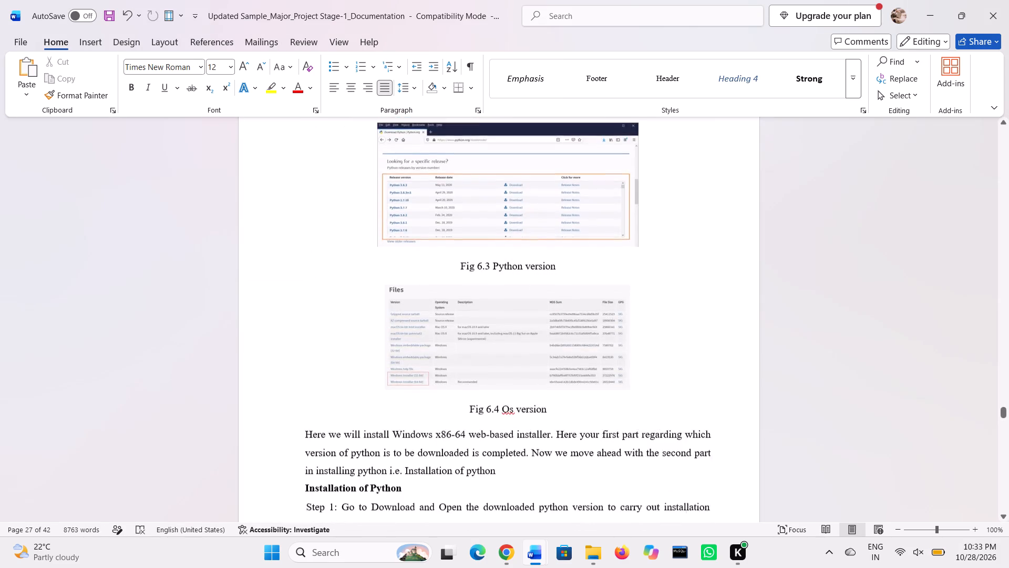
scroll(538, 437, "down", 4)
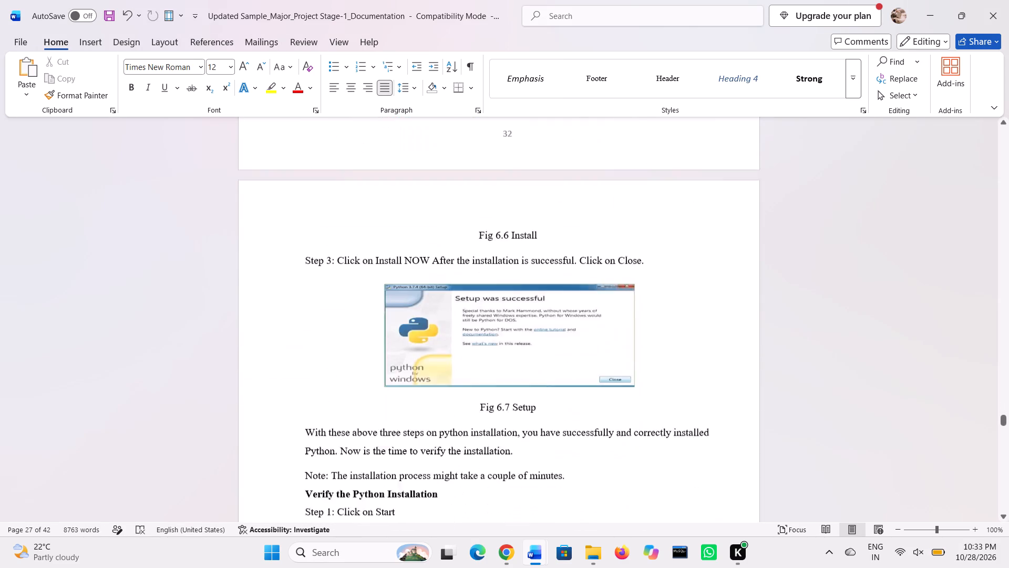
scroll(538, 437, "down", 10)
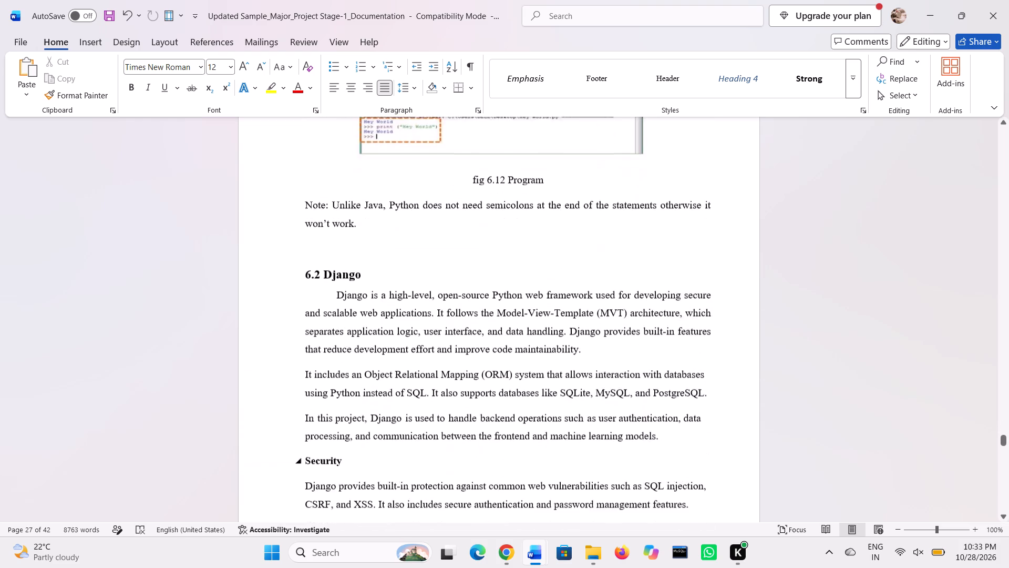
scroll(538, 437, "down", 3)
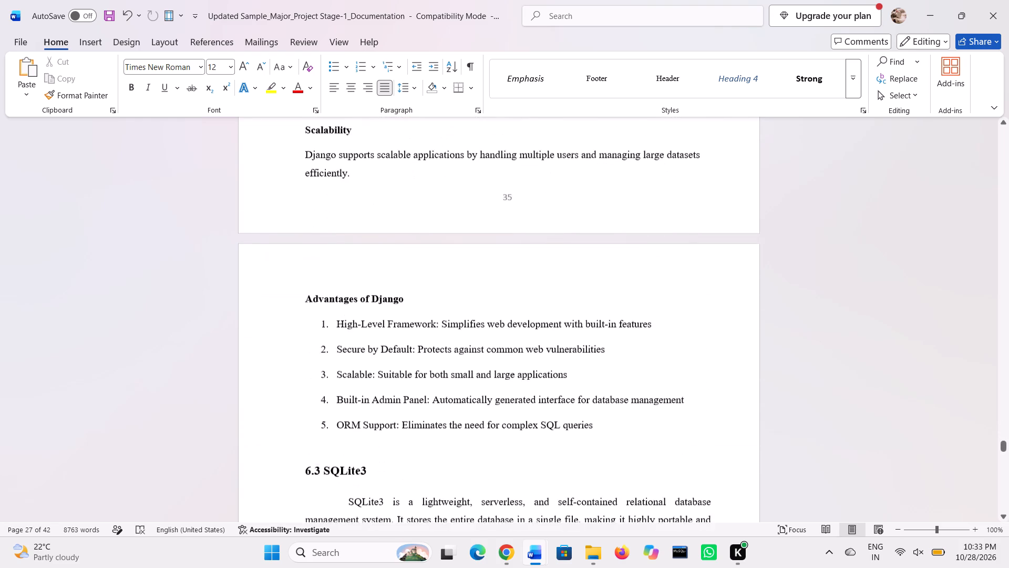
scroll(538, 437, "down", 6)
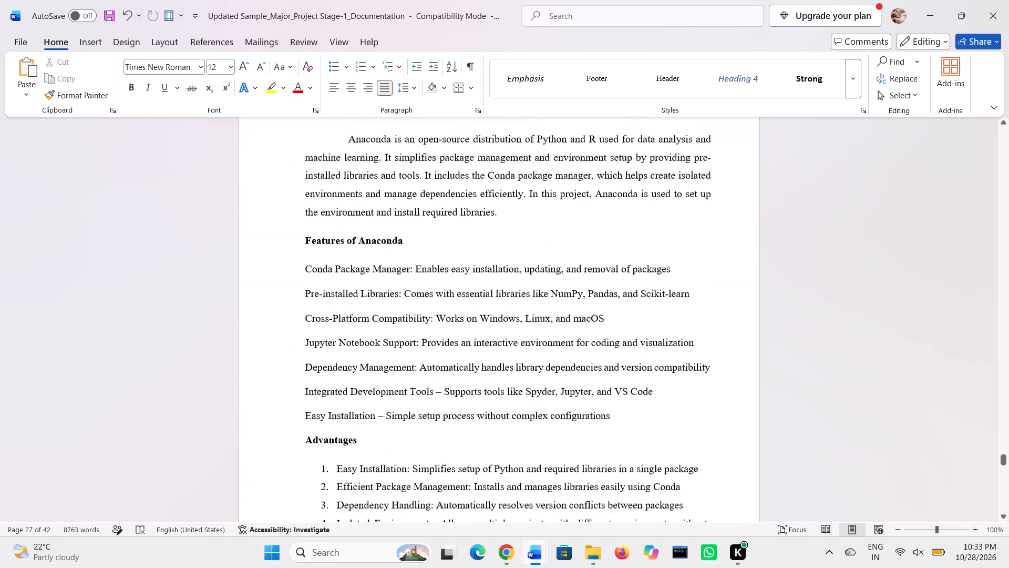
scroll(538, 437, "down", 2)
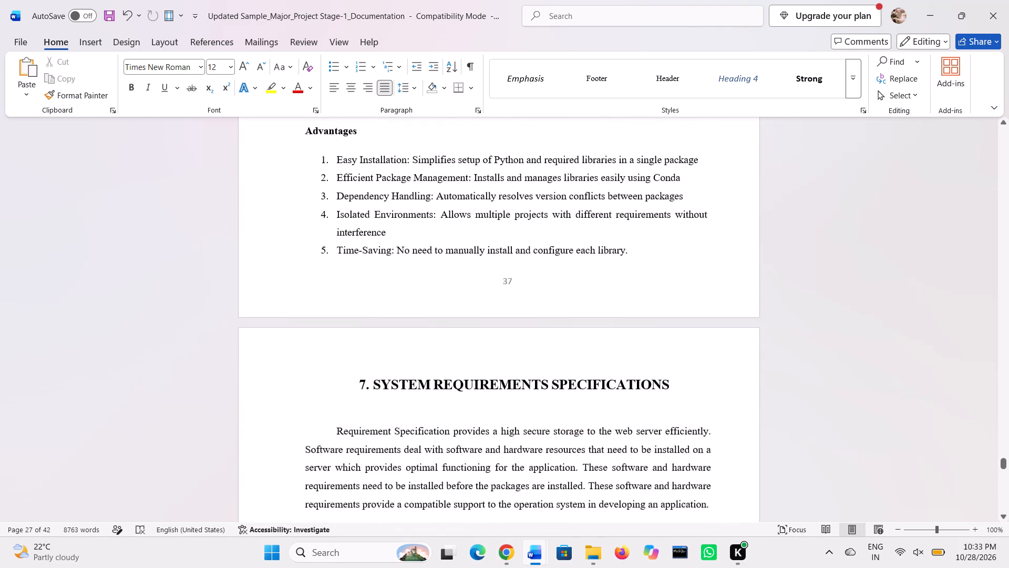
scroll(538, 437, "down", 1)
scroll(538, 437, "up", 4)
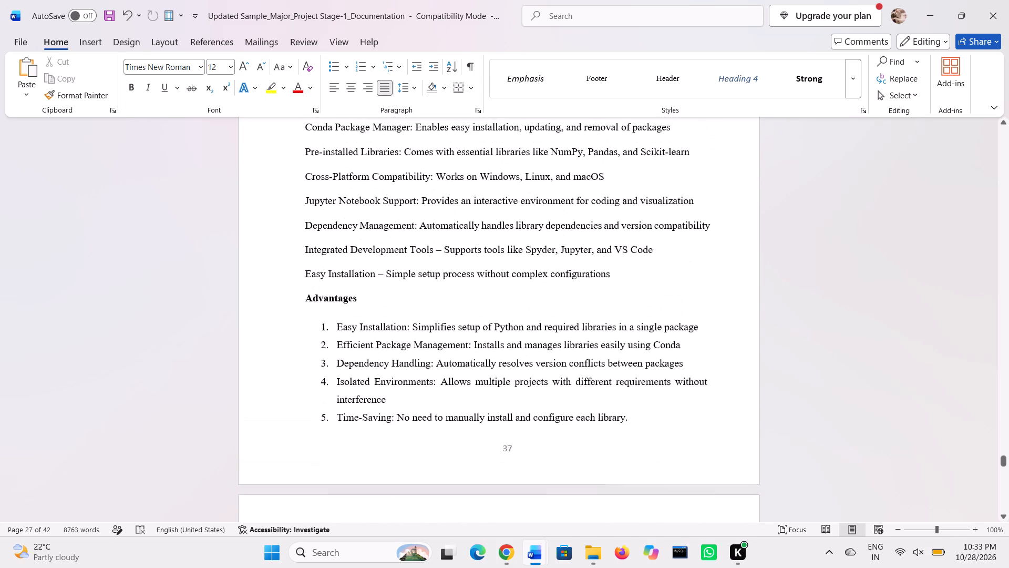
scroll(538, 437, "up", 1)
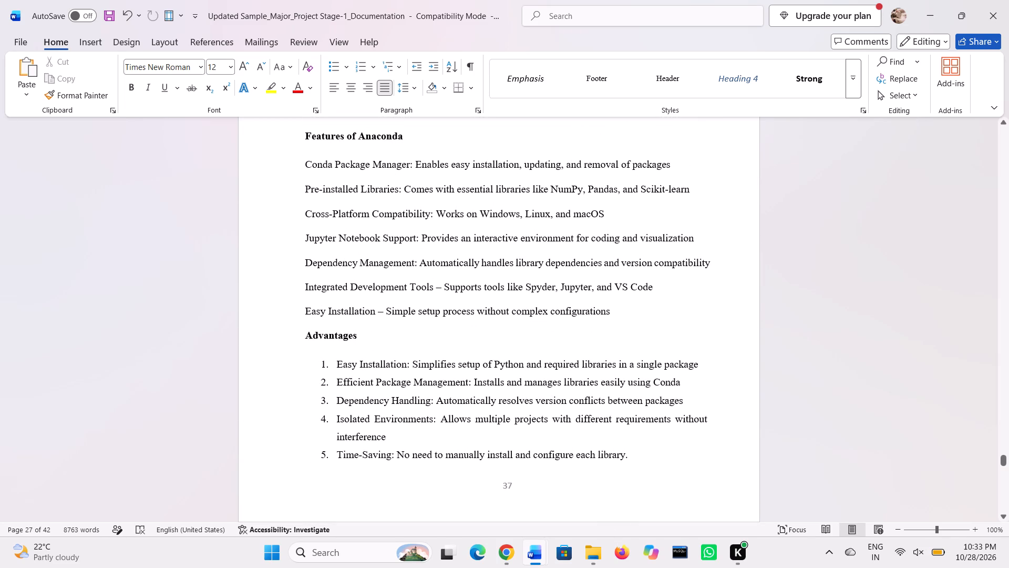
left_click_drag(642, 460, 326, 128)
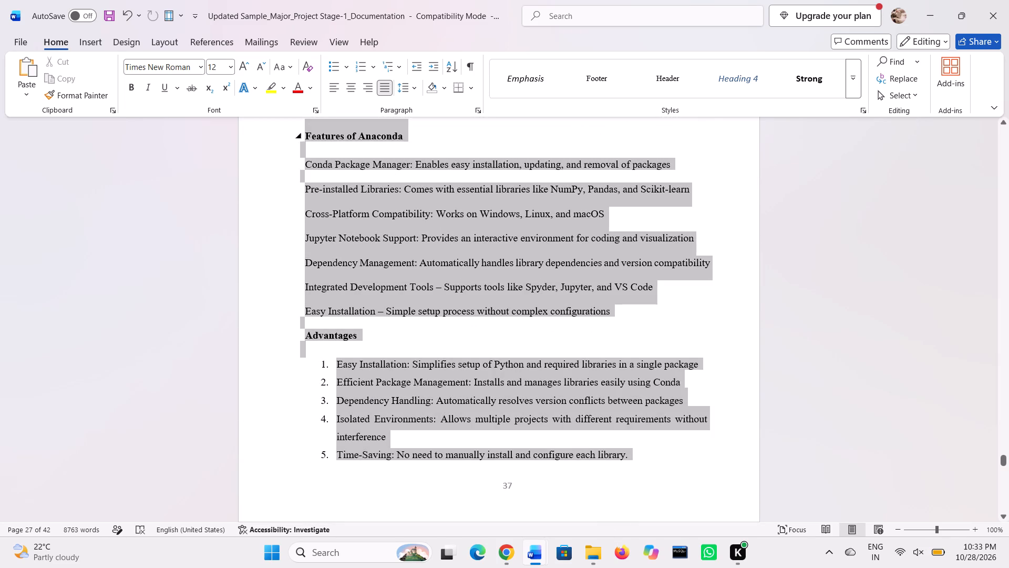
left_click_drag(326, 128, 343, 103)
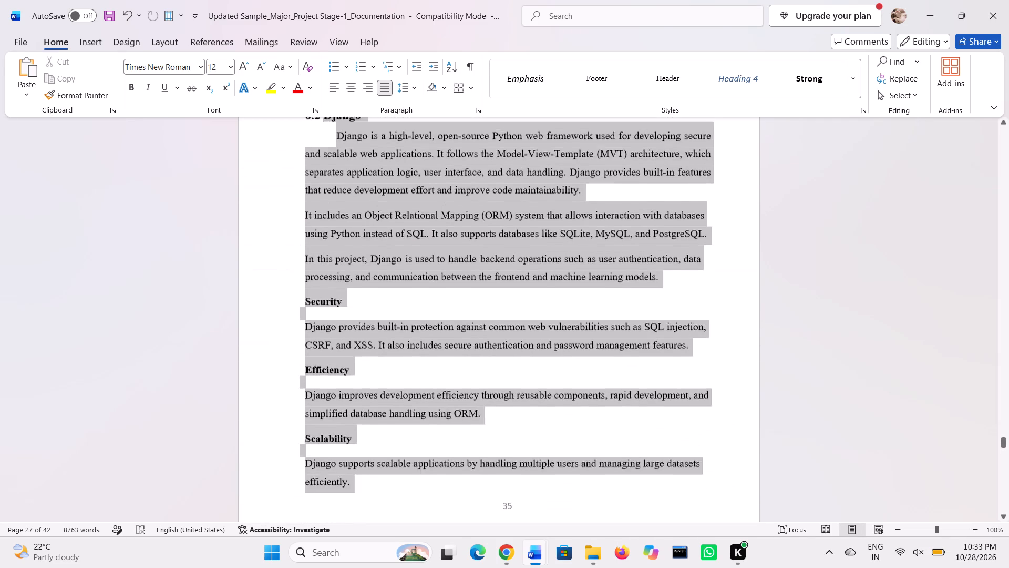
left_click_drag(343, 103, 341, 101)
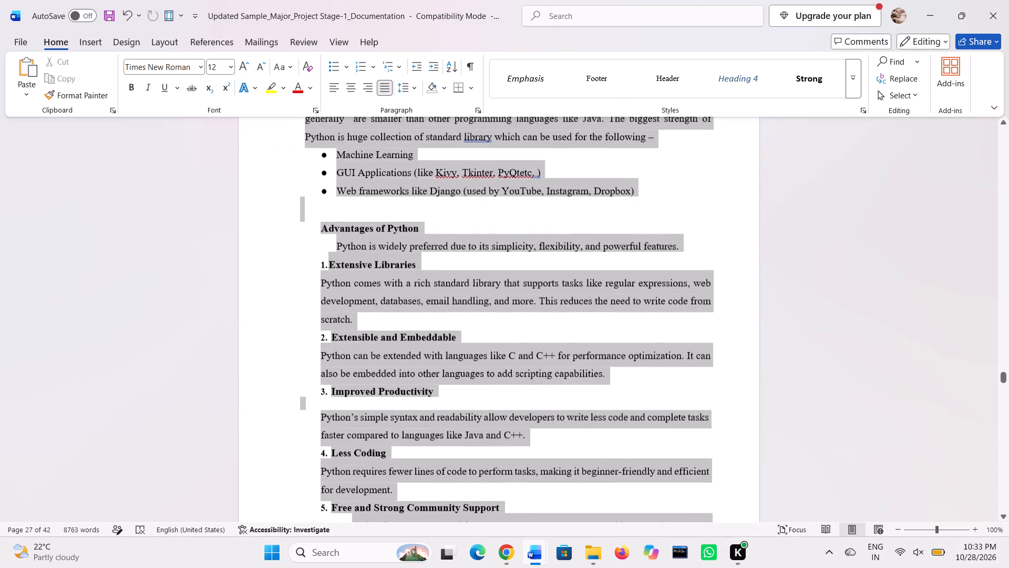
left_click_drag(341, 101, 374, 451)
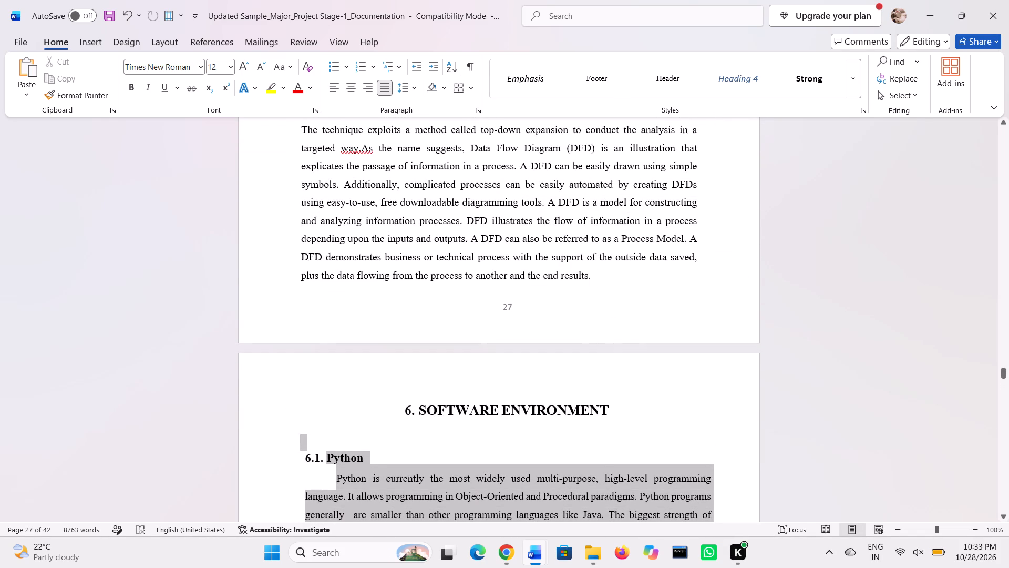
left_click_drag(374, 451, 320, 418)
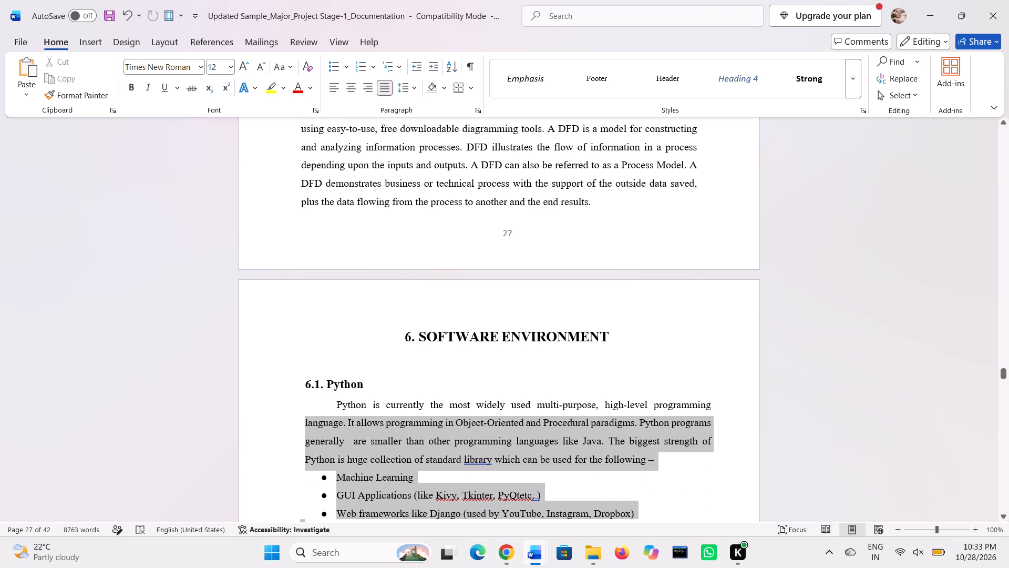
left_click_drag(320, 418, 321, 410)
key("ctrl+v")
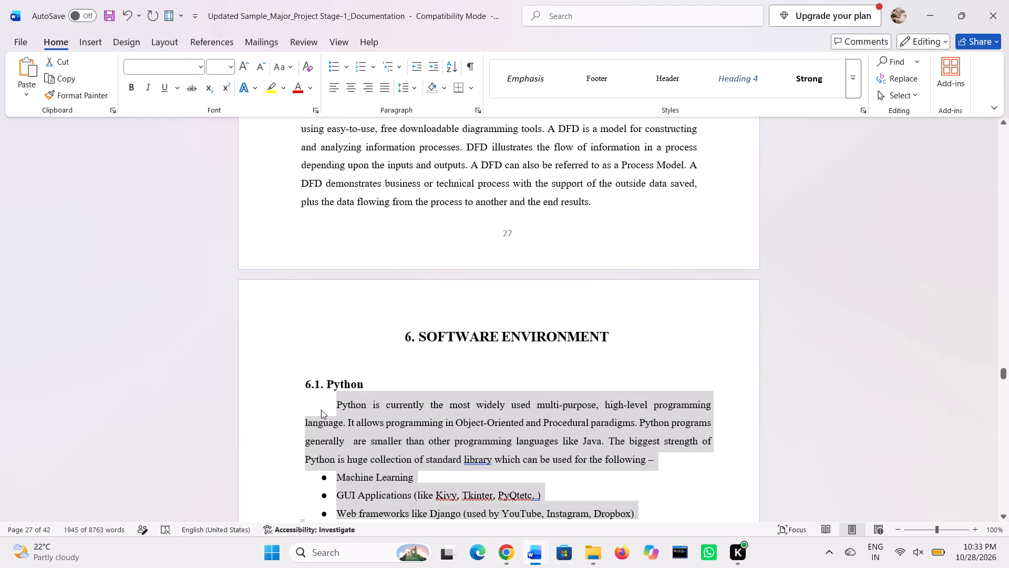
scroll(321, 410, "up", 7)
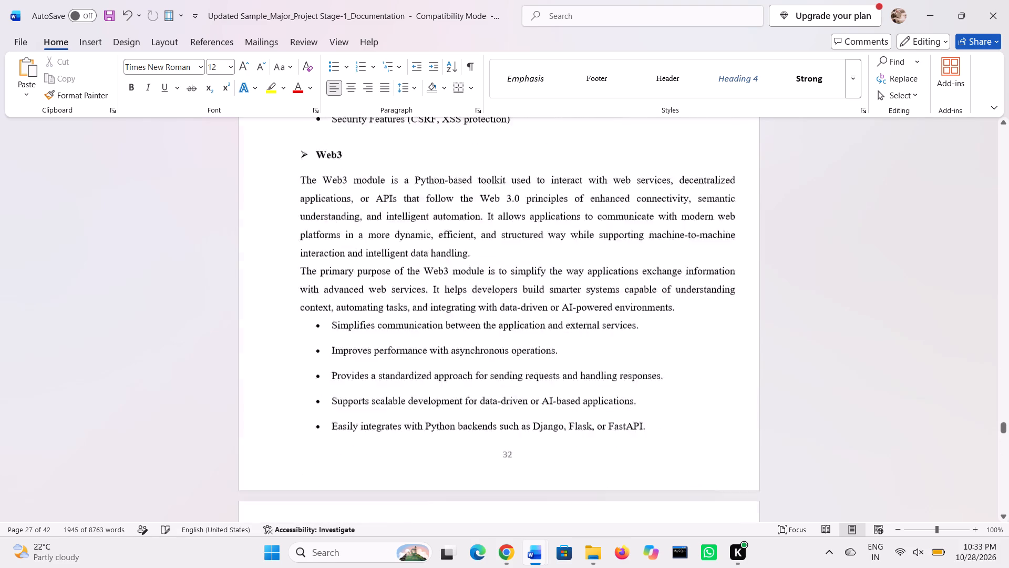
Apply a wider page margin preset to the Software Environment chapter so its text block matches the preceding page.
scroll(321, 410, "up", 10)
scroll(321, 410, "down", 1)
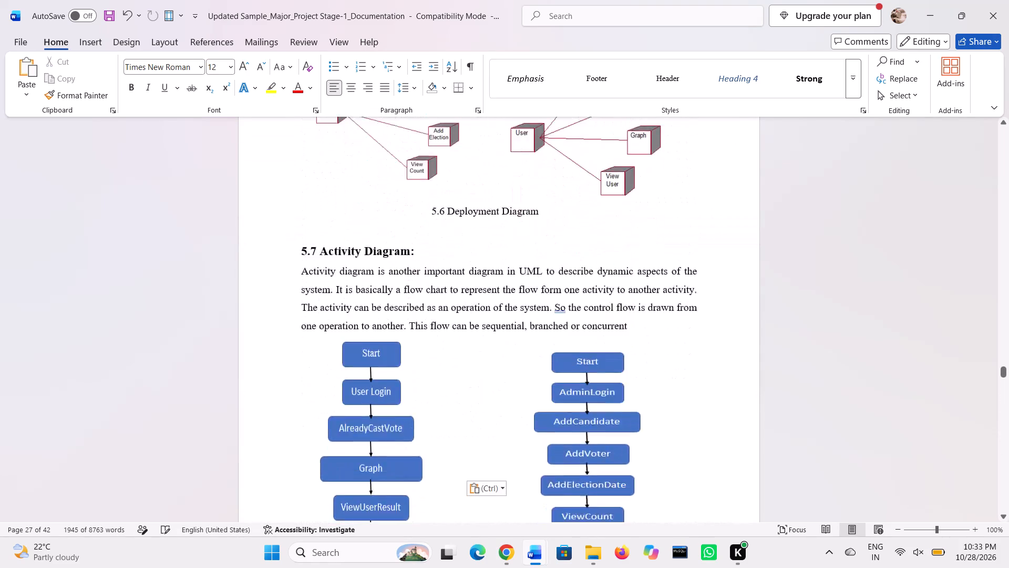
scroll(321, 410, "down", 4)
scroll(321, 410, "up", 1, "ctrl")
scroll(321, 410, "down", 1, "ctrl")
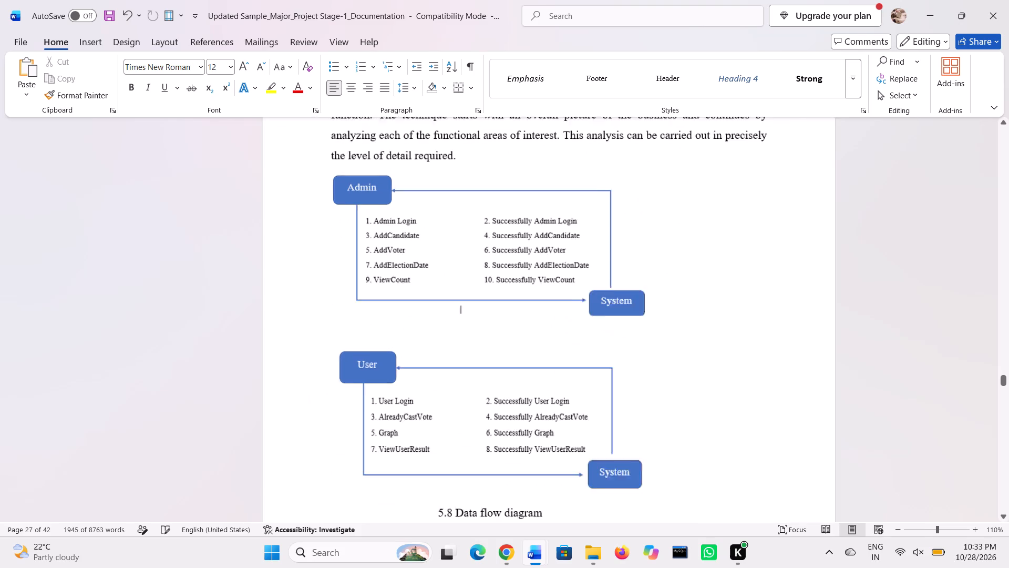
scroll(321, 410, "up", 1, "ctrl")
scroll(321, 410, "down", 1, "ctrl")
scroll(321, 410, "down", 4)
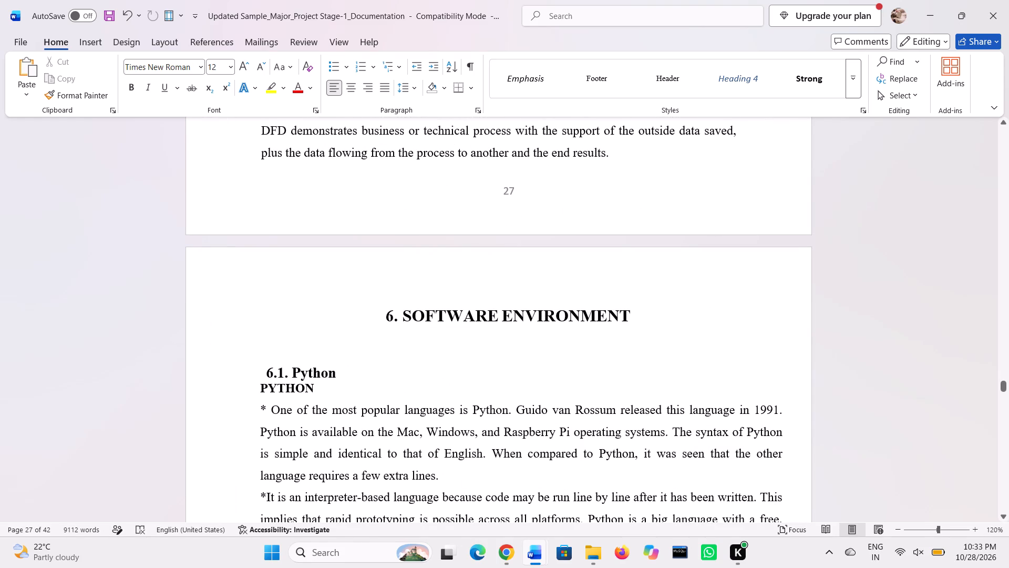
scroll(321, 410, "down", 1, "ctrl")
left_click(330, 412)
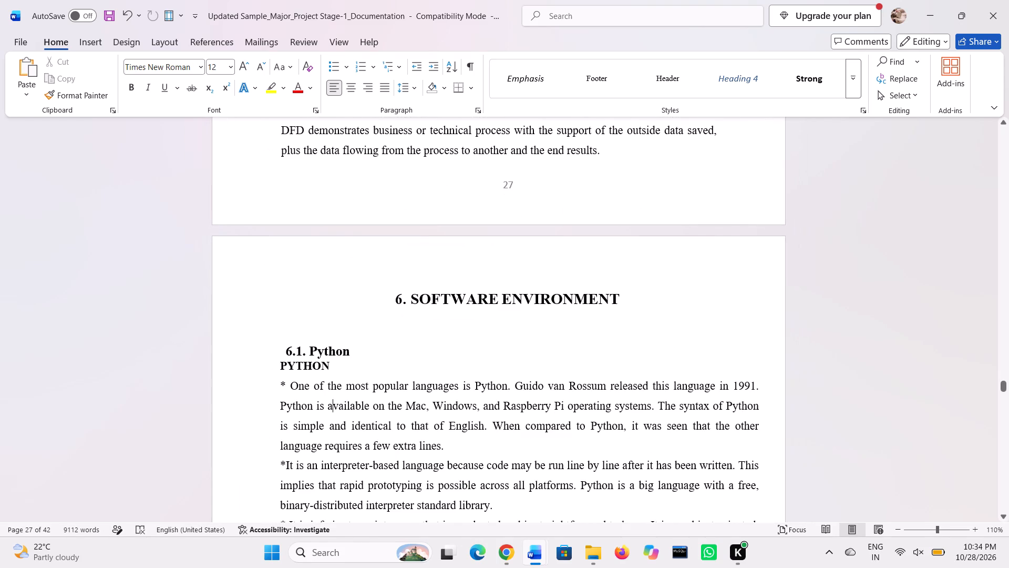
left_click(120, 39)
left_click(152, 40)
left_click(30, 72)
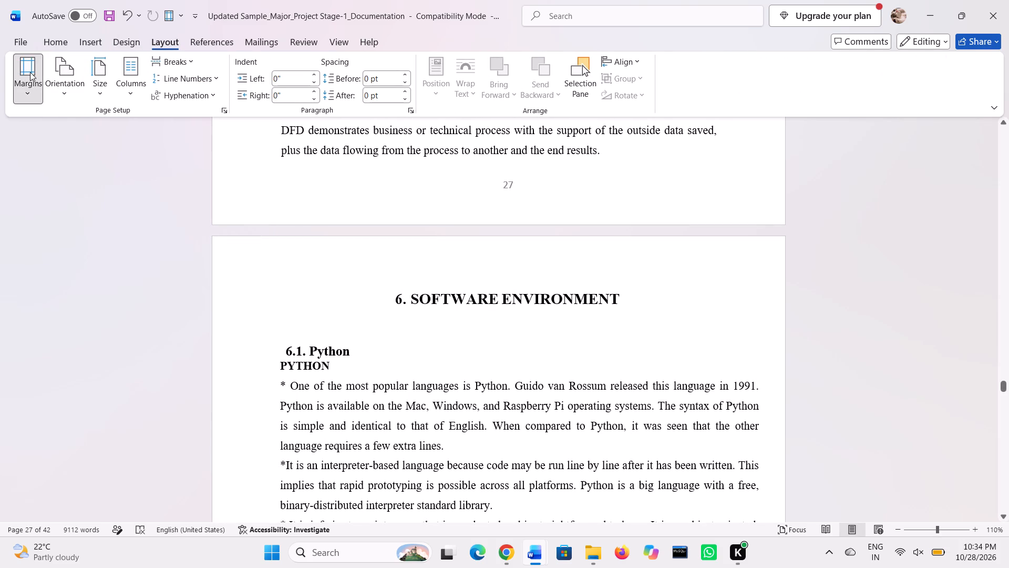
left_click(40, 149)
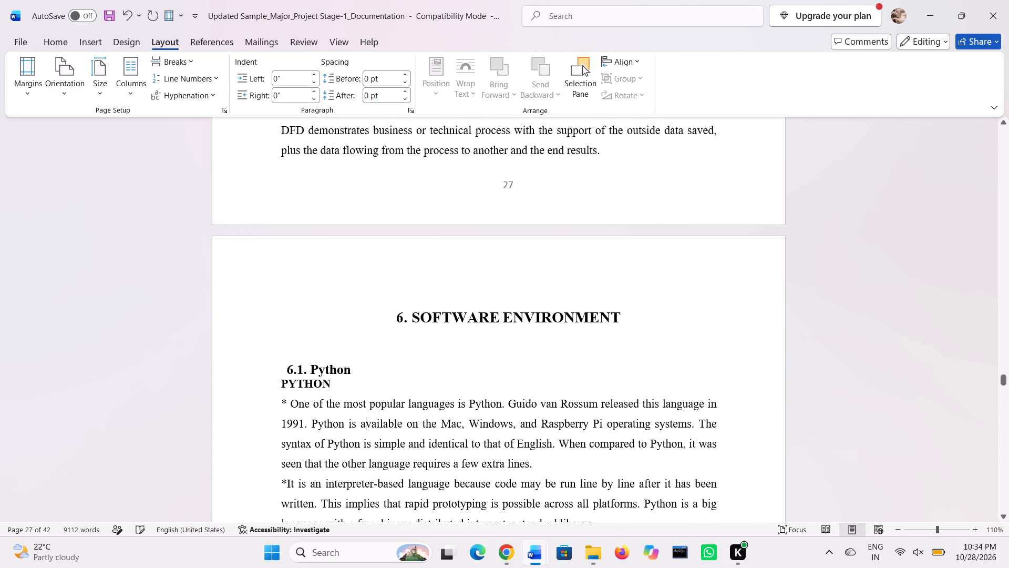
Delete the duplicate "PYTHON" heading line below "6.1. Python".
scroll(283, 399, "down", 1)
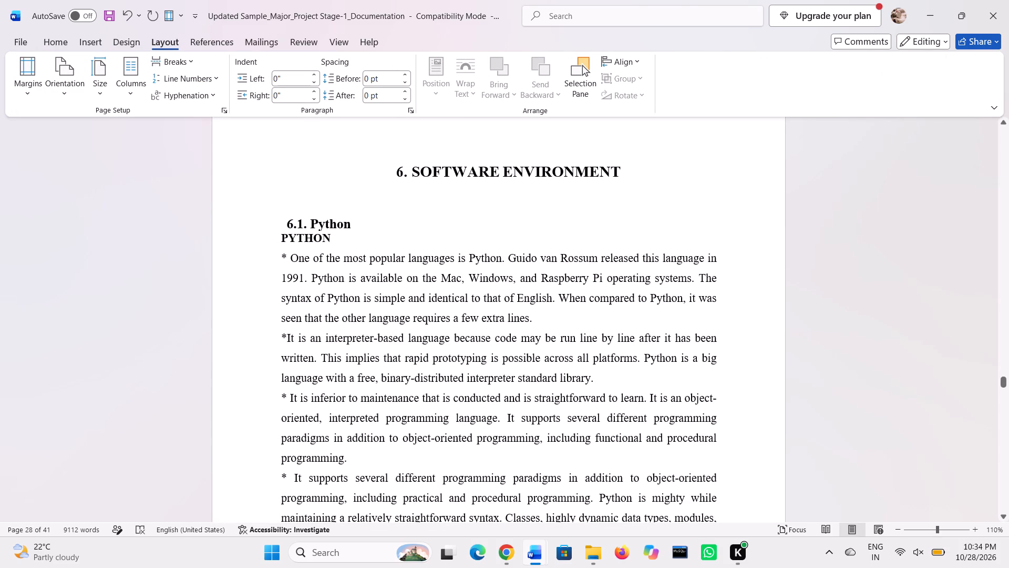
left_click_drag(332, 238, 275, 241)
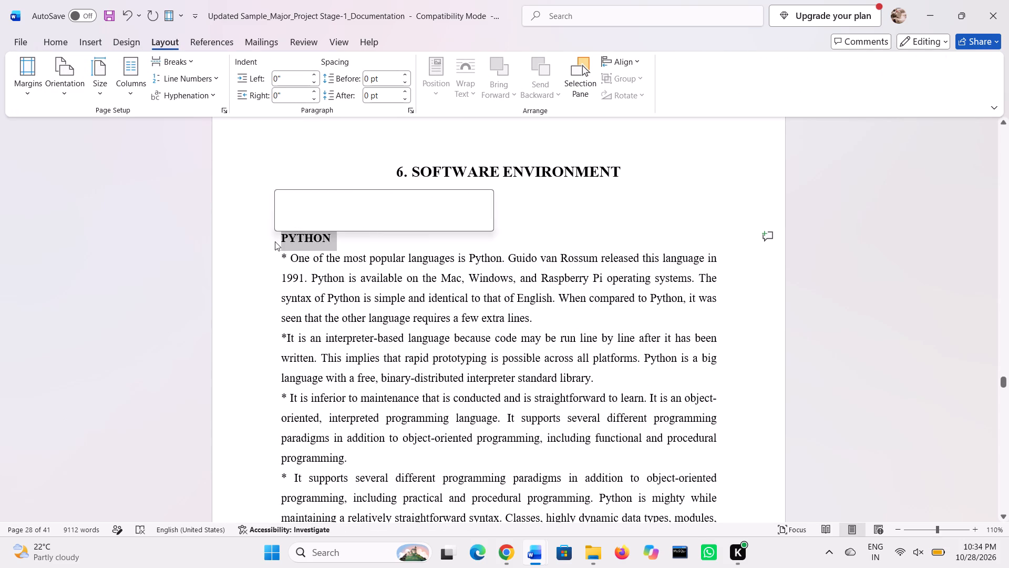
key("BackSpace")
Remove the leading asterisks from the four introductory paragraphs under "6.1. Python".
left_click(289, 235)
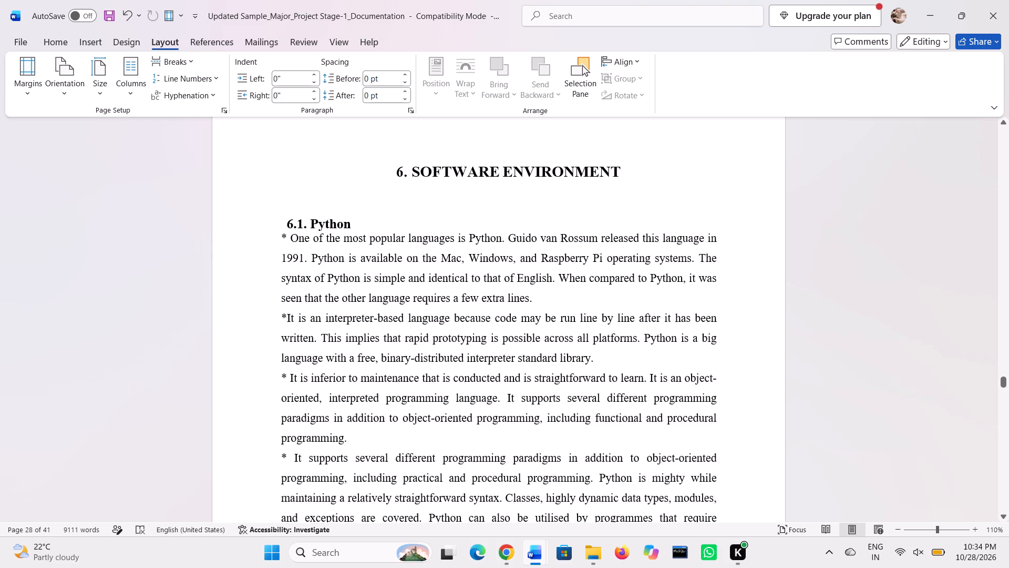
key("BackSpace")
key("BackSpace")
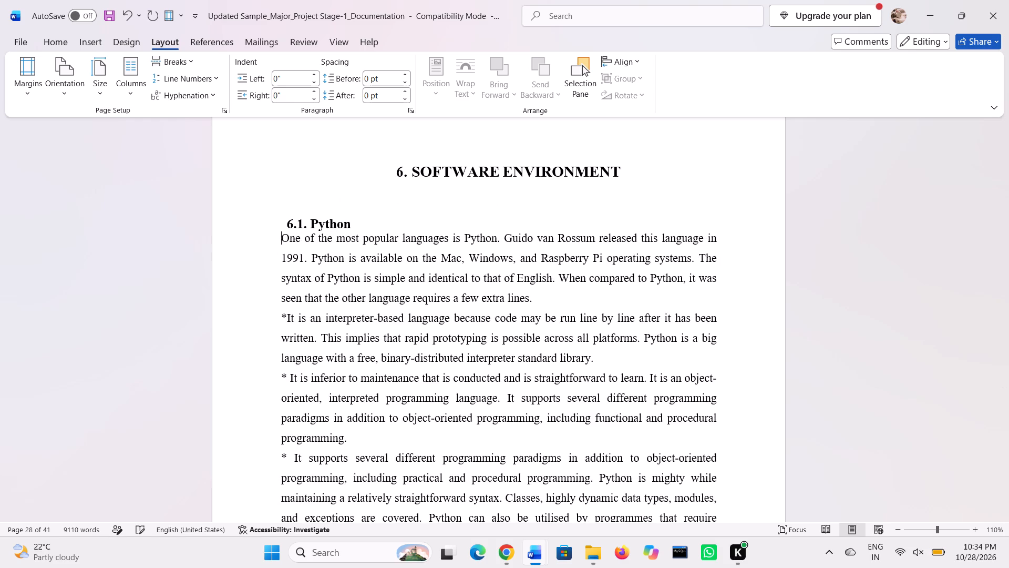
scroll(316, 306, "down", 1)
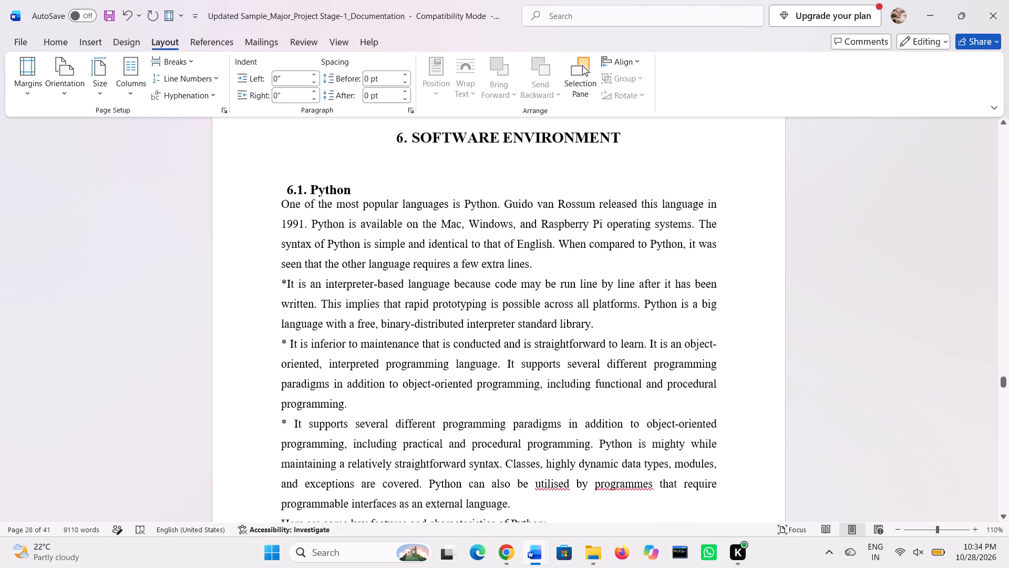
left_click(287, 287)
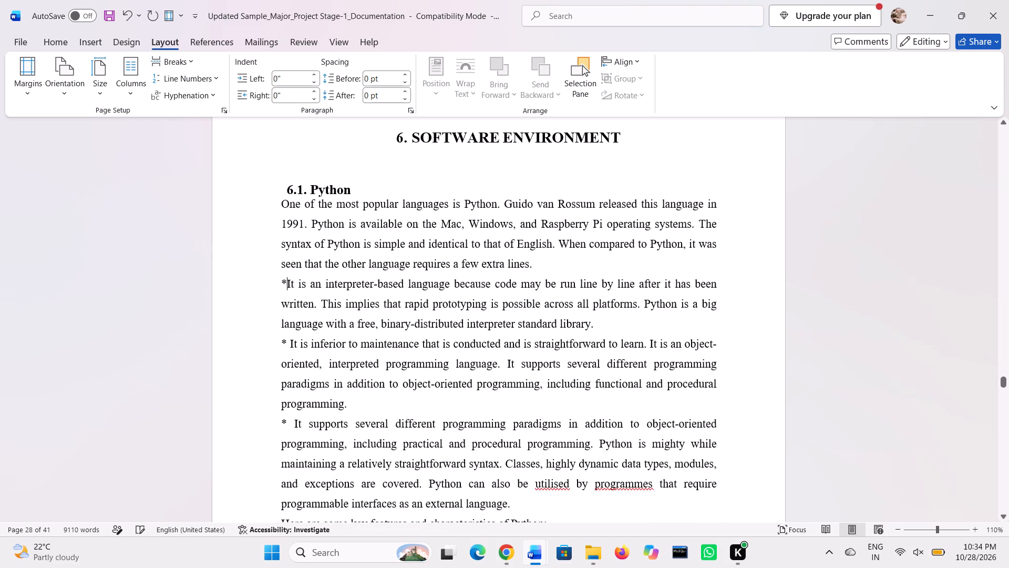
key("BackSpace")
left_click(287, 346)
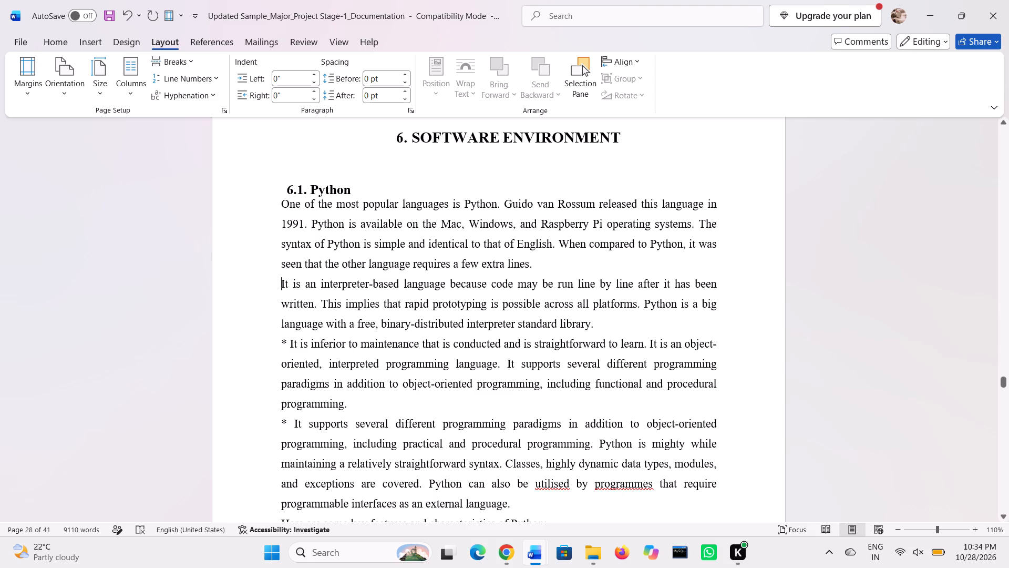
key("BackSpace")
scroll(287, 346, "down", 1)
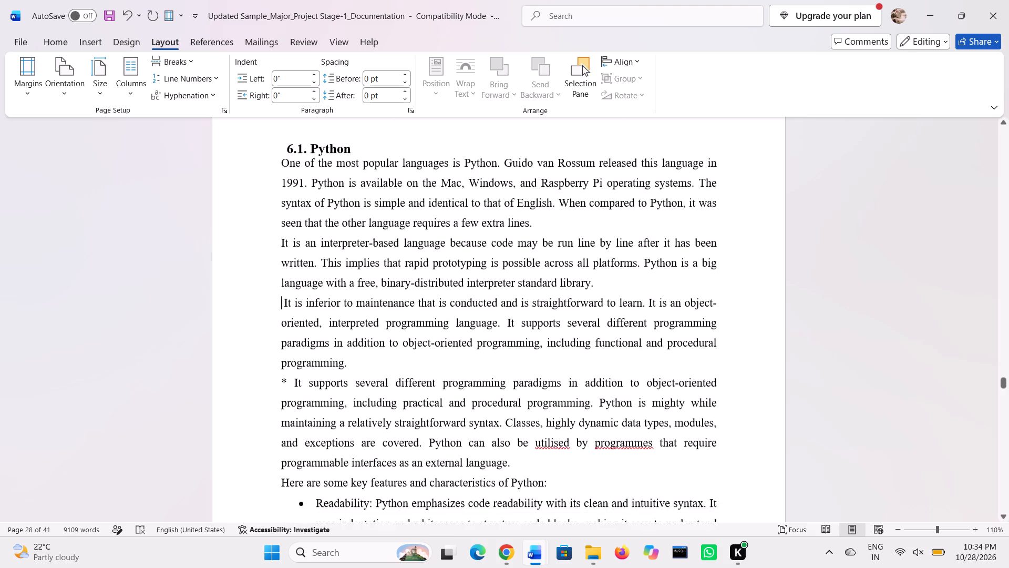
scroll(287, 346, "down", 1)
left_click(284, 346)
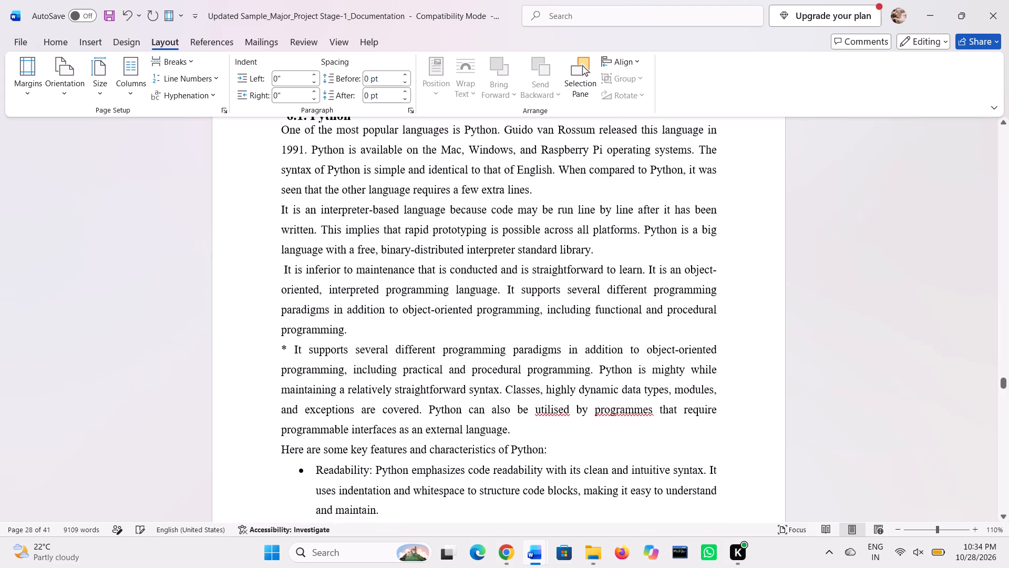
key("BackSpace")
key("Right")
key("BackSpace")
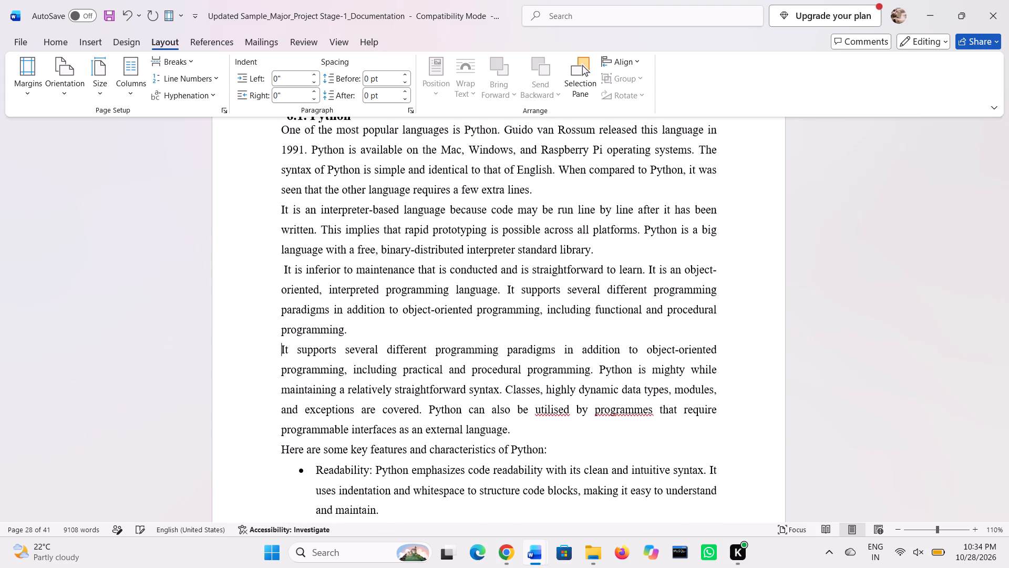
Indent the first line of the opening paragraph under "6.1. Python", starting "One of the most popular languages".
scroll(284, 346, "down", 1)
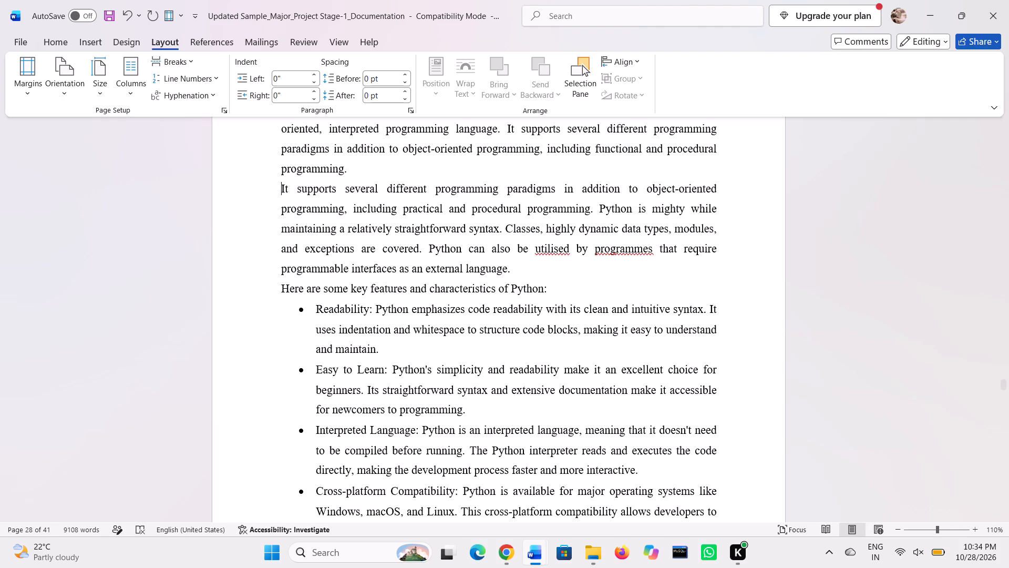
scroll(284, 346, "up", 4)
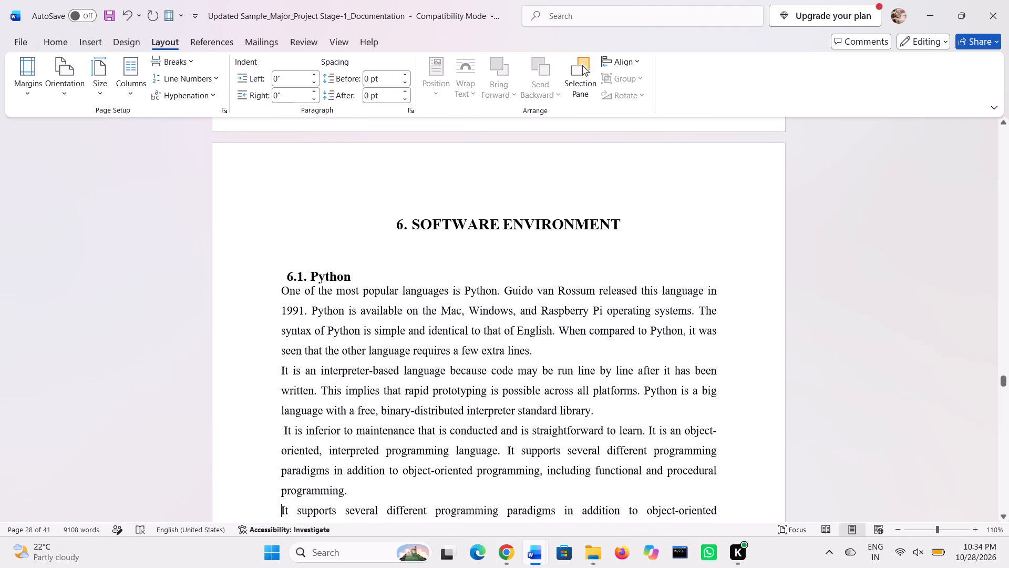
left_click(285, 290)
key("Tab")
key("Tab")
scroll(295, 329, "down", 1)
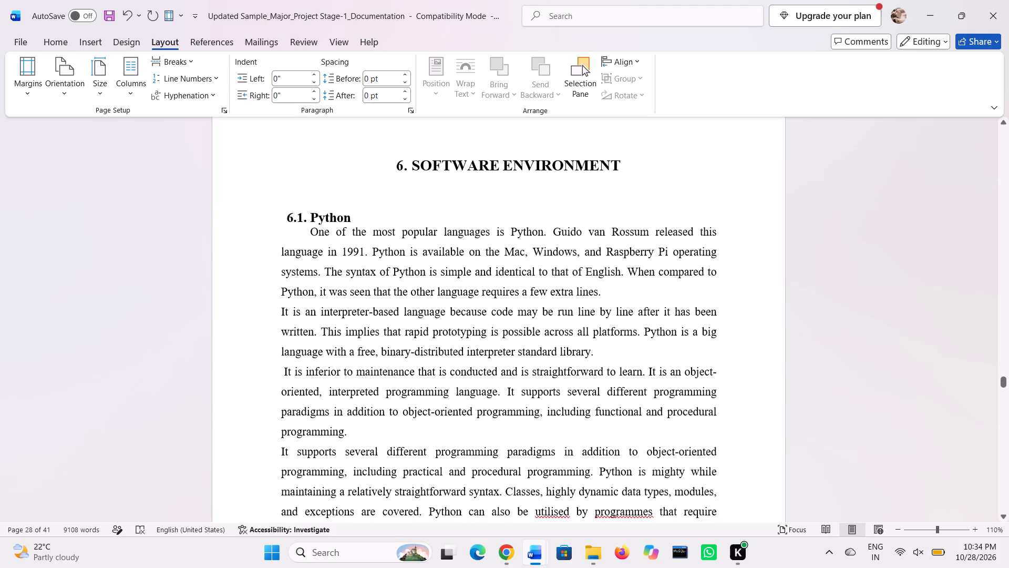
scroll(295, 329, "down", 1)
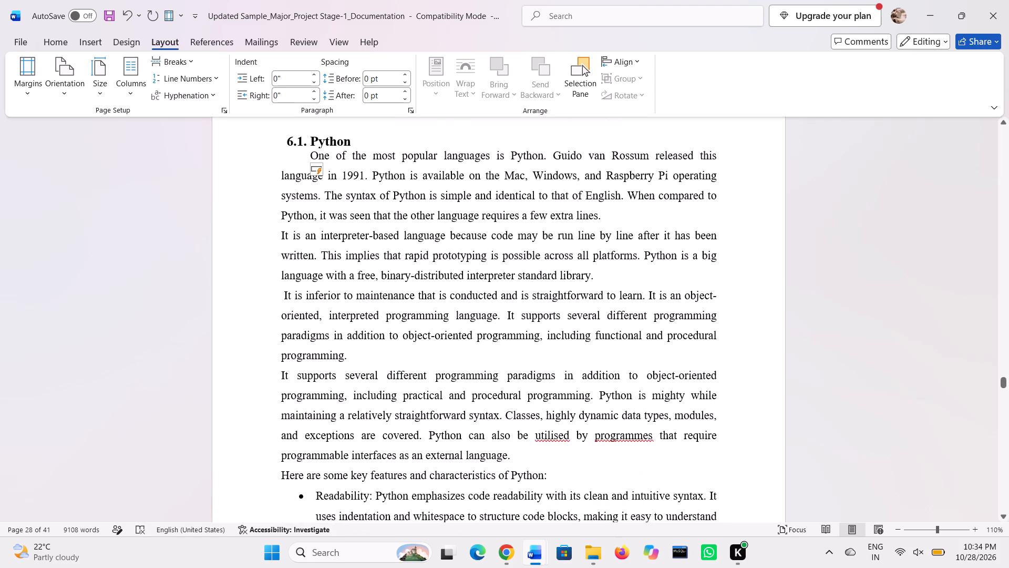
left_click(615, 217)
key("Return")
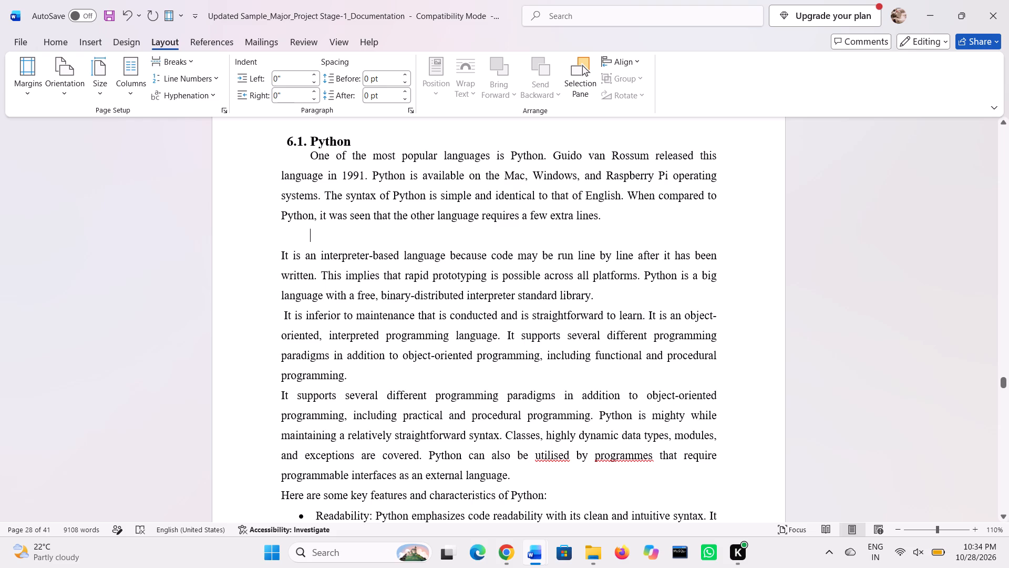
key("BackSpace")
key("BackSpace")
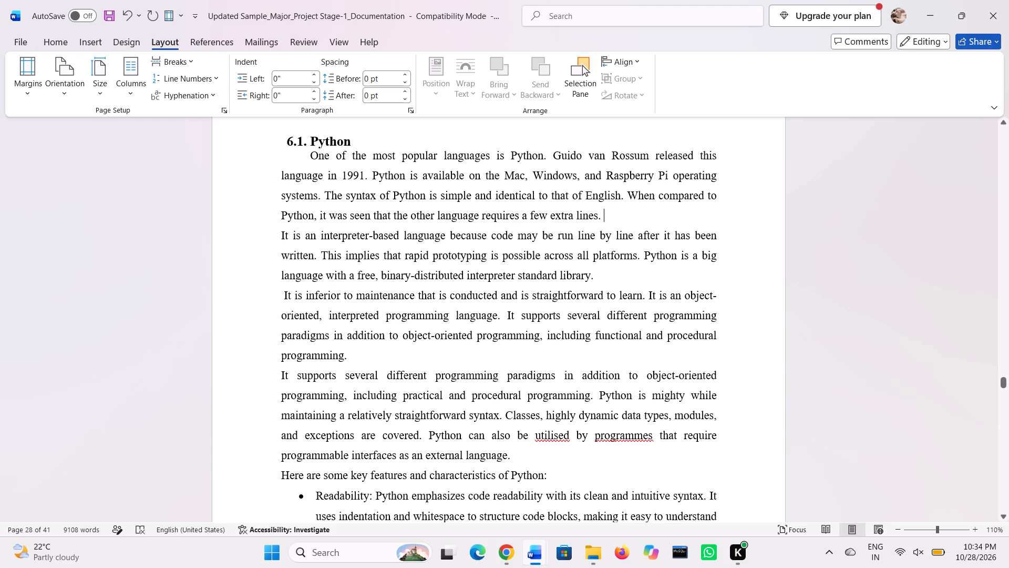
Set the line spacing of the opening Python paragraph and of the "6.1. Python" heading to 1.5.
left_click(353, 149)
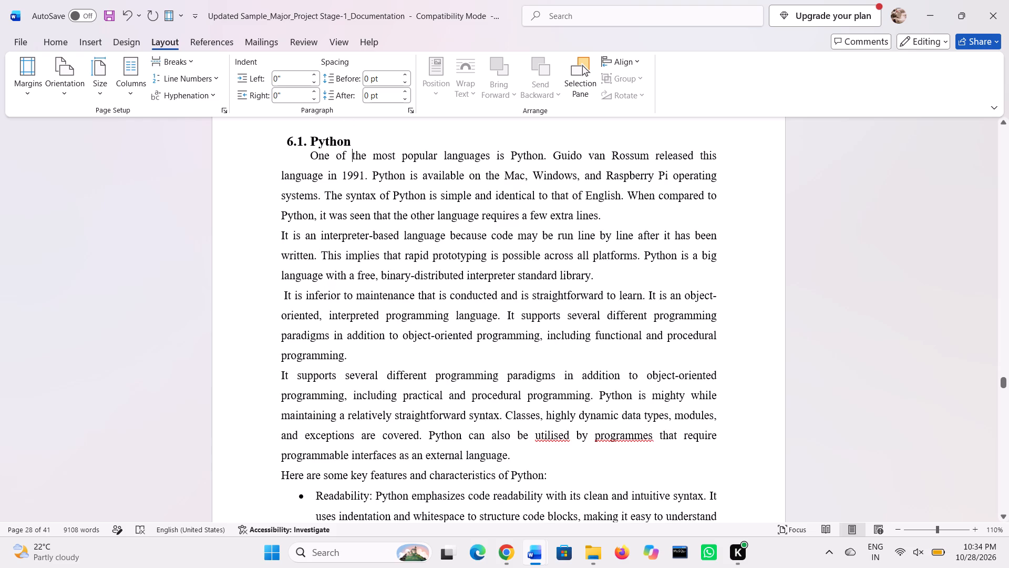
left_click(308, 153)
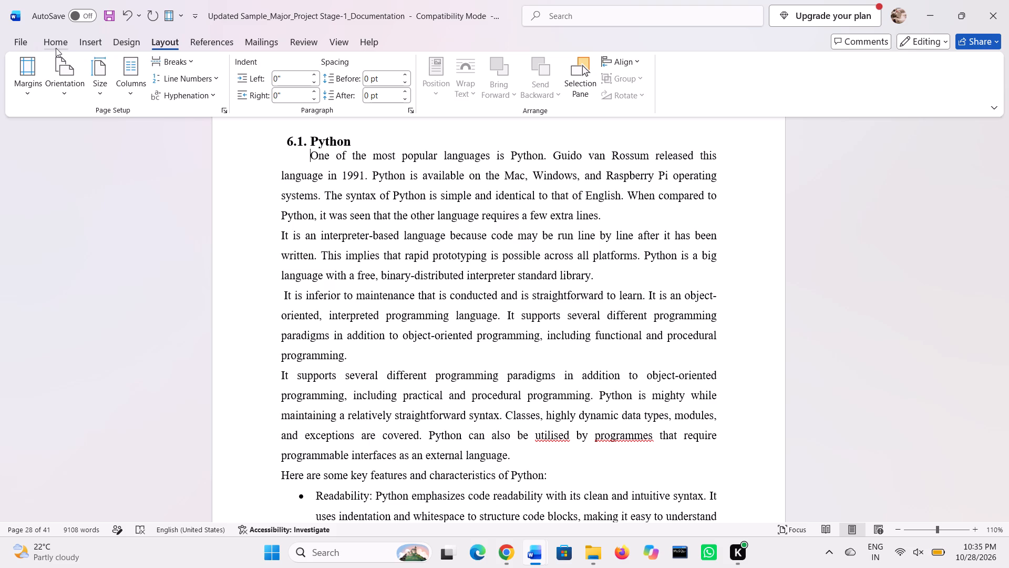
left_click(56, 45)
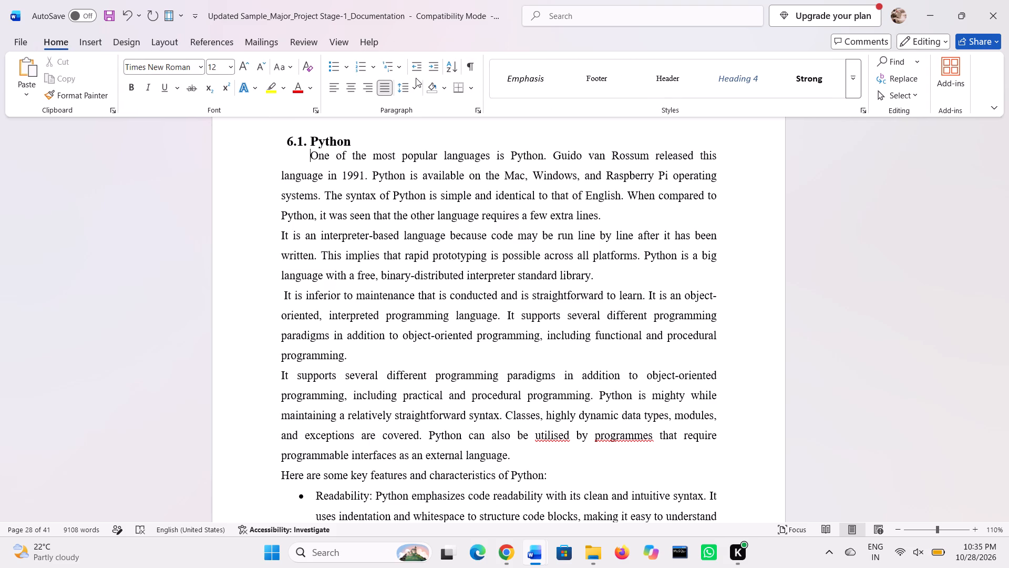
left_click(415, 88)
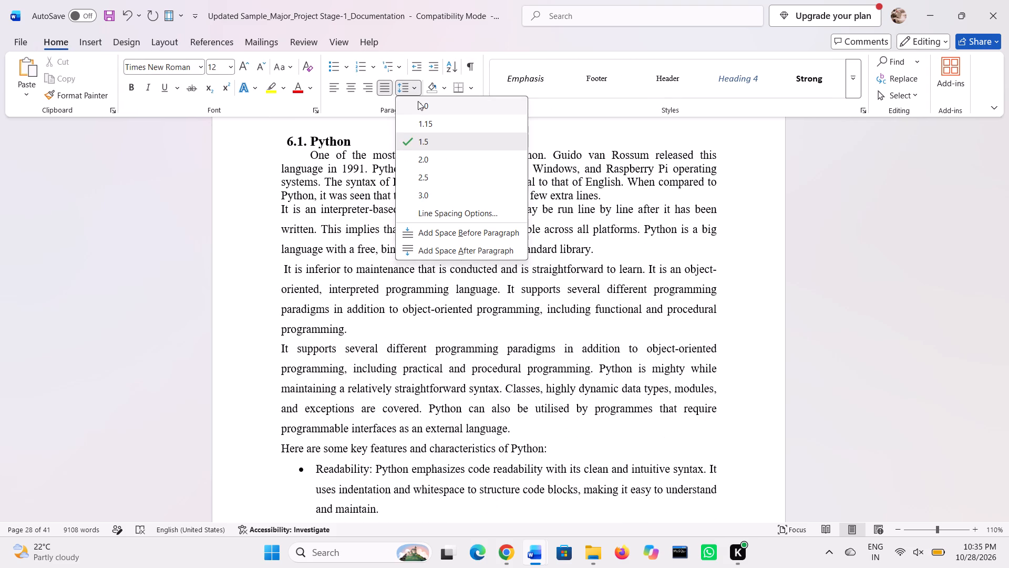
left_click(430, 136)
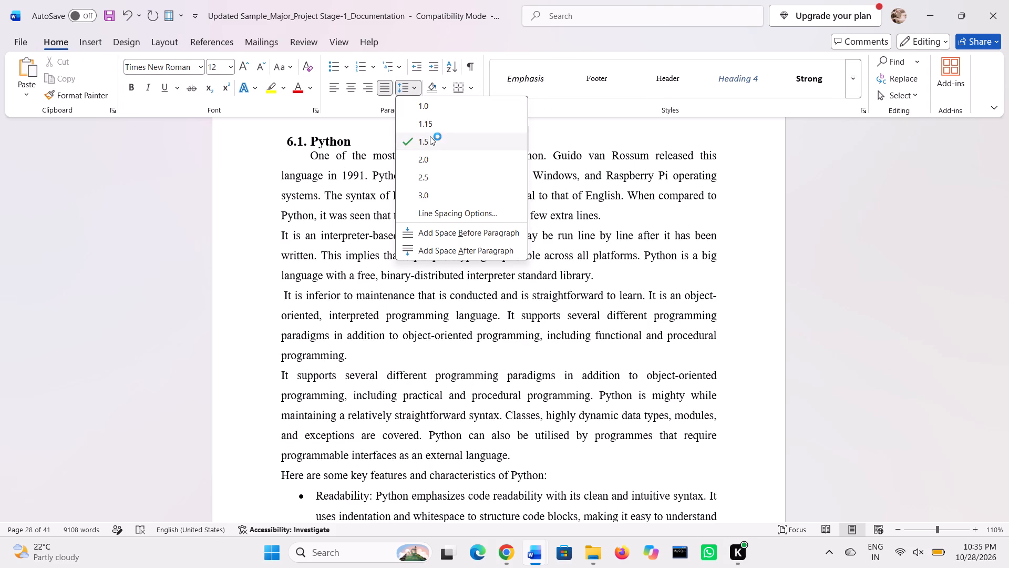
left_click(354, 140)
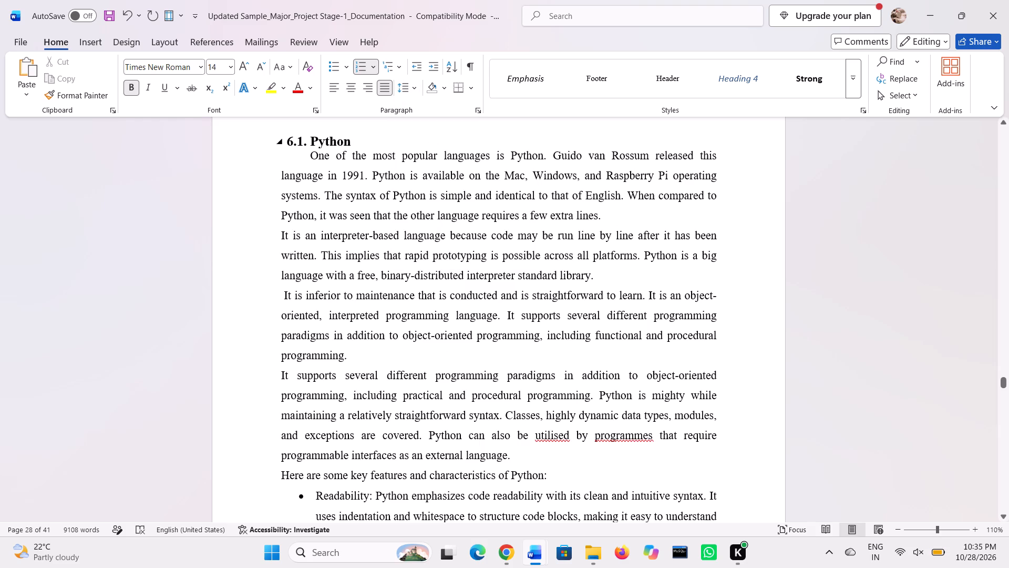
left_click(416, 86)
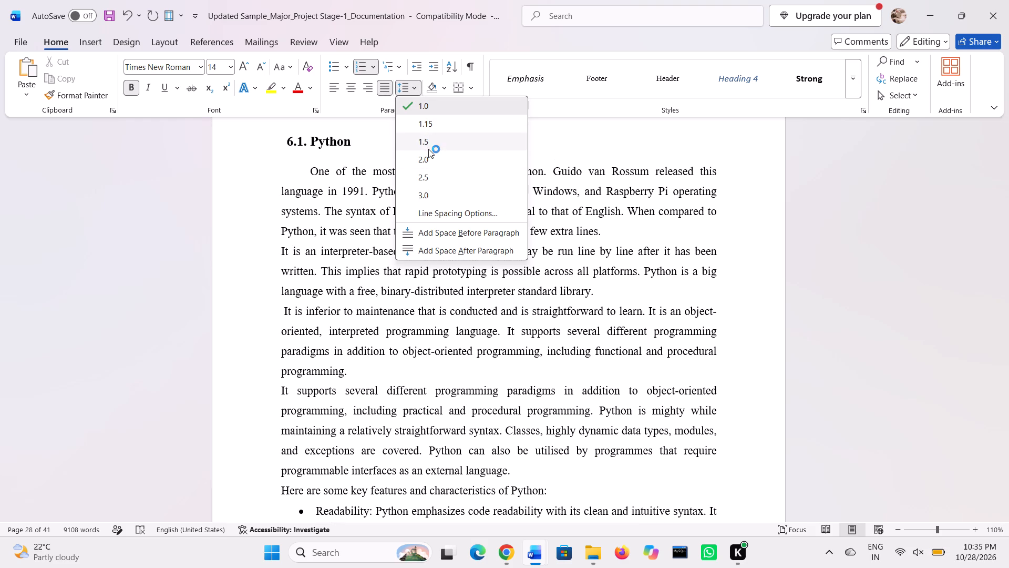
left_click(428, 147)
scroll(336, 235, "down", 1)
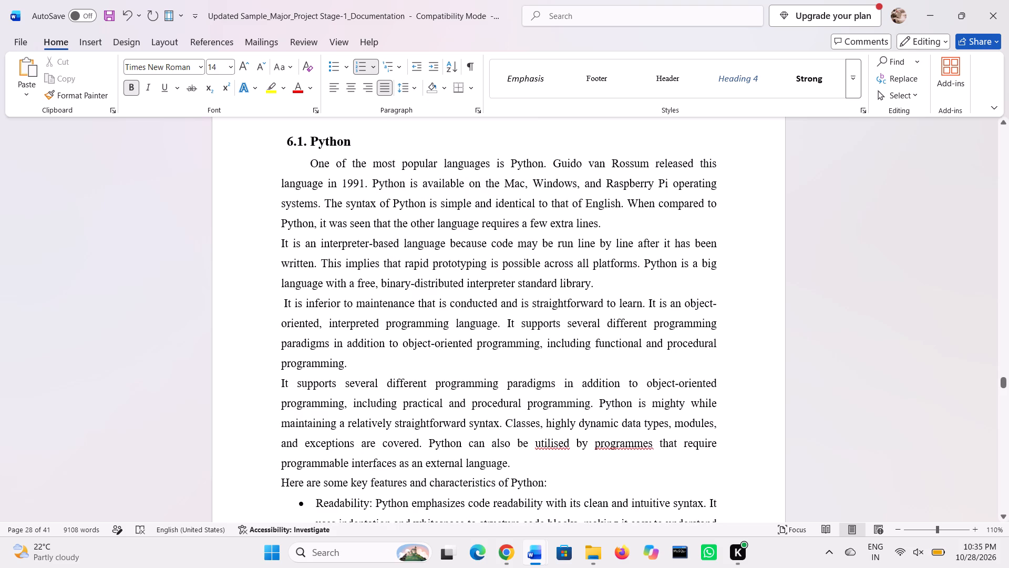
scroll(336, 235, "down", 1)
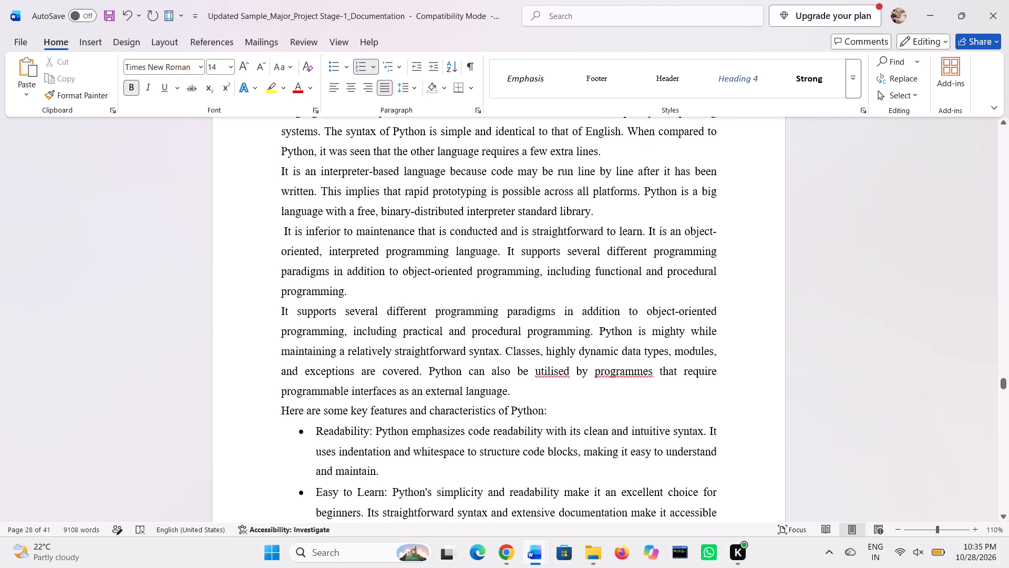
scroll(296, 187, "up", 1)
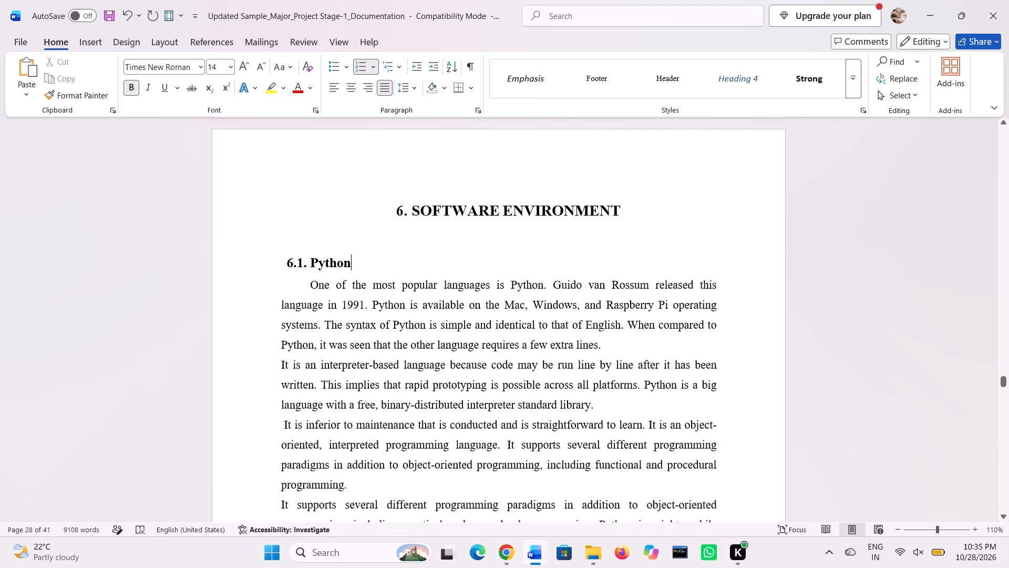
Indent the first line of the second, third and fourth introductory paragraphs under "6.1. Python".
scroll(296, 187, "down", 1)
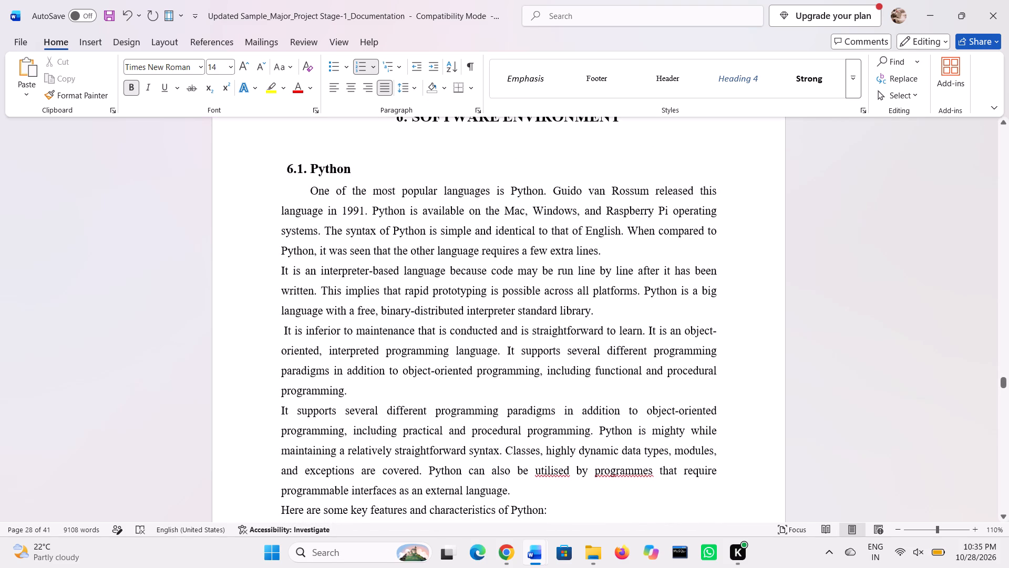
scroll(296, 187, "down", 1)
scroll(296, 187, "up", 1, "ctrl")
scroll(296, 187, "down", 1, "ctrl")
scroll(296, 187, "up", 1, "ctrl")
scroll(296, 187, "down", 4, "ctrl")
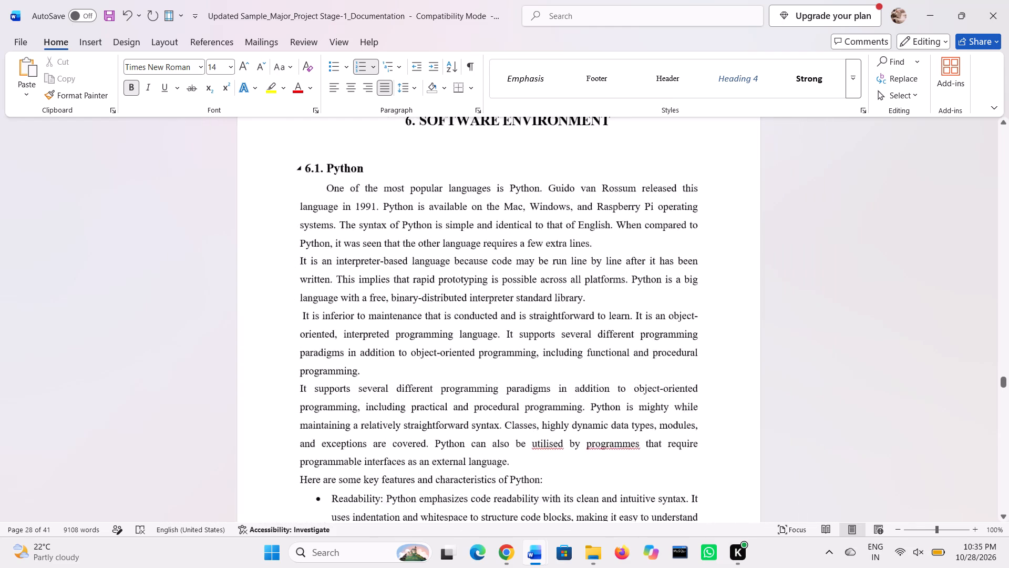
left_click(301, 266)
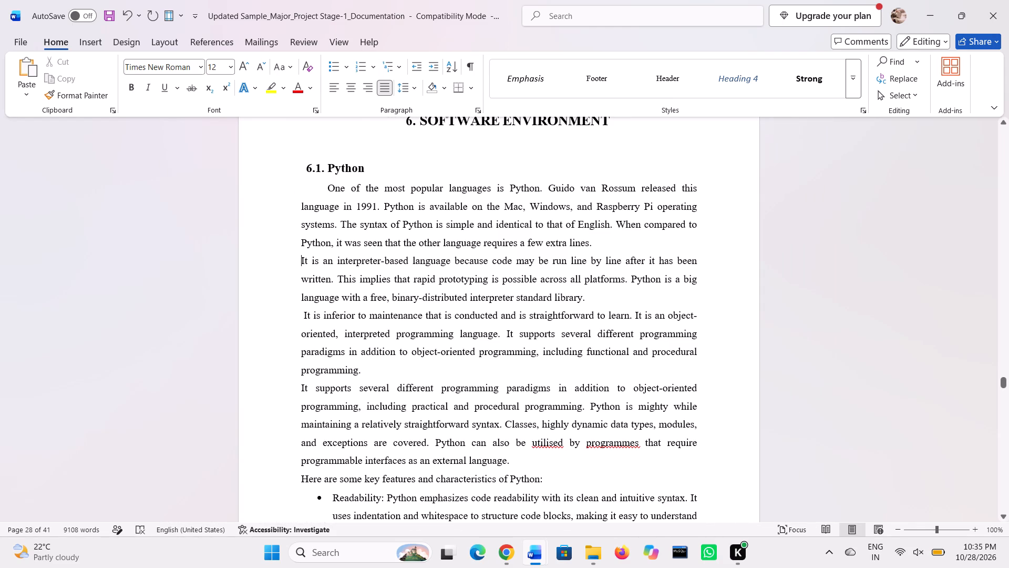
key("Tab")
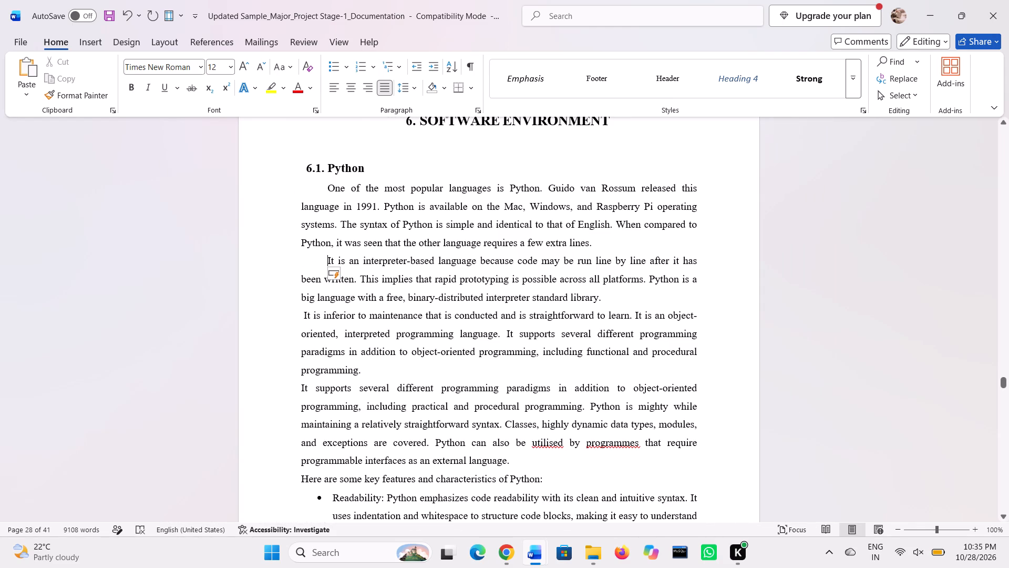
left_click(304, 318)
key("Tab")
scroll(304, 318, "down", 1)
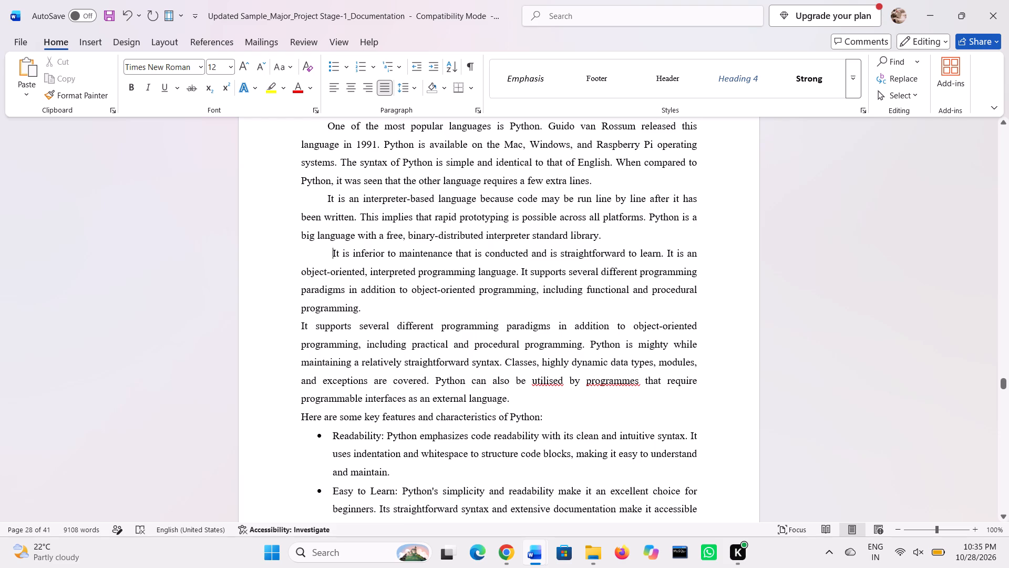
left_click(301, 326)
key("Tab")
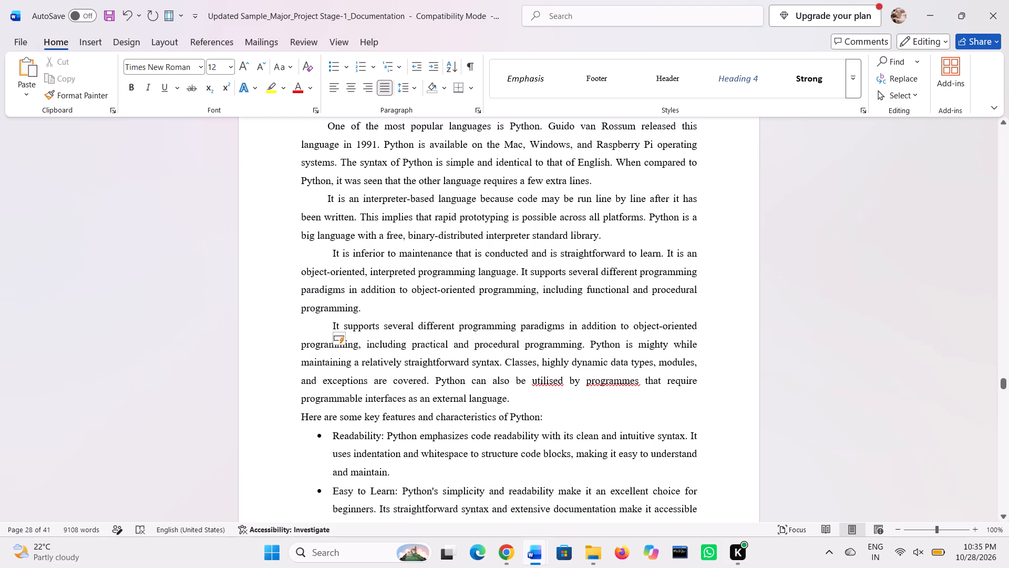
Review the Python characteristics, installation steps and "Python Features:" list for remaining formatting and heading work.
scroll(306, 327, "down", 3)
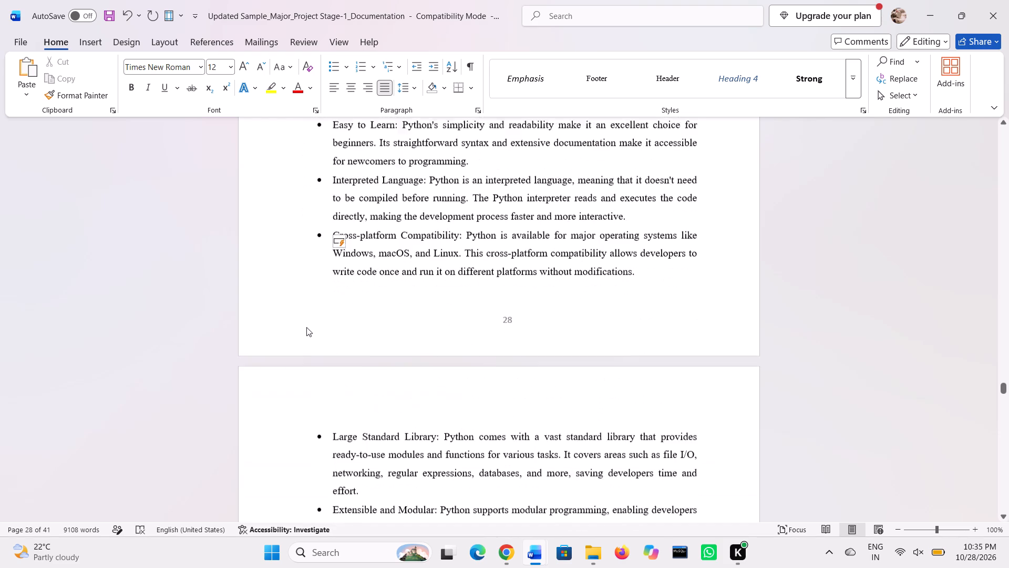
scroll(306, 327, "down", 3)
scroll(306, 327, "up", 1, "ctrl")
scroll(306, 327, "down", 1, "ctrl")
scroll(306, 327, "up", 1, "ctrl")
scroll(306, 327, "down", 1, "ctrl")
scroll(306, 327, "up", 1, "ctrl")
scroll(306, 327, "down", 1, "ctrl")
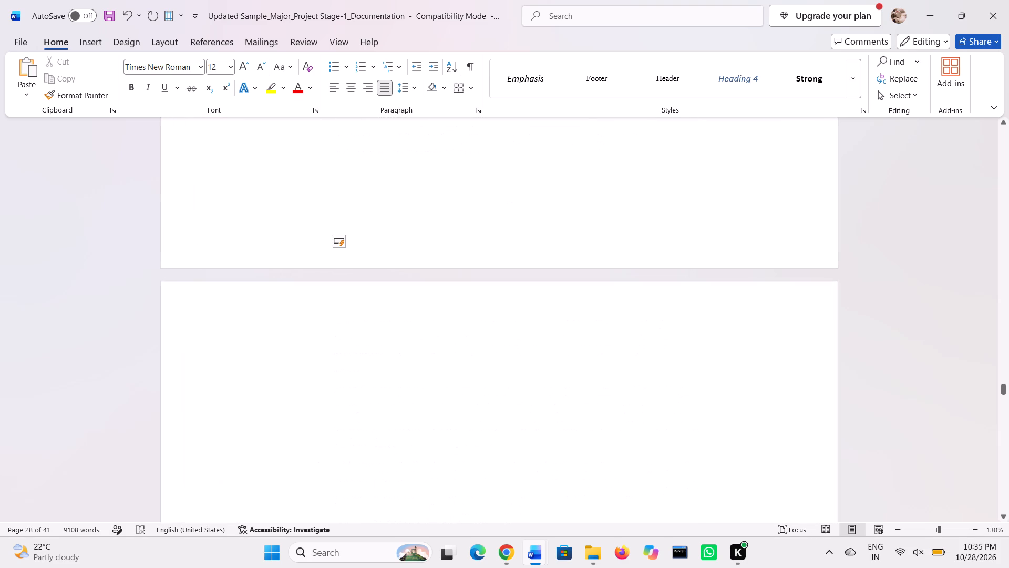
scroll(306, 327, "down", 4, "ctrl")
scroll(306, 327, "down", 1)
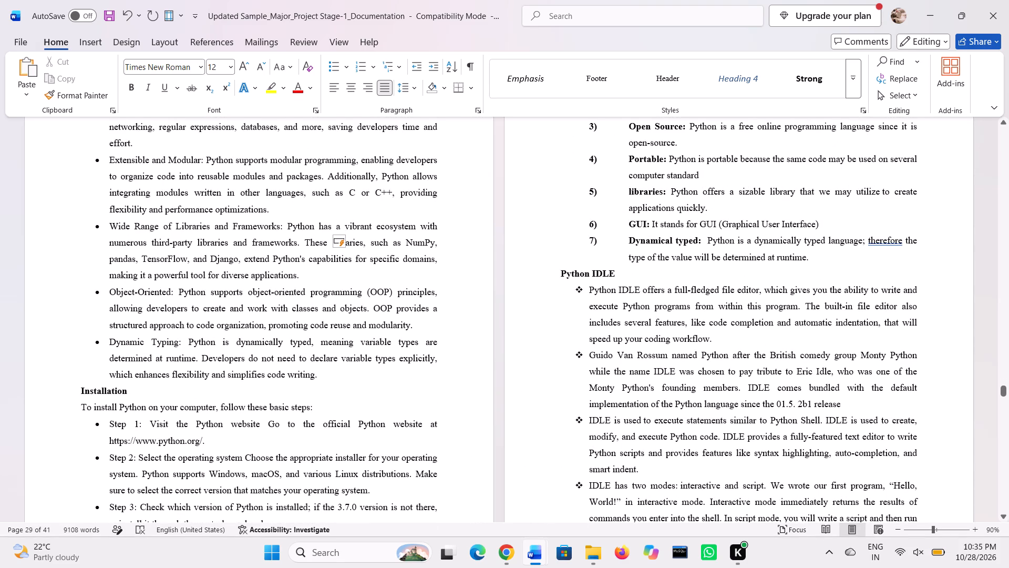
scroll(306, 327, "up", 1, "ctrl")
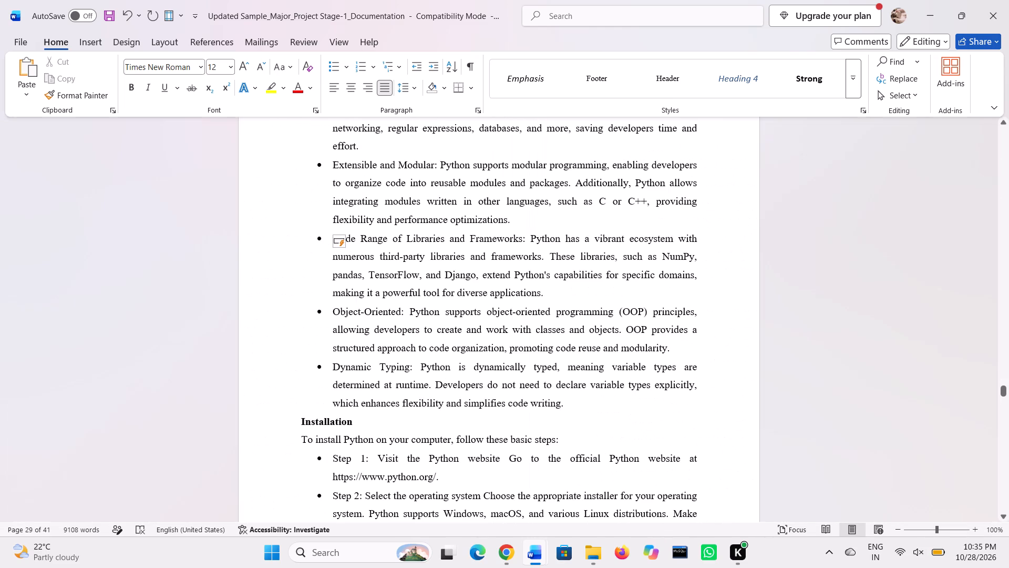
scroll(306, 327, "up", 1)
scroll(306, 327, "down", 2)
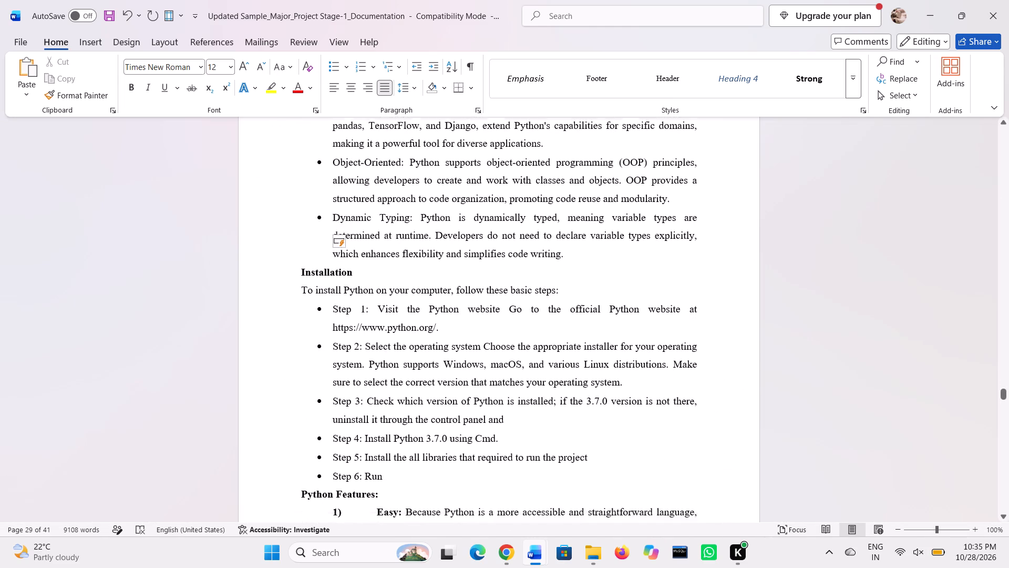
scroll(306, 327, "down", 4)
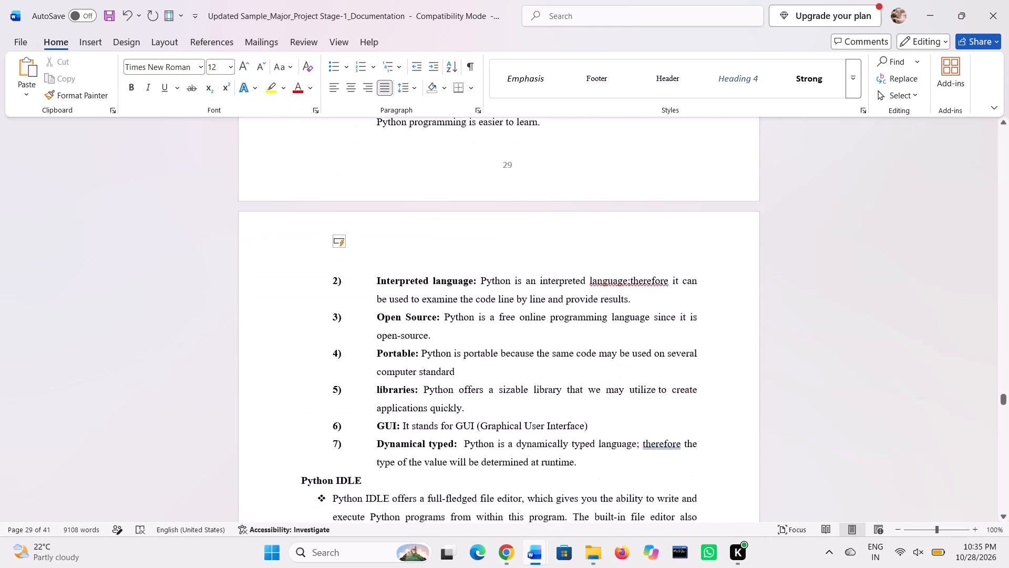
Add the section number "6.2" in front of the "Python IDLE" heading.
scroll(306, 327, "down", 2)
left_click(300, 380)
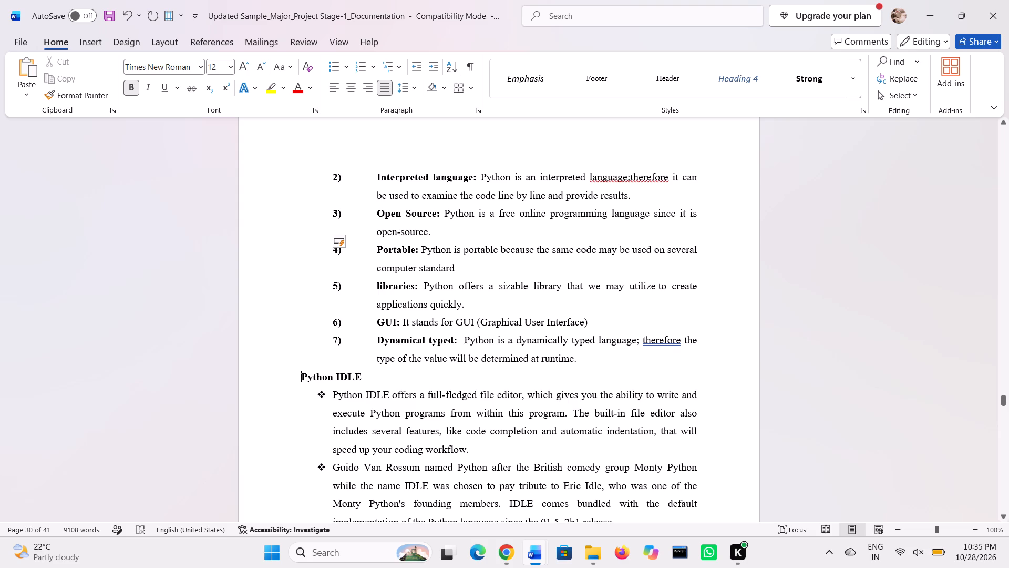
key("6")
type(".2")
key("space")
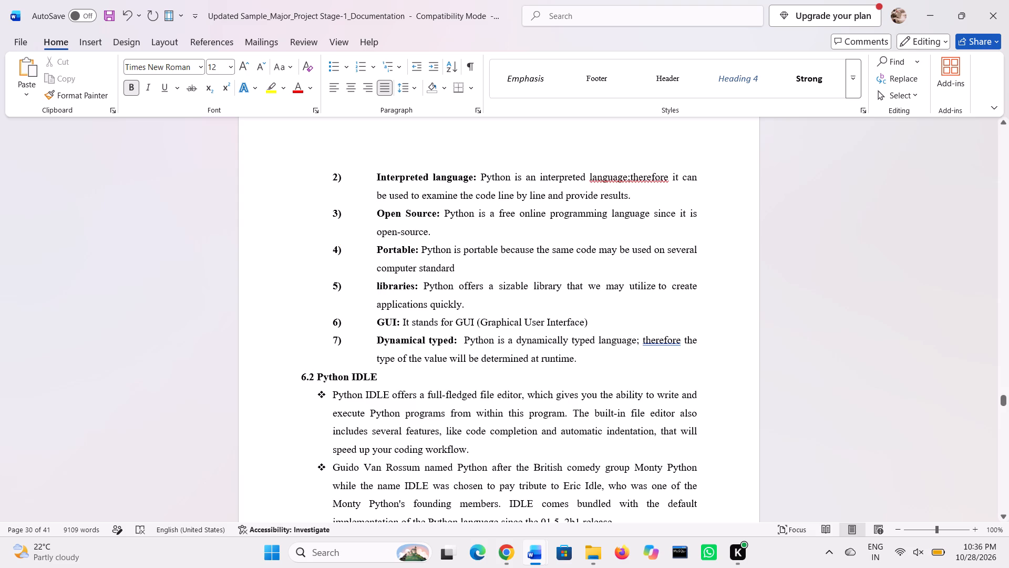
Set the font size of the "6.2 Python IDLE" heading to 14.
left_click_drag(301, 372, 376, 374)
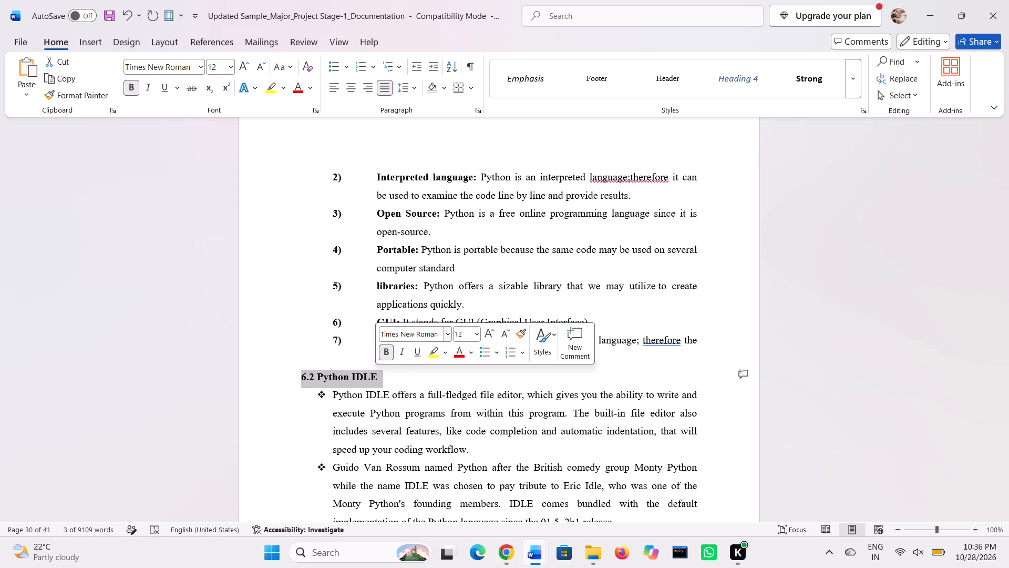
left_click(467, 329)
left_click(463, 332)
type("14")
key("Return")
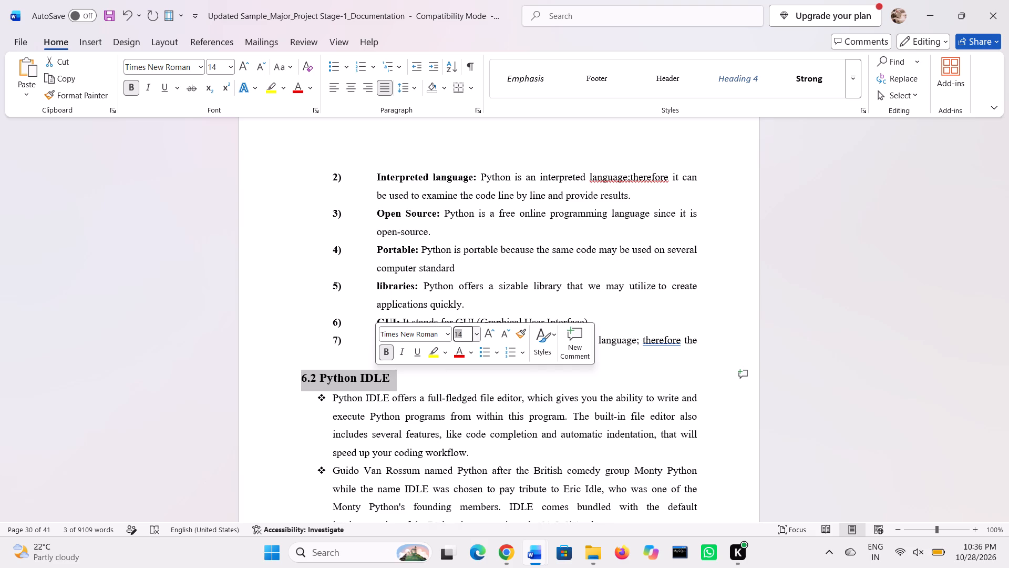
Remove the bullets and the indentation from the first three paragraphs under "6.2 Python IDLE".
left_click(337, 403)
scroll(337, 403, "down", 1)
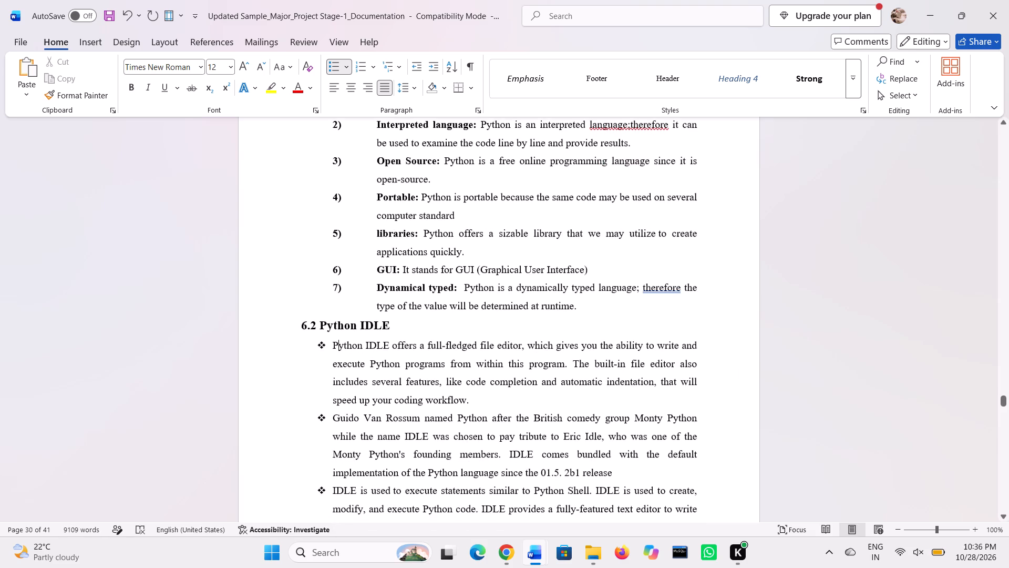
left_click(327, 352)
key("BackSpace")
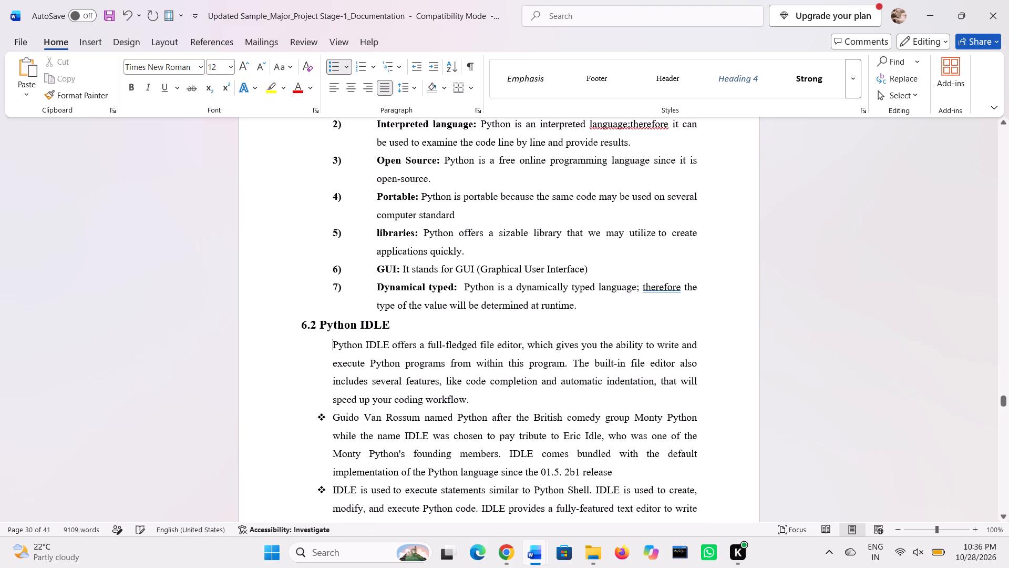
key("BackSpace")
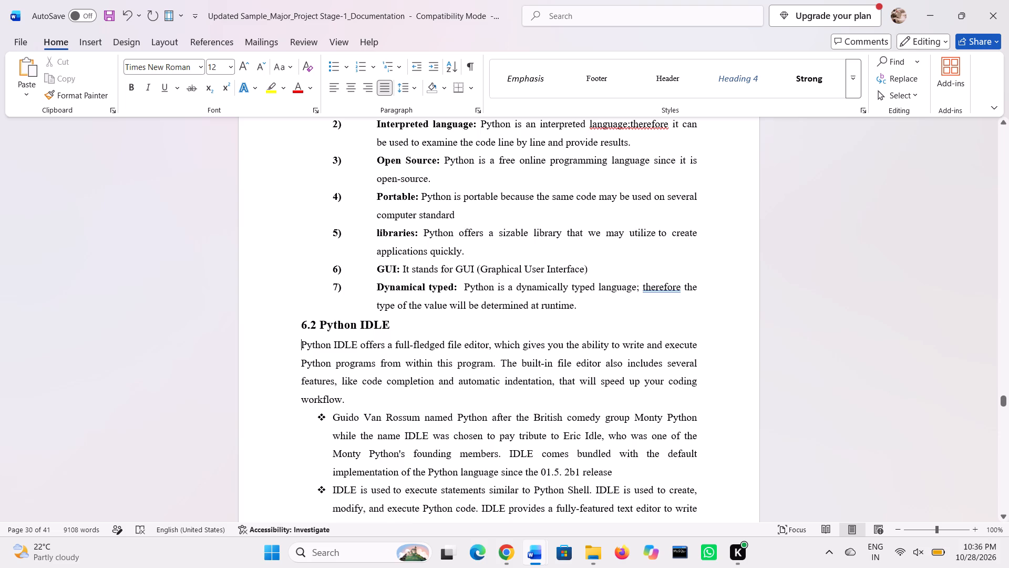
left_click(331, 415)
key("BackSpace")
key("BackSpace")
scroll(331, 415, "down", 1)
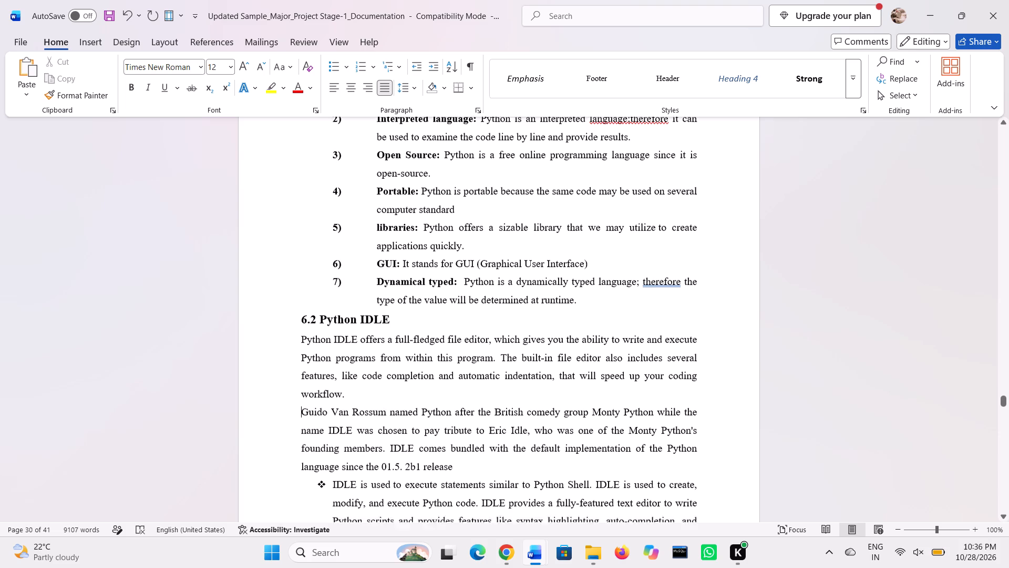
scroll(331, 415, "down", 1)
left_click(329, 372)
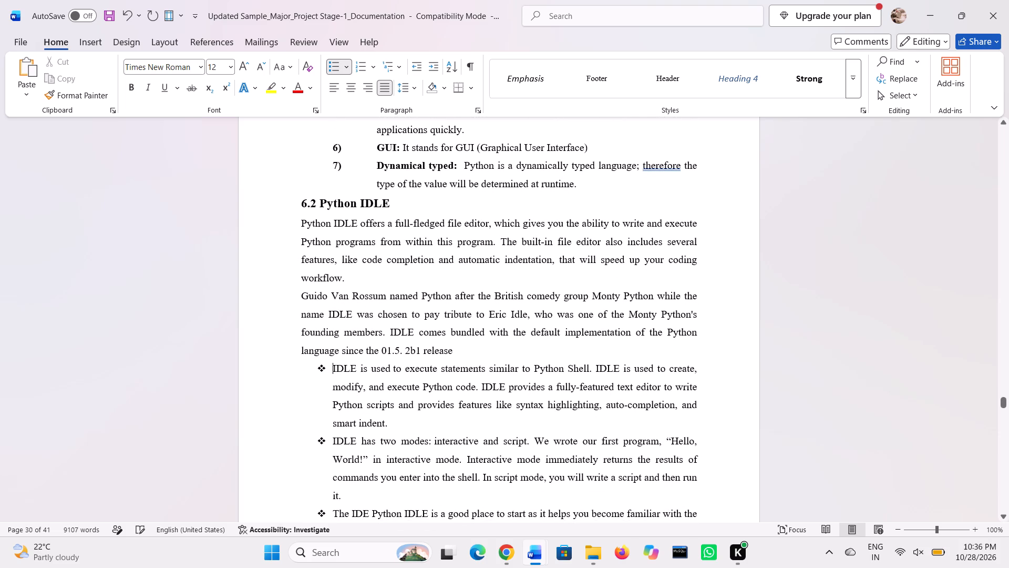
key("BackSpace")
key("BackSpace")
Remove the bullets and indentation from the last three Python IDLE paragraphs, starting with "IDLE has two modes".
scroll(329, 372, "down", 1)
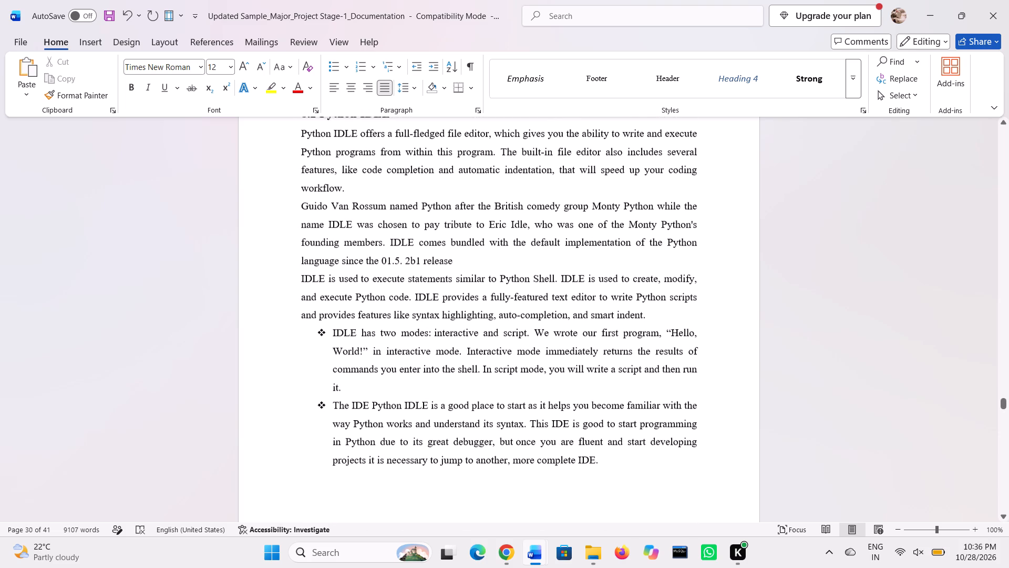
left_click(327, 332)
key("BackSpace")
key("BackSpace")
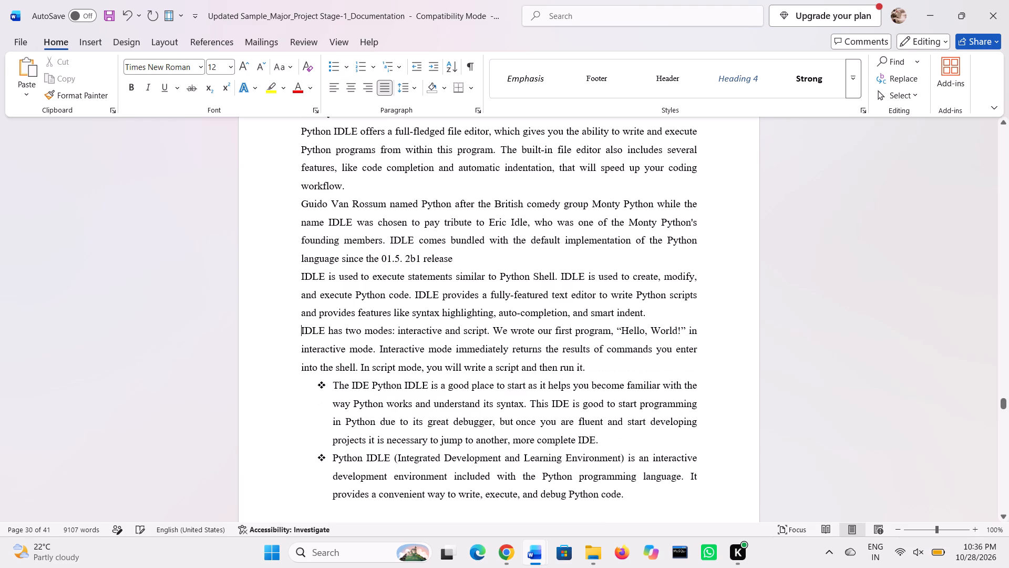
left_click(330, 386)
key("BackSpace")
key("BackSpace")
scroll(330, 386, "down", 1)
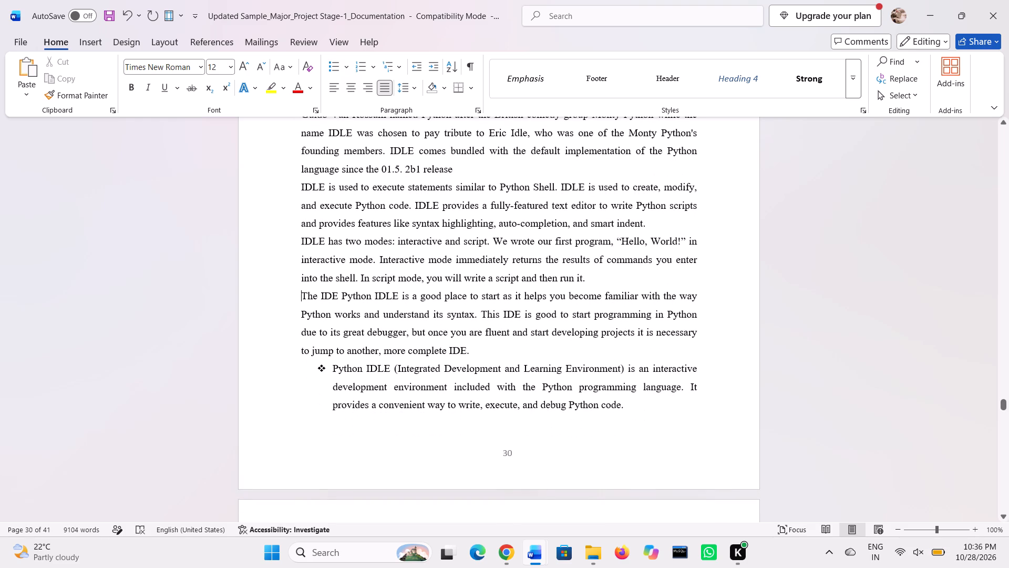
left_click(332, 363)
key("BackSpace")
key("BackSpace")
Move the numbered list under "Python Features:" slightly closer to the left margin.
scroll(332, 363, "up", 2)
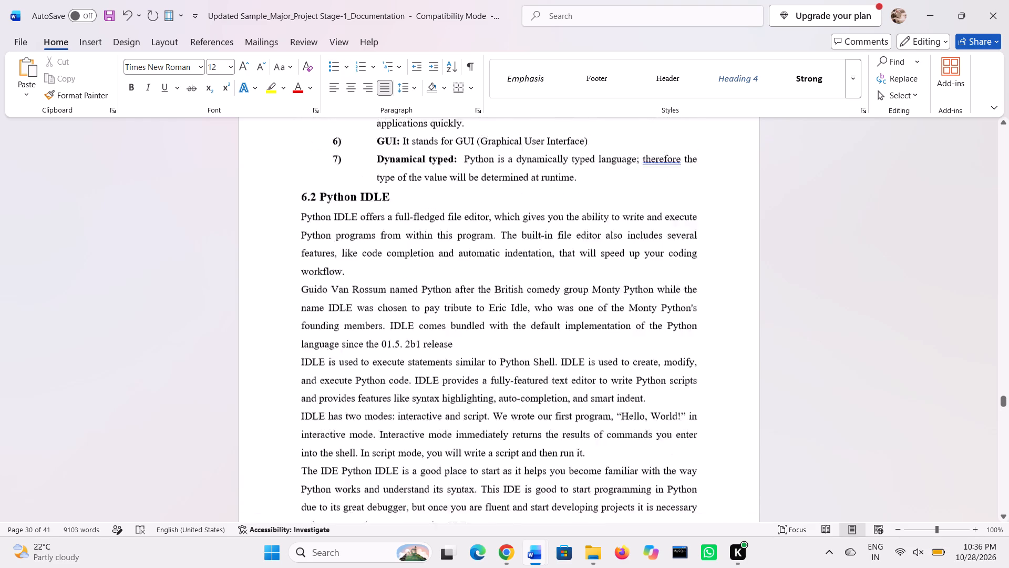
scroll(332, 363, "up", 1)
scroll(348, 313, "up", 1)
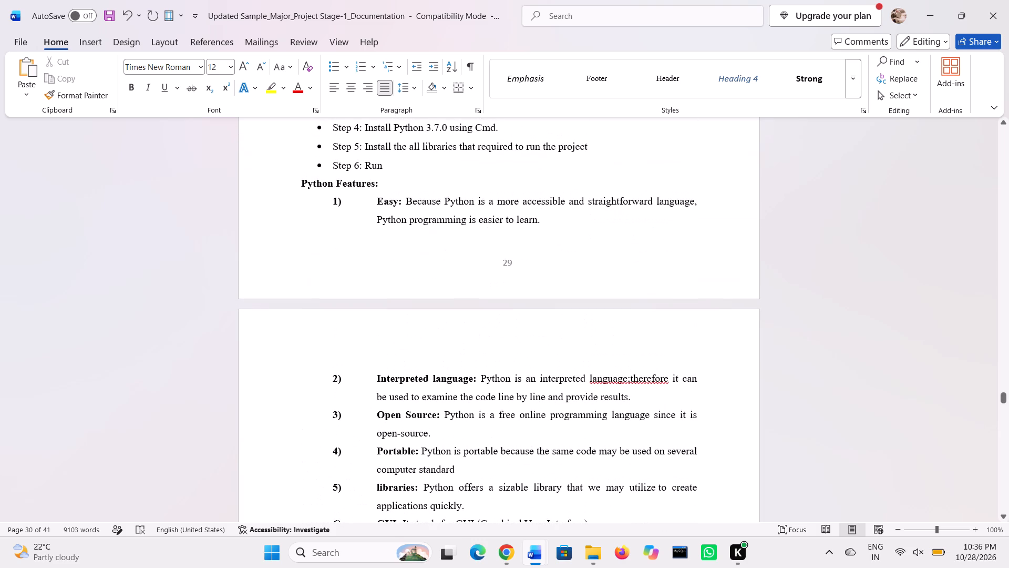
left_click(340, 204)
left_click_drag(337, 202, 328, 202)
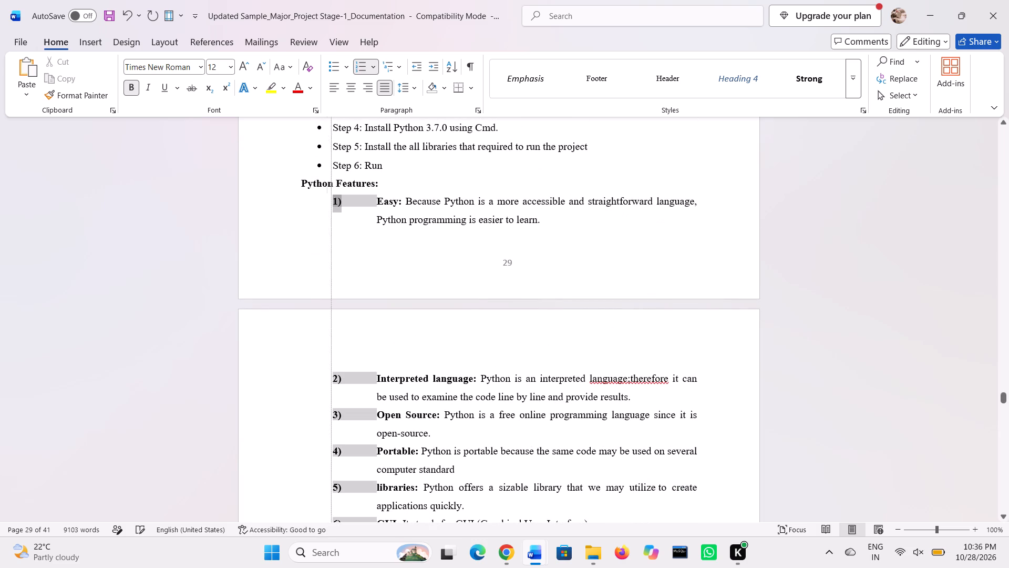
left_click_drag(328, 202, 321, 202)
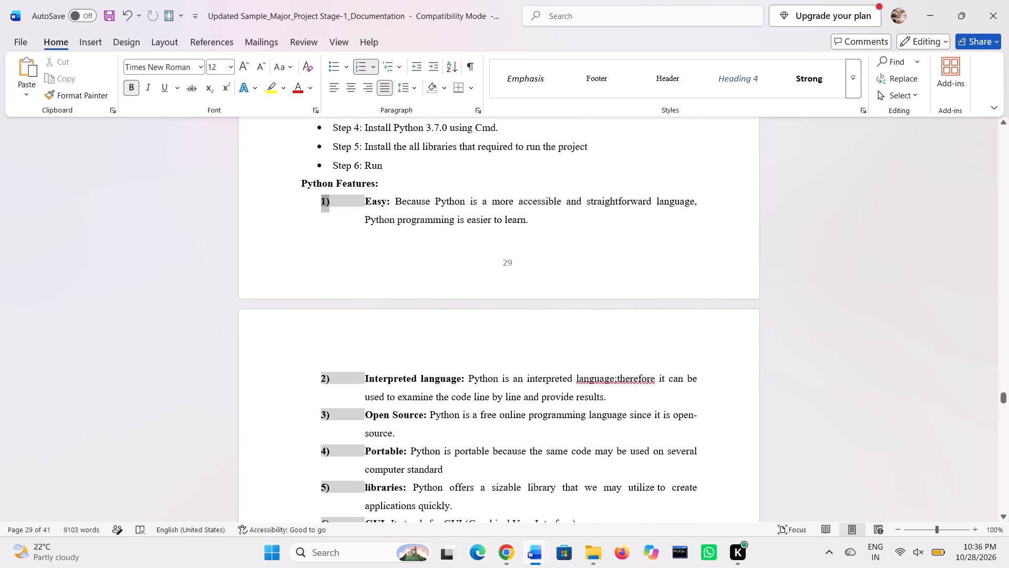
left_click_drag(324, 206, 316, 206)
left_click(274, 215)
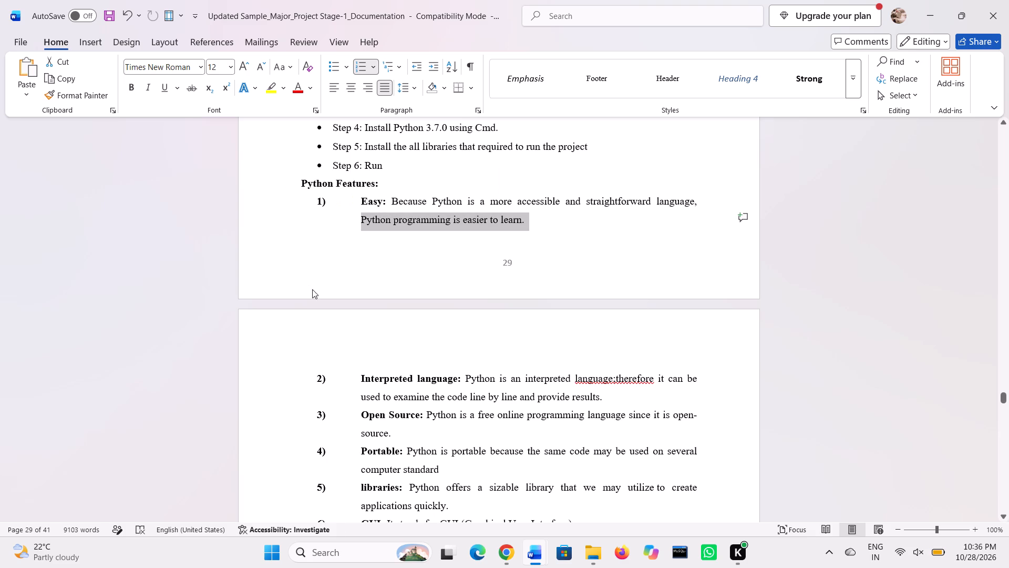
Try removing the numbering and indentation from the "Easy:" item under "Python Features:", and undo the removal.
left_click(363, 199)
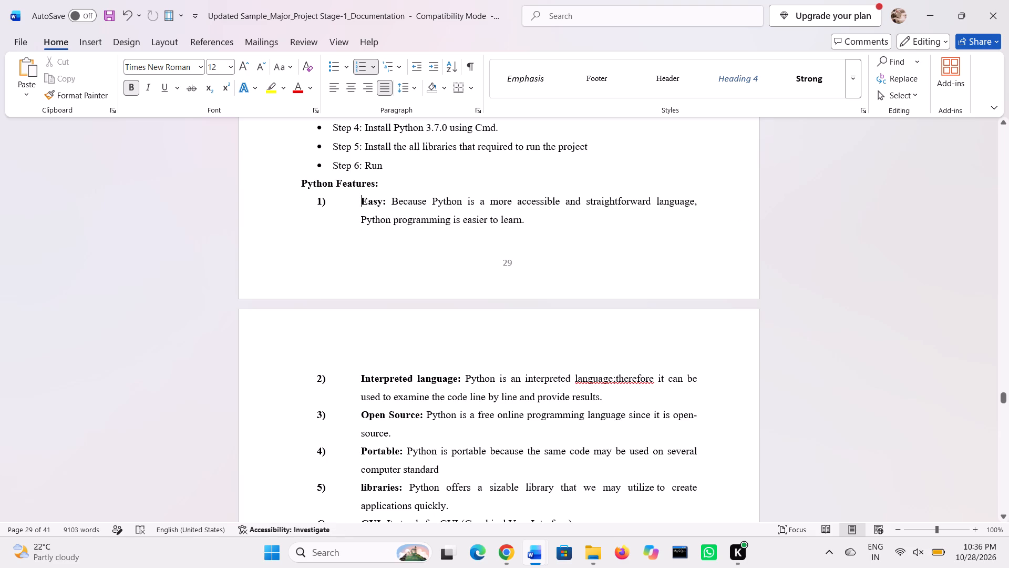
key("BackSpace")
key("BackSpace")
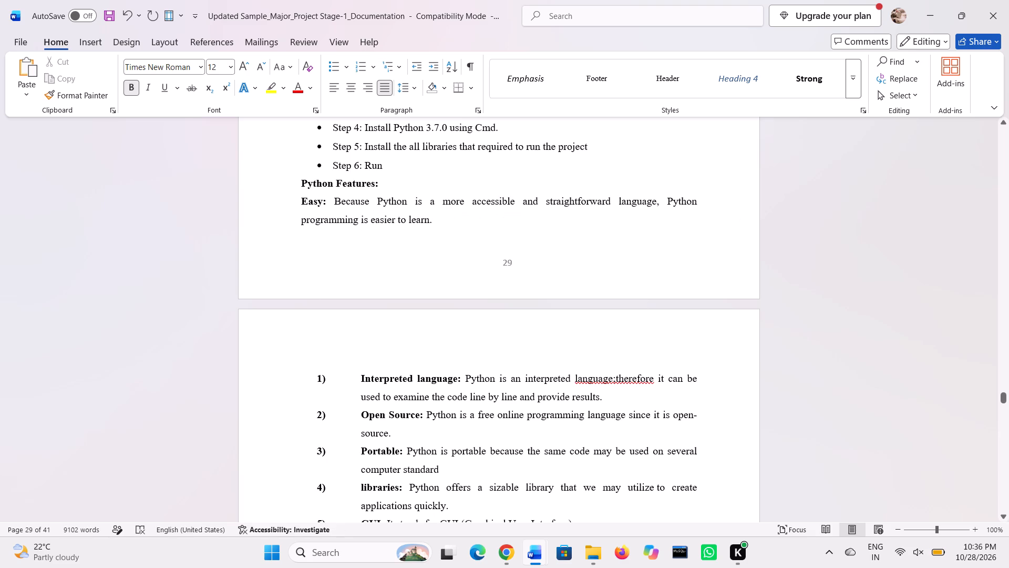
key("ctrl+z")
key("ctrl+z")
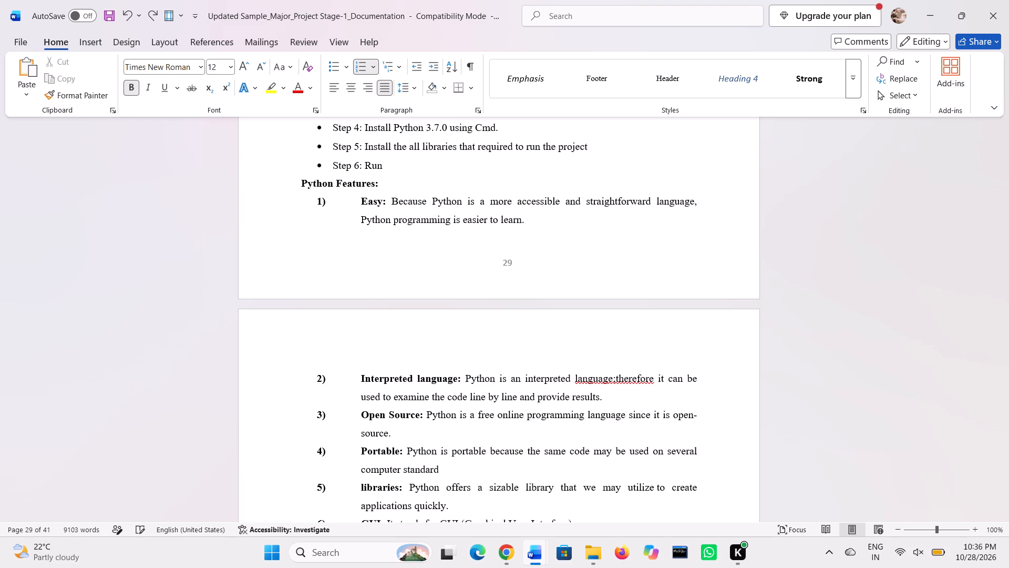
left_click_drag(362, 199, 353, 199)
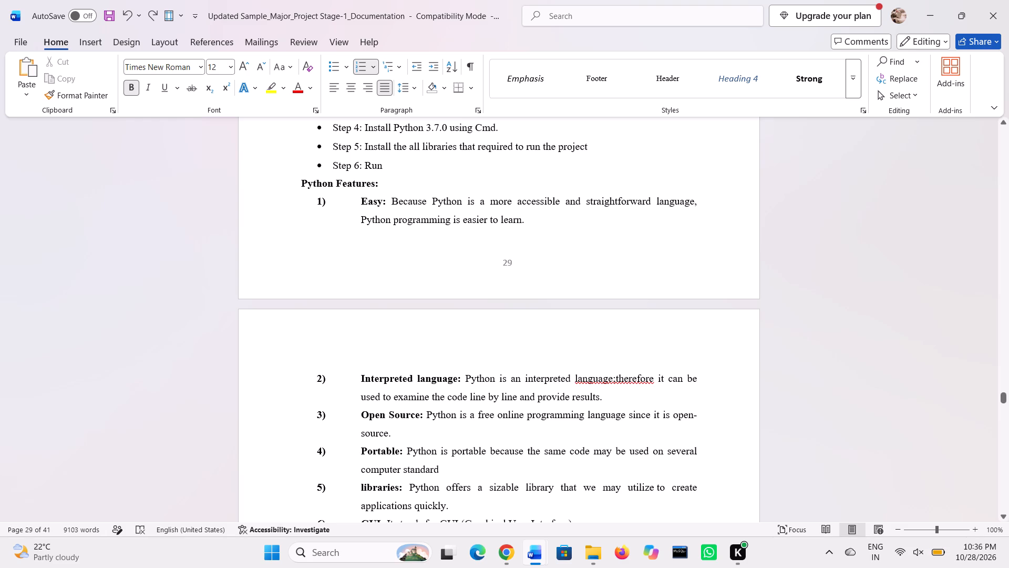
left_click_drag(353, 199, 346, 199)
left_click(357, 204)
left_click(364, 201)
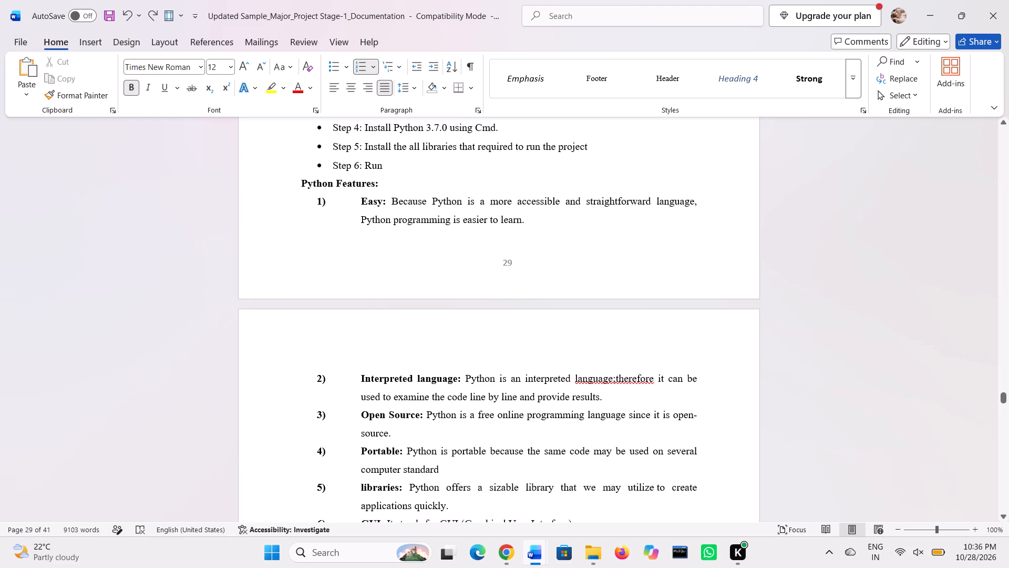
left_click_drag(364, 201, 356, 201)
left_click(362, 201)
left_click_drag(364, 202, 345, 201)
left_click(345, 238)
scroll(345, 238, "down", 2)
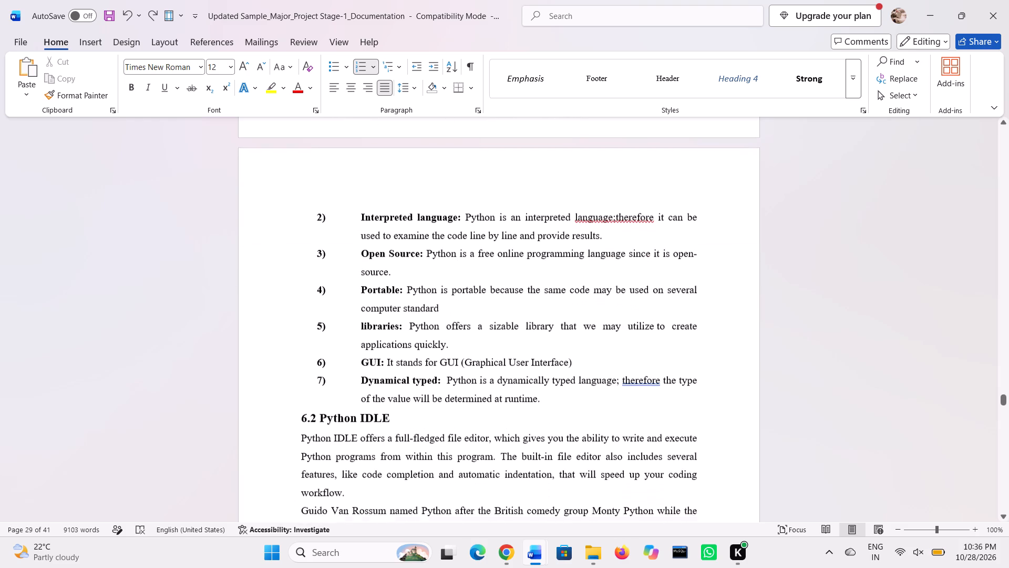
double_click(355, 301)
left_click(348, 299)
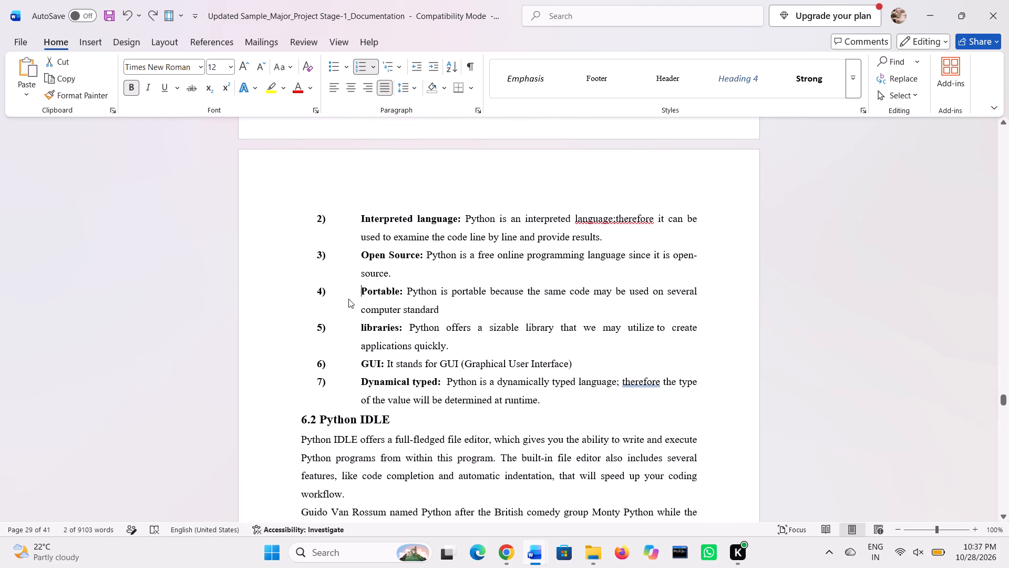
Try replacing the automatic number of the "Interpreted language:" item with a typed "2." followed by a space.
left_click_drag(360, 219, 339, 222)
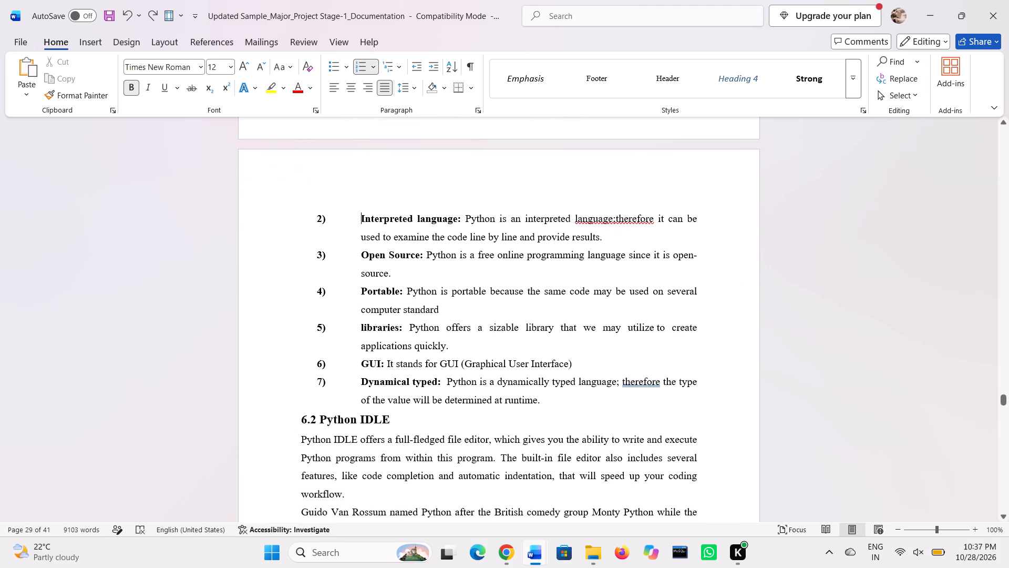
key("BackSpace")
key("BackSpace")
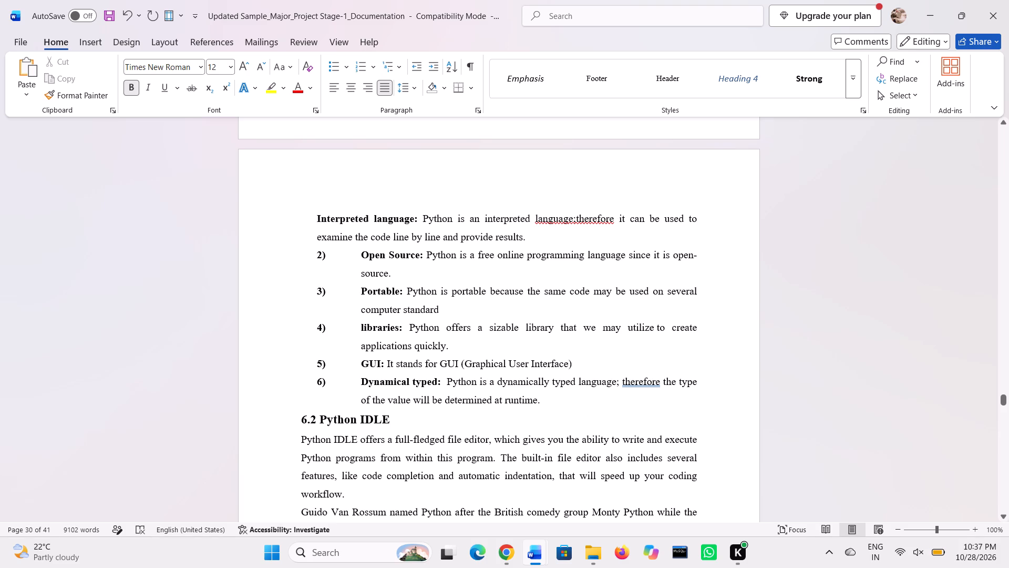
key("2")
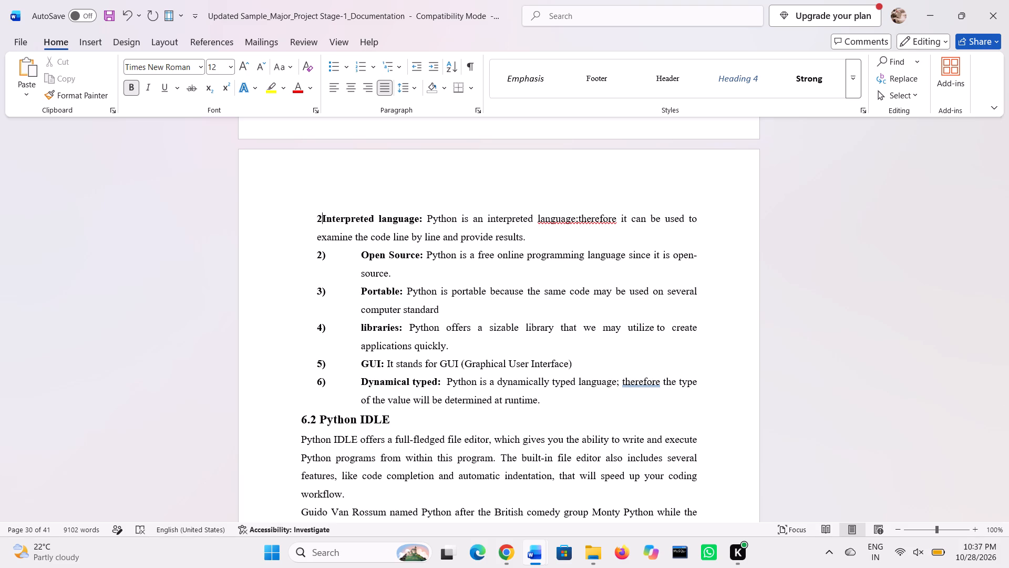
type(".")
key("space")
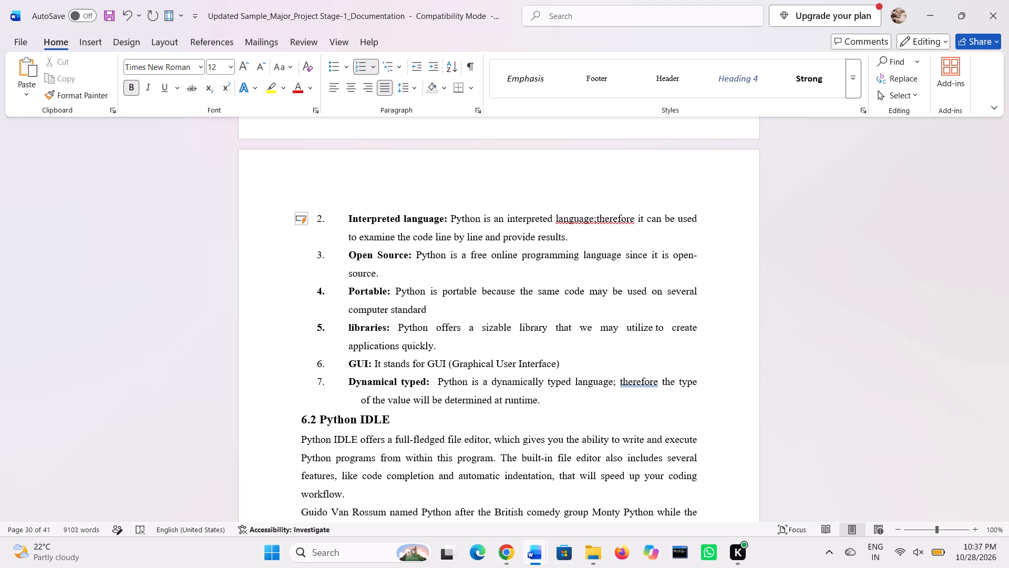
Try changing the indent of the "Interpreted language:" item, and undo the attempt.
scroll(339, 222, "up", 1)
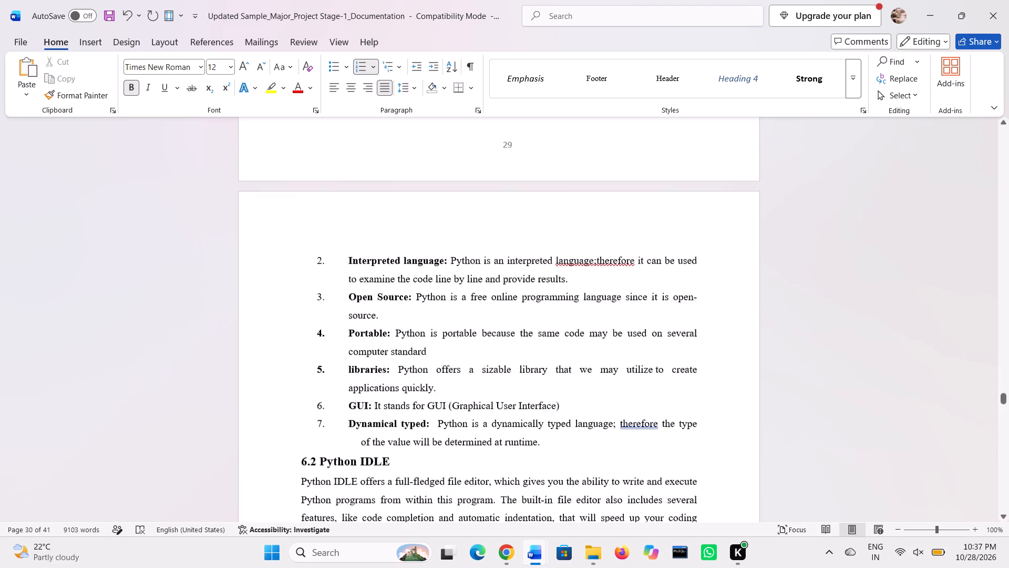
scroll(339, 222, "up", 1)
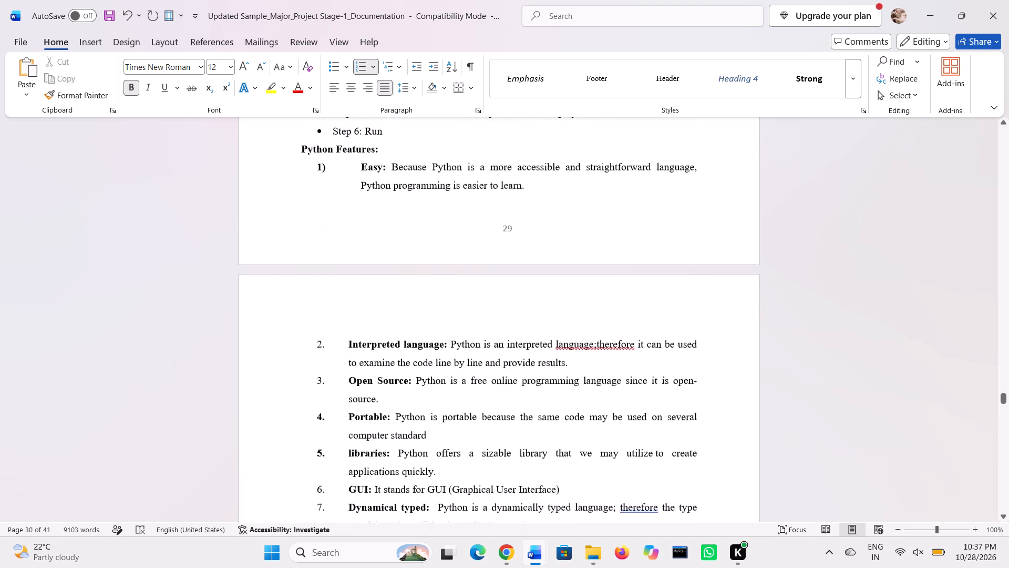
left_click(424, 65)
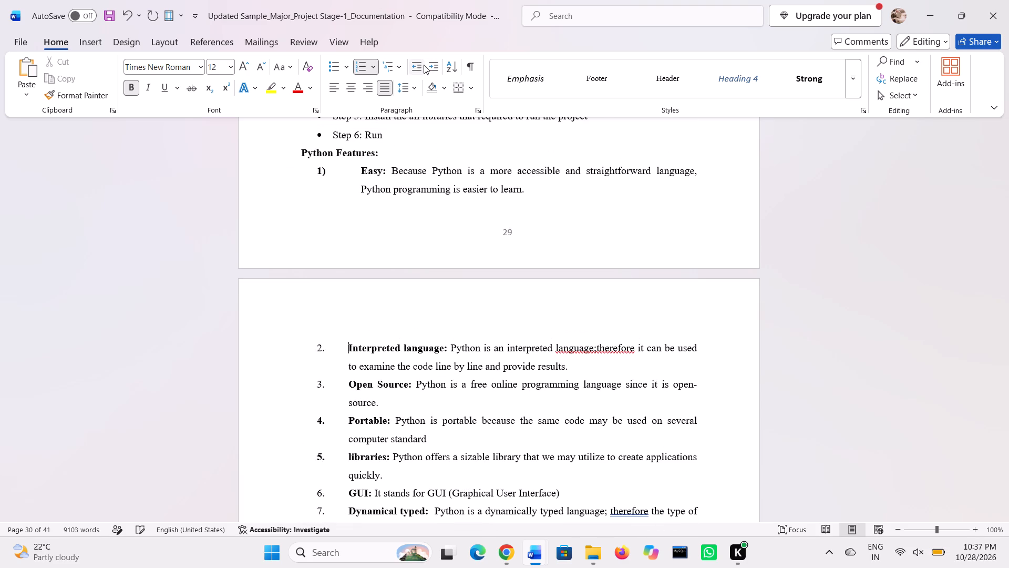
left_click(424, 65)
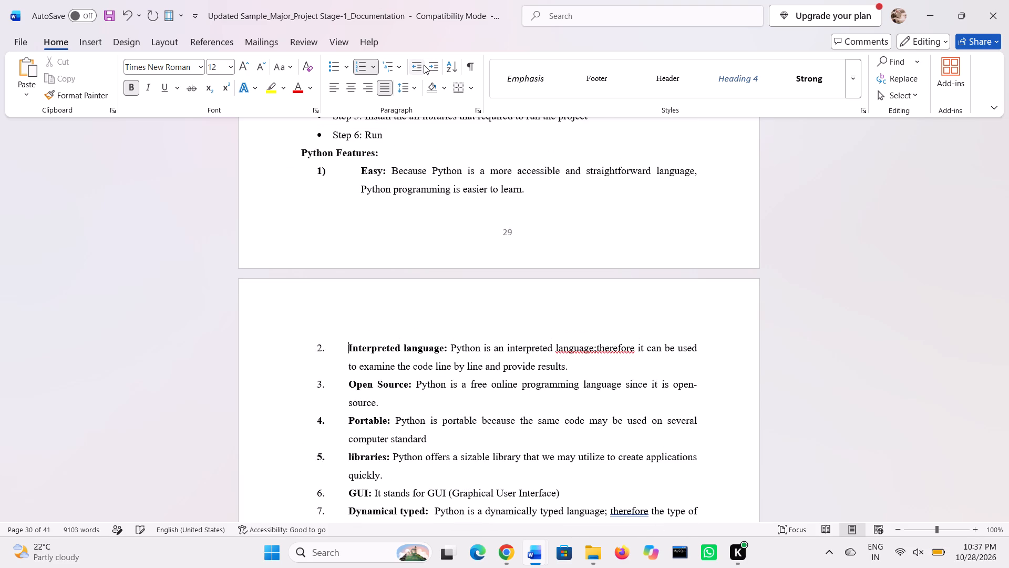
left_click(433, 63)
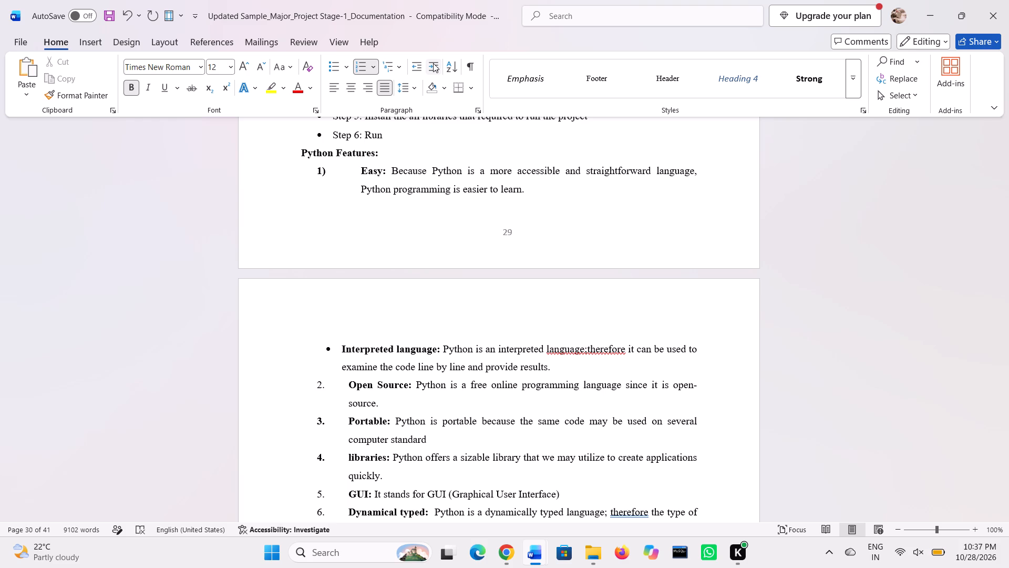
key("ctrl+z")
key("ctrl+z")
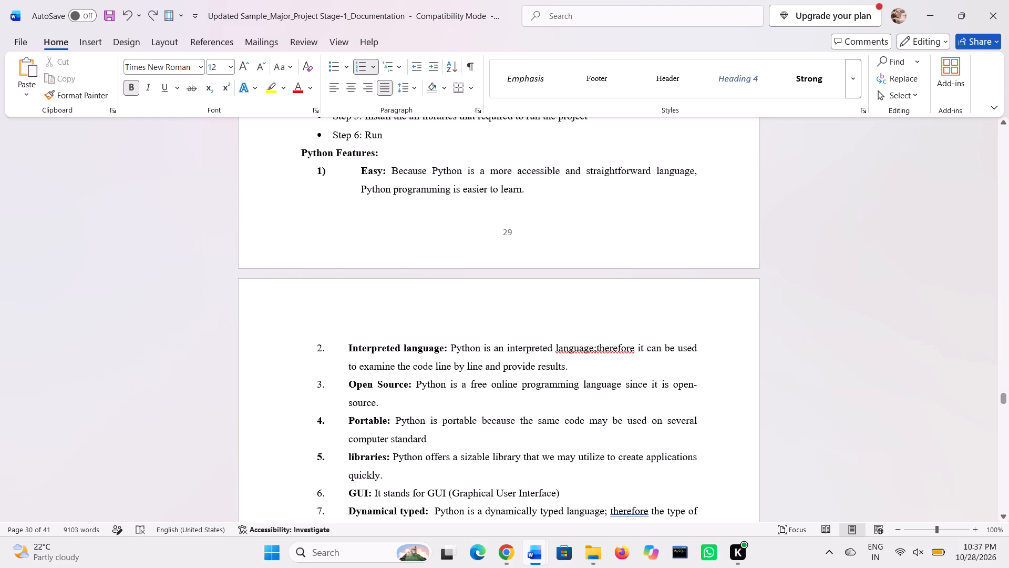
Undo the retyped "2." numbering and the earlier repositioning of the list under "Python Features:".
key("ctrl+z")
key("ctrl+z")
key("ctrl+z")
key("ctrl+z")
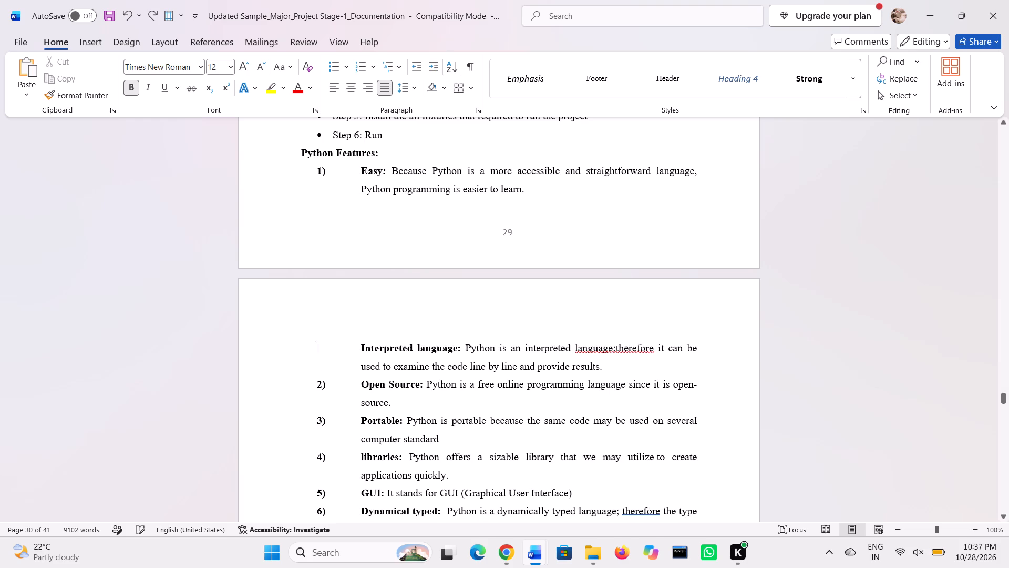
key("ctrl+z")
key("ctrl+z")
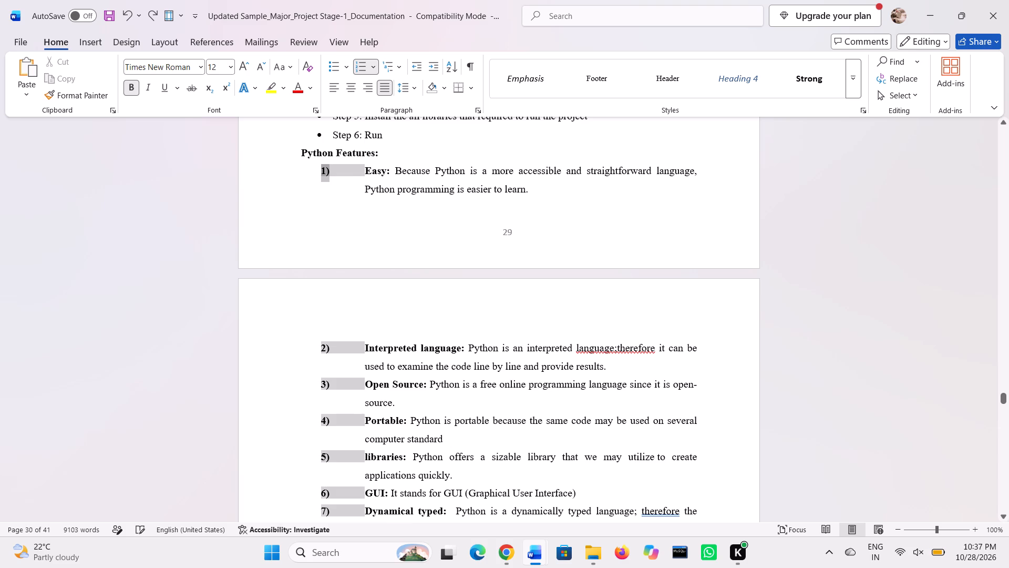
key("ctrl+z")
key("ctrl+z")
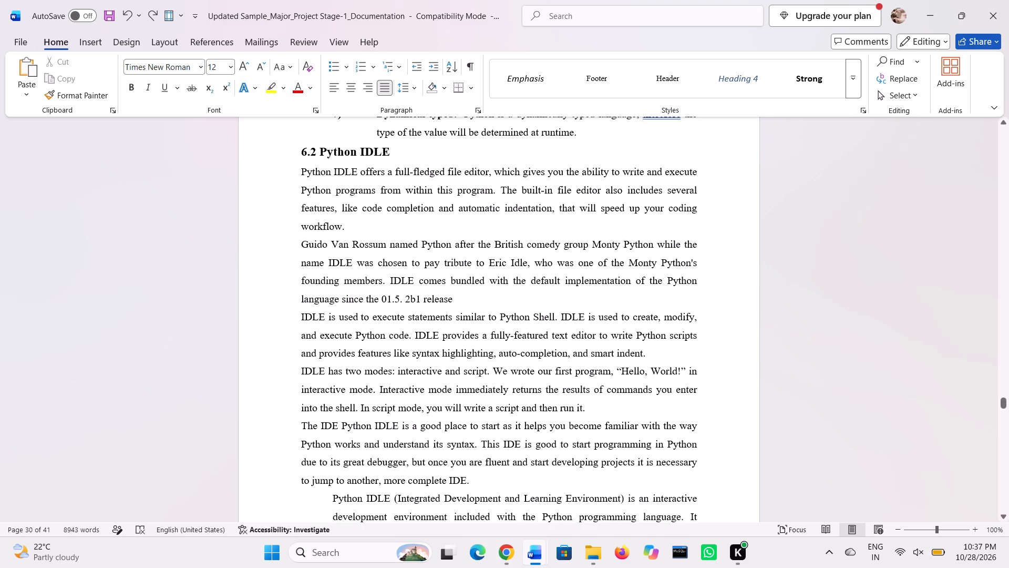
Move the whole numbered list under "Python Features:" slightly closer to the left margin.
scroll(370, 153, "up", 6)
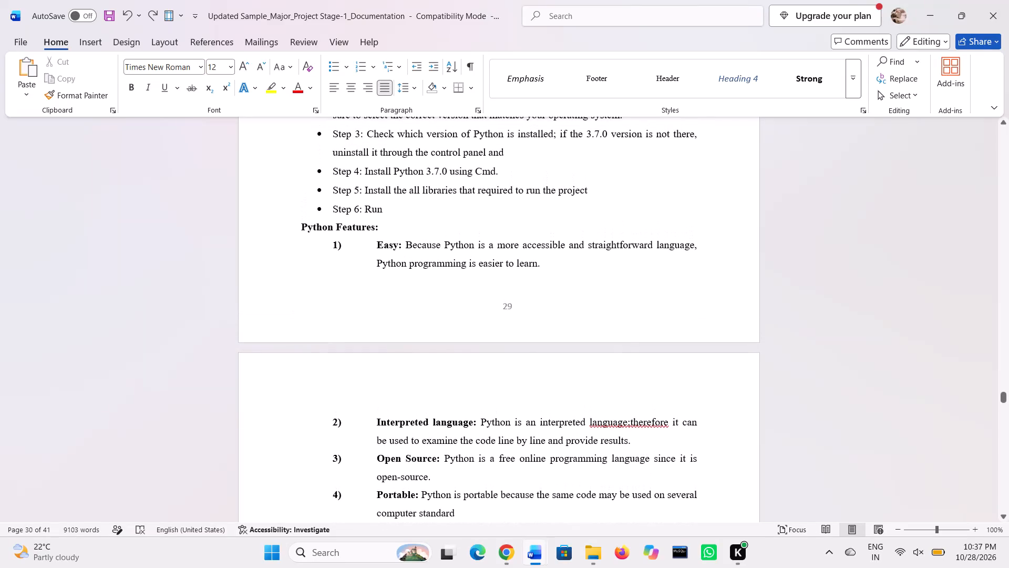
left_click(337, 246)
left_click_drag(337, 246, 318, 248)
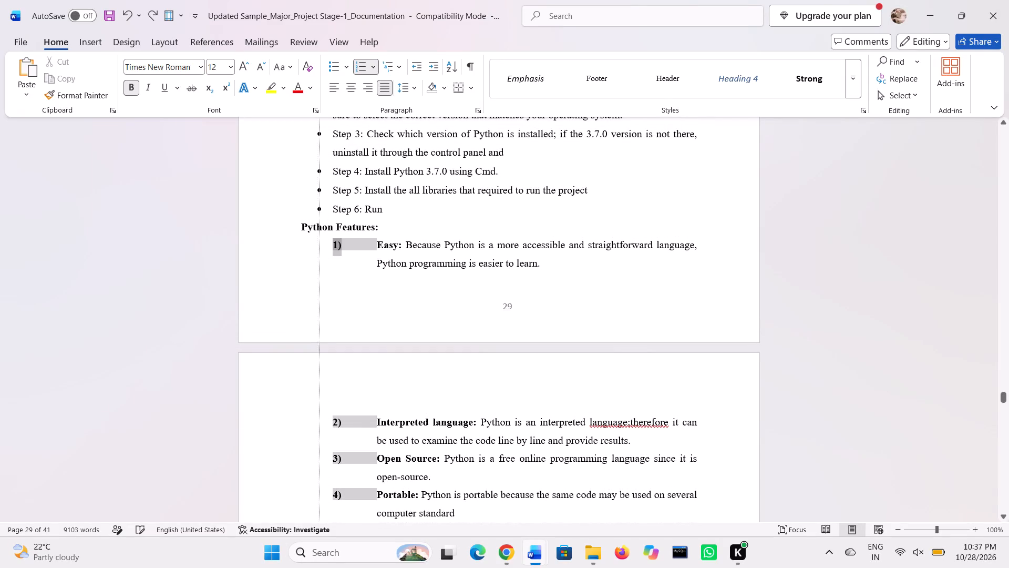
left_click_drag(318, 248, 316, 248)
left_click(314, 320)
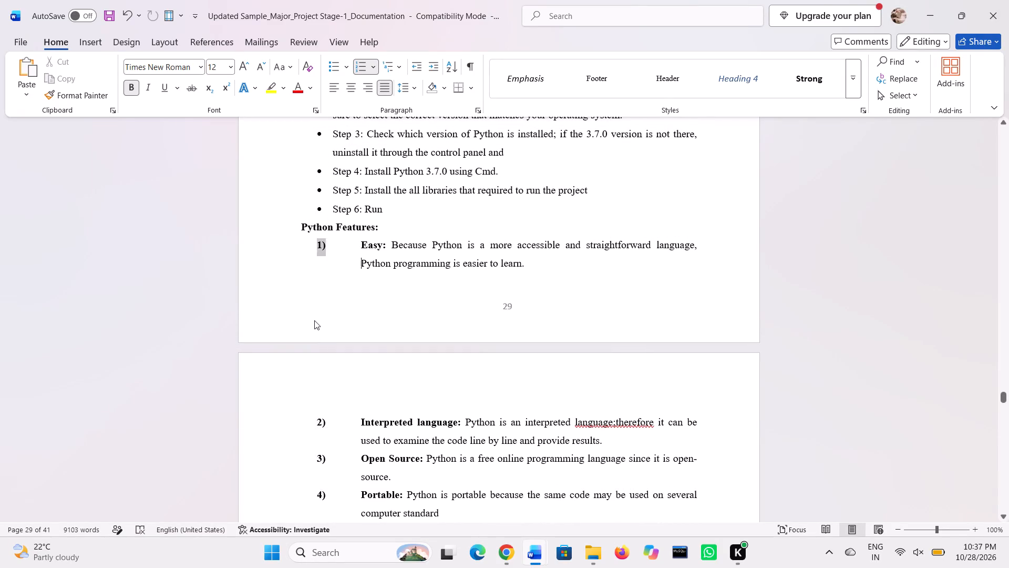
Insert a blank line above the "6.2 Python IDLE" heading.
scroll(314, 320, "down", 2)
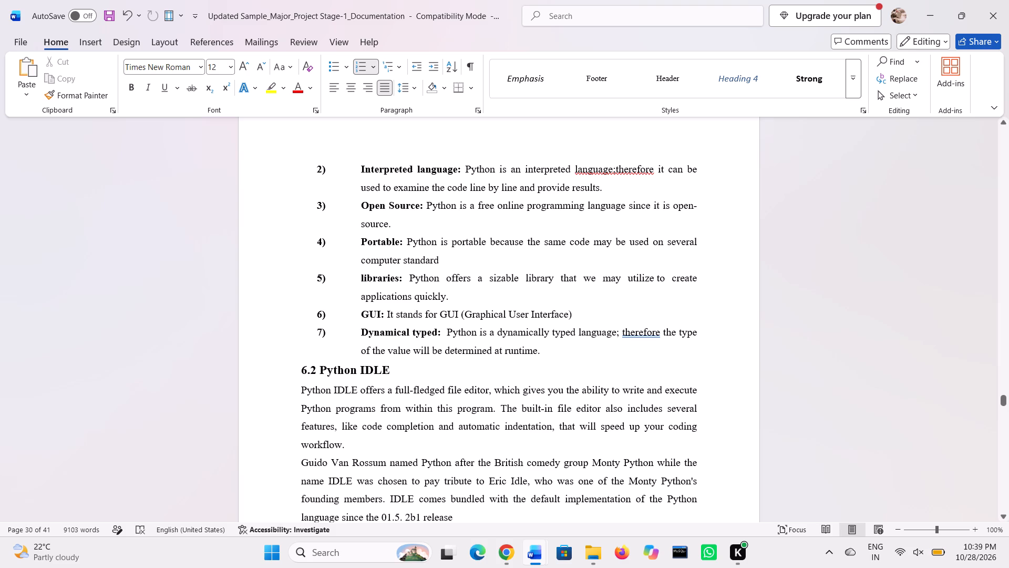
left_click(301, 367)
key("Return")
Remove the indentation from the paragraph starting "Python IDLE (Integrated Development and Learning Environment)".
scroll(301, 367, "down", 1)
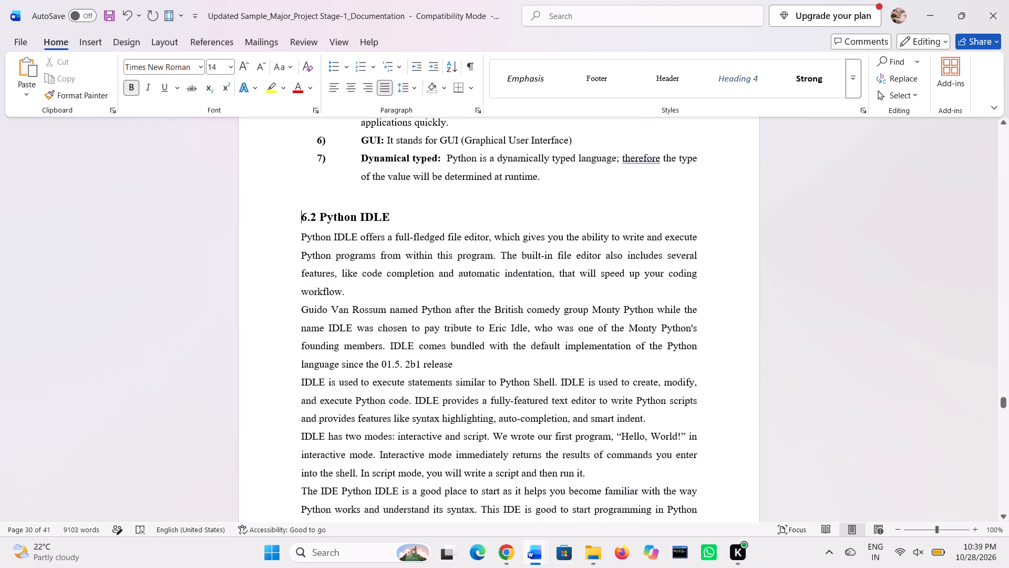
scroll(301, 367, "down", 4)
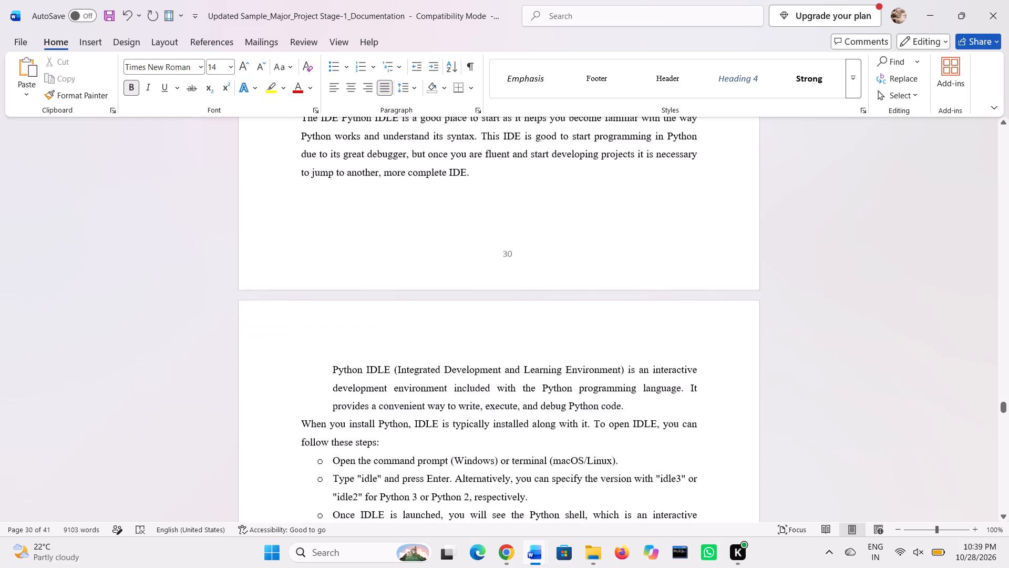
left_click(332, 373)
key("backslash")
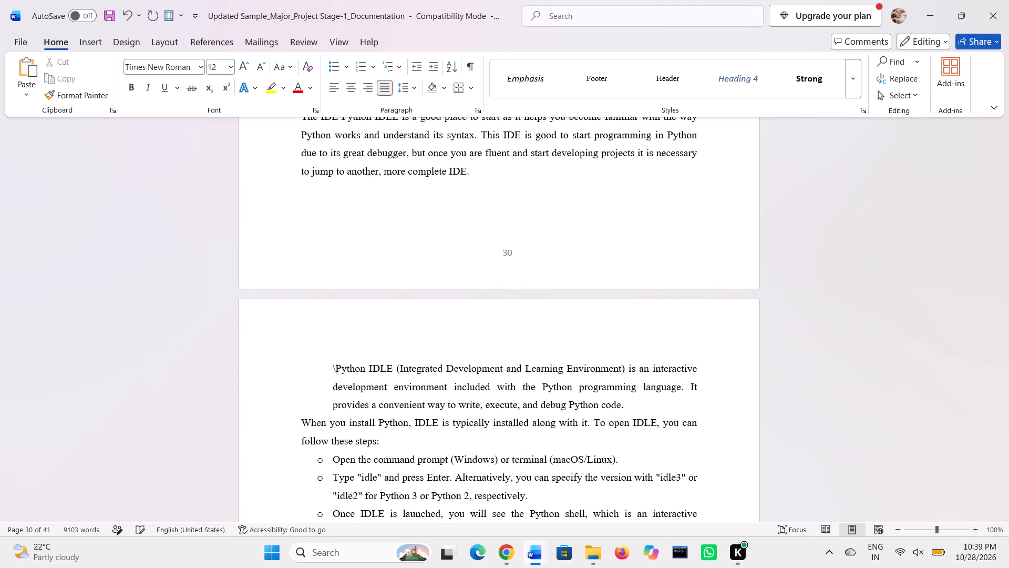
key("BackSpace")
key("BackSpace")
Replace the hollow circle bullet of the "Open the command prompt (Windows) or terminal (macOS/Linux)." item with a solid round bullet.
scroll(332, 373, "down", 1)
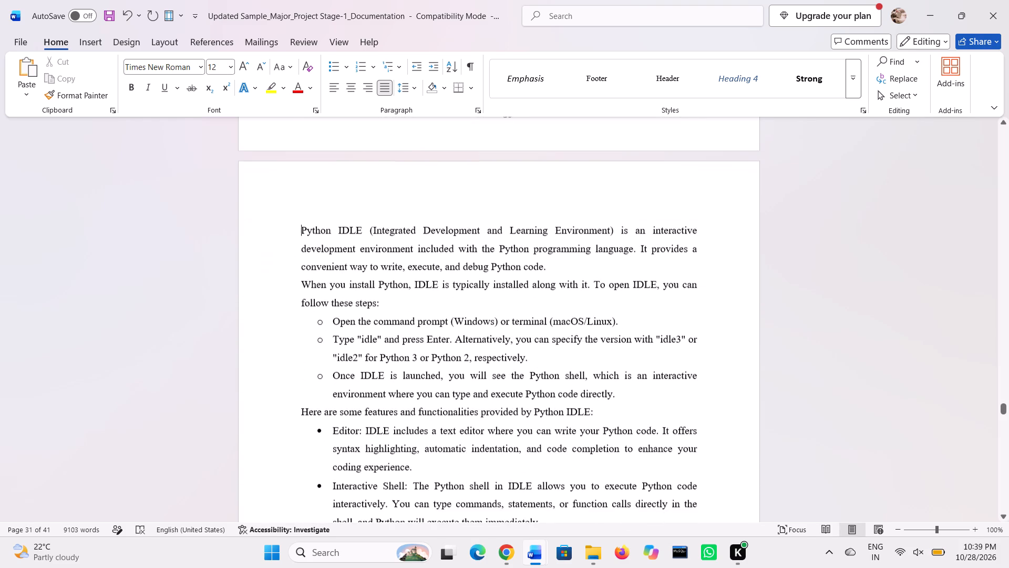
scroll(332, 373, "down", 3)
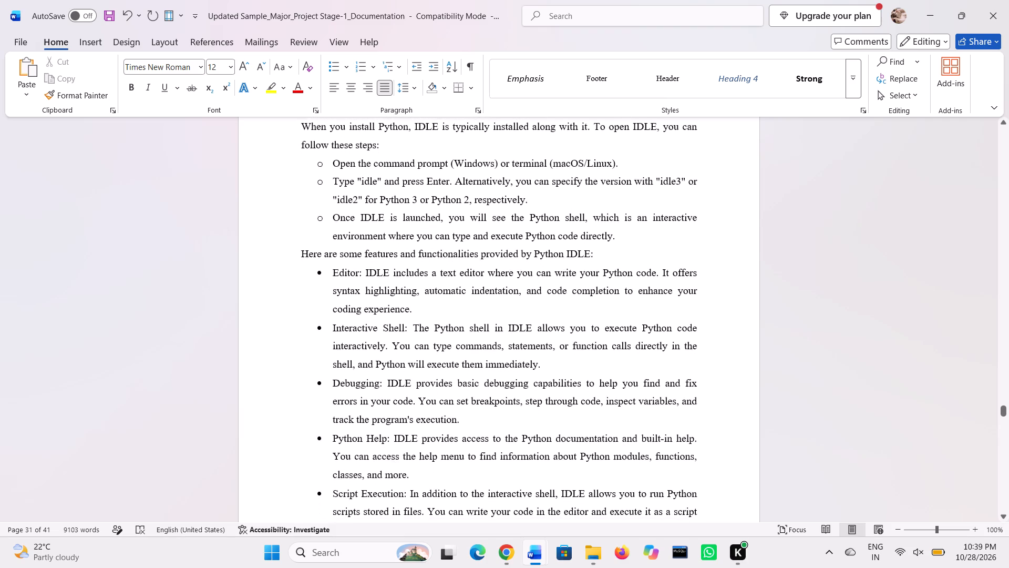
scroll(332, 373, "down", 2)
scroll(332, 373, "up", 1)
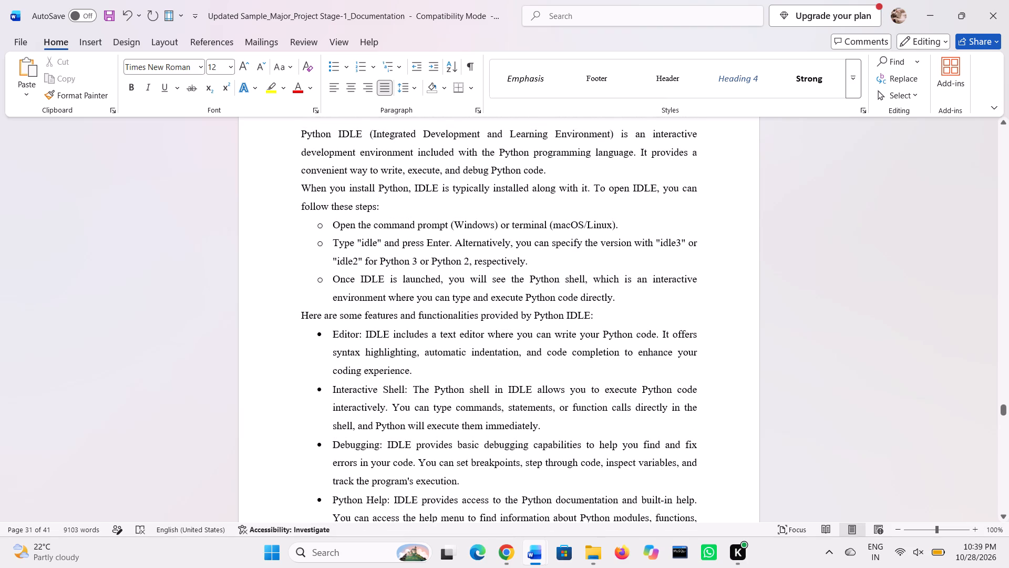
left_click(321, 225)
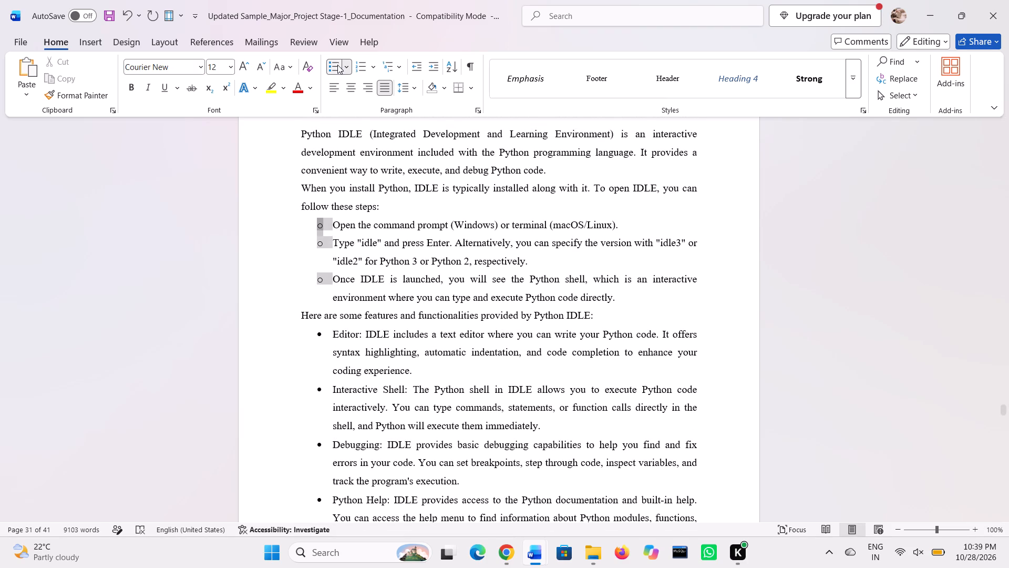
left_click(337, 63)
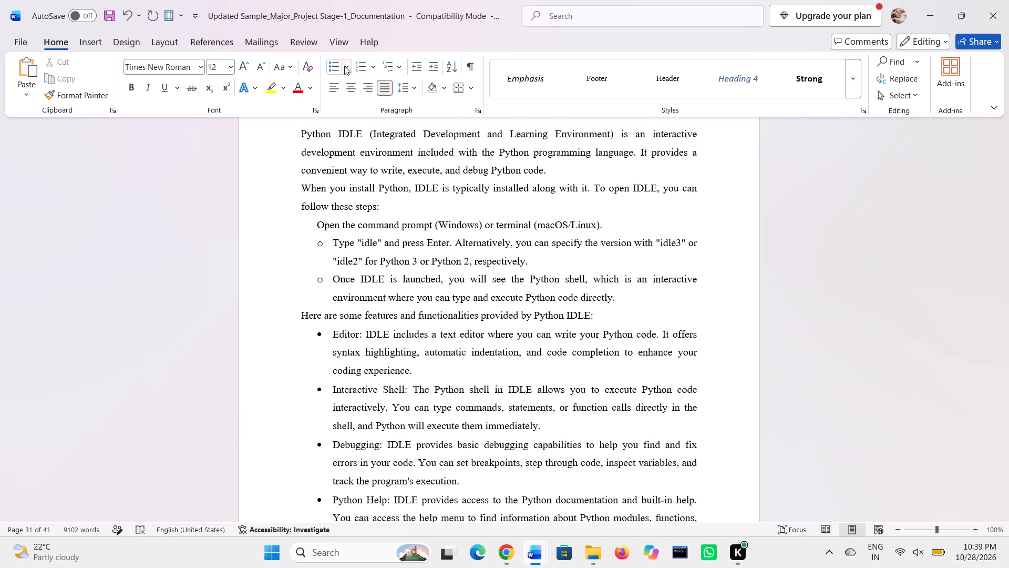
left_click(346, 66)
left_click(377, 111)
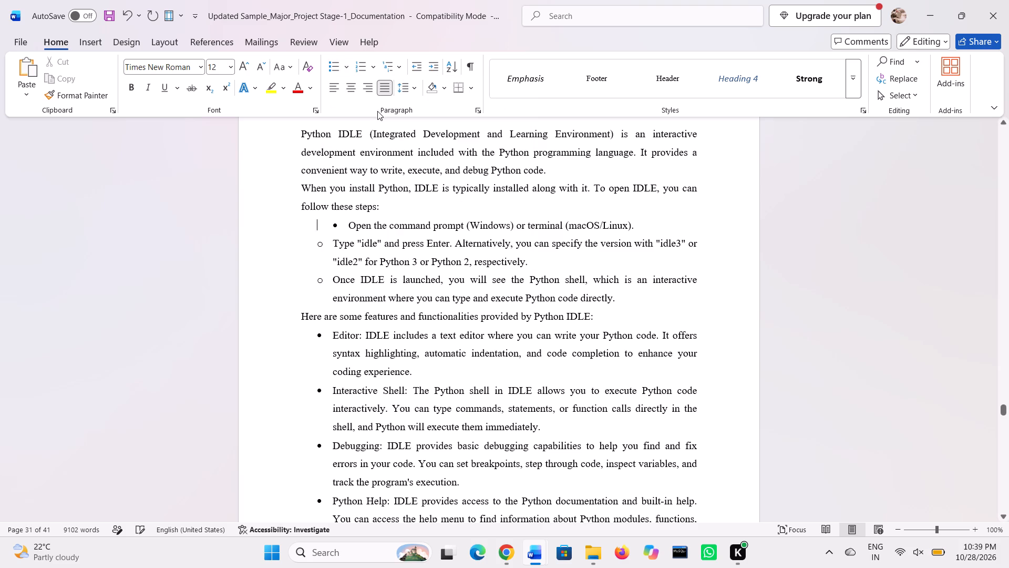
Replace the hollow circle bullets of the "Type "idle" and press Enter" and "Once IDLE is launched" items with solid round bullets.
left_click(322, 242)
left_click(334, 69)
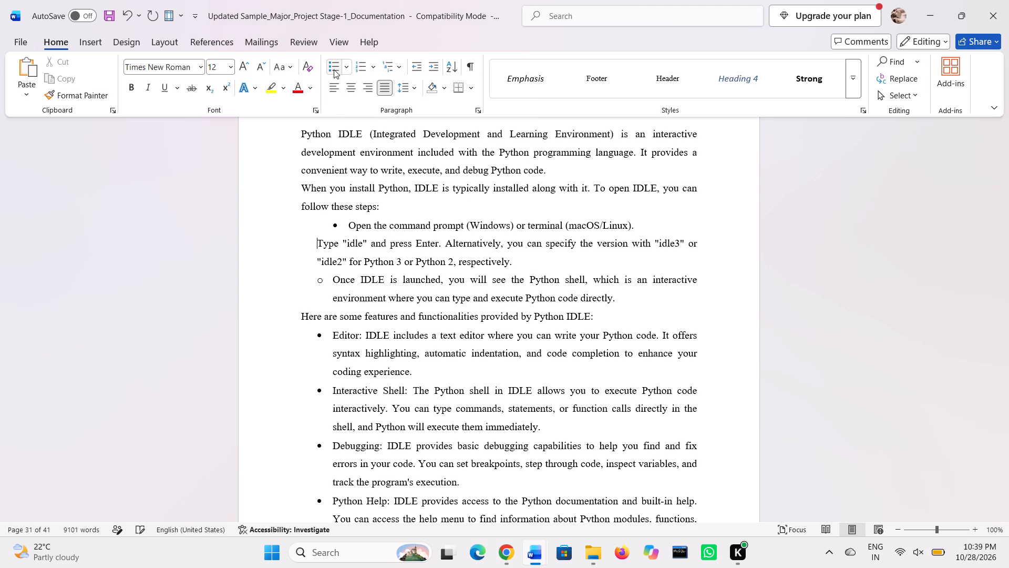
left_click(348, 68)
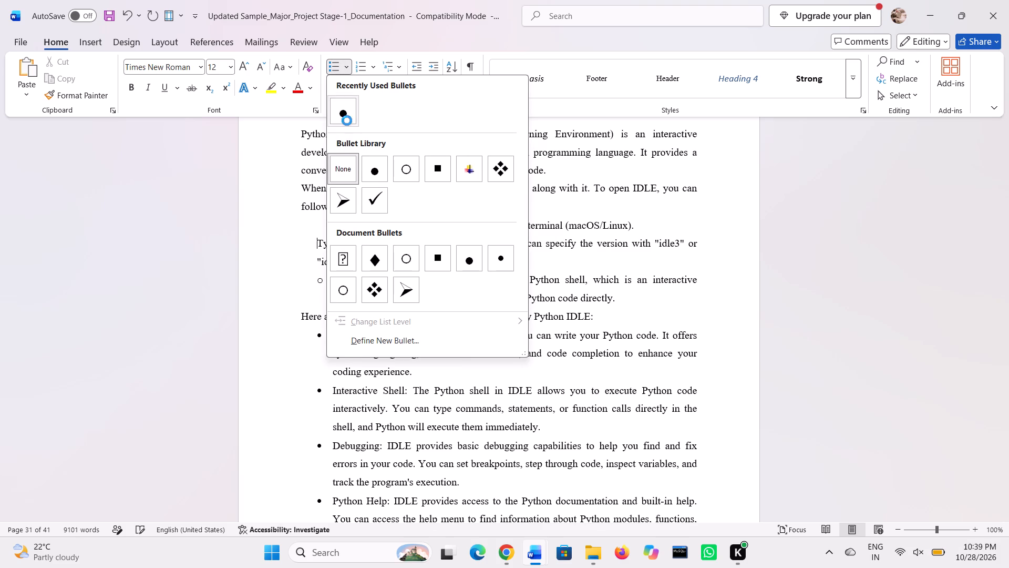
left_click(347, 120)
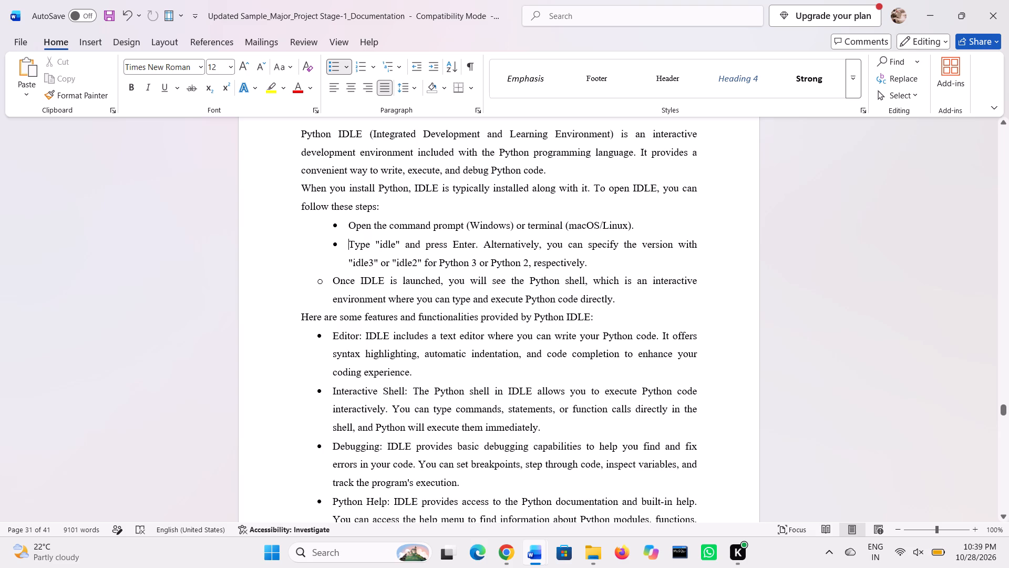
left_click(325, 281)
left_click(320, 283)
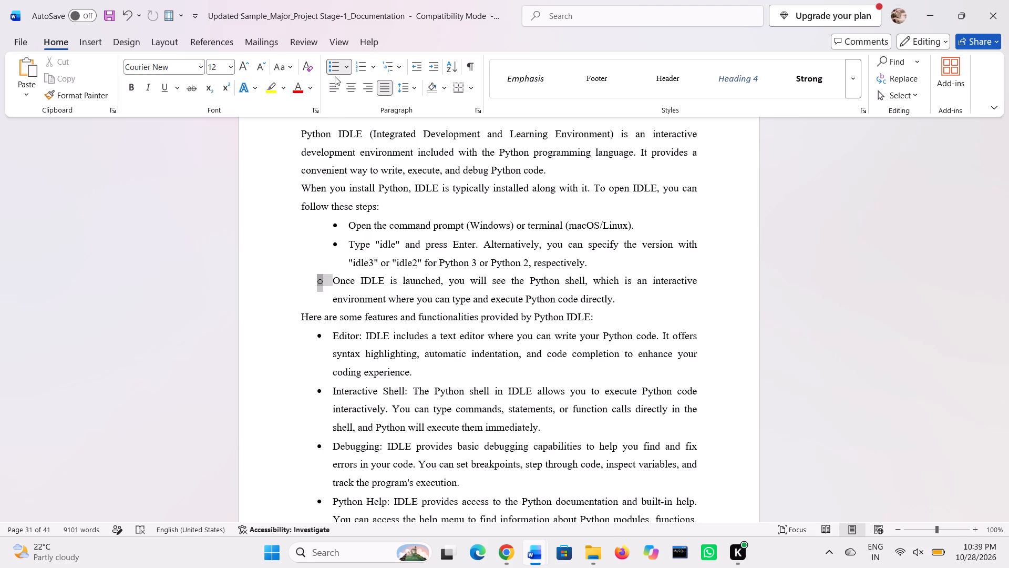
left_click(345, 69)
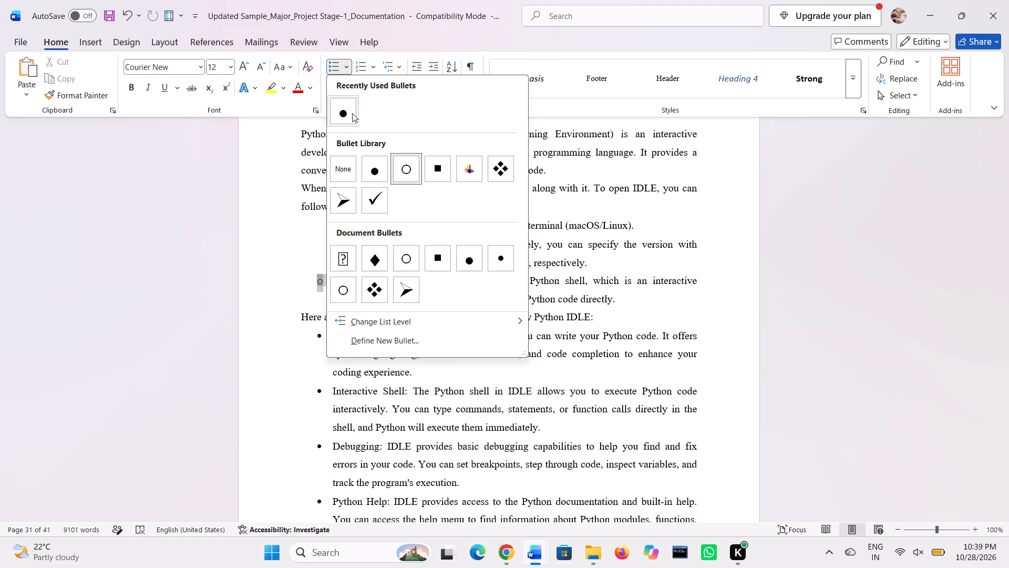
left_click(351, 113)
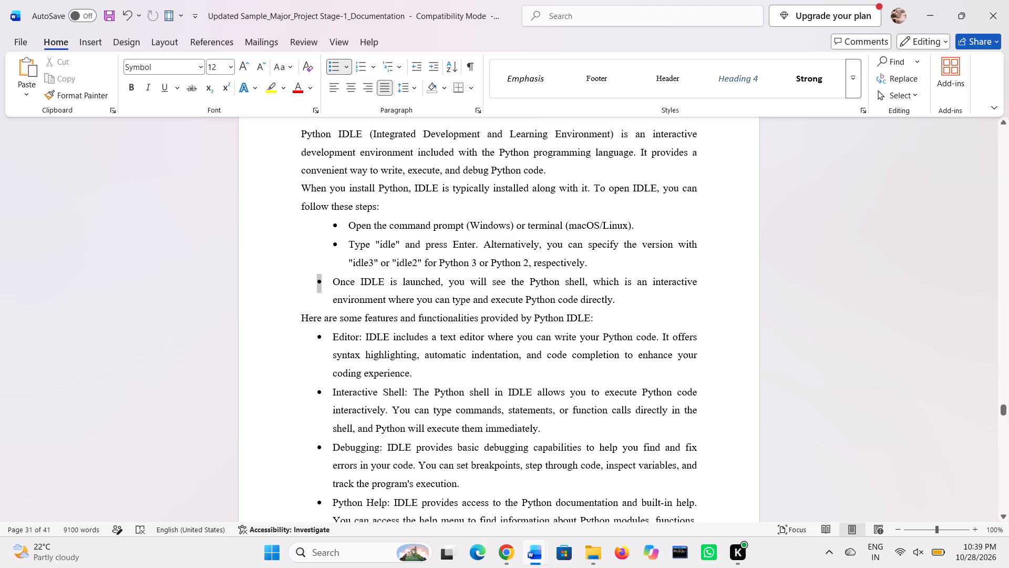
Move the "Open the command prompt" and "Type "idle"" bullet items closer to the left margin, aligned with the "Once IDLE is launched" bullet.
left_click(319, 284)
left_click(336, 247)
left_click_drag(335, 247, 320, 249)
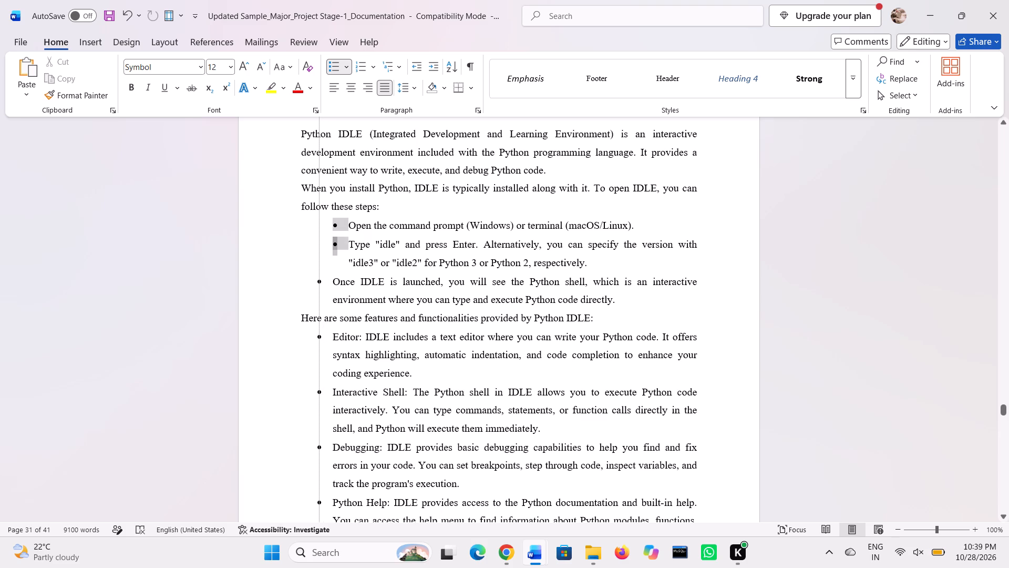
left_click_drag(320, 249, 317, 249)
left_click_drag(317, 249, 316, 249)
left_click(294, 280)
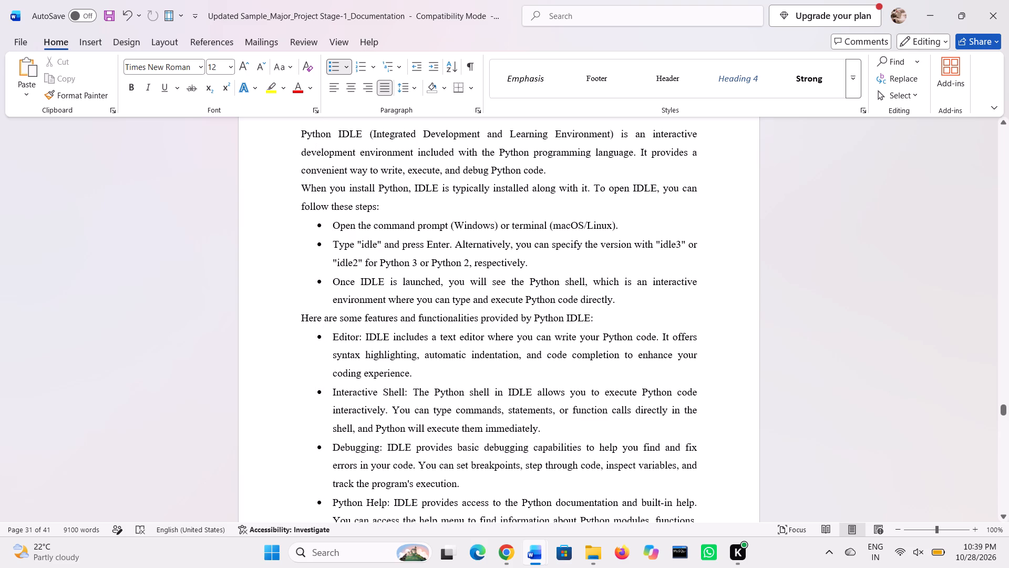
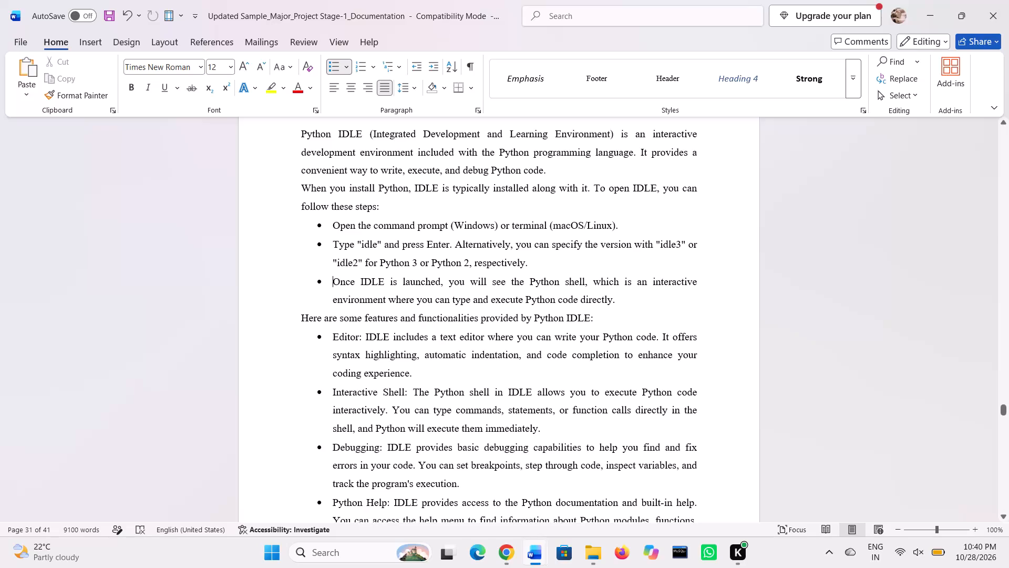
Review the Python IDLE section's bulleted lists through to the start of the Libraries section.
scroll(376, 346, "up", 1)
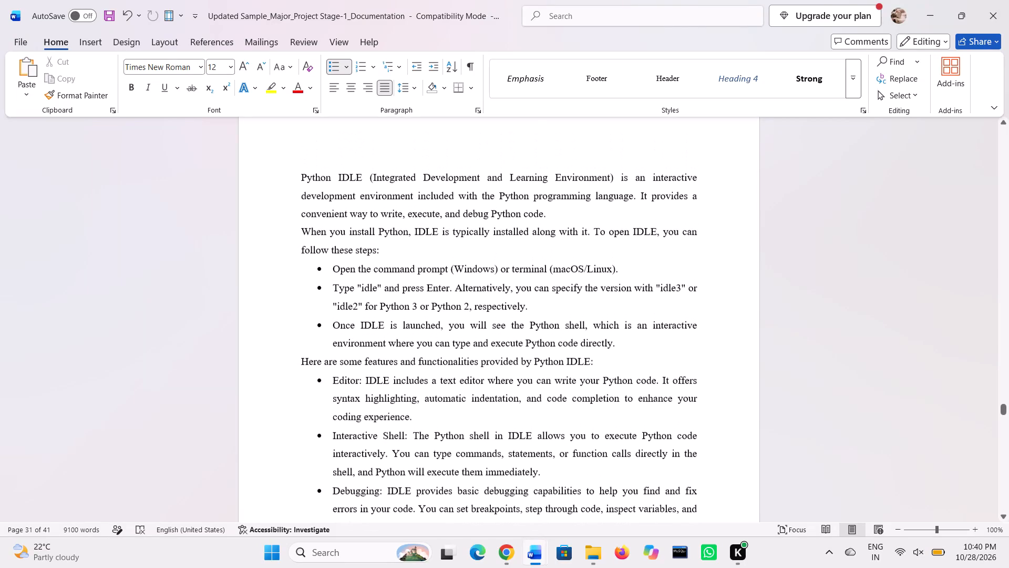
scroll(376, 346, "down", 3)
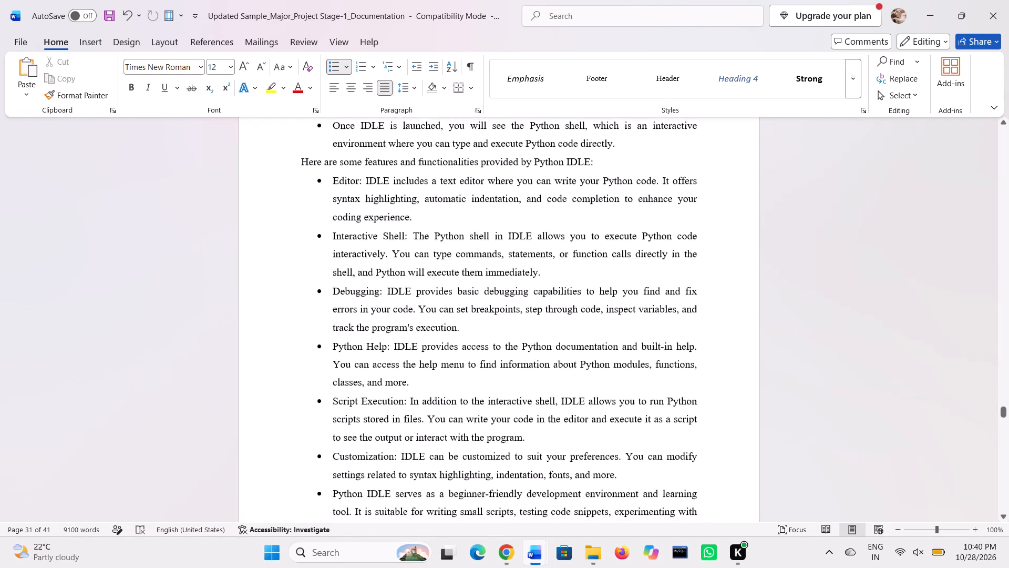
scroll(376, 346, "down", 3)
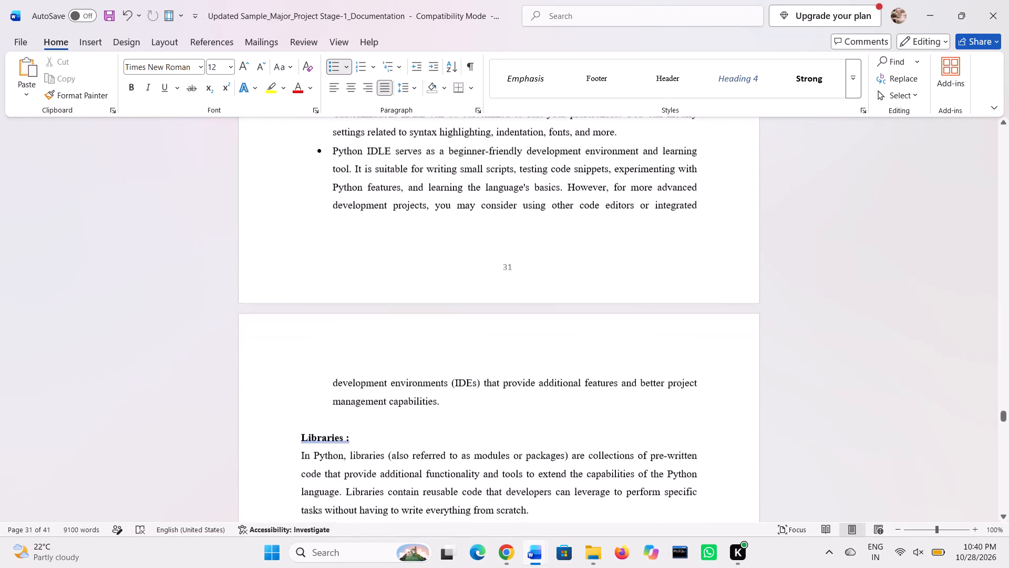
scroll(376, 346, "down", 1)
left_click(333, 337)
scroll(333, 337, "up", 1)
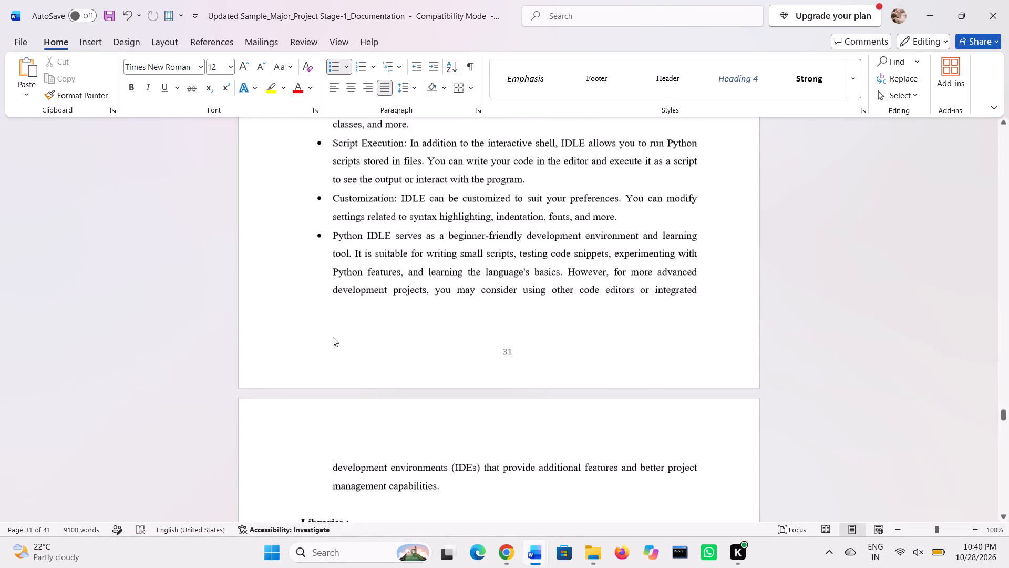
scroll(333, 337, "up", 1)
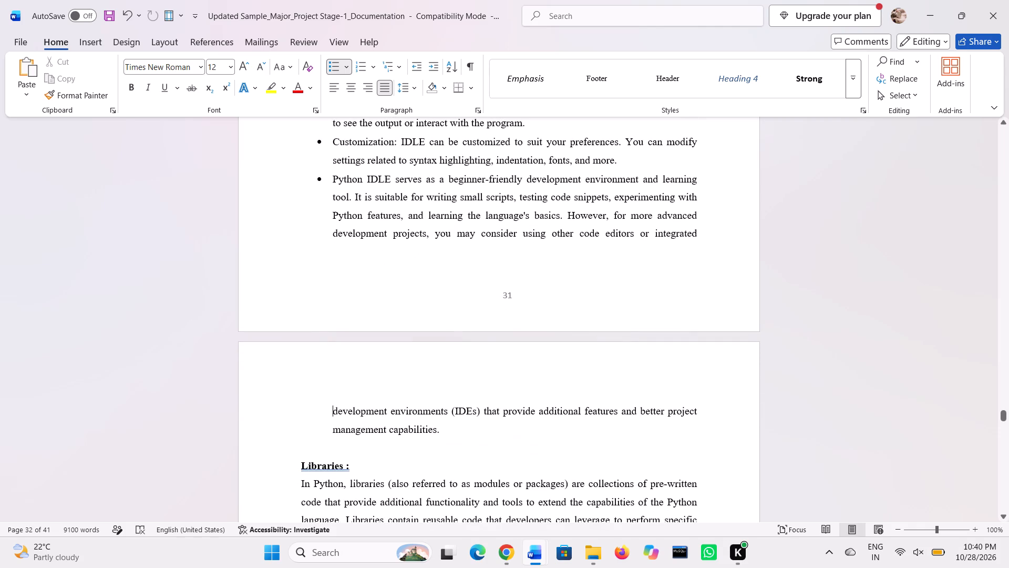
scroll(333, 337, "down", 2)
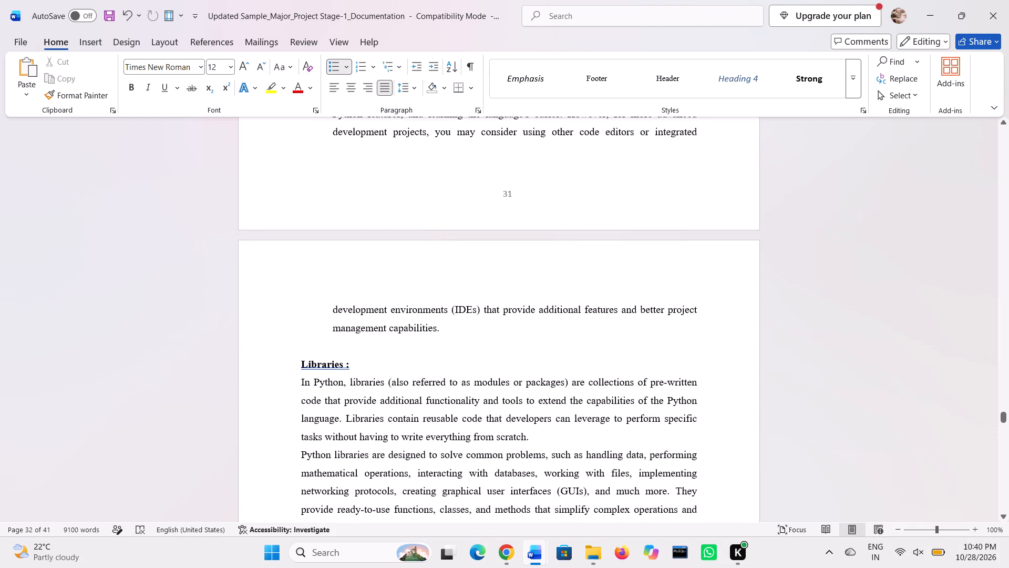
Add the section number 6.3 before the Libraries heading, continuing the numbering after 6.2 Python IDLE.
left_click(302, 370)
scroll(302, 359, "up", 4)
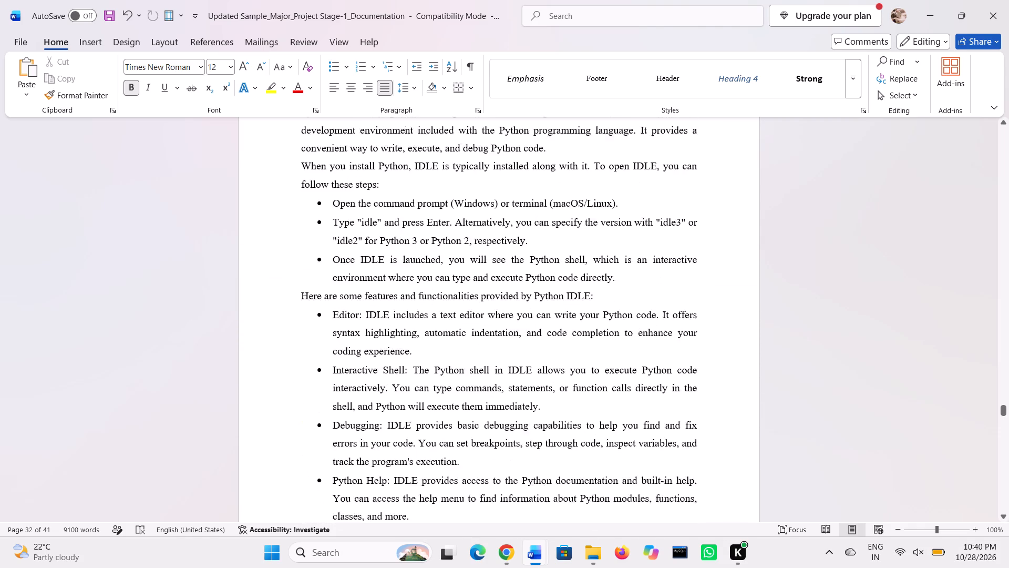
scroll(302, 359, "up", 6)
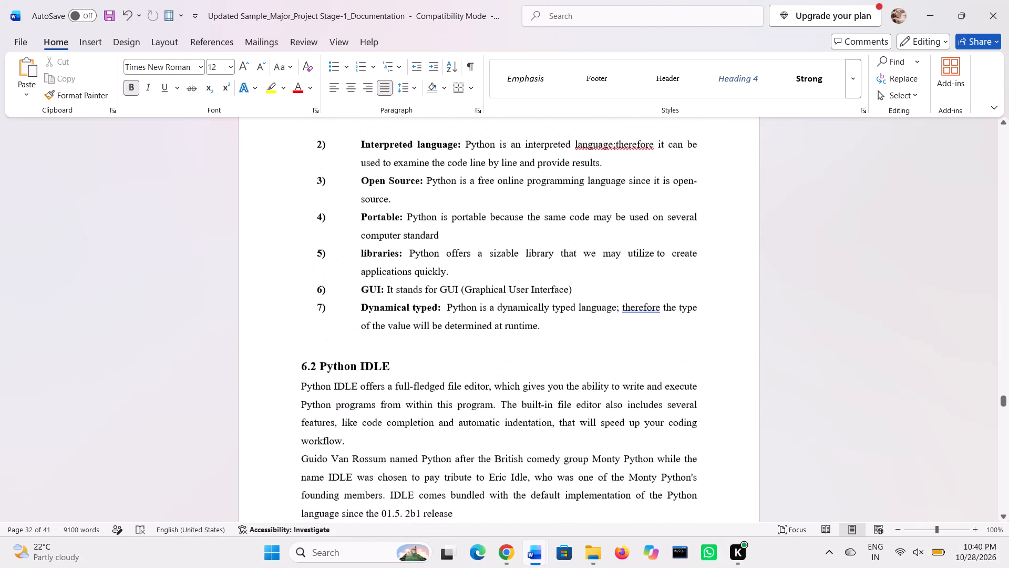
scroll(302, 359, "up", 5)
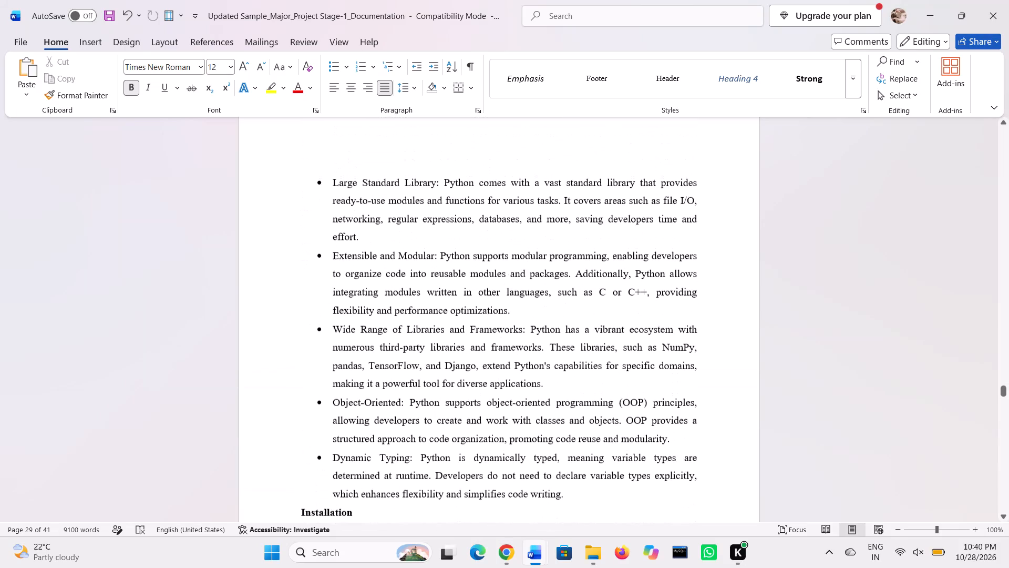
scroll(302, 359, "up", 4)
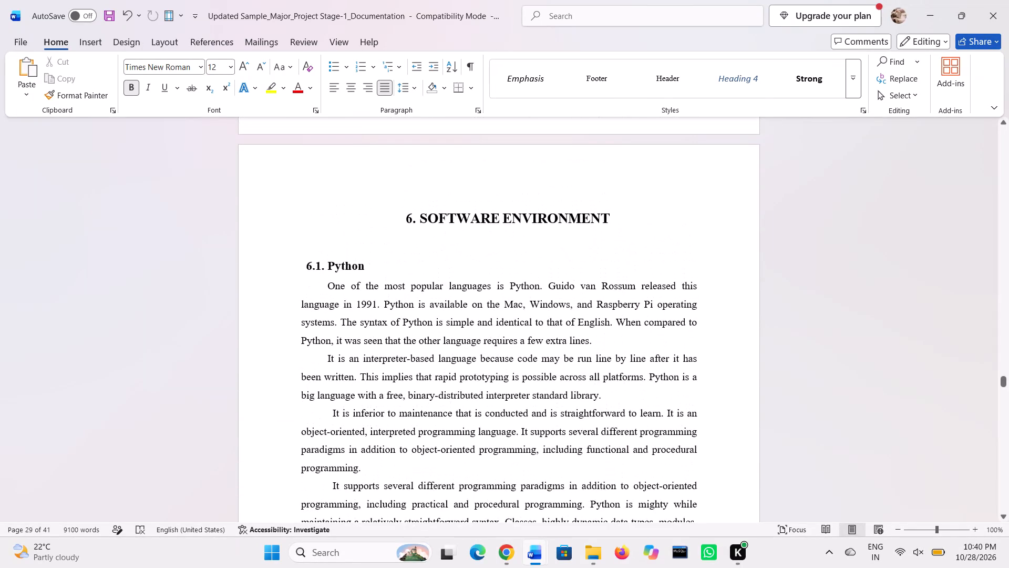
scroll(302, 359, "down", 6)
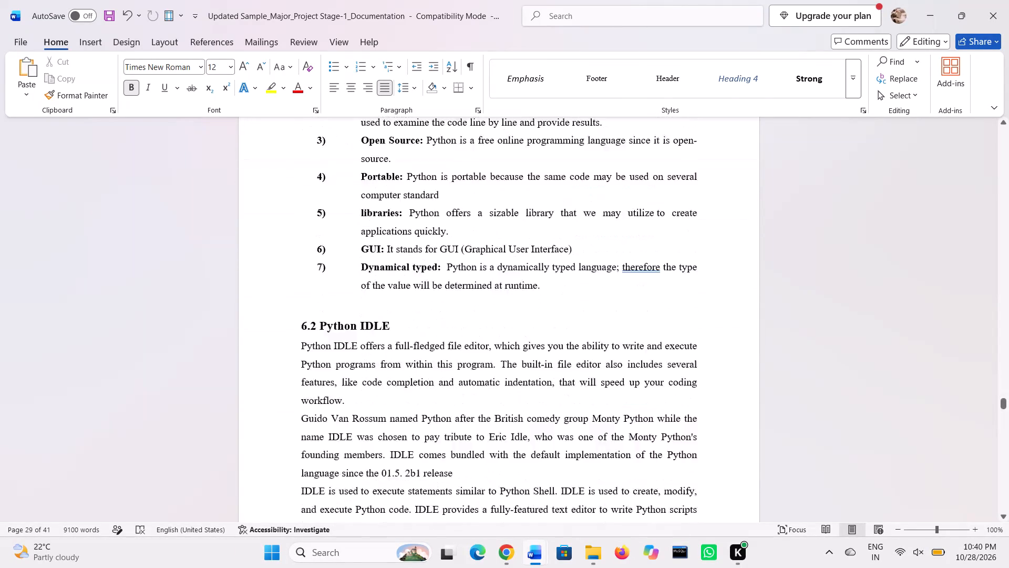
scroll(302, 359, "down", 4)
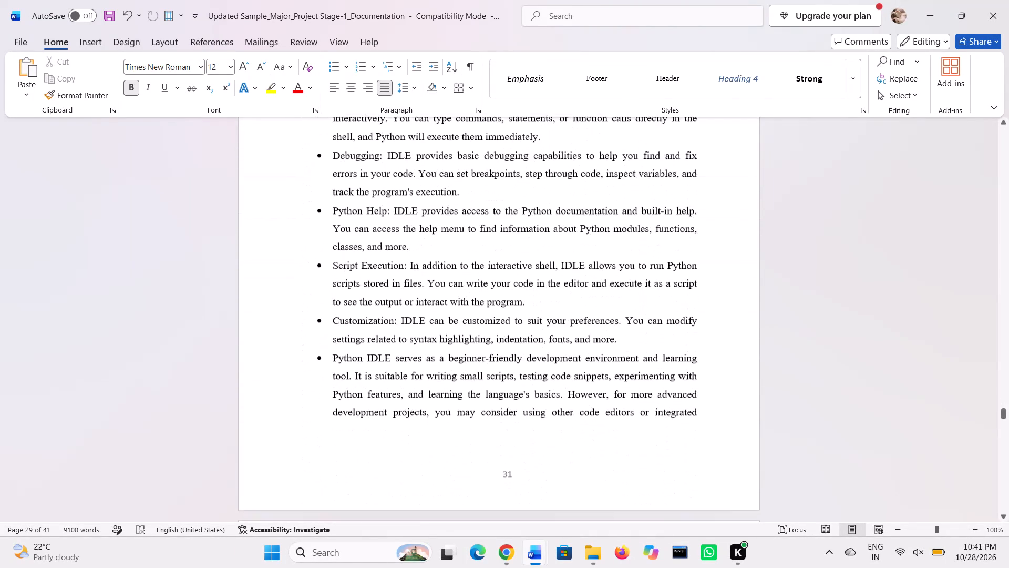
scroll(302, 359, "down", 2)
scroll(302, 359, "up", 1)
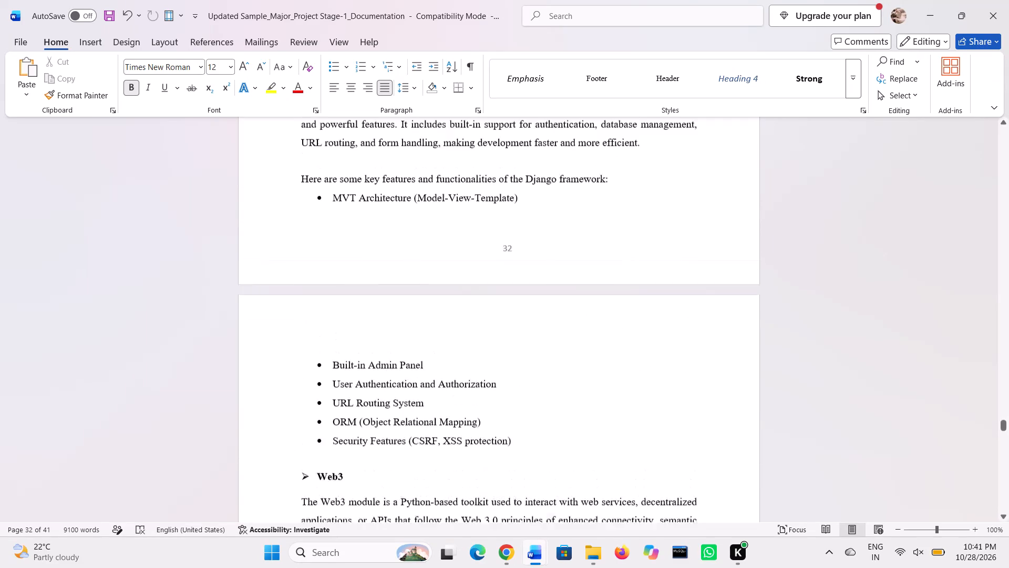
scroll(302, 359, "up", 5)
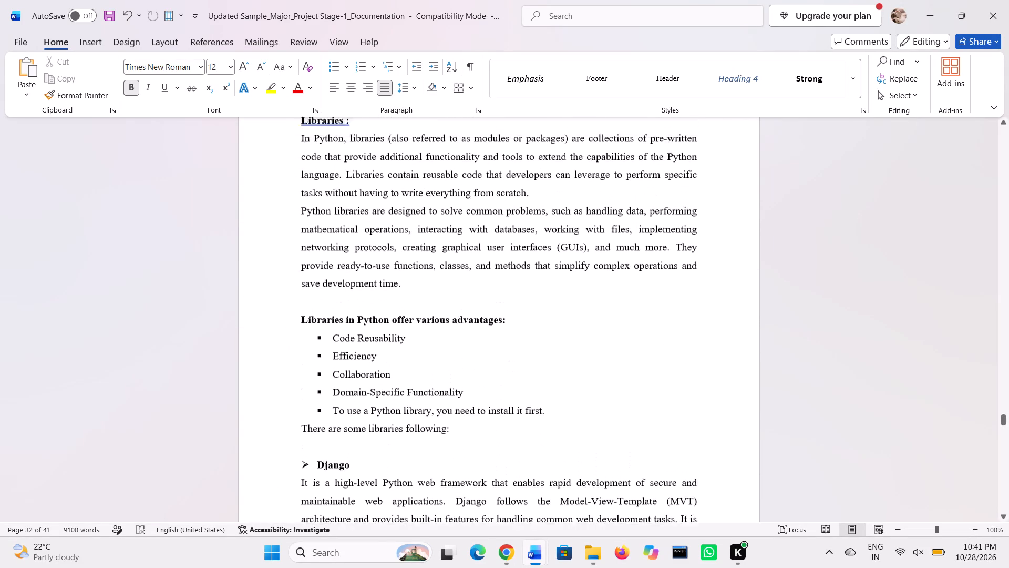
scroll(302, 359, "up", 1)
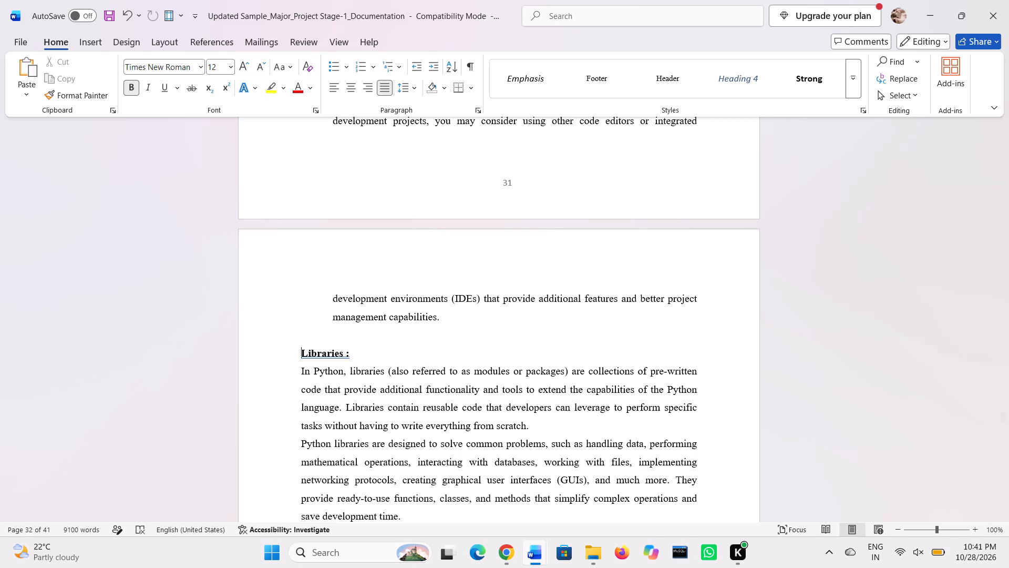
type("6.")
type("3")
key("space")
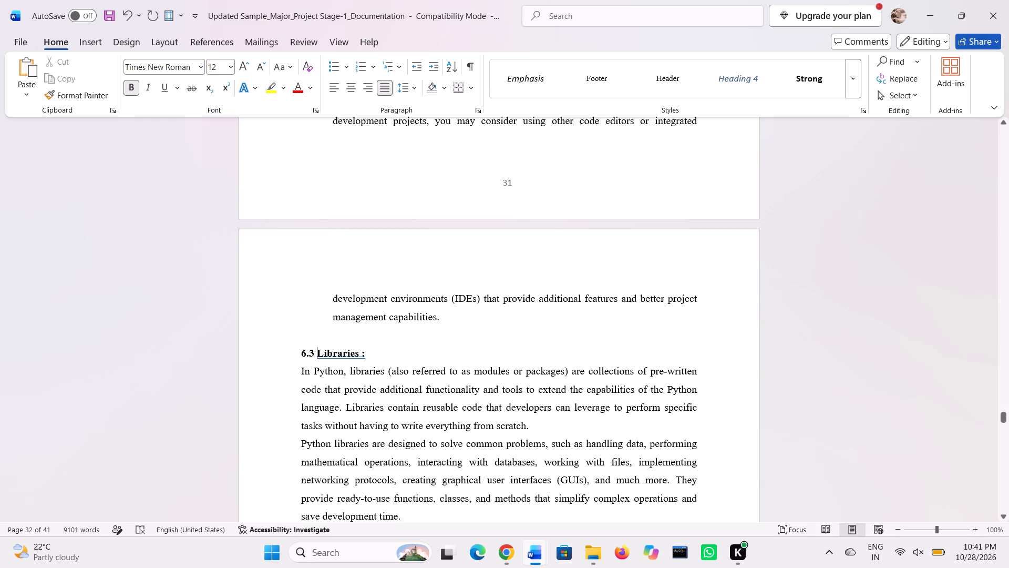
Set the font size of the whole 6.3 Libraries heading to 14.
left_click_drag(304, 352, 359, 357)
left_click(372, 354)
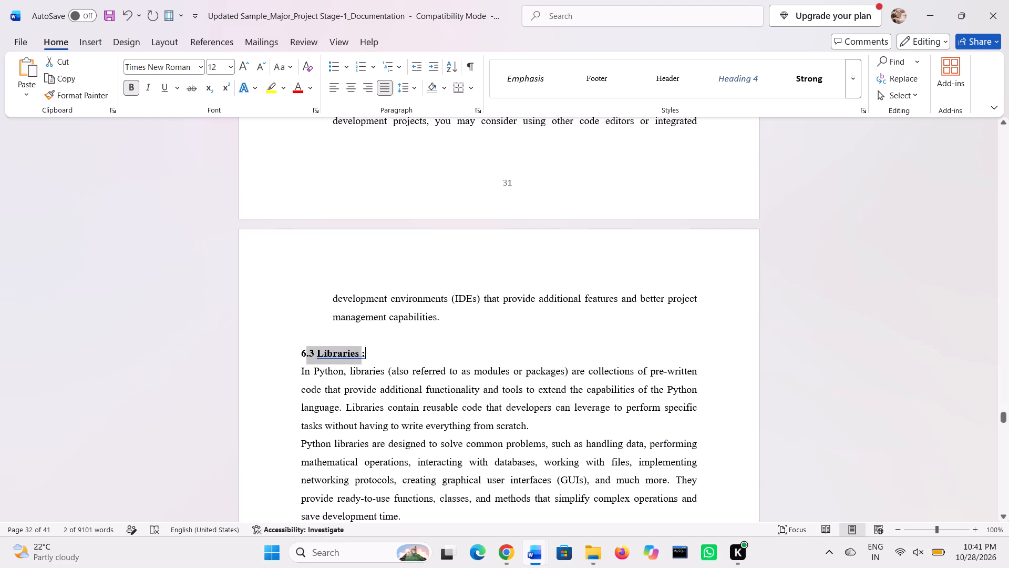
left_click_drag(372, 354, 286, 350)
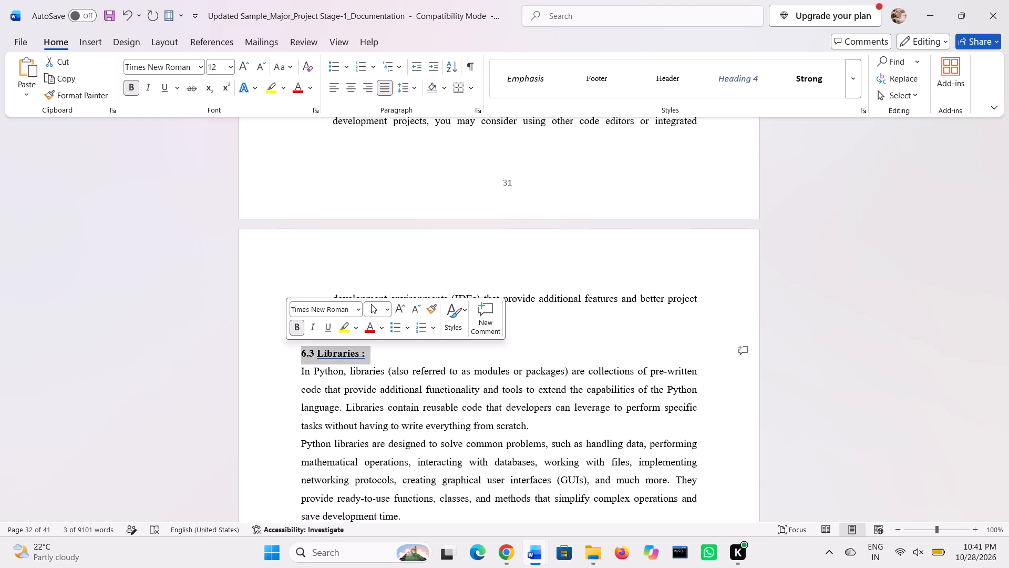
left_click(371, 305)
type("14")
key("Return")
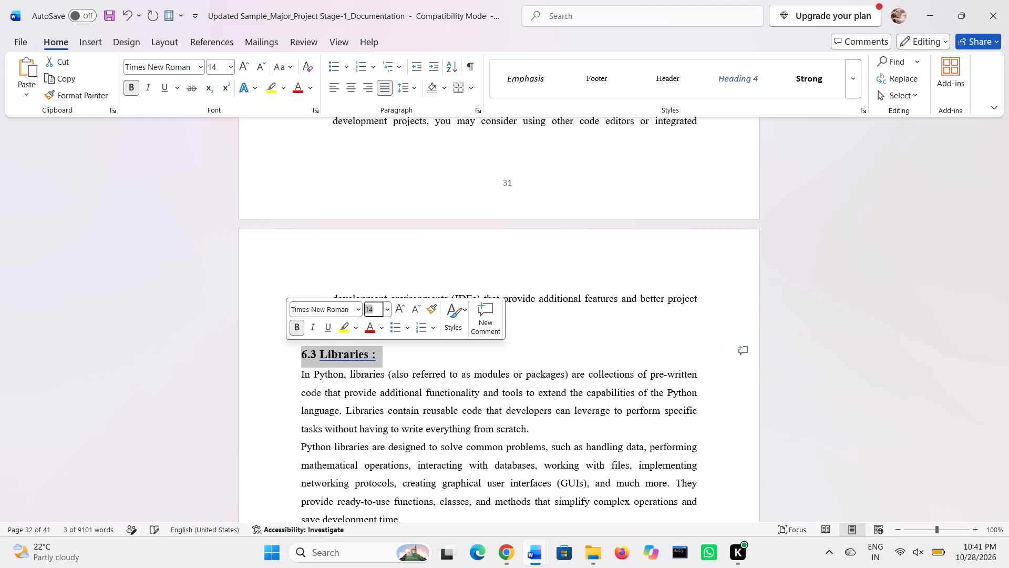
left_click(328, 476)
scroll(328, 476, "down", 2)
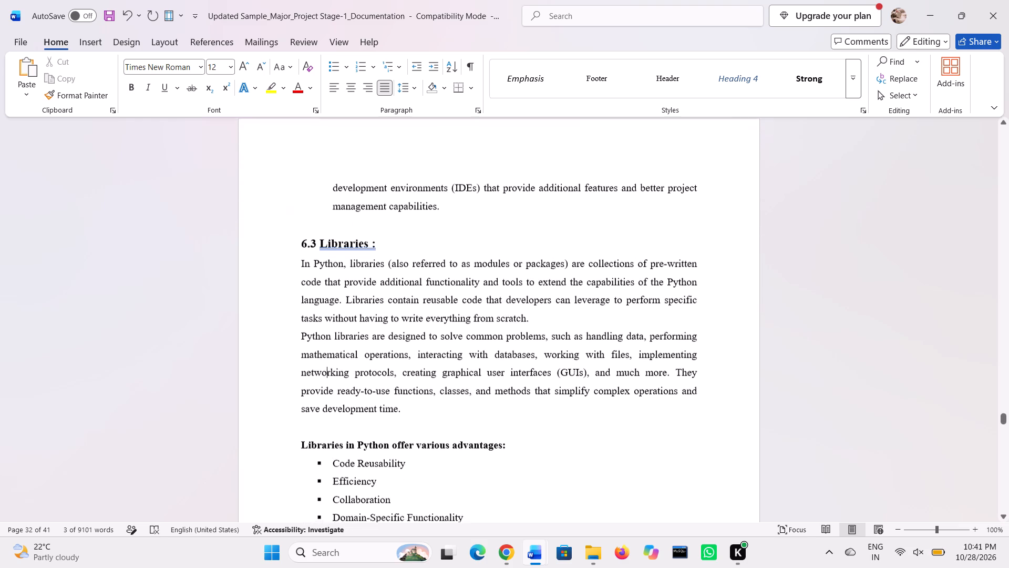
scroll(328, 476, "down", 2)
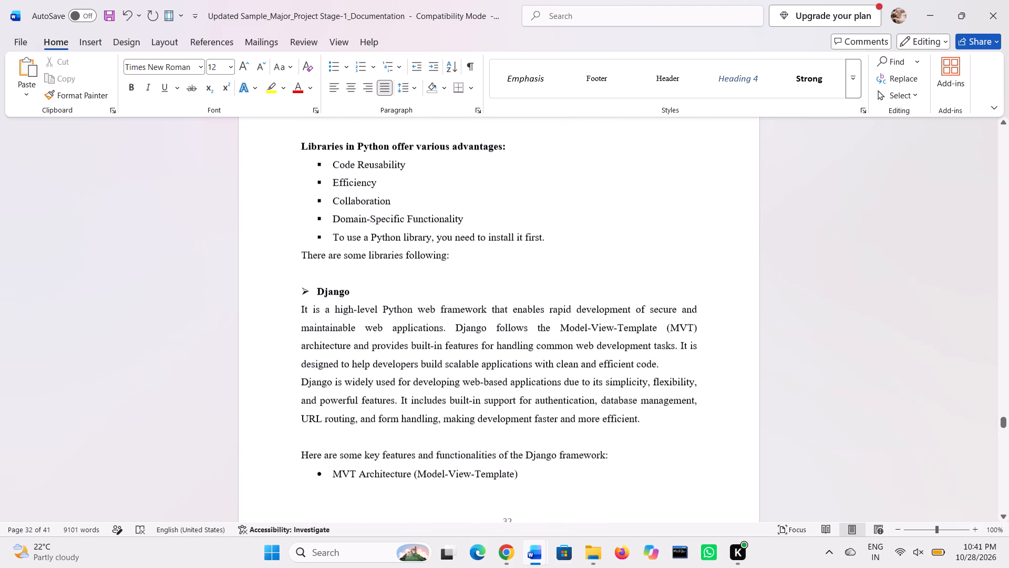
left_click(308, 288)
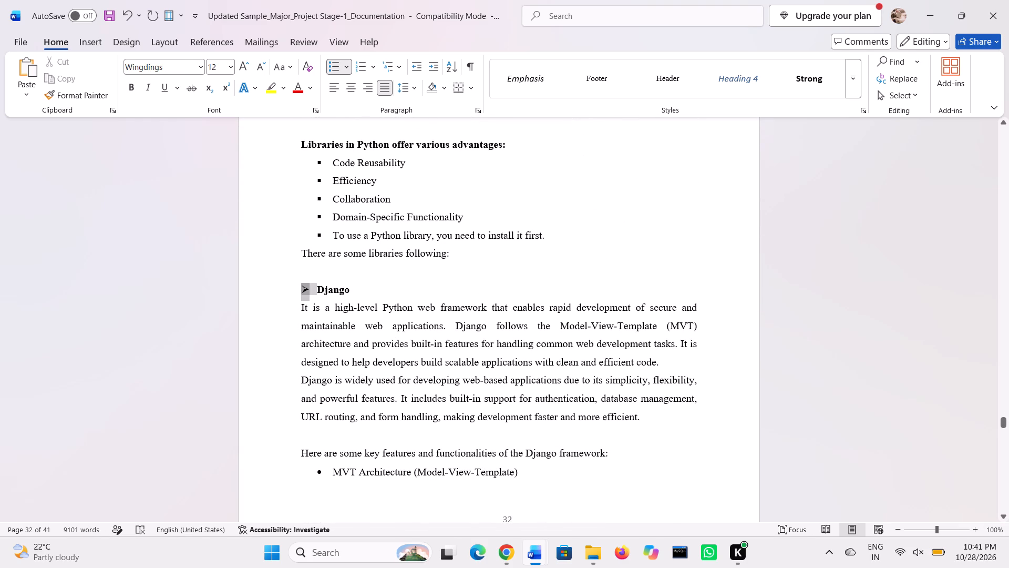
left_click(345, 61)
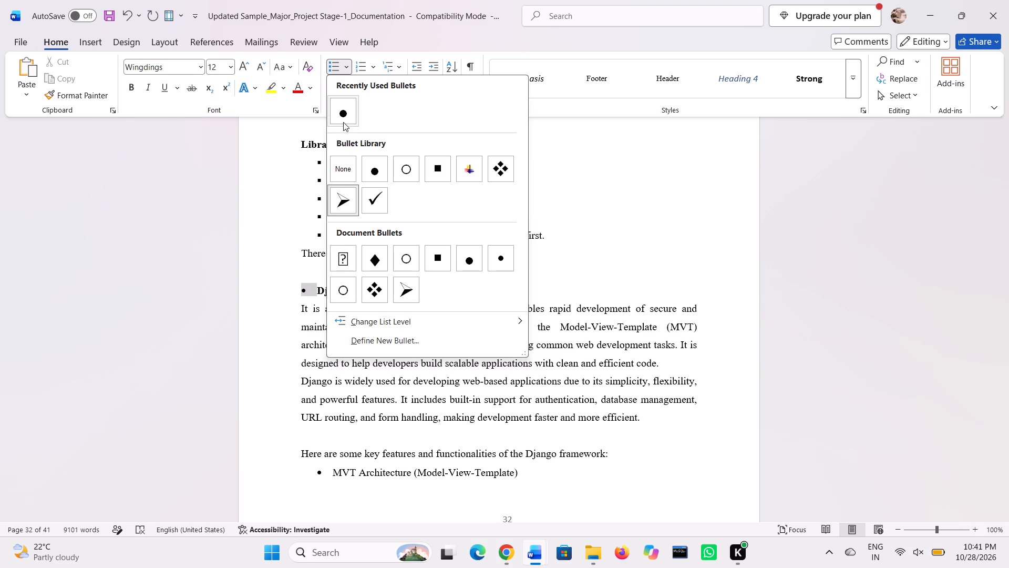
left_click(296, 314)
Change the square bullets of the list in the NumPy section to solid round bullets.
scroll(296, 314, "down", 3)
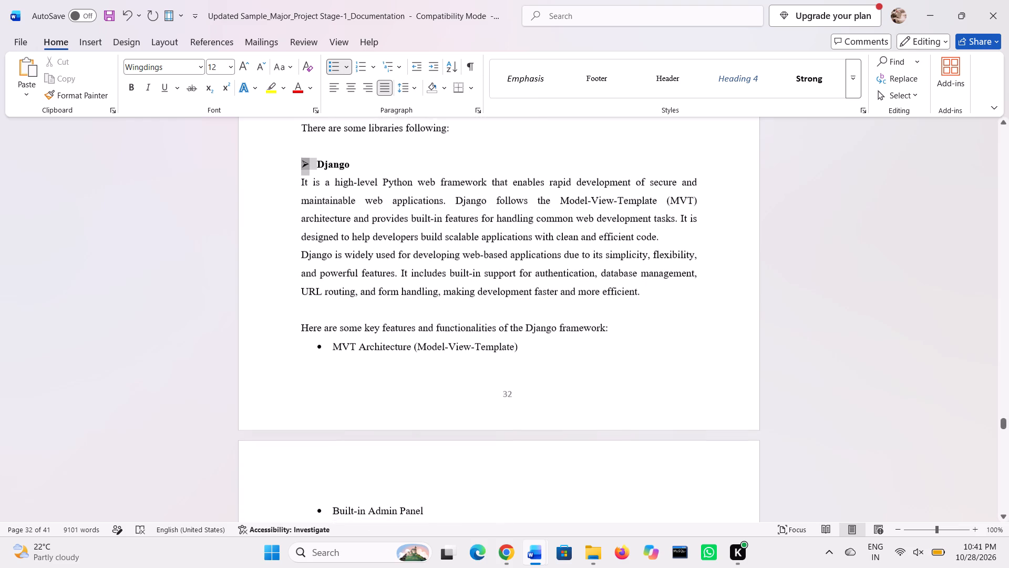
scroll(296, 314, "down", 3)
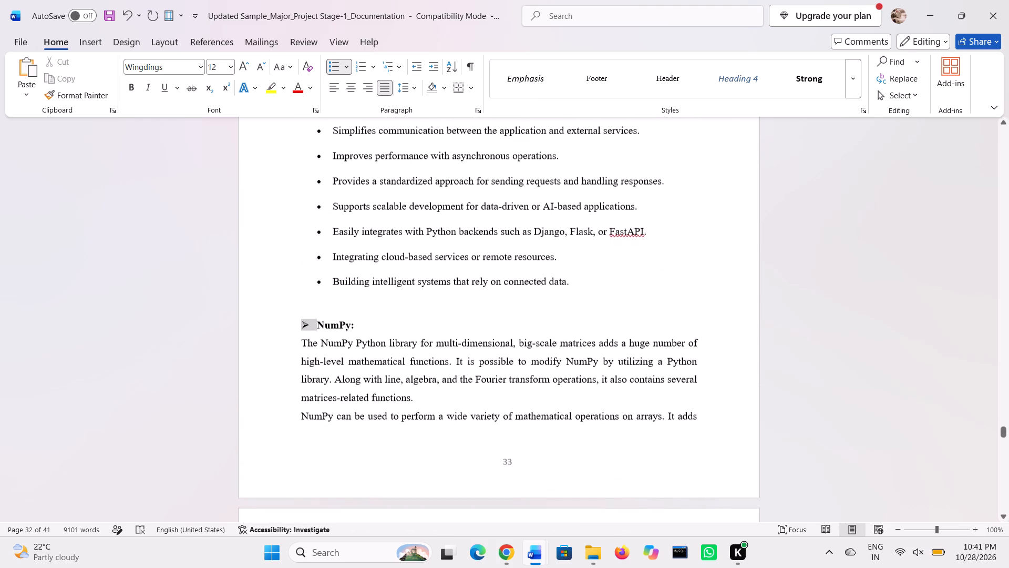
scroll(296, 314, "down", 4)
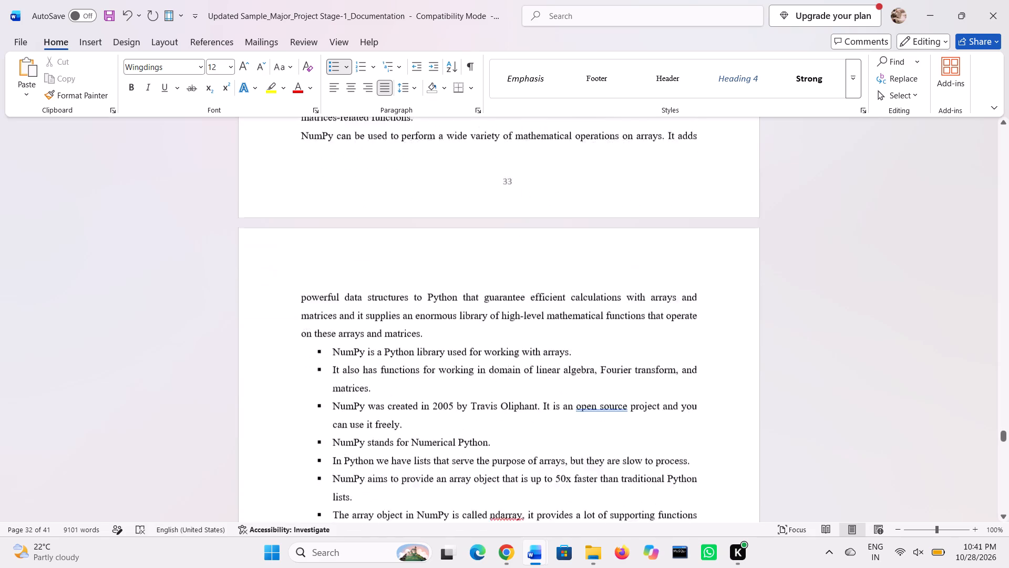
scroll(296, 314, "down", 2)
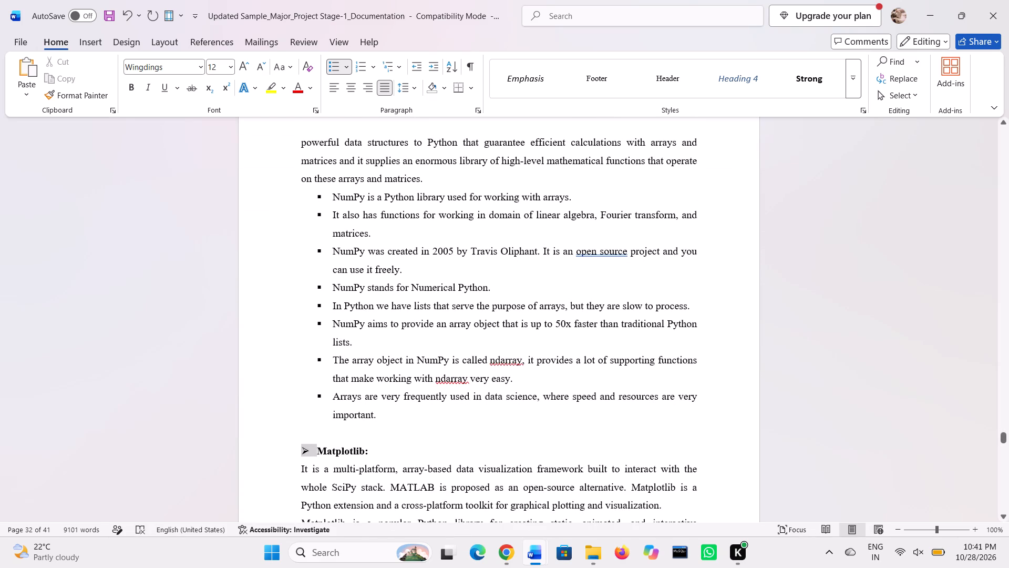
left_click(318, 323)
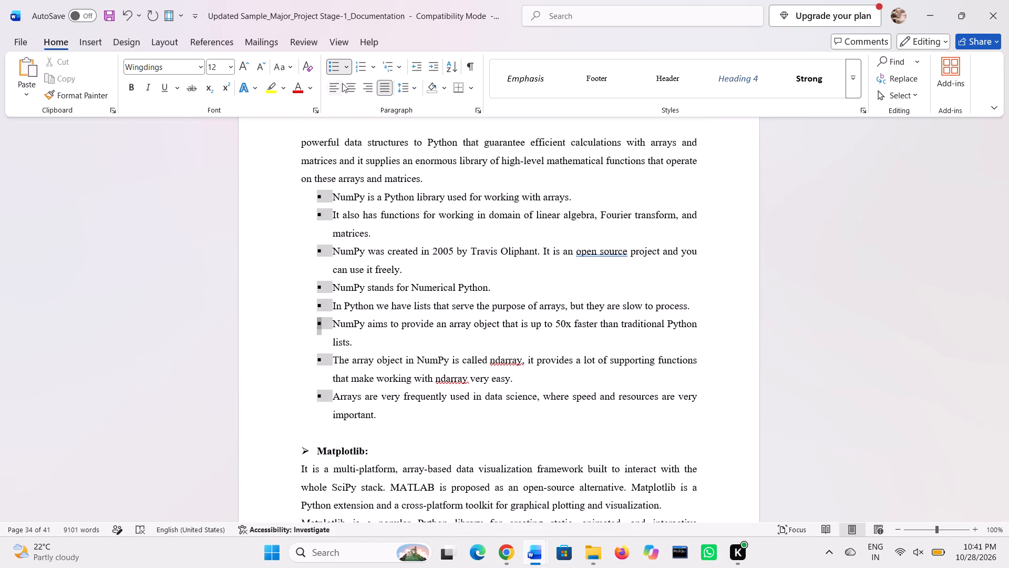
left_click(347, 72)
left_click(341, 110)
left_click(288, 234)
Change the square bullets of the Matplotlib key features list to solid round bullets.
scroll(288, 234, "up", 4)
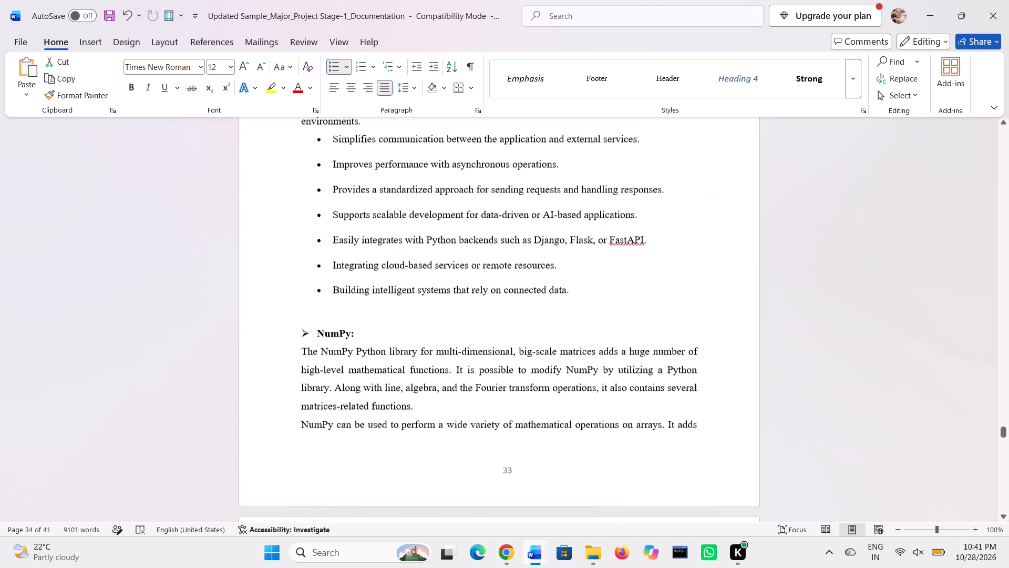
scroll(288, 234, "up", 1)
scroll(288, 234, "down", 9)
scroll(288, 234, "up", 2)
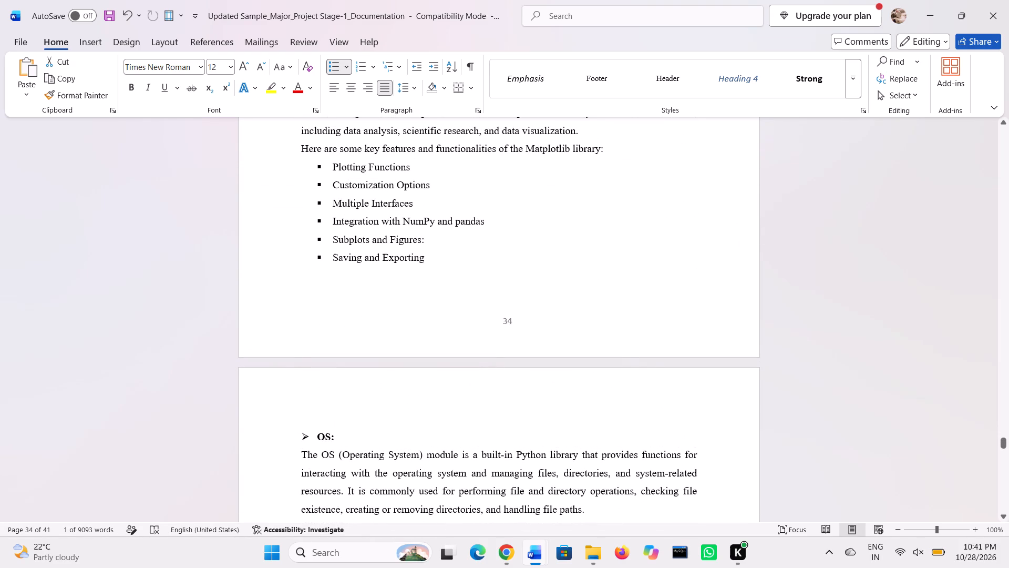
left_click(317, 192)
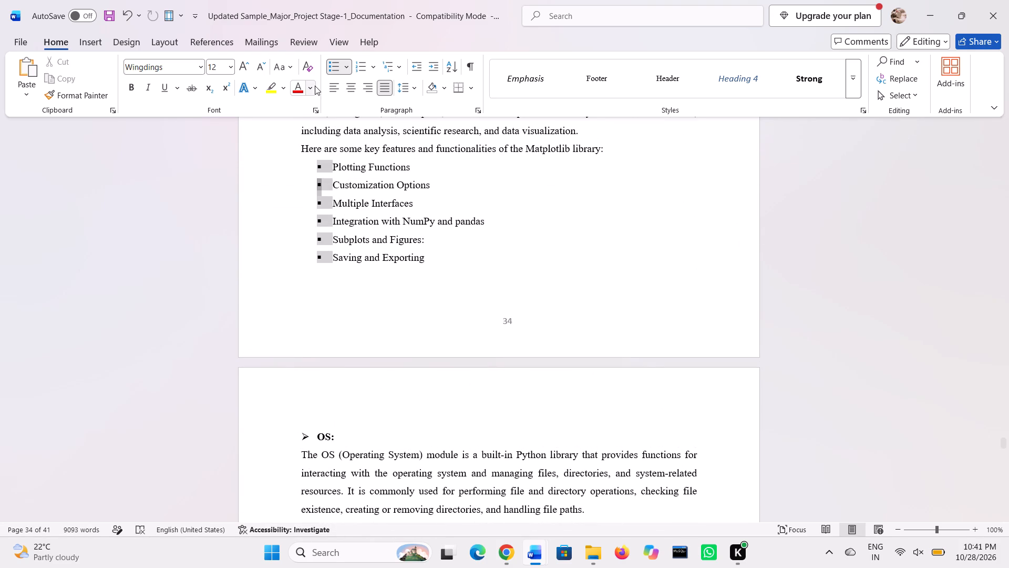
left_click(346, 65)
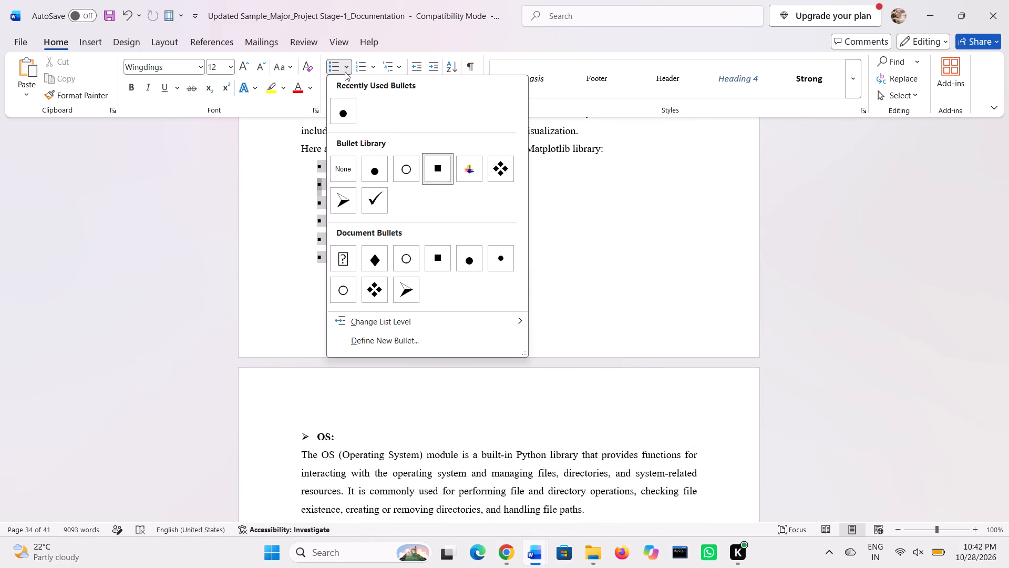
left_click(342, 118)
left_click(308, 215)
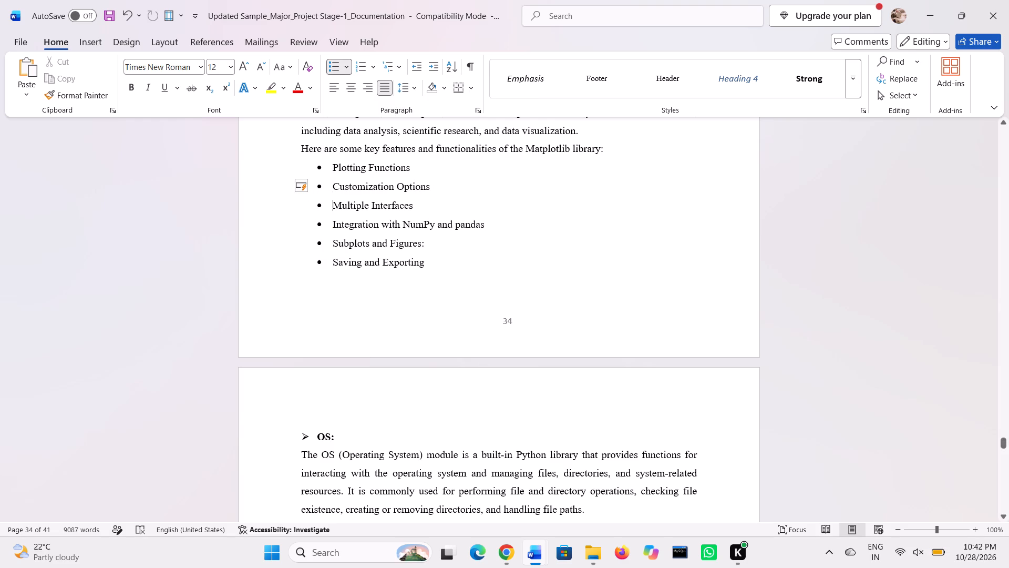
Review the OS and JSON library sections through to the start of chapter 7, System Requirements Specifications.
scroll(308, 215, "down", 2)
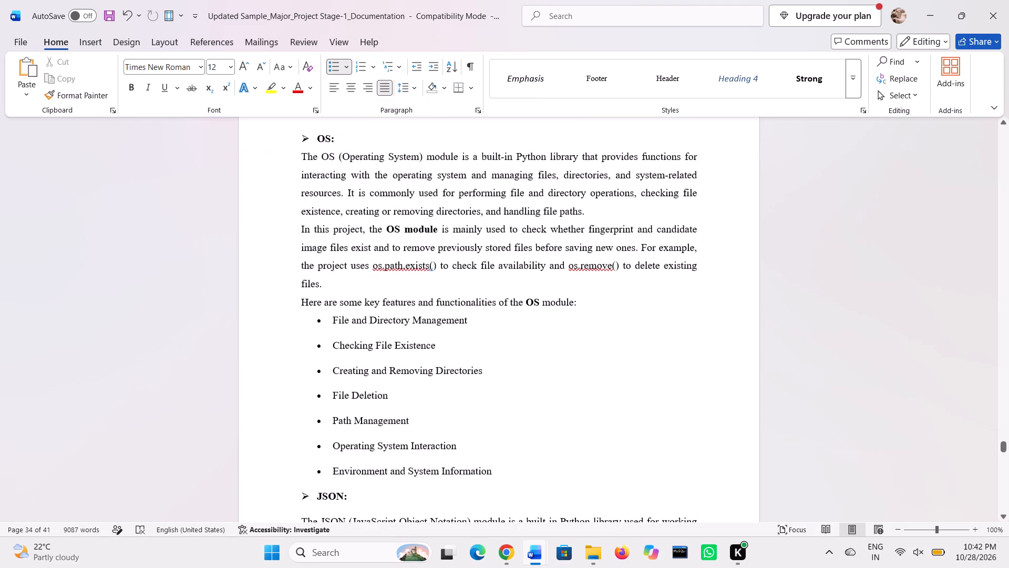
scroll(308, 215, "down", 3)
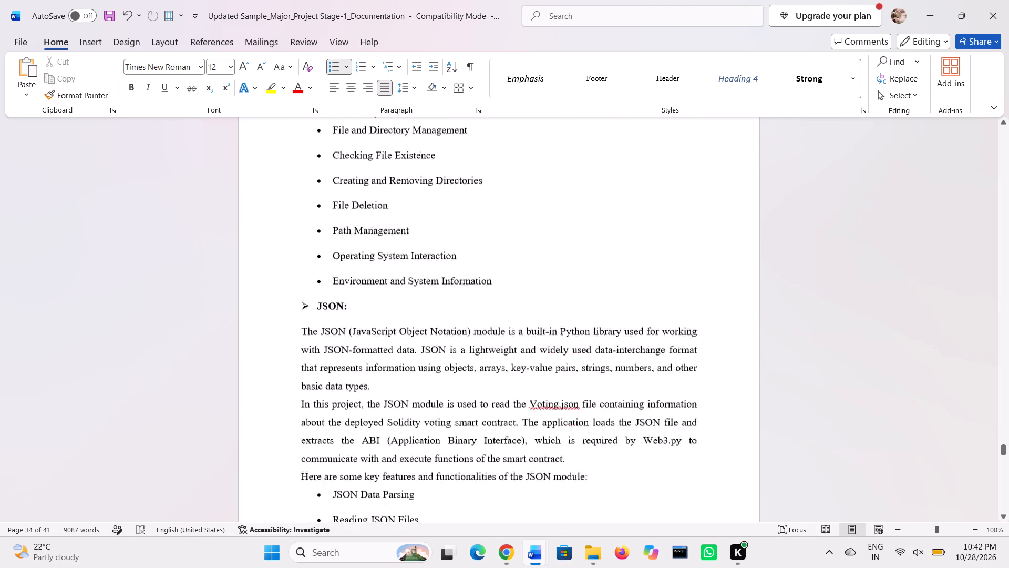
scroll(308, 215, "down", 3)
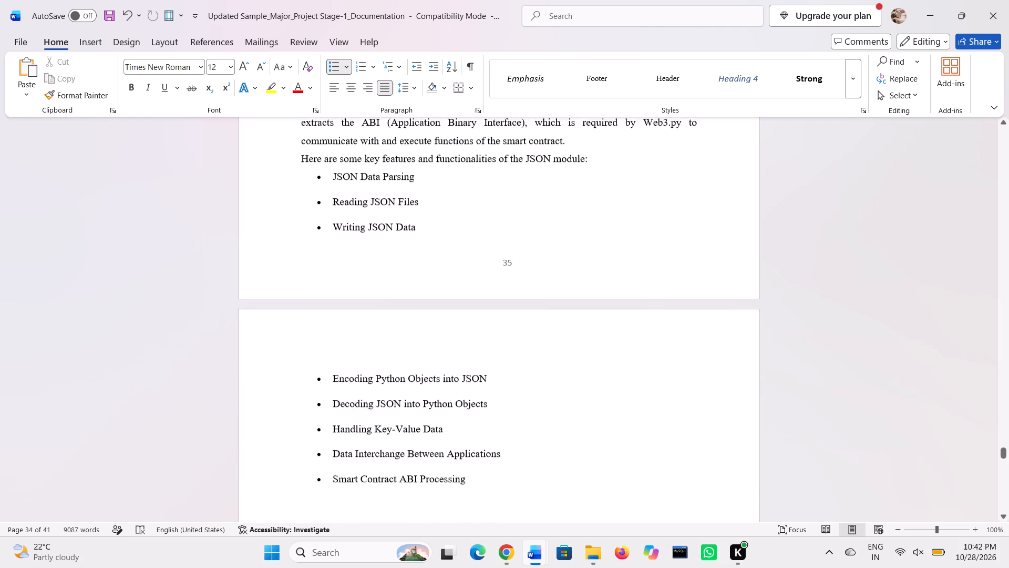
scroll(308, 215, "down", 4)
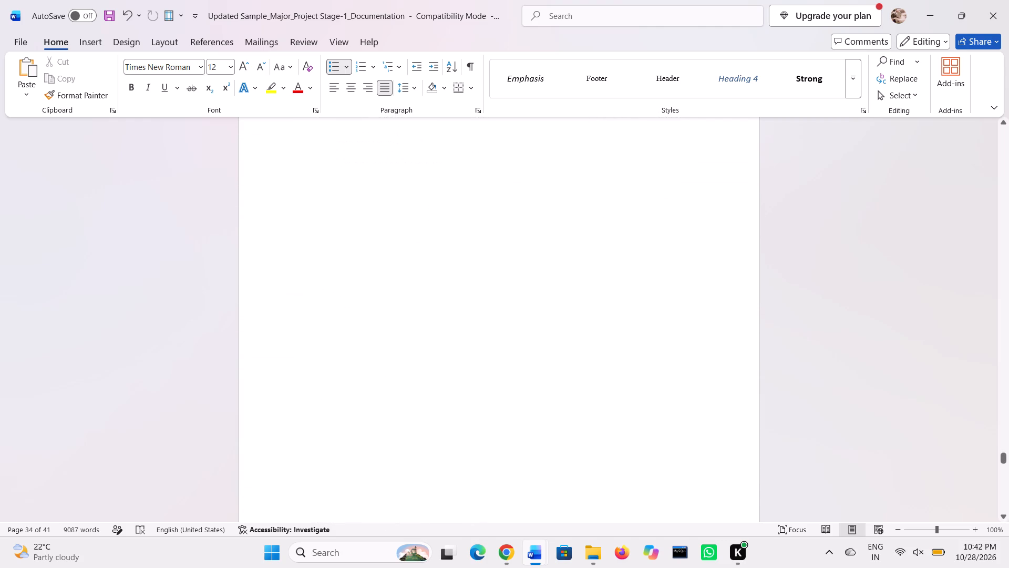
scroll(308, 215, "down", 2)
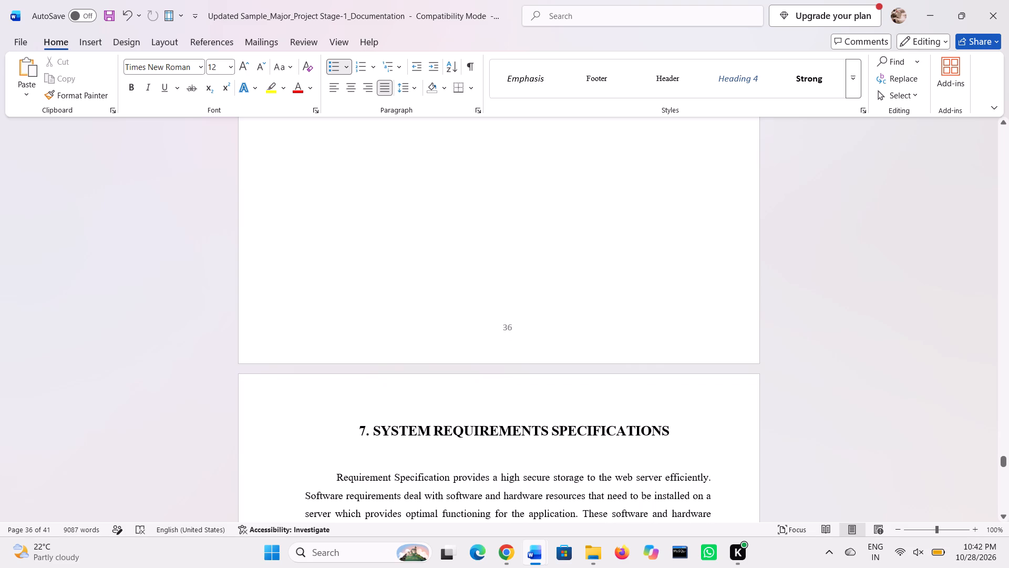
Switch to the final voting system document and look through the Views.py sample code up to the Testing section.
key("alt+Tab")
scroll(369, 294, "down", 2)
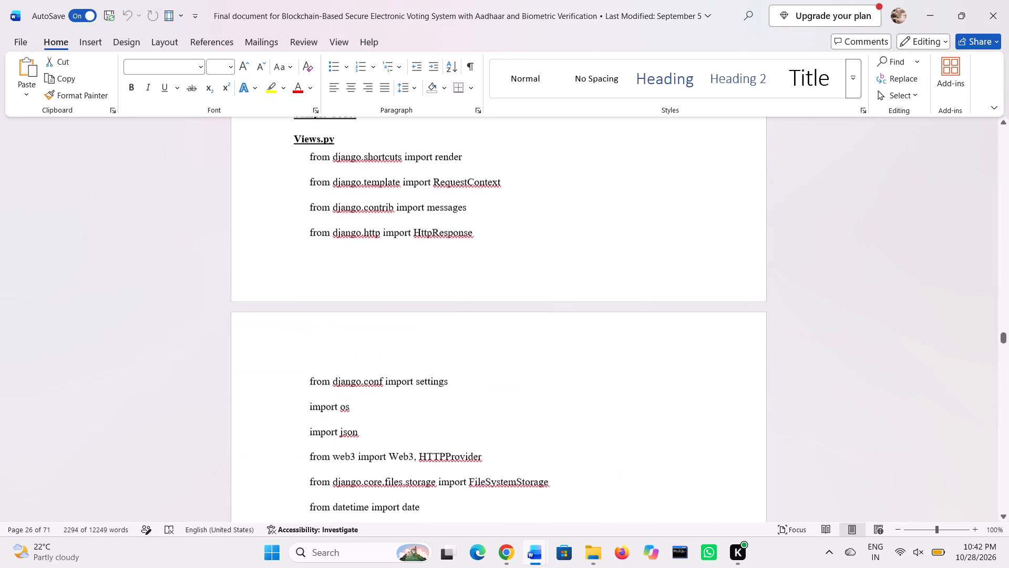
scroll(369, 294, "down", 5)
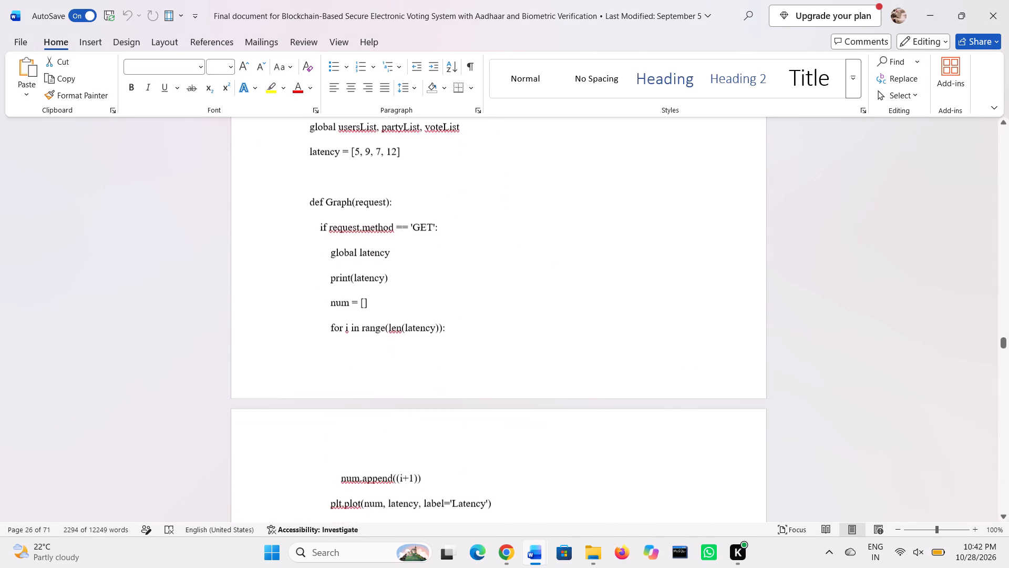
scroll(369, 294, "down", 8)
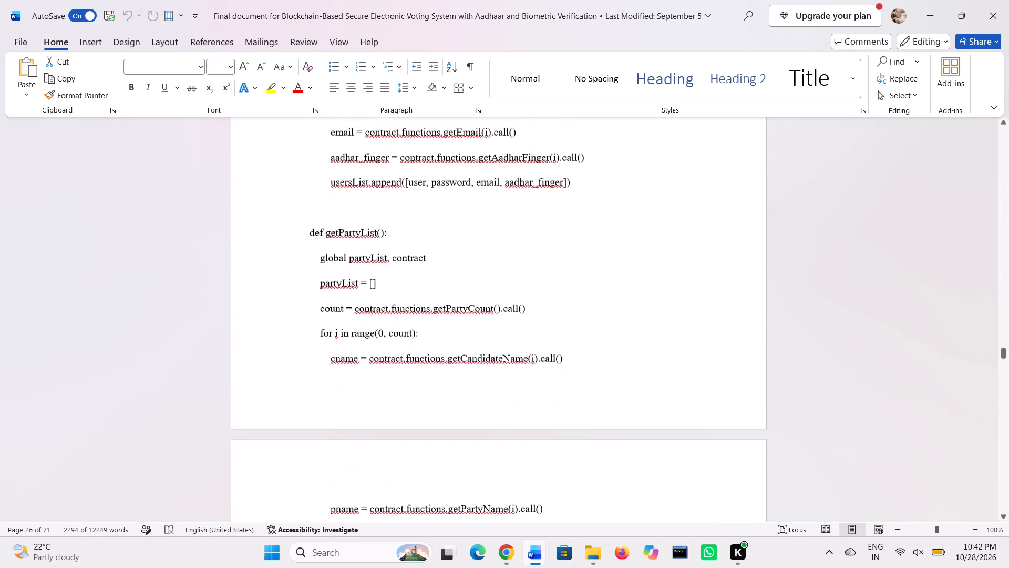
scroll(369, 294, "down", 12)
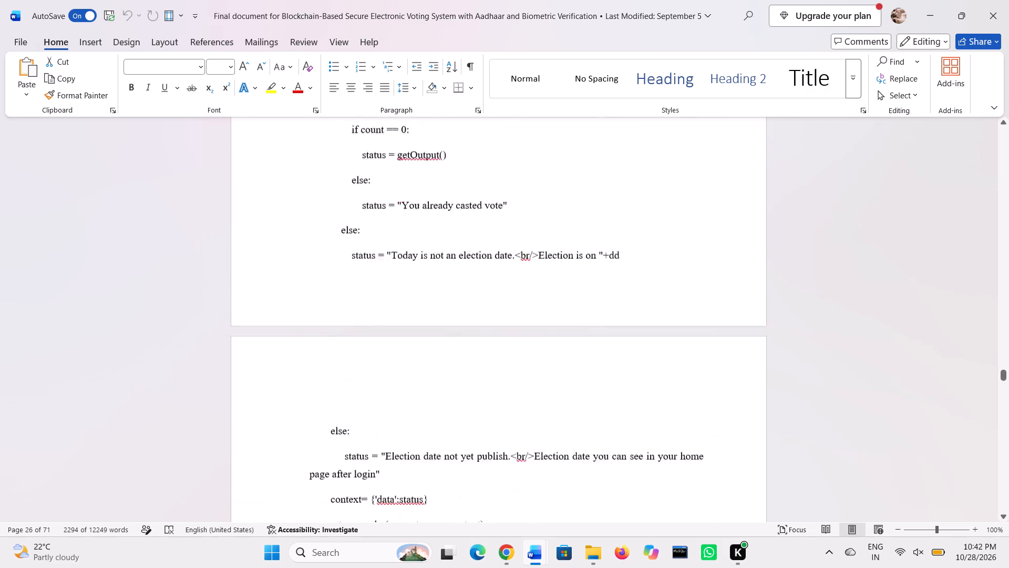
scroll(369, 294, "down", 10)
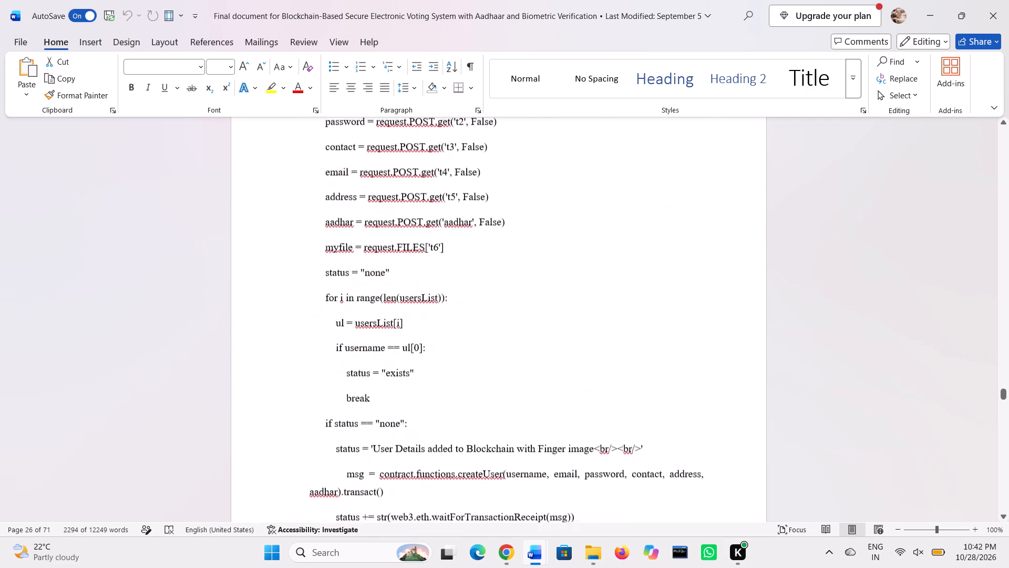
scroll(369, 294, "down", 11)
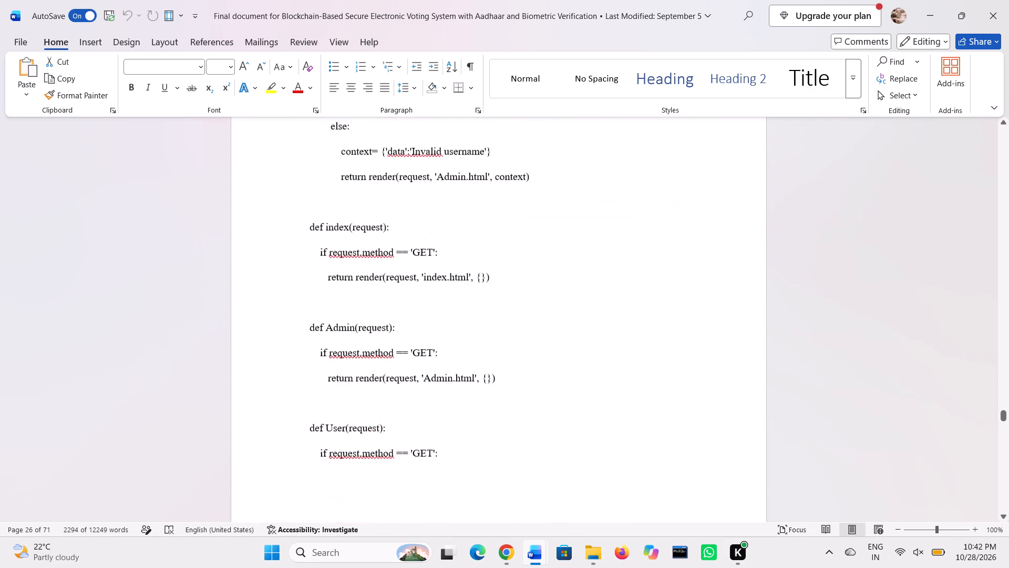
scroll(369, 294, "down", 2)
scroll(369, 294, "up", 4)
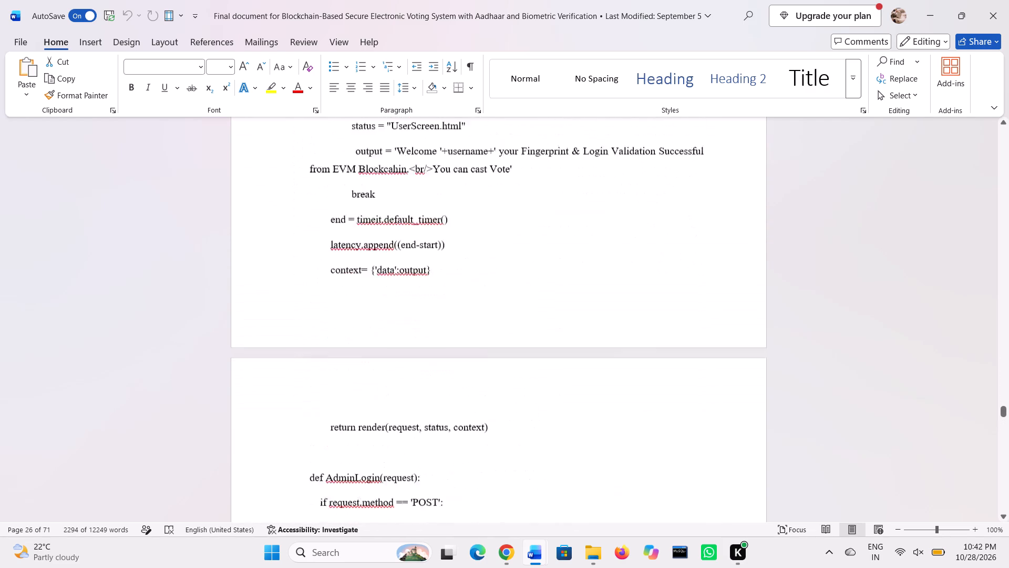
scroll(369, 294, "down", 1)
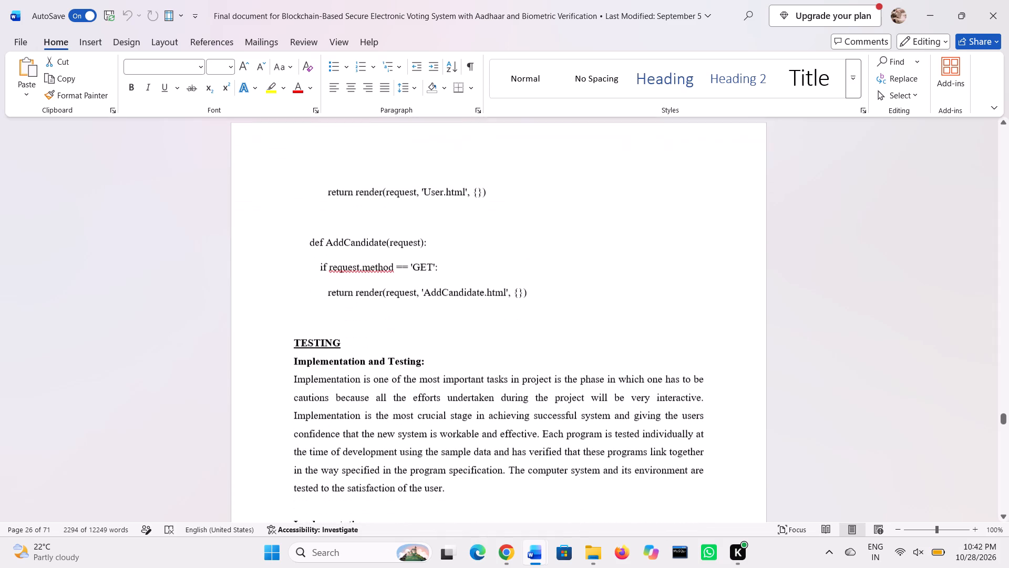
Check the opening of chapter 7 in the project documentation, and examine the Software Requirement Specification and System Requirement sections in the final document.
key("alt+Tab")
scroll(389, 349, "down", 2)
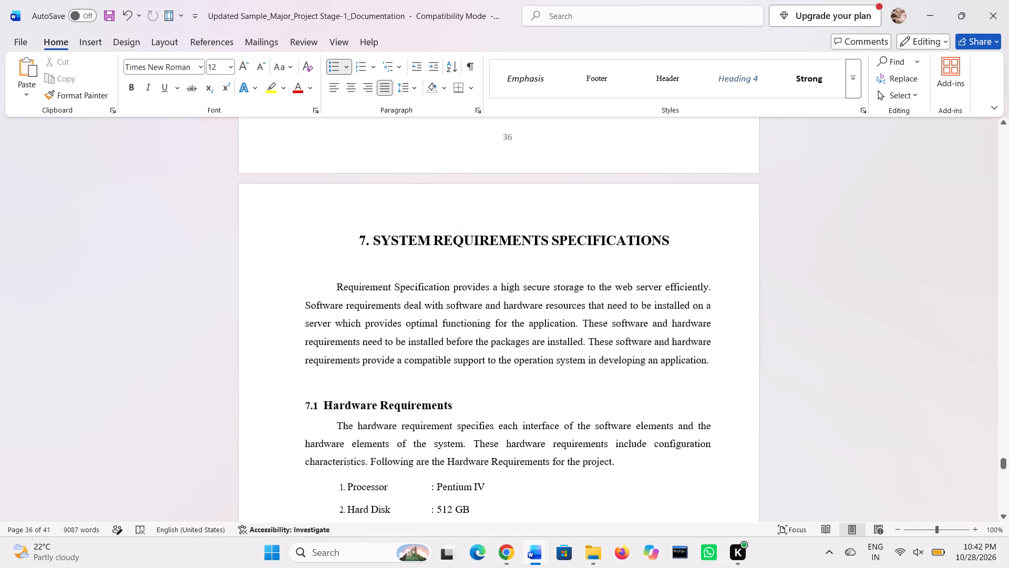
scroll(389, 349, "down", 1)
key("alt+Tab")
scroll(383, 311, "up", 13)
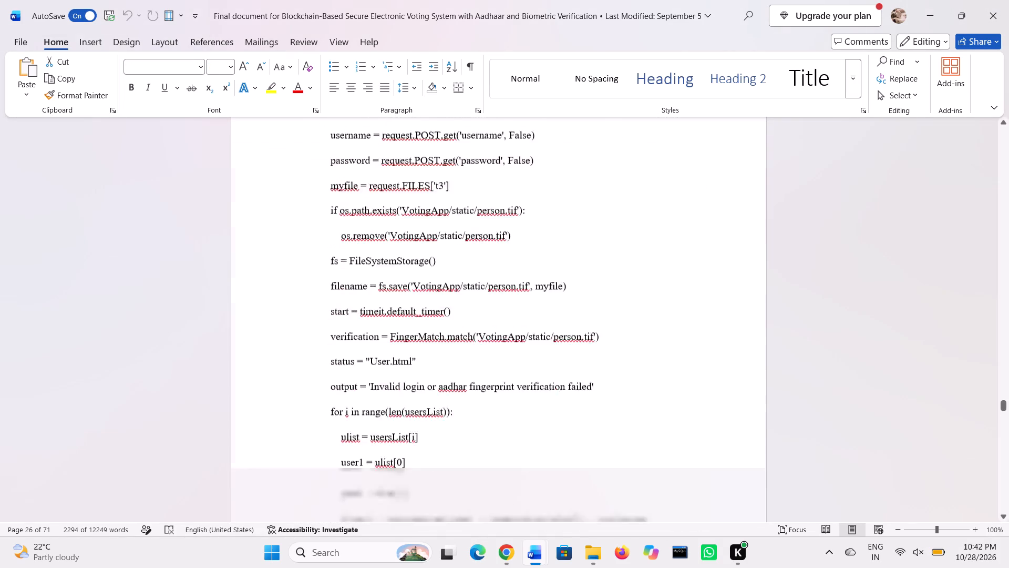
scroll(383, 311, "up", 16)
scroll(383, 311, "up", 5)
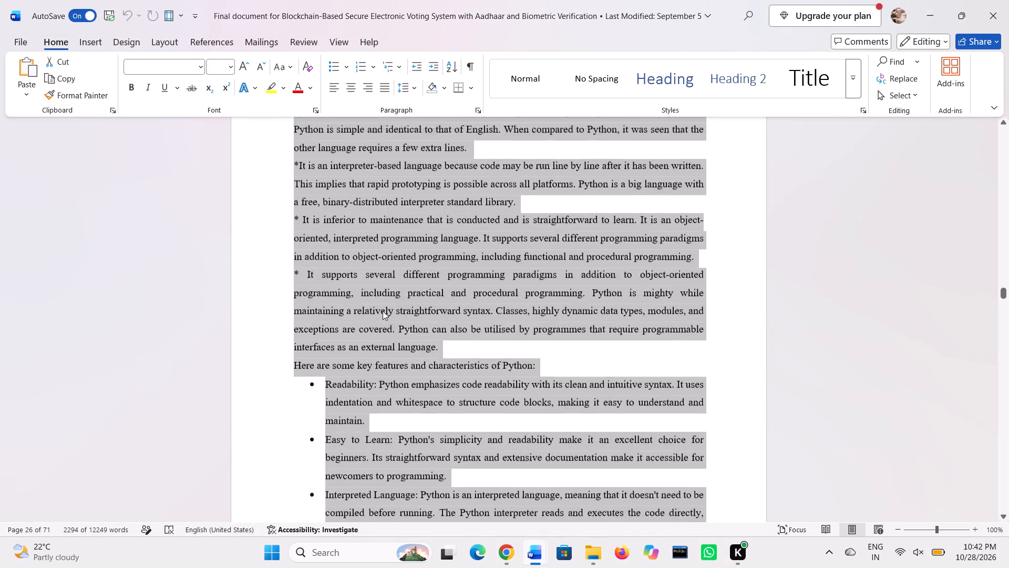
scroll(383, 311, "up", 9)
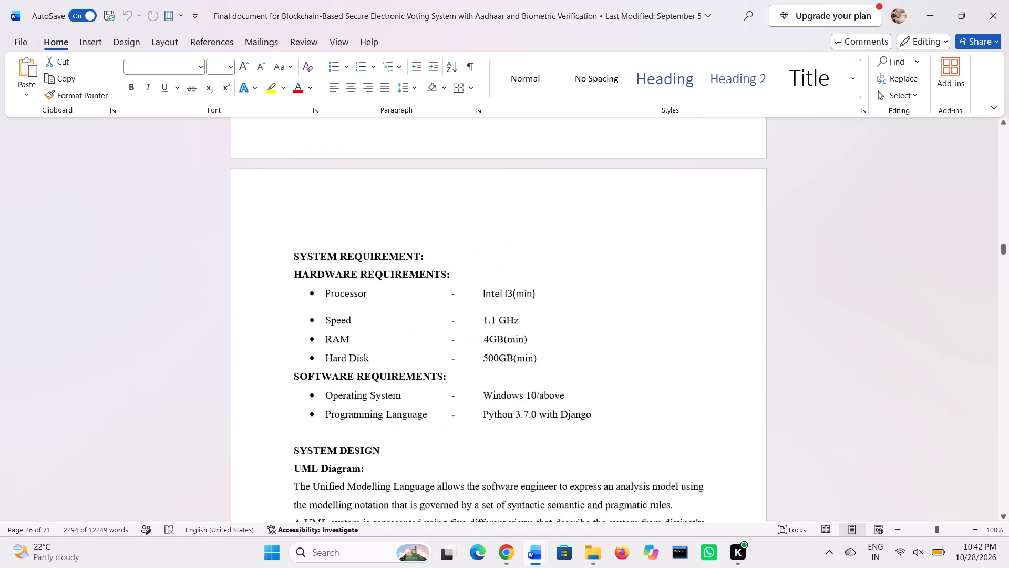
scroll(383, 311, "up", 2)
scroll(383, 311, "down", 4)
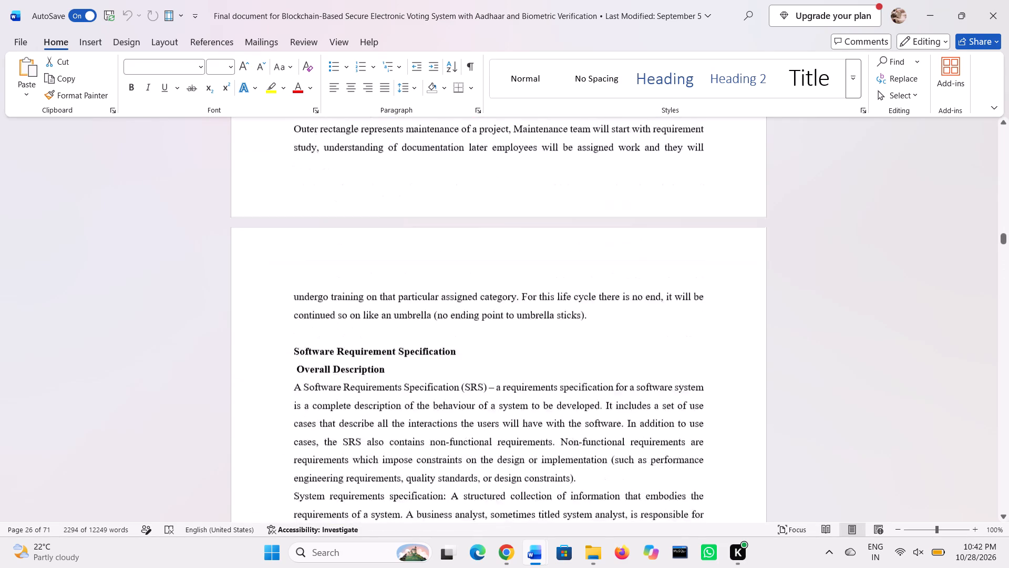
scroll(383, 311, "down", 3)
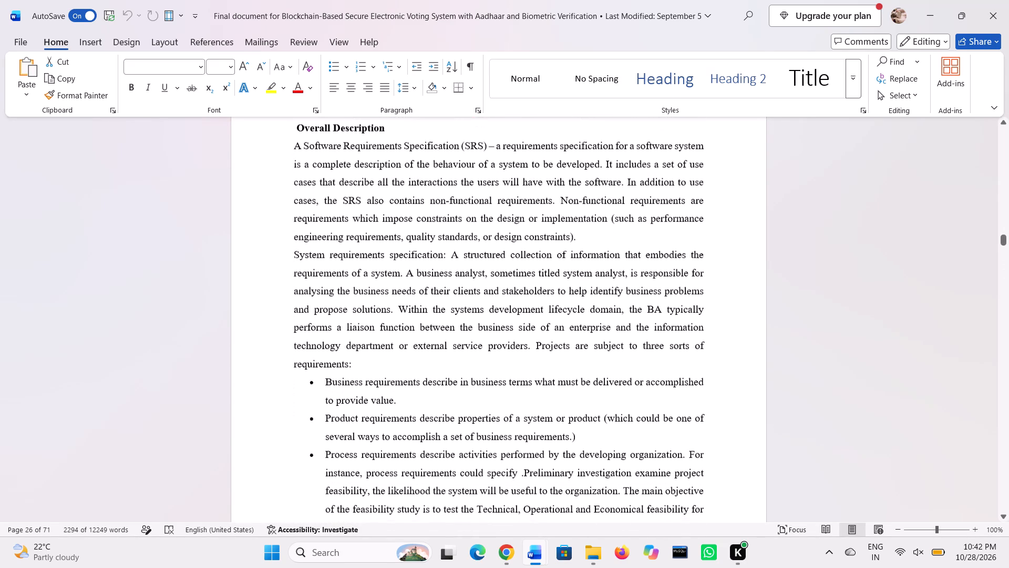
scroll(383, 268, "down", 4)
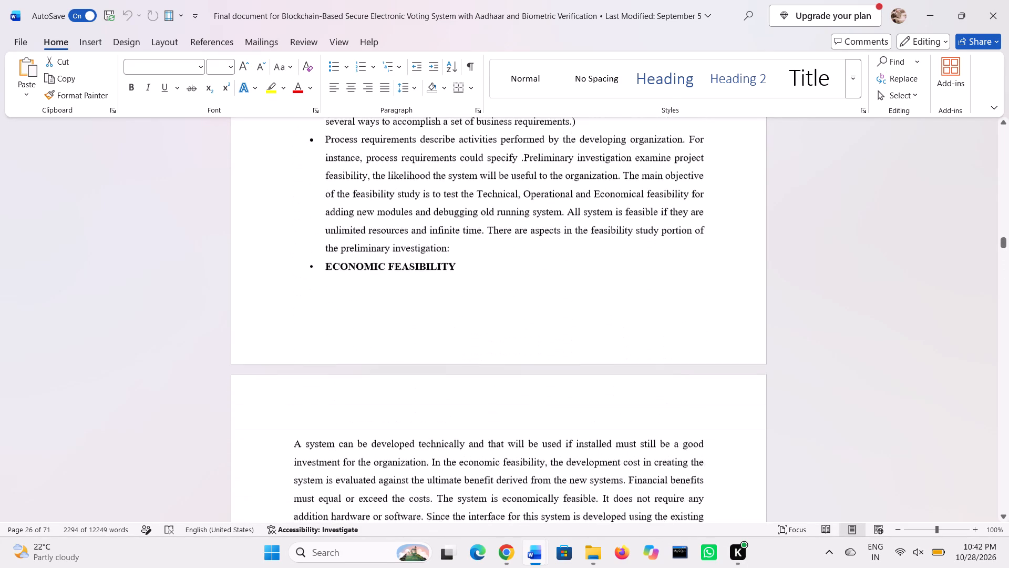
scroll(383, 268, "down", 5)
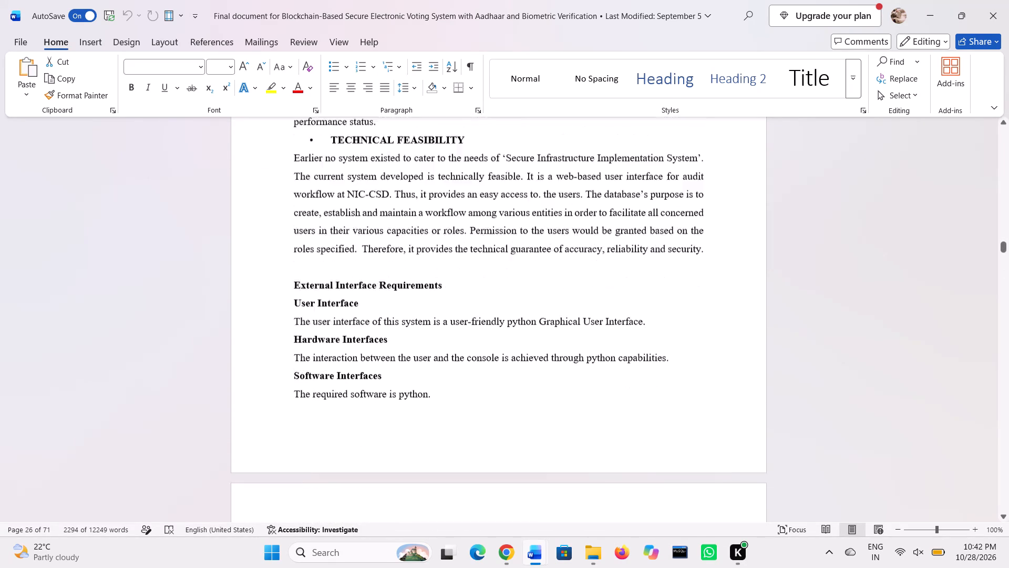
scroll(383, 268, "down", 4)
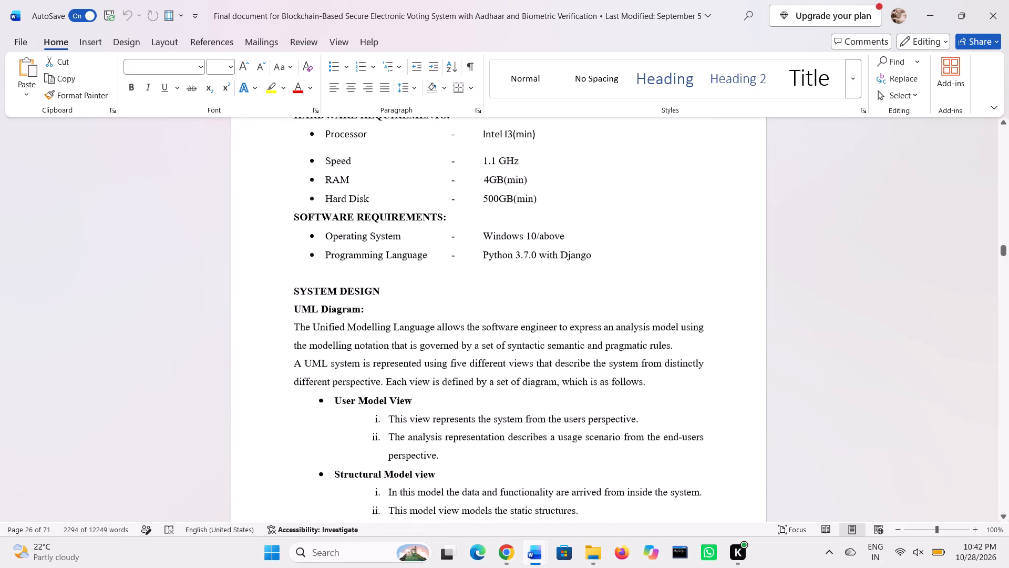
Return to the project documentation and review the 7.1 Hardware Requirements and 7.2 Software Requirements sections.
key("alt+Tab")
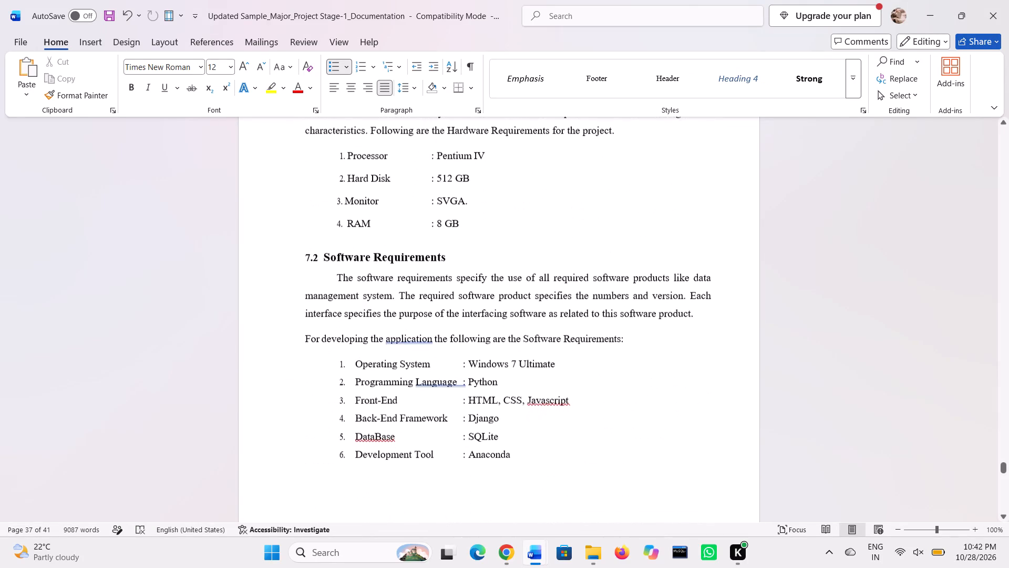
scroll(365, 381, "down", 2)
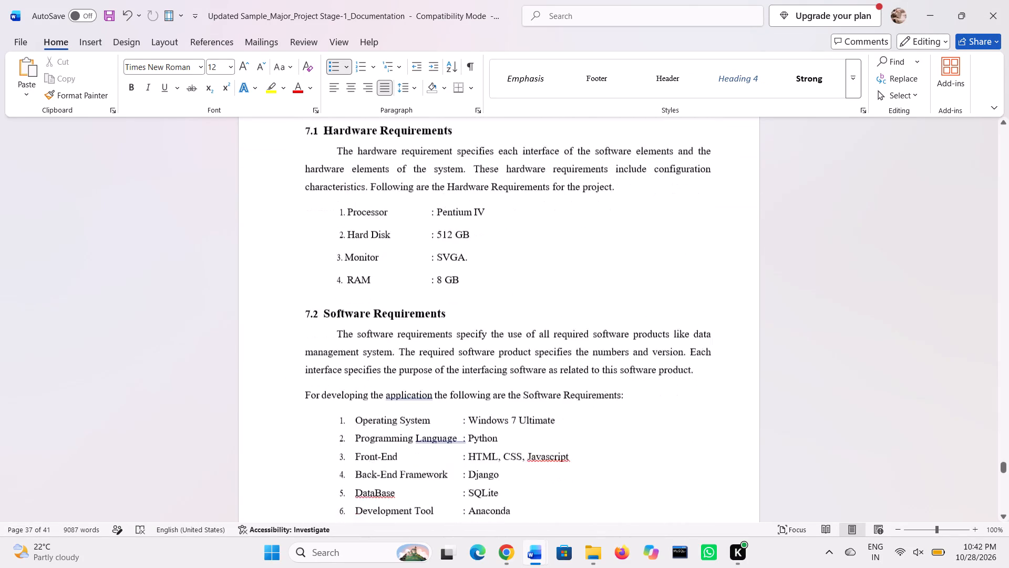
scroll(365, 381, "down", 2)
scroll(365, 381, "up", 2)
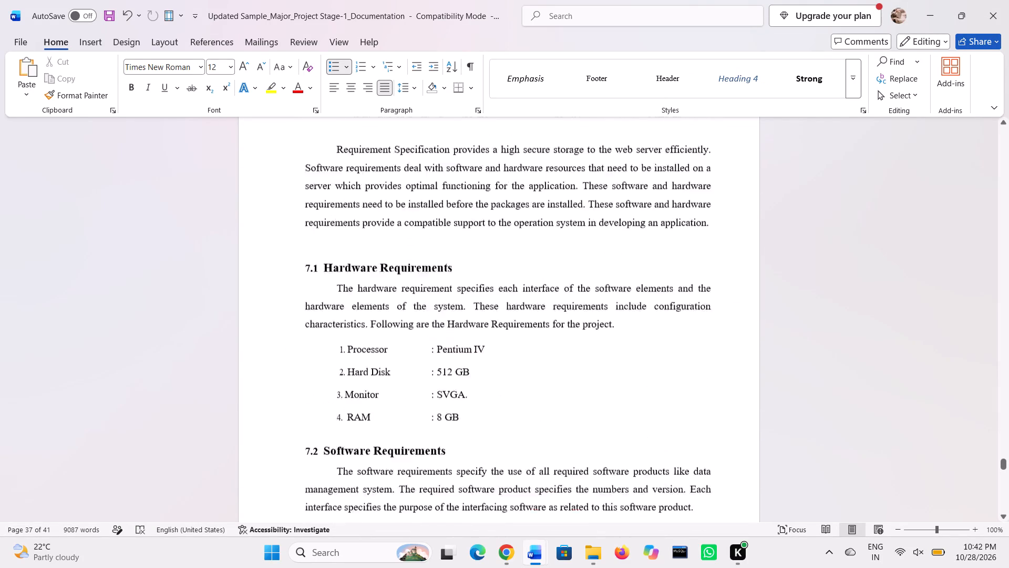
scroll(365, 381, "up", 1)
Switch to the final voting system document and look back from System Requirement to the Software Requirement Specification's Overall Description.
key("alt+Tab")
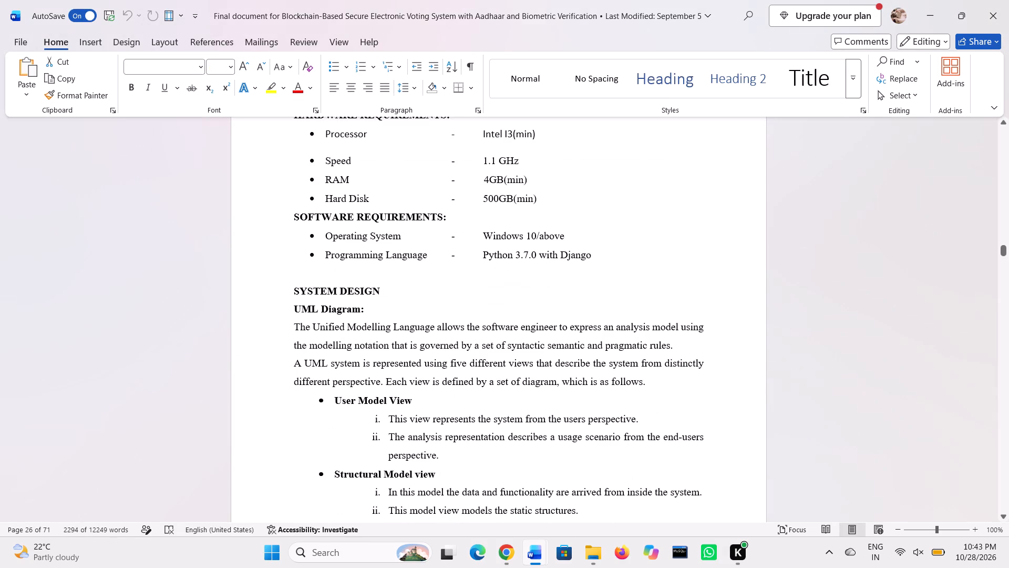
scroll(345, 328, "up", 4)
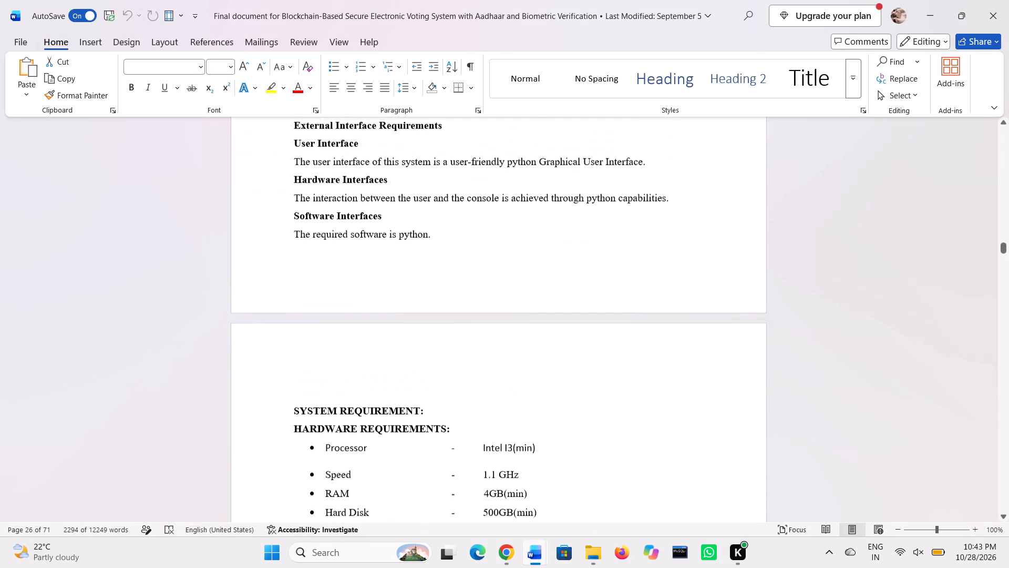
scroll(345, 328, "up", 5)
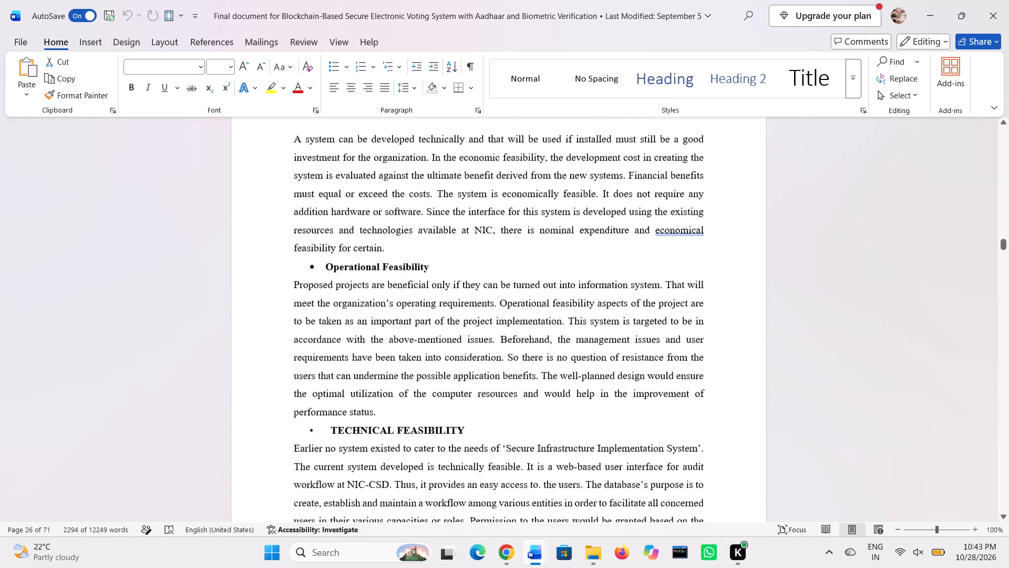
scroll(345, 328, "up", 5)
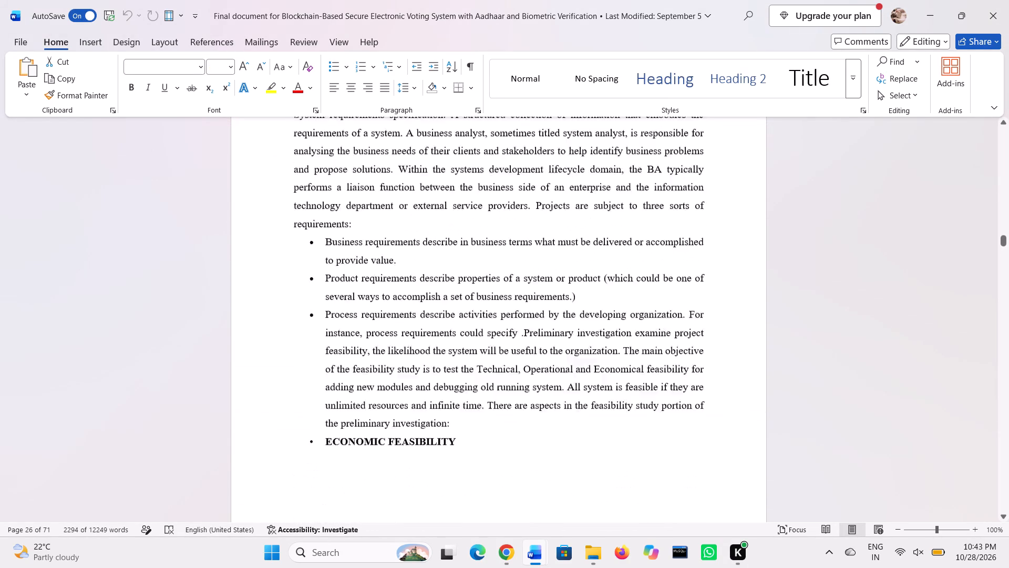
scroll(345, 328, "up", 2)
scroll(345, 328, "down", 1)
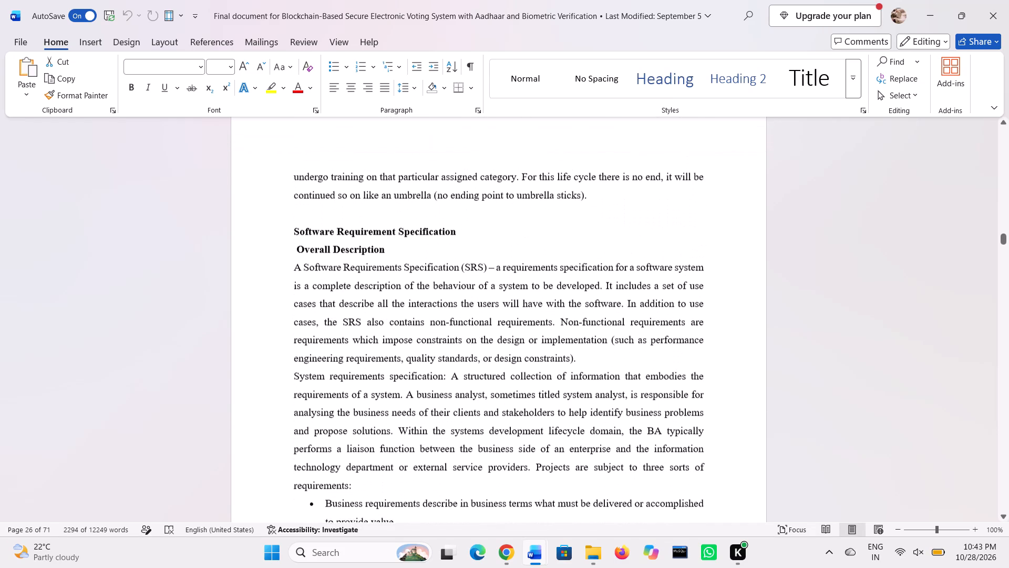
scroll(345, 328, "down", 1)
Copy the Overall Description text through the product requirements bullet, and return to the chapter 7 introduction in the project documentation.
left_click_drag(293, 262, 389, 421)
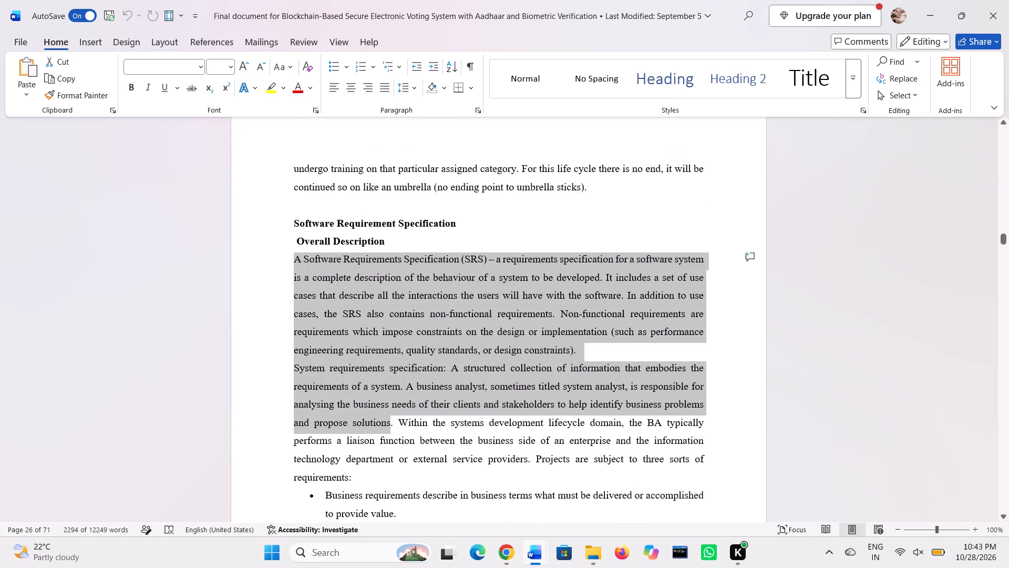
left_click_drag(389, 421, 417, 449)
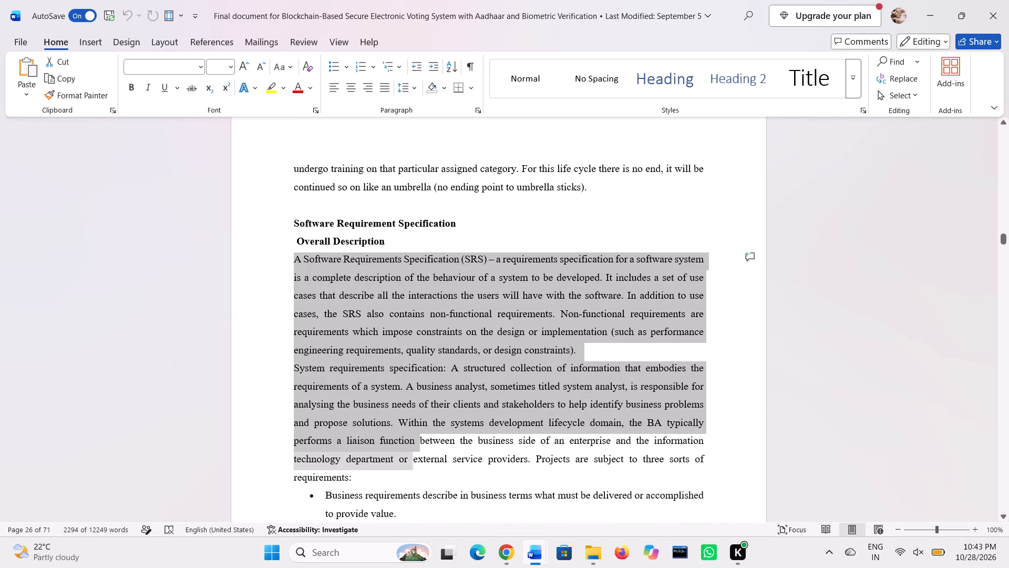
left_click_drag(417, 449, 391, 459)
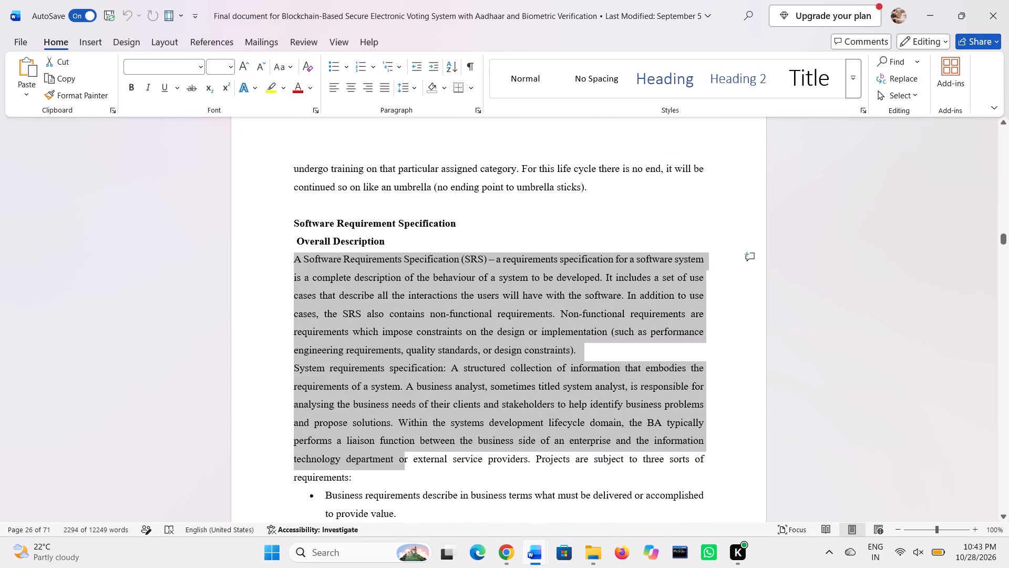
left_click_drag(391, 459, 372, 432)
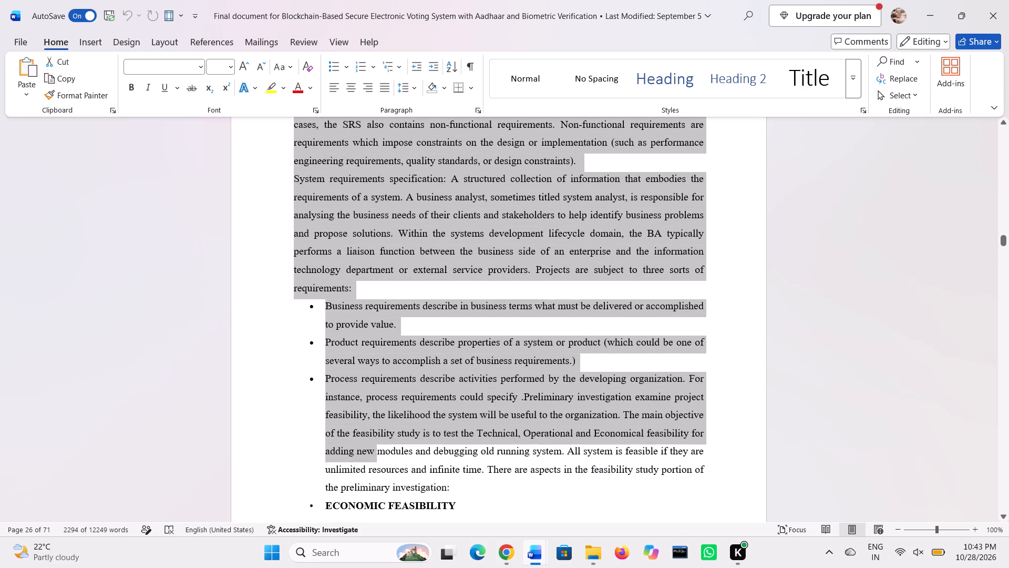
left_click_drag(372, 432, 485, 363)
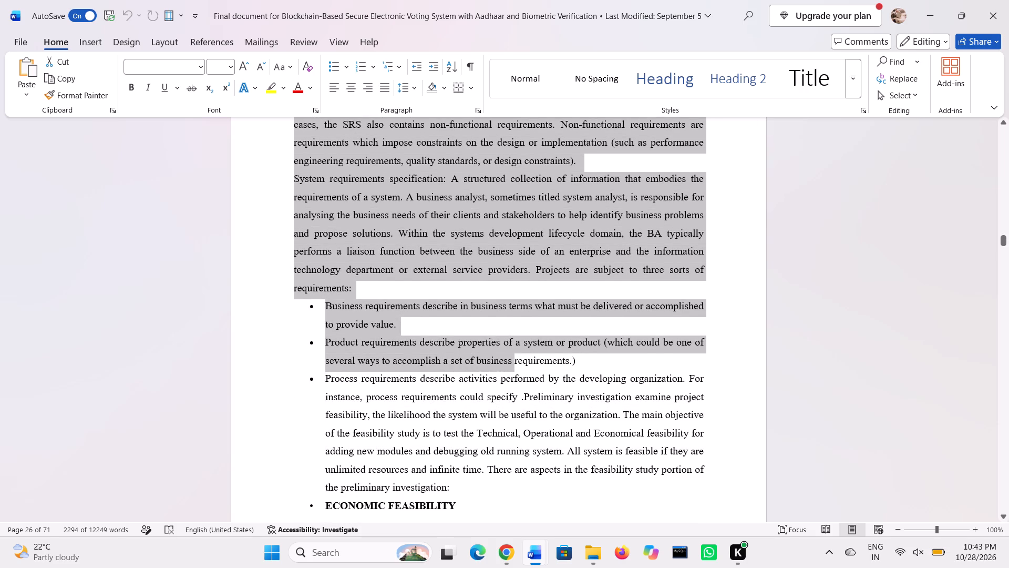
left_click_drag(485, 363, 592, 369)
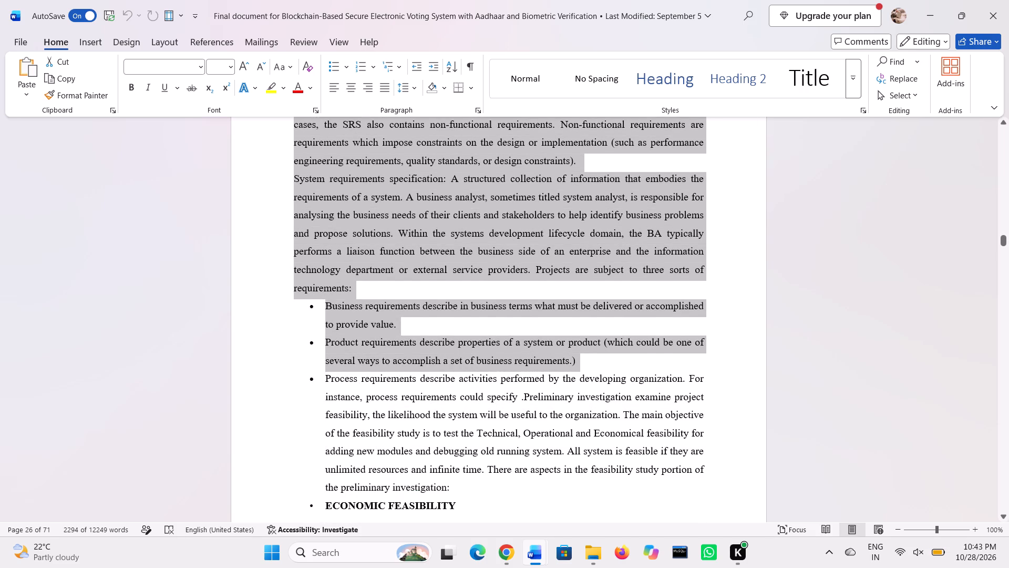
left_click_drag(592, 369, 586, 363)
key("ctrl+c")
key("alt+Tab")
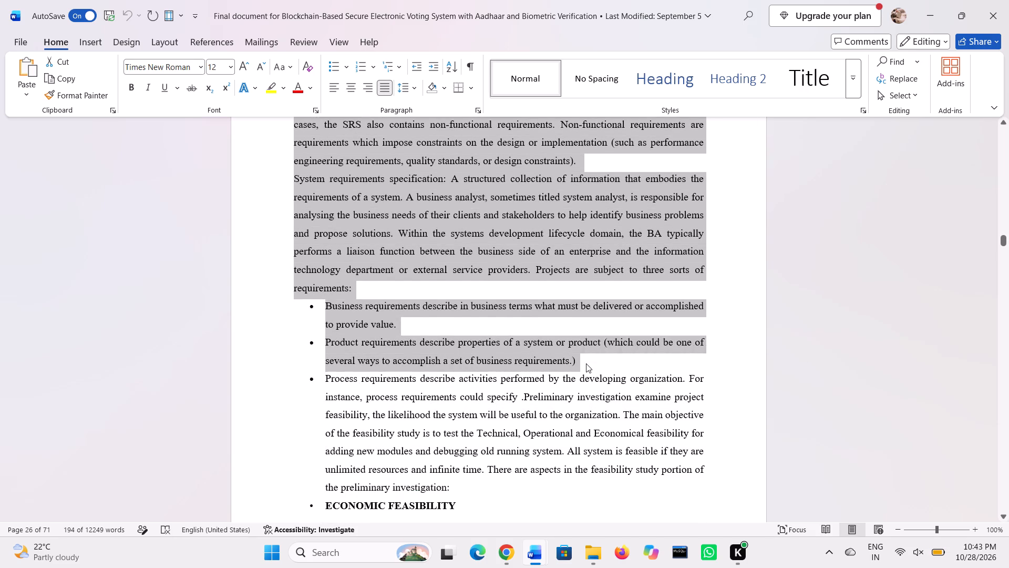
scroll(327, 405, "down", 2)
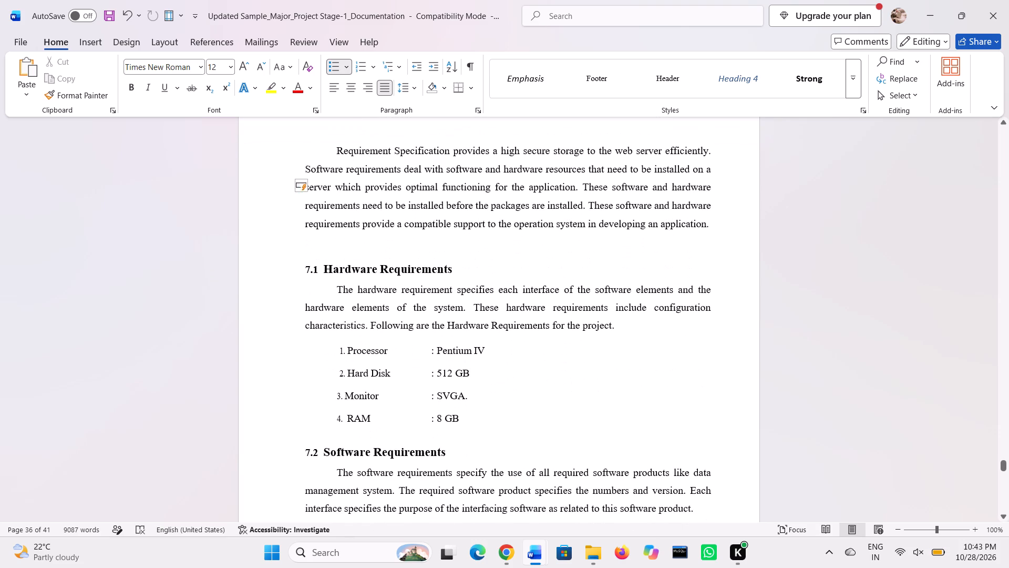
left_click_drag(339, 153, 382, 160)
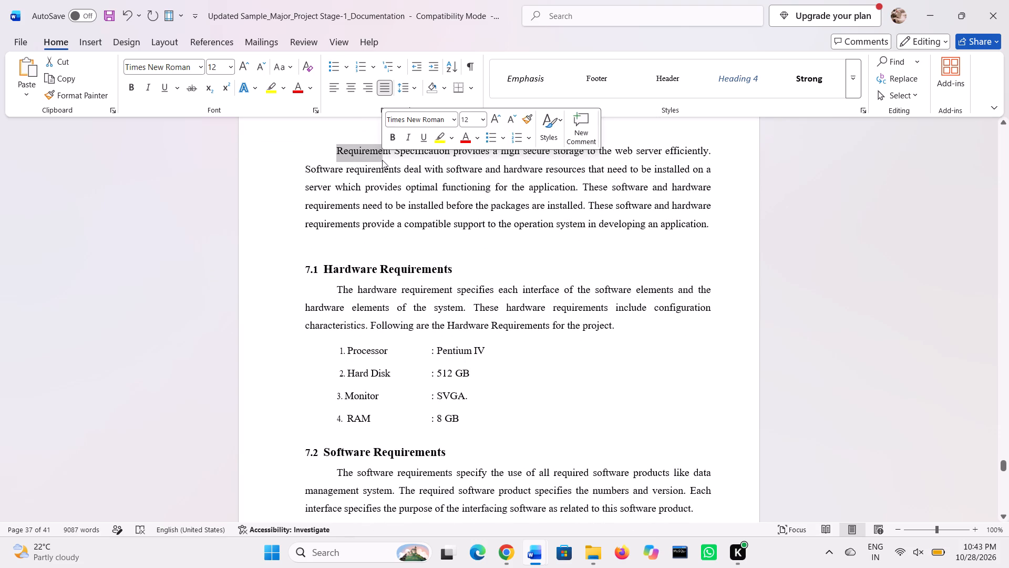
In the final voting system document, copy only the first Overall Description paragraph, which defines a Software Requirements Specification (SRS).
key("alt+Tab")
scroll(351, 277, "up", 1)
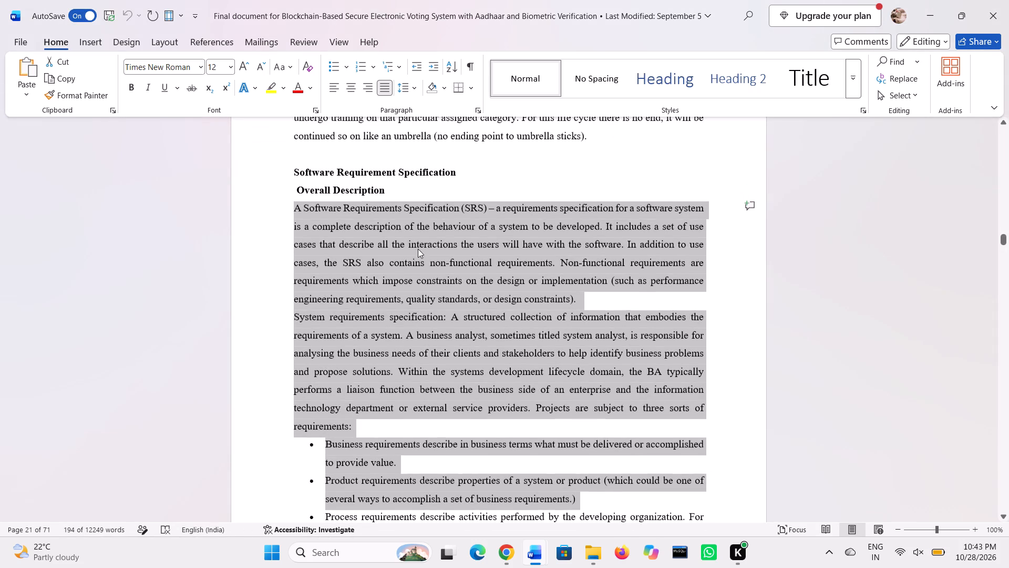
left_click(579, 295)
left_click_drag(577, 302, 377, 250)
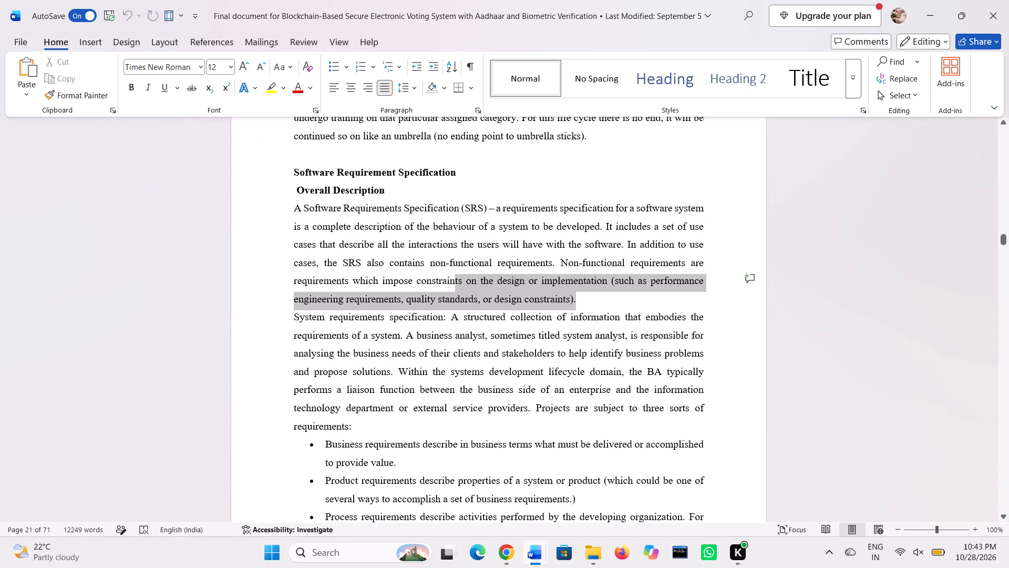
left_click_drag(377, 250, 298, 208)
left_click(298, 208)
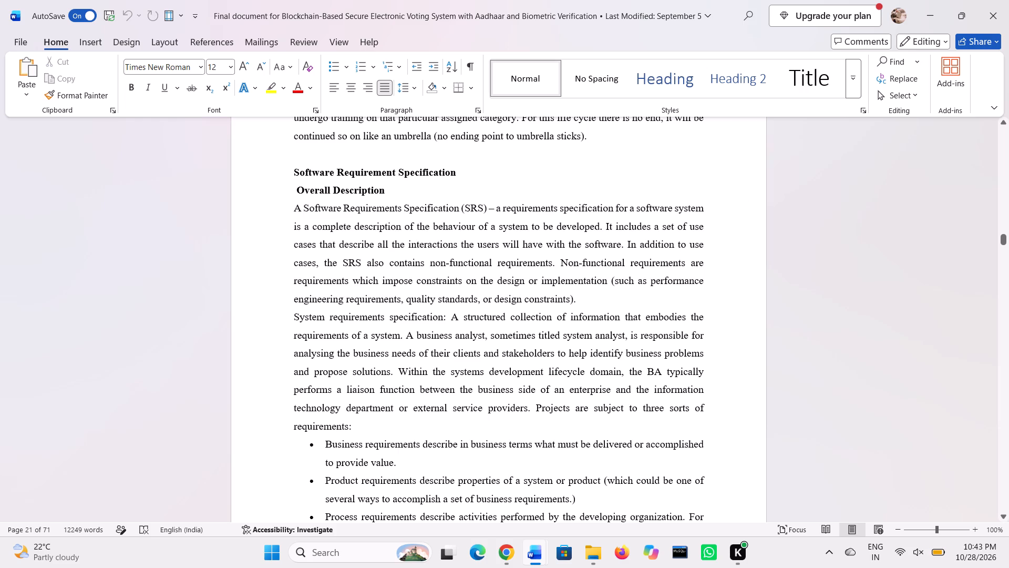
left_click_drag(292, 206, 598, 303)
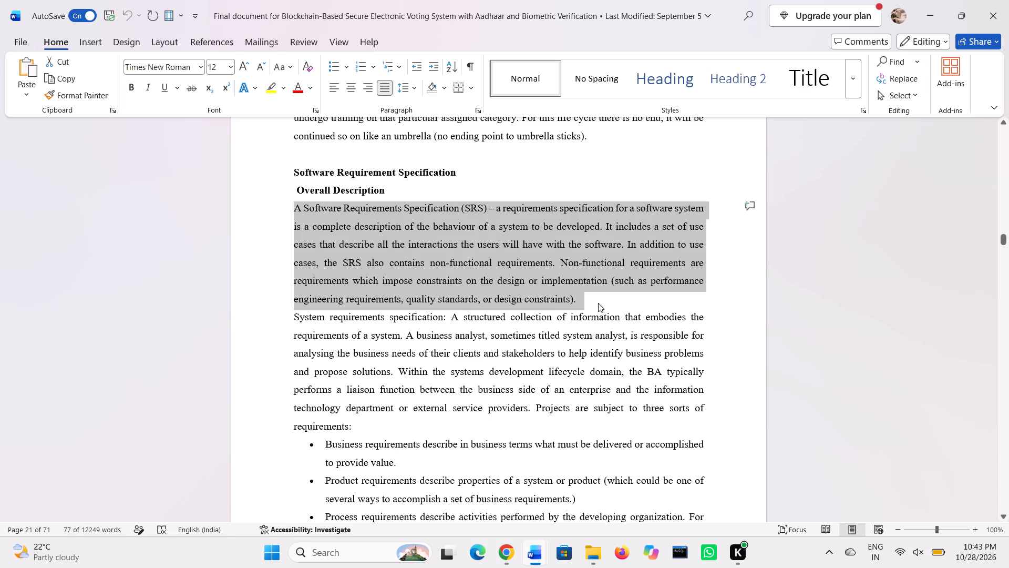
key("ctrl+c")
Replace the introductory paragraph of chapter 7, System Requirements Specifications, in the project documentation with the copied SRS paragraph.
key("alt+Tab")
scroll(312, 226, "up", 1)
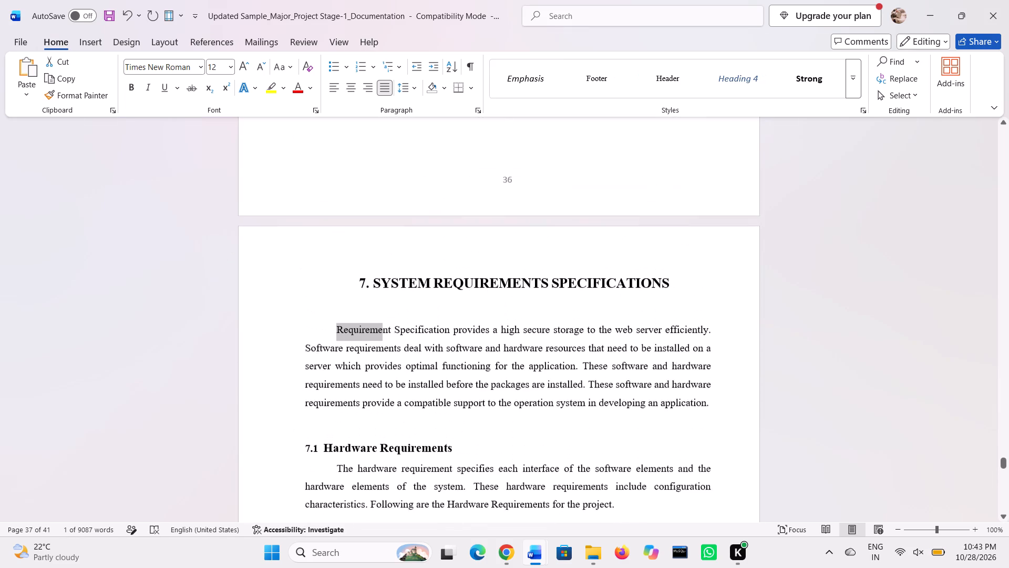
left_click(336, 327)
left_click_drag(336, 327, 448, 374)
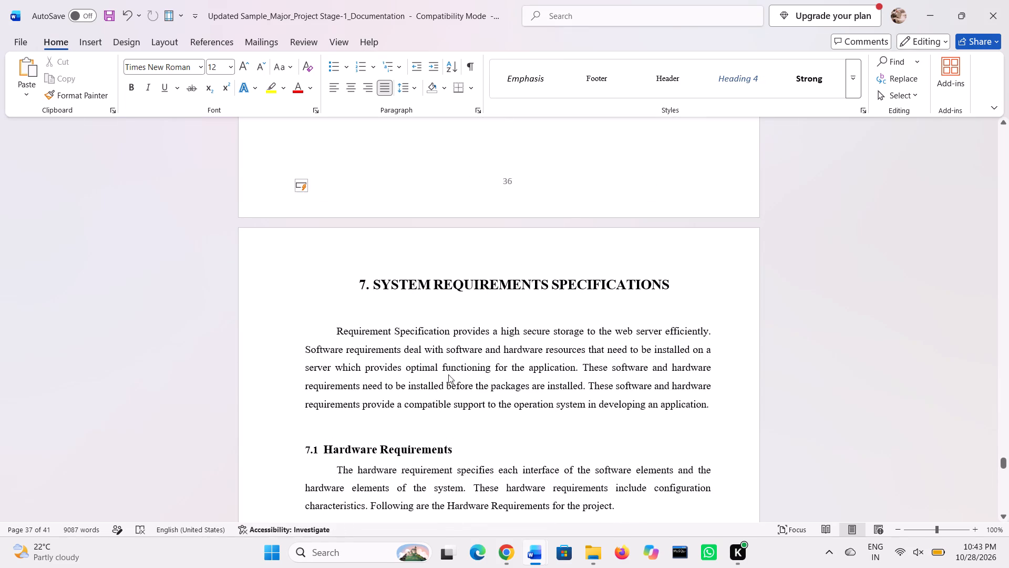
left_click_drag(448, 374, 636, 407)
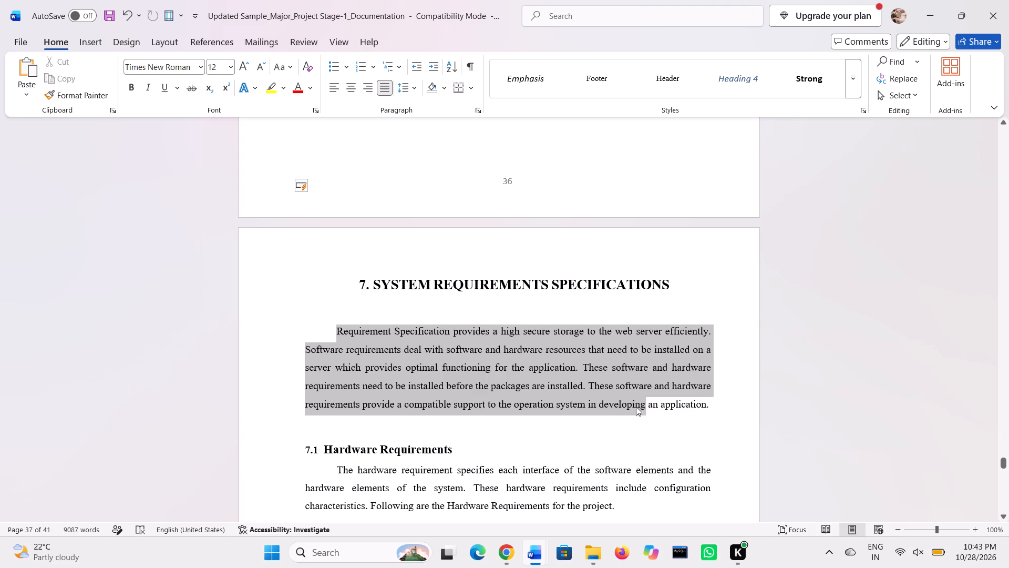
left_click_drag(636, 407, 719, 404)
key("ctrl+v")
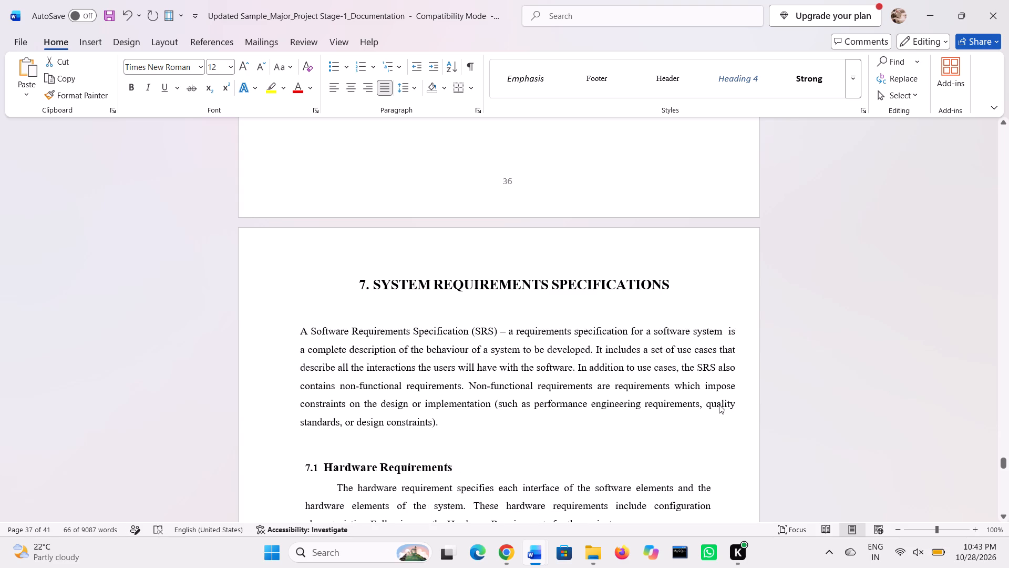
Indent the first line of the pasted SRS paragraph.
left_click(298, 331)
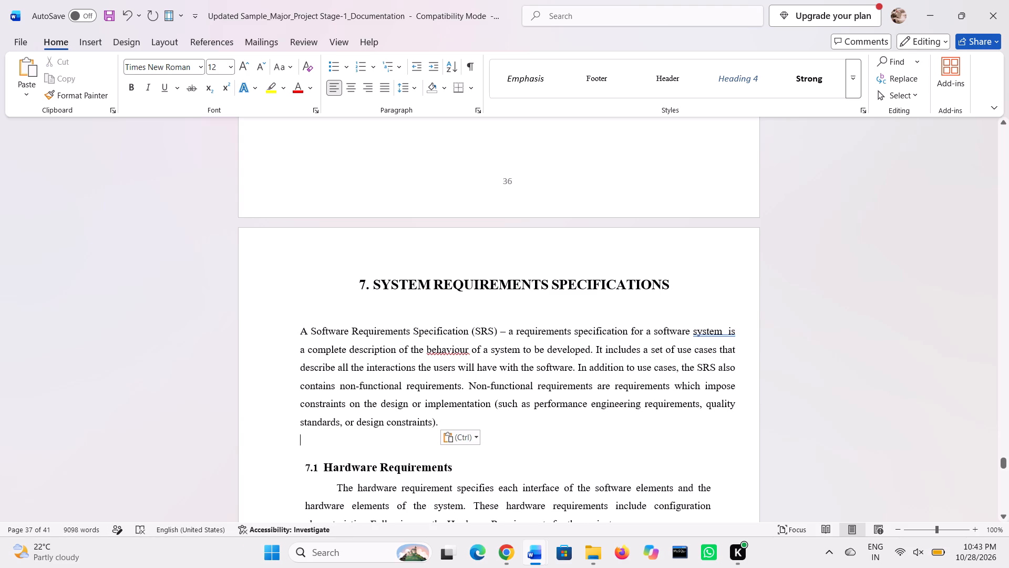
key("Tab")
key("Tab")
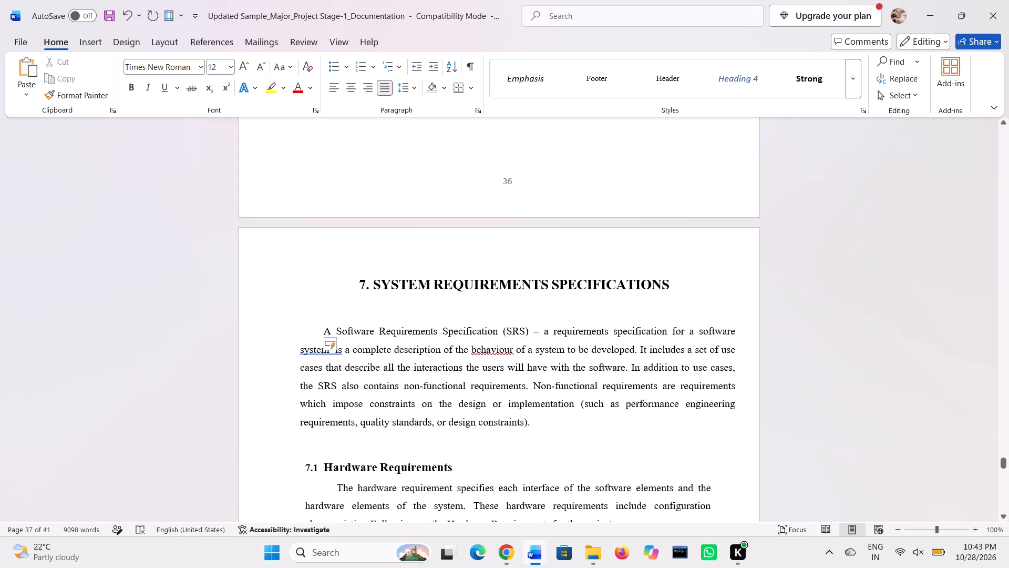
From the final voting system document, copy the Hardware Requirements and Software Requirements headings with their bulleted lists under System Requirement.
scroll(298, 331, "down", 2)
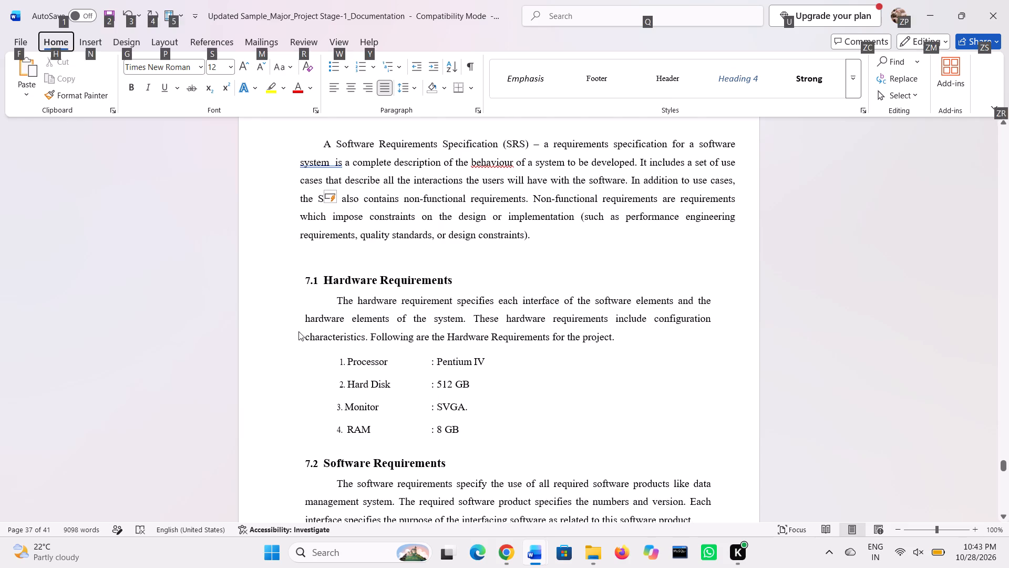
key("alt+Tab")
scroll(338, 362, "down", 3)
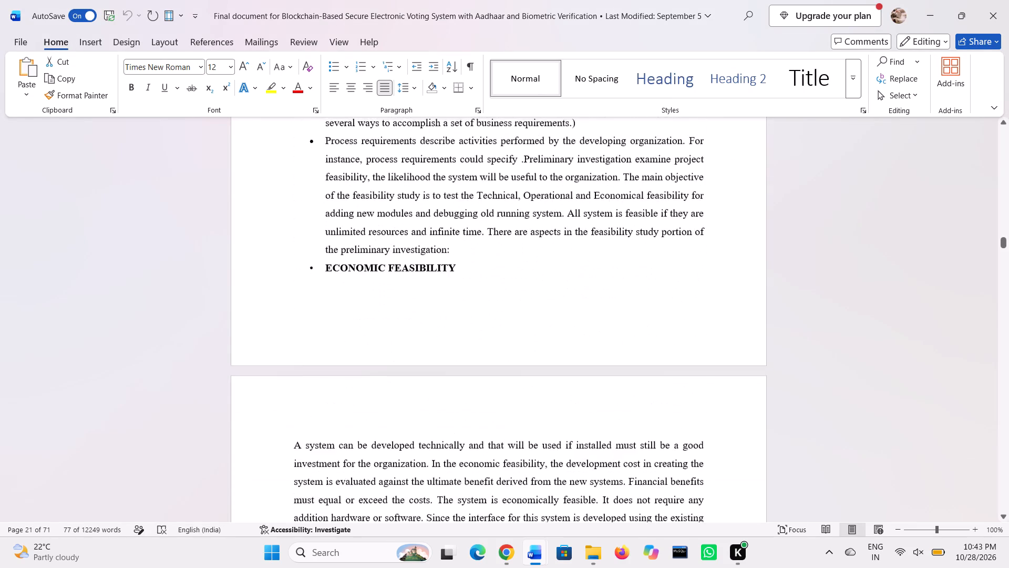
scroll(338, 362, "down", 4)
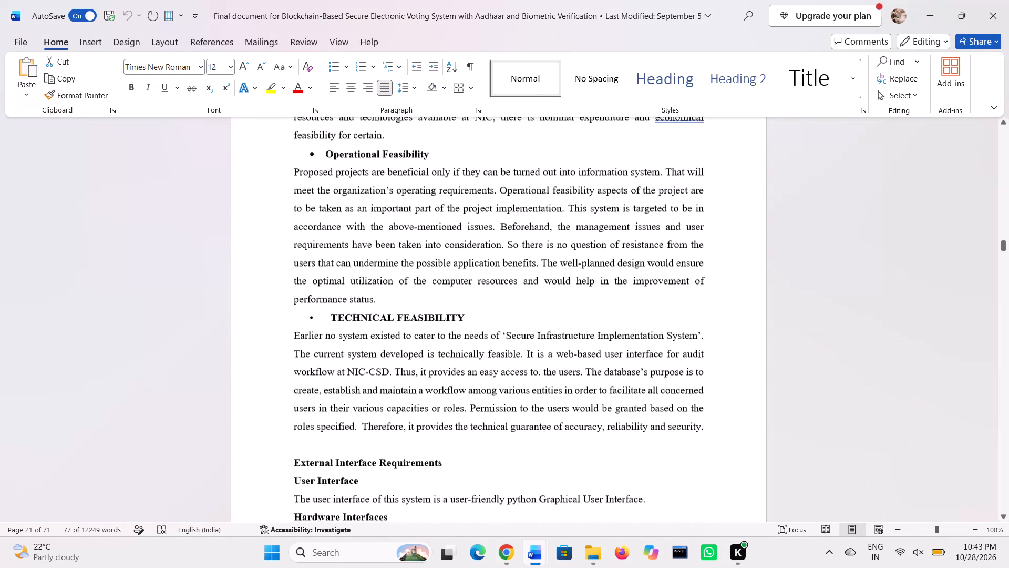
scroll(338, 362, "down", 4)
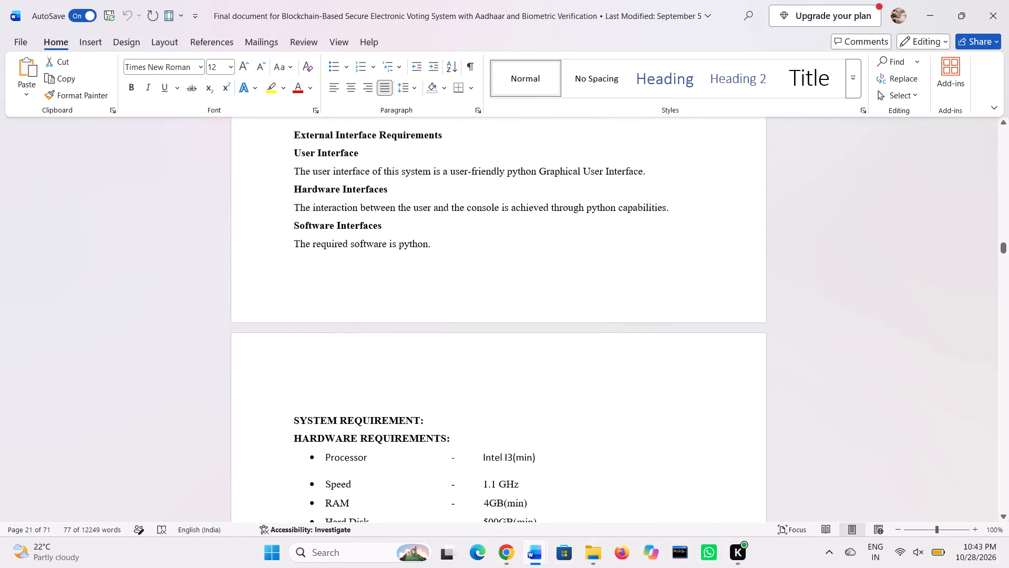
scroll(338, 362, "down", 2)
left_click_drag(291, 228, 498, 370)
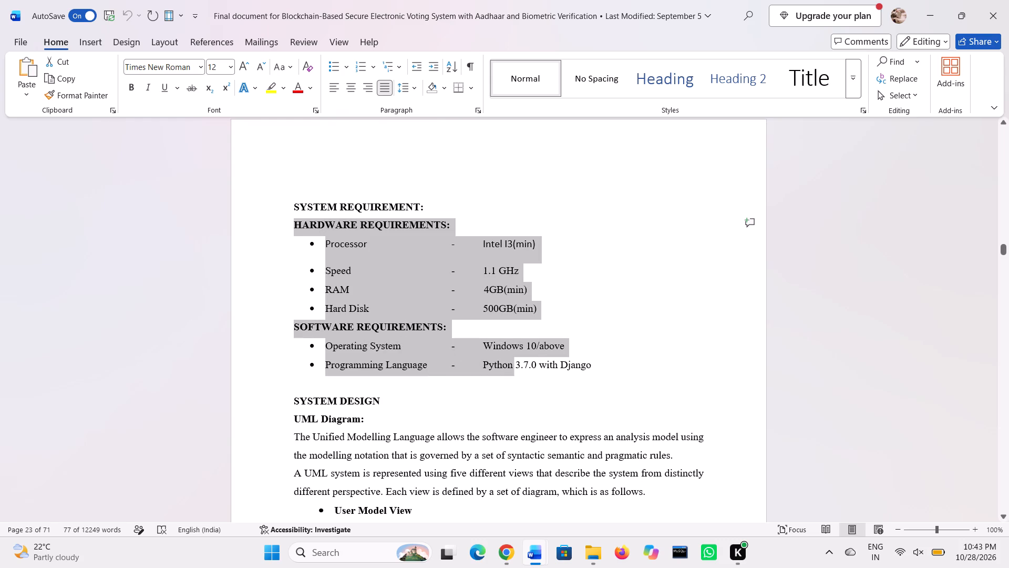
left_click_drag(498, 370, 583, 367)
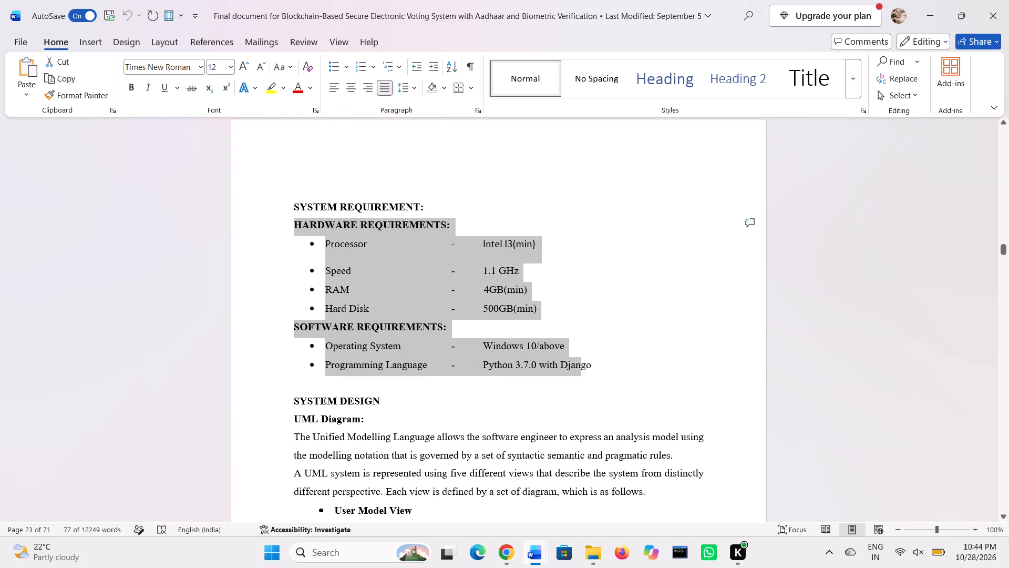
left_click_drag(583, 367, 626, 366)
key("ctrl+c")
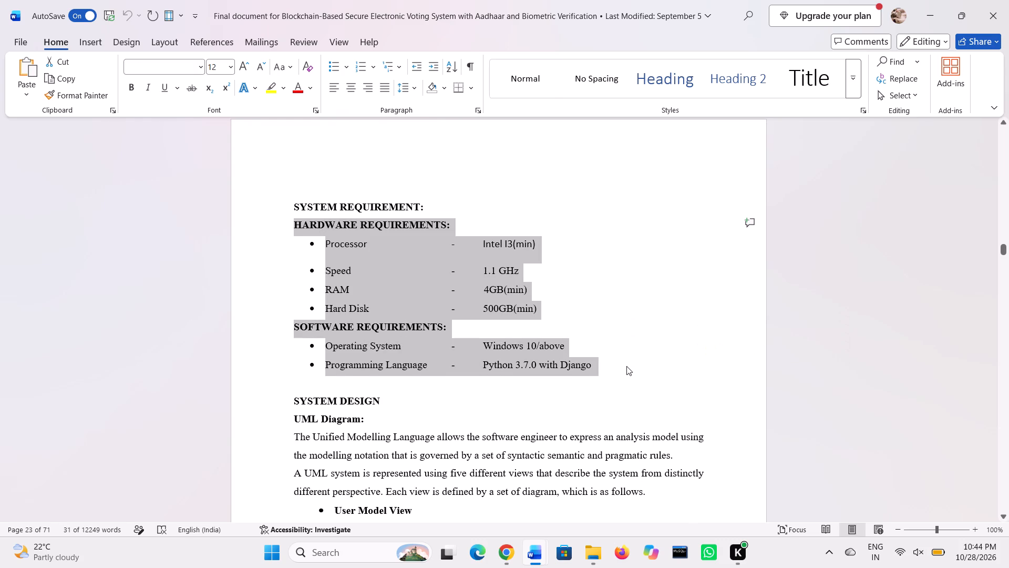
In the project documentation, replace everything from the 7.1 Hardware Requirements description through the end of the 7.2 list with the copied requirements.
key("alt+Tab")
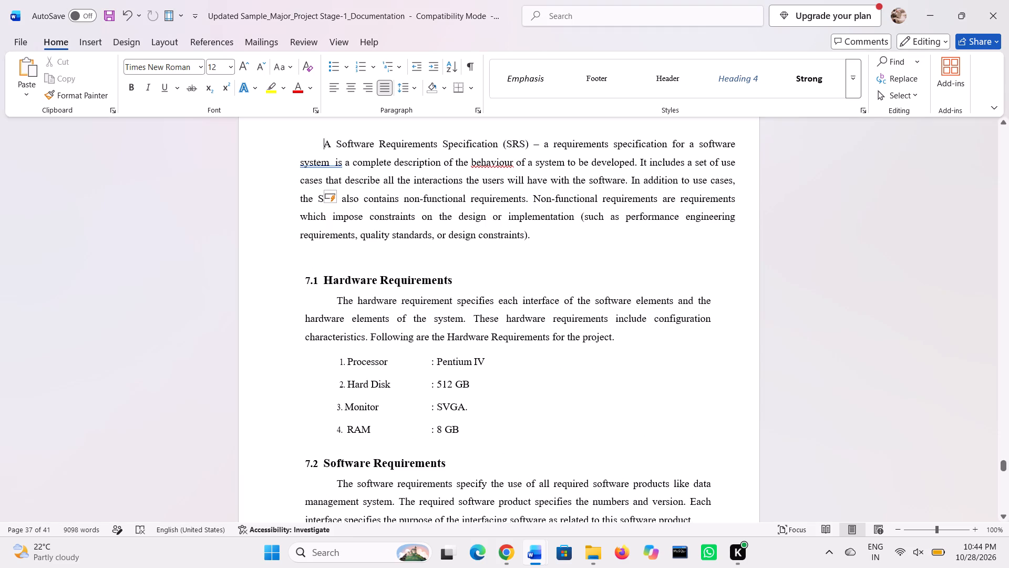
left_click_drag(332, 302, 435, 567)
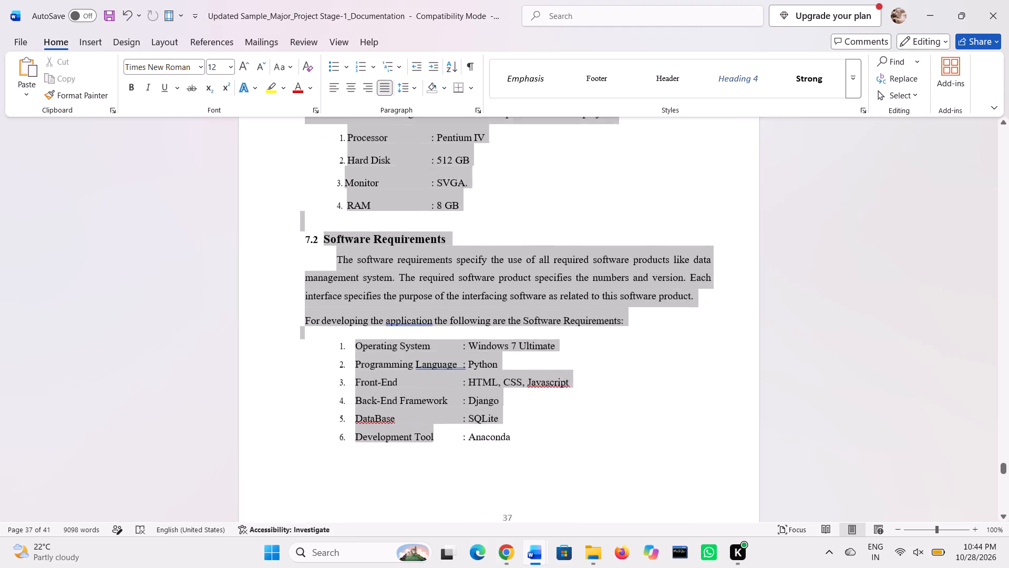
left_click_drag(435, 567, 498, 307)
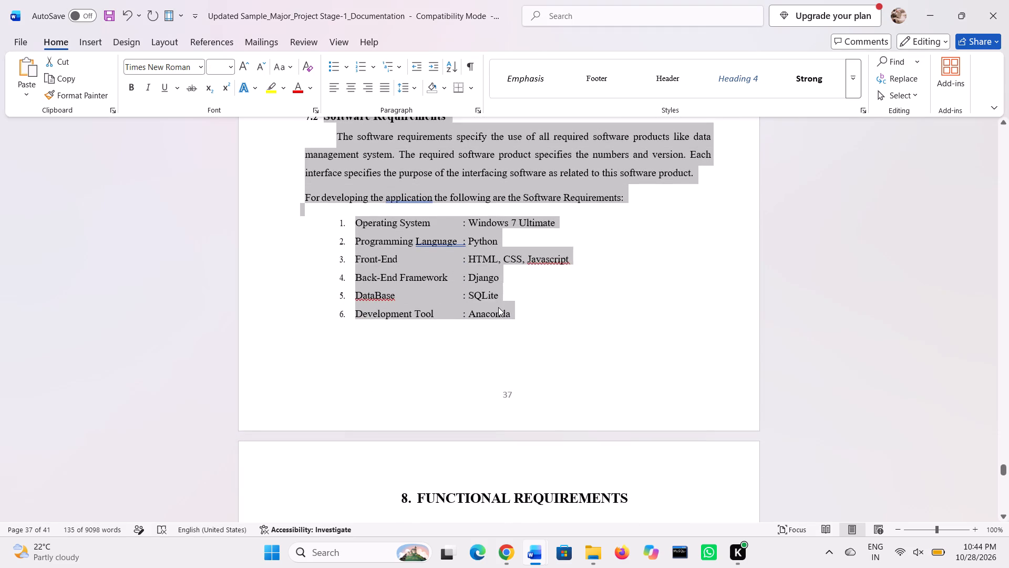
key("ctrl+v")
scroll(434, 317, "up", 3)
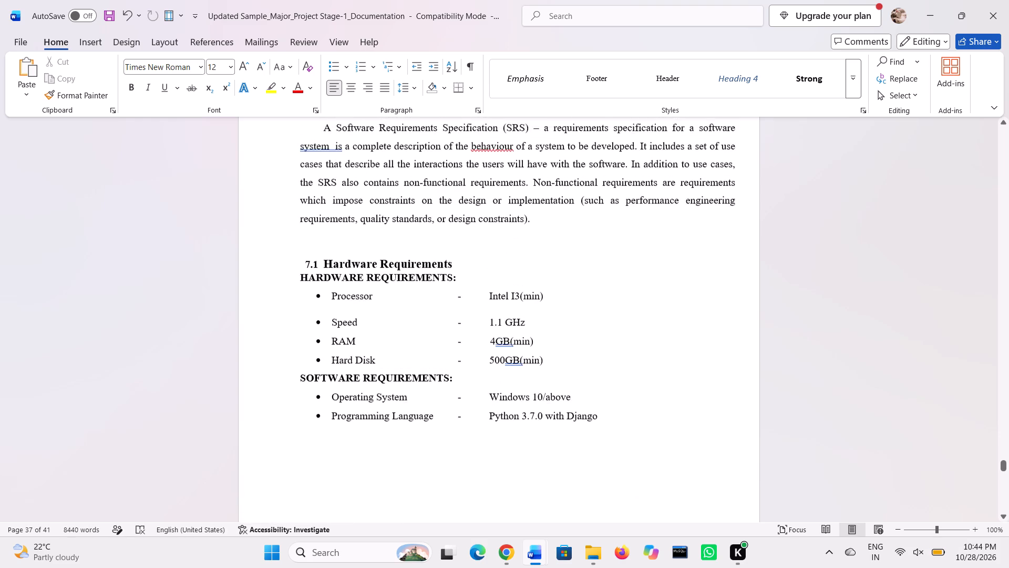
Delete the duplicate HARDWARE REQUIREMENTS: heading pasted beneath the 7.1 Hardware Requirements heading.
scroll(434, 317, "up", 1)
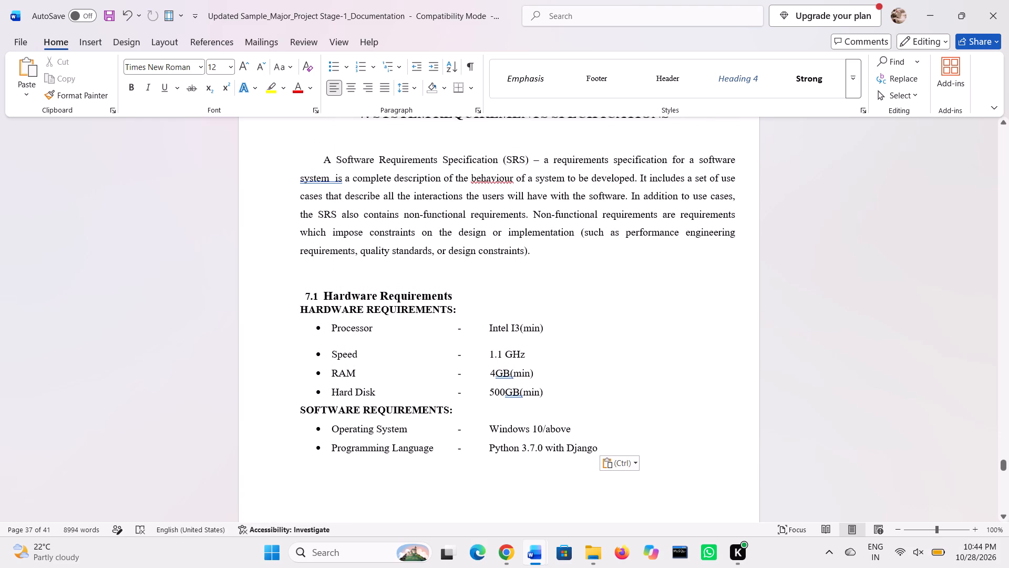
left_click_drag(296, 311, 456, 308)
key("BackSpace")
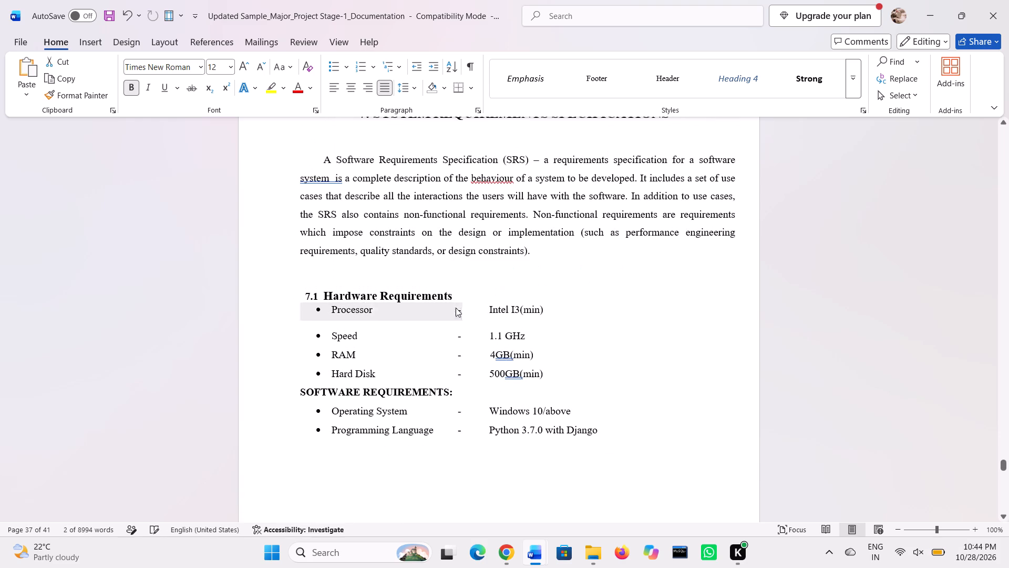
Number the pasted SOFTWARE REQUIREMENTS: heading by adding 7.2 in front of it.
left_click(299, 393)
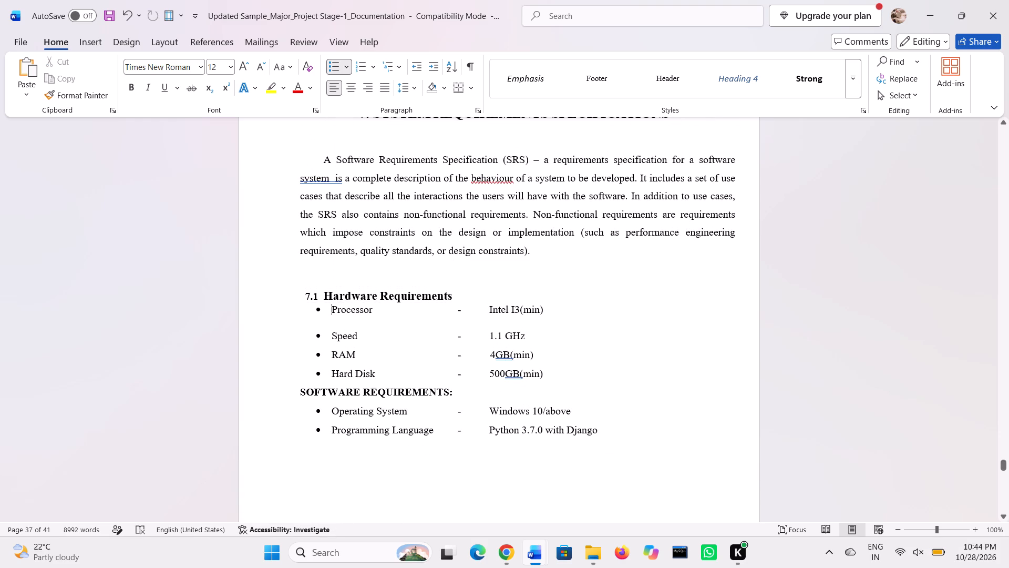
key("7")
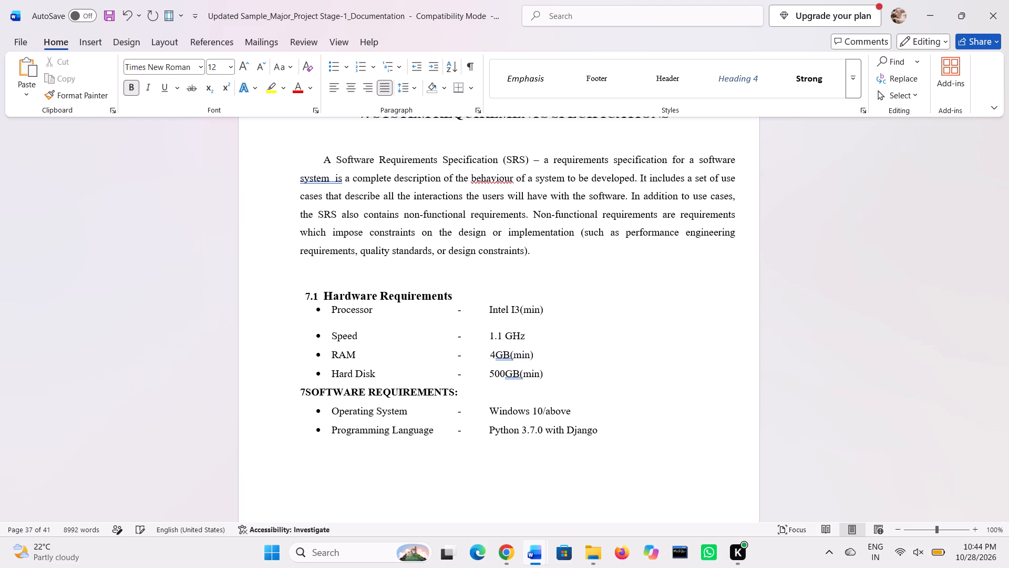
type(".2")
key("space")
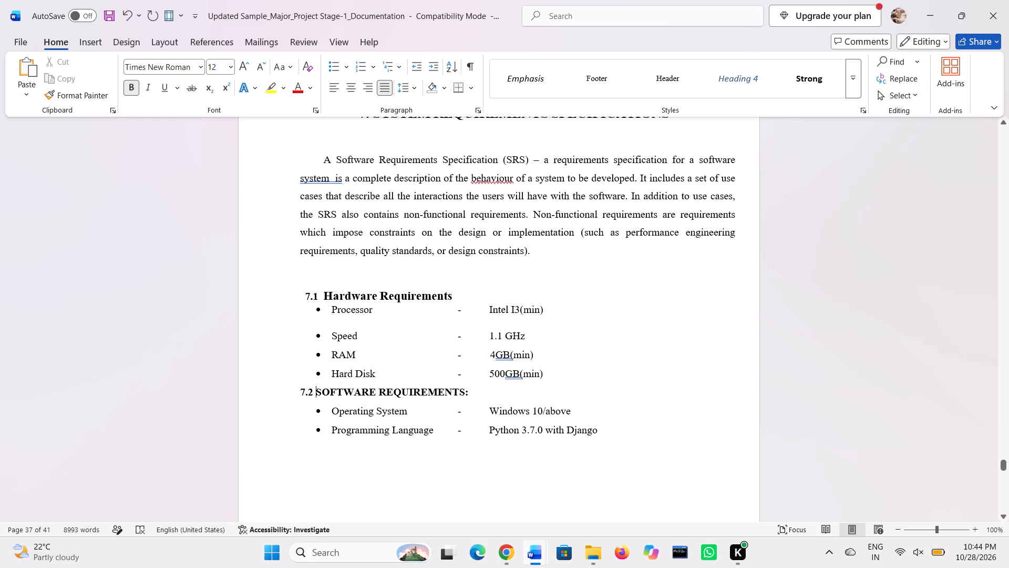
Set the whole 7.2 software requirements heading to font size 14.
left_click_drag(300, 395, 455, 395)
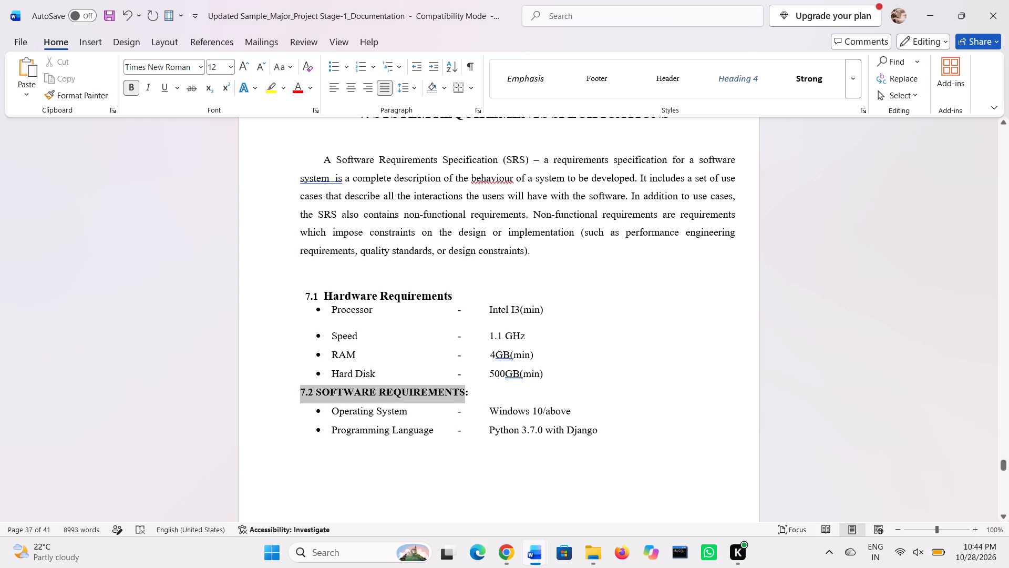
left_click_drag(455, 395, 469, 392)
left_click_drag(469, 392, 469, 392)
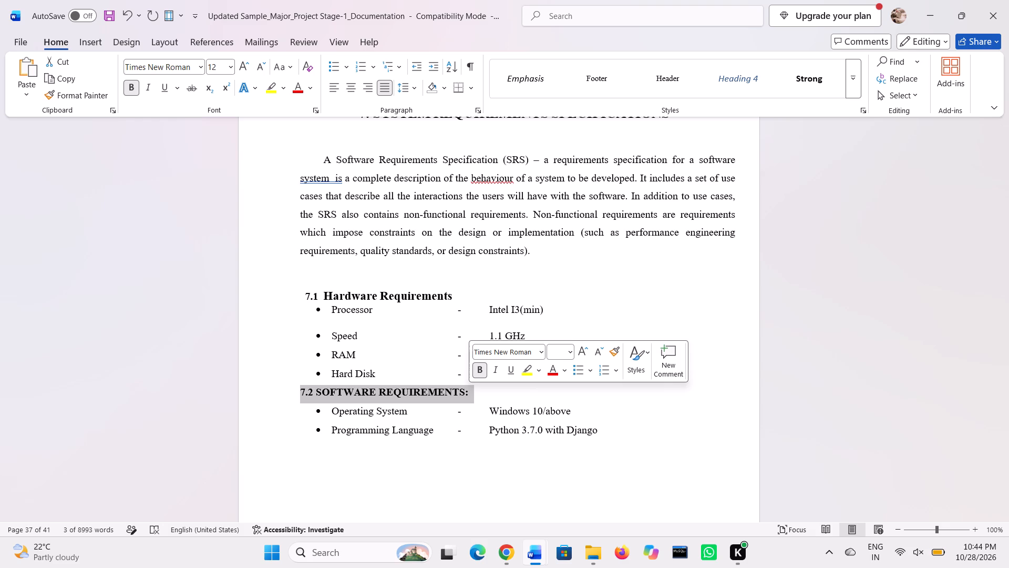
left_click(557, 352)
type("14")
key("Return")
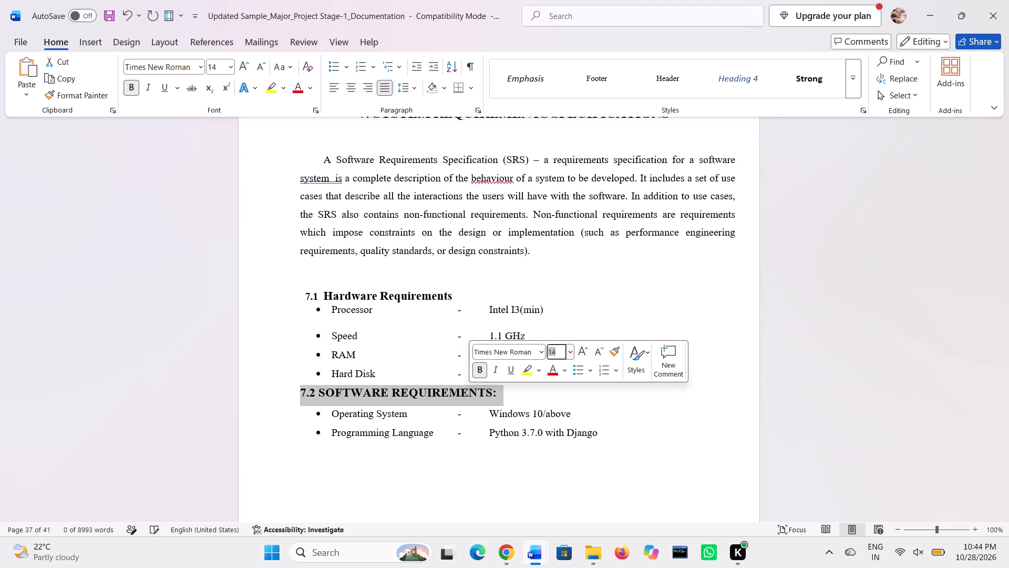
left_click(492, 391)
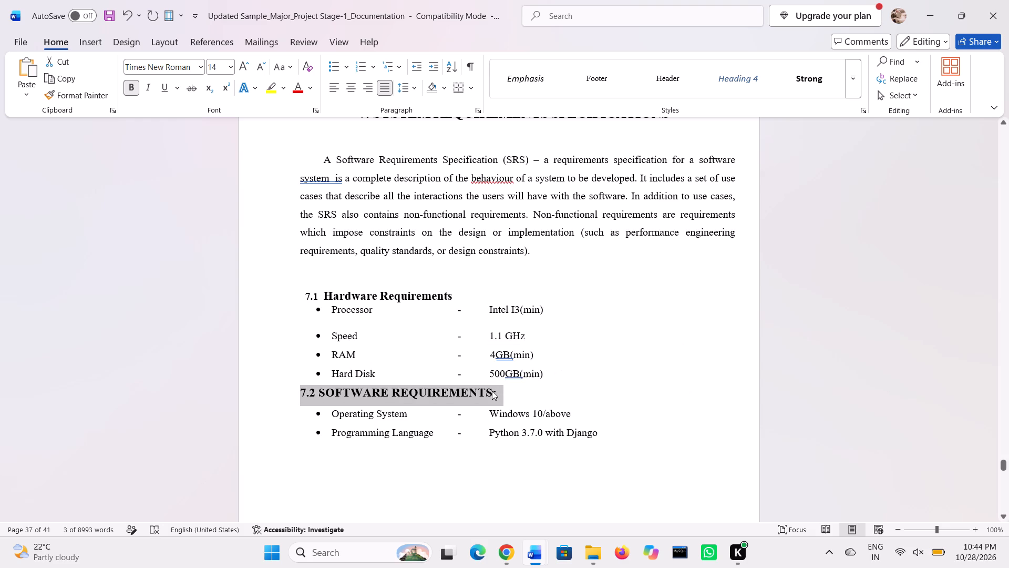
left_click(453, 297)
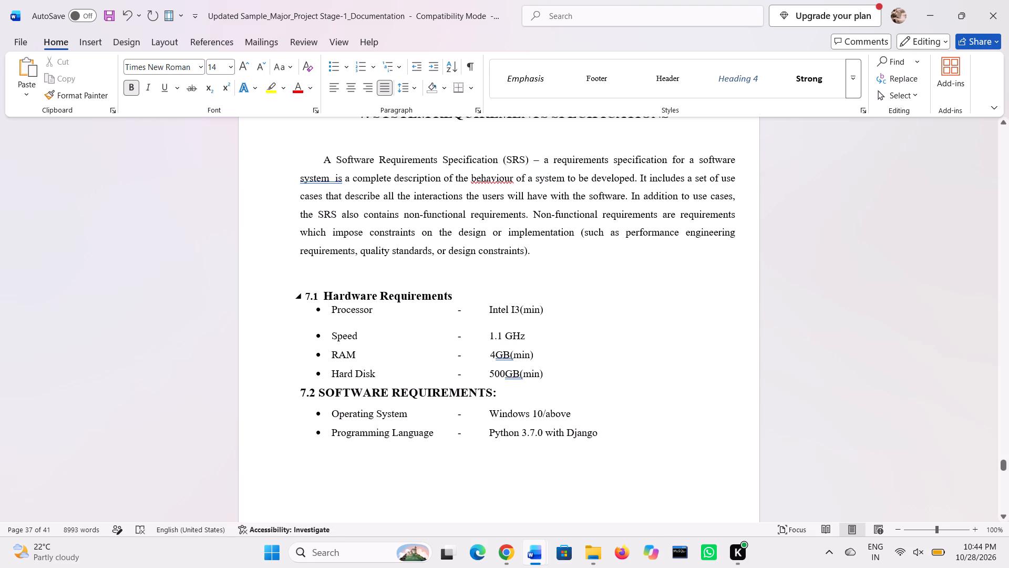
Retype the 7.2 heading's uppercase wording as Software Requirements, keeping the number and the colon.
left_click(492, 393)
key("BackSpace")
key("BackSpace")
key("BackSpace")
key("BackSpace")
key("BackSpace")
key("BackSpace")
key("BackSpace")
key("BackSpace")
key("BackSpace")
key("BackSpace")
key("BackSpace")
key("BackSpace")
key("BackSpace")
key("BackSpace")
key("BackSpace")
key("BackSpace")
key("BackSpace")
key("BackSpace")
key("BackSpace")
key("BackSpace")
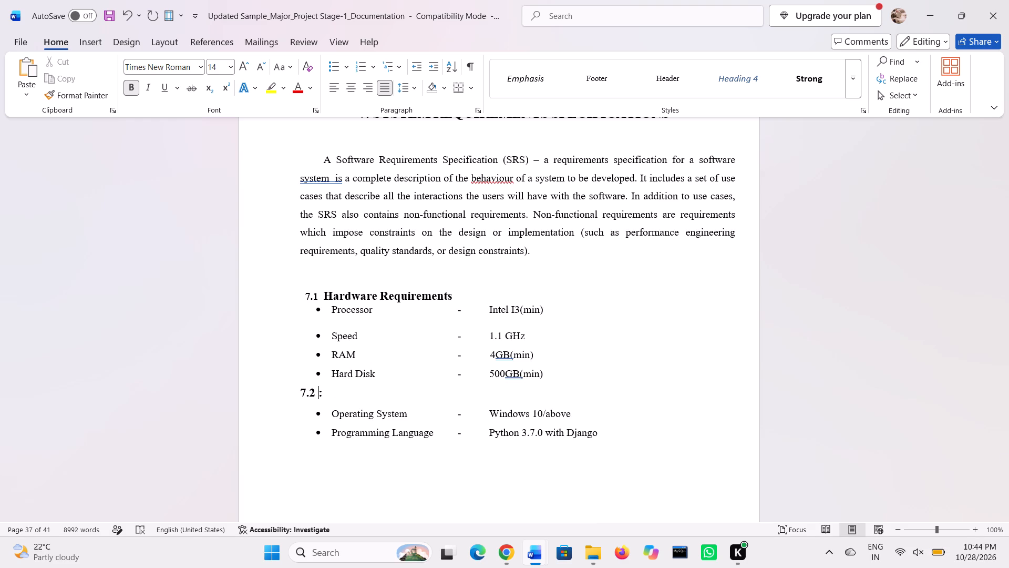
key("s")
type("ofth")
type("==")
key("BackSpace")
key("BackSpace")
key("BackSpace")
key("BackSpace")
type("tware")
key("space")
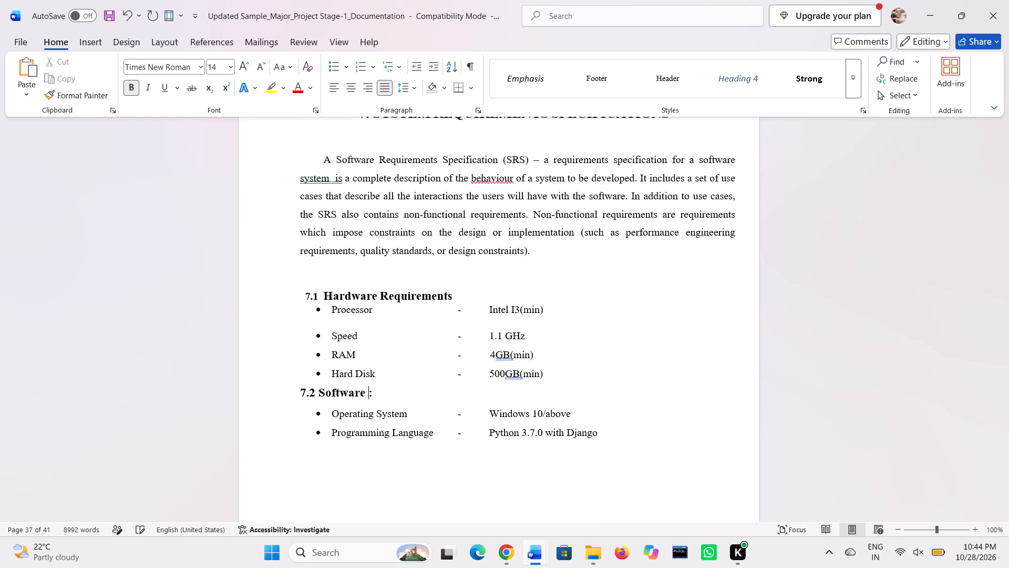
type("Req")
type("uire")
type("ments")
Apply the Normal page margins, 1" on every side, to the chapter 7 System Requirements Specifications section.
scroll(492, 393, "down", 1)
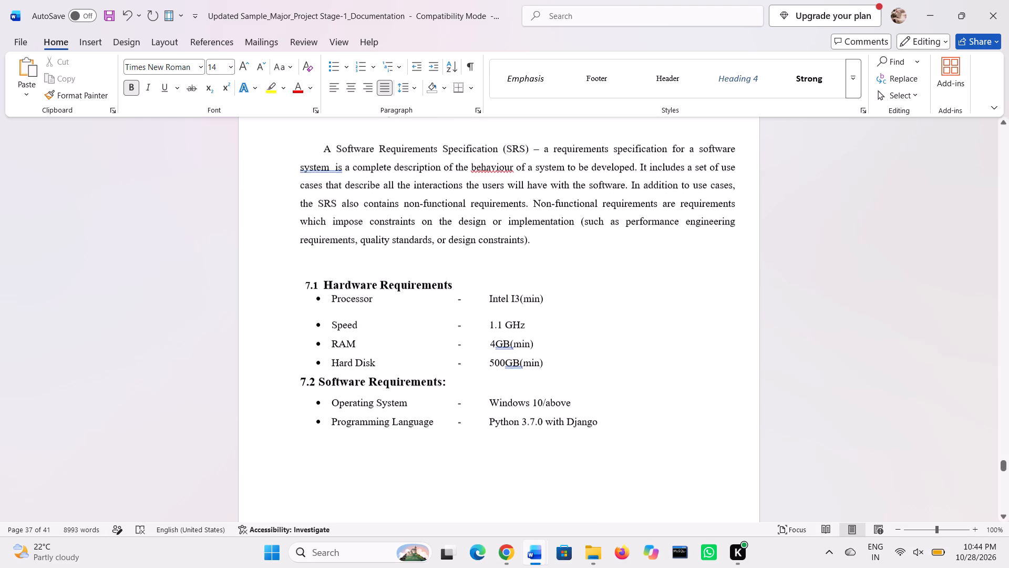
scroll(492, 393, "down", 1)
scroll(492, 393, "up", 1)
scroll(492, 393, "down", 1)
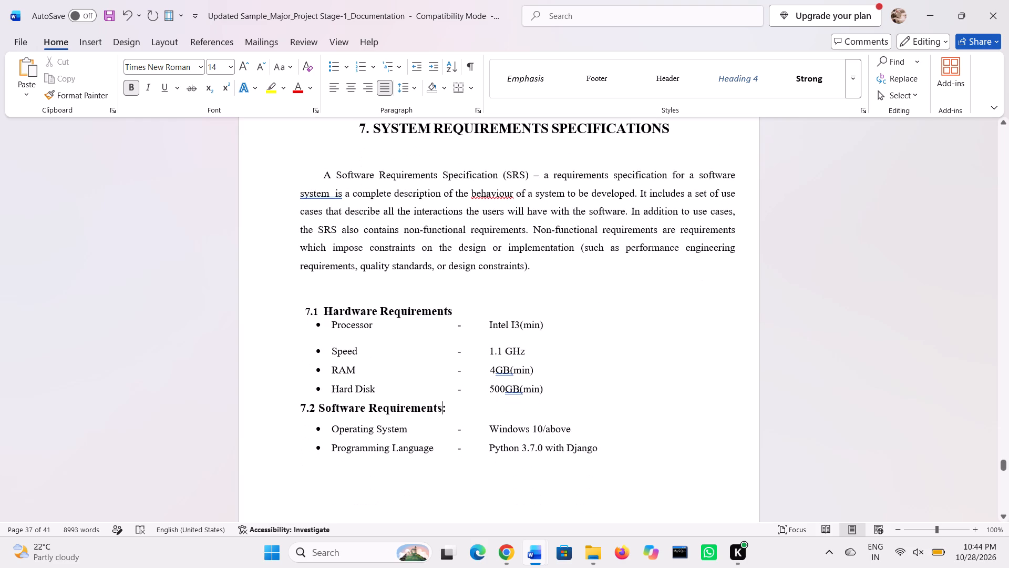
left_click(163, 42)
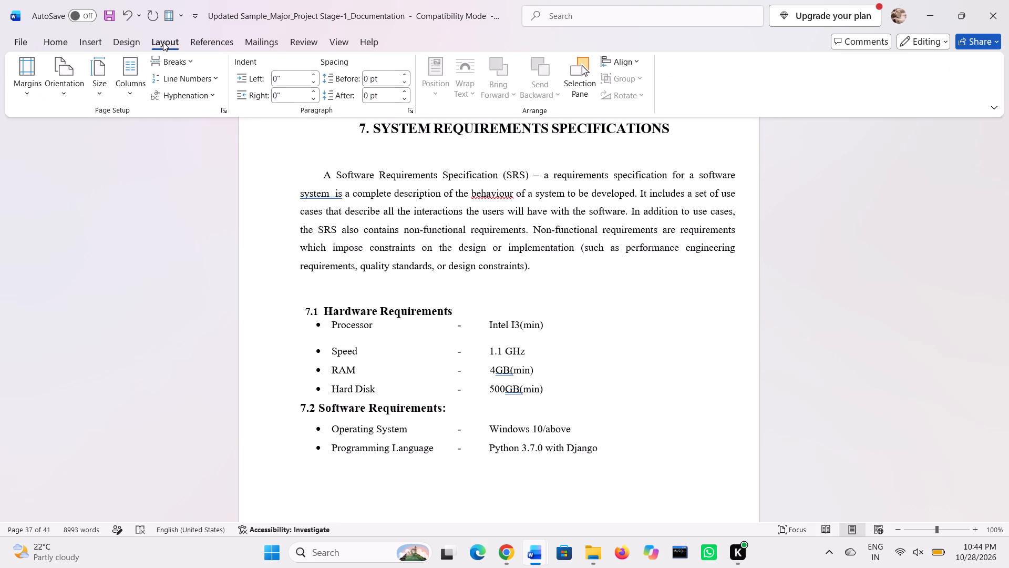
left_click(17, 86)
left_click(54, 148)
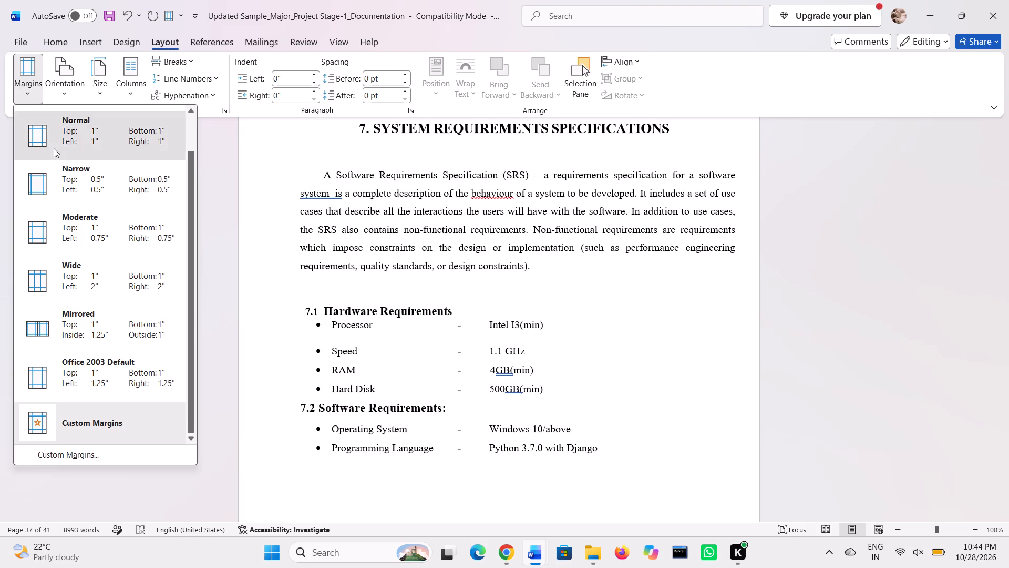
Review chapter 8, Functional Requirements, and the sections that follow it up to the References in the project documentation.
scroll(393, 191, "down", 1)
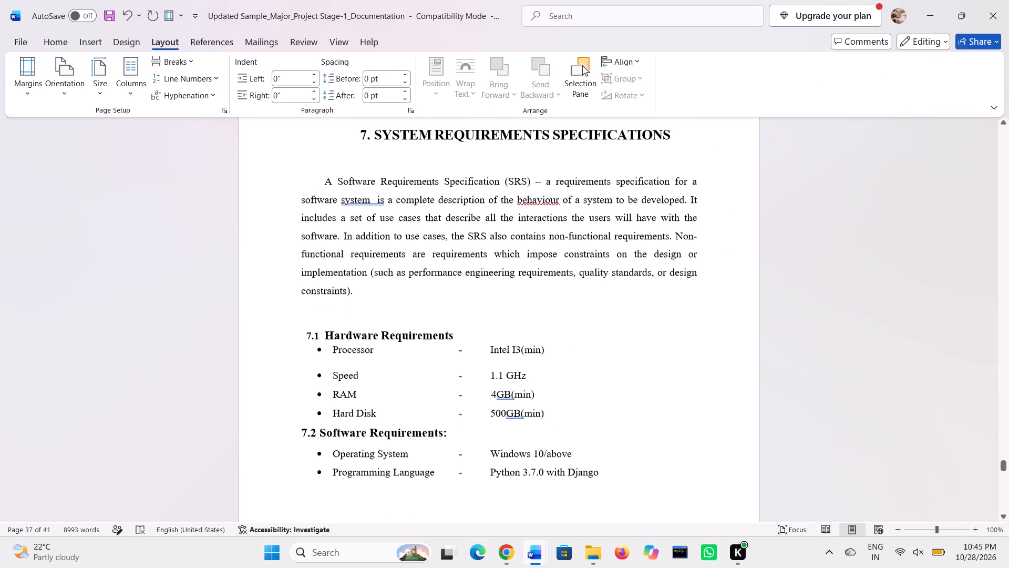
scroll(393, 191, "down", 4)
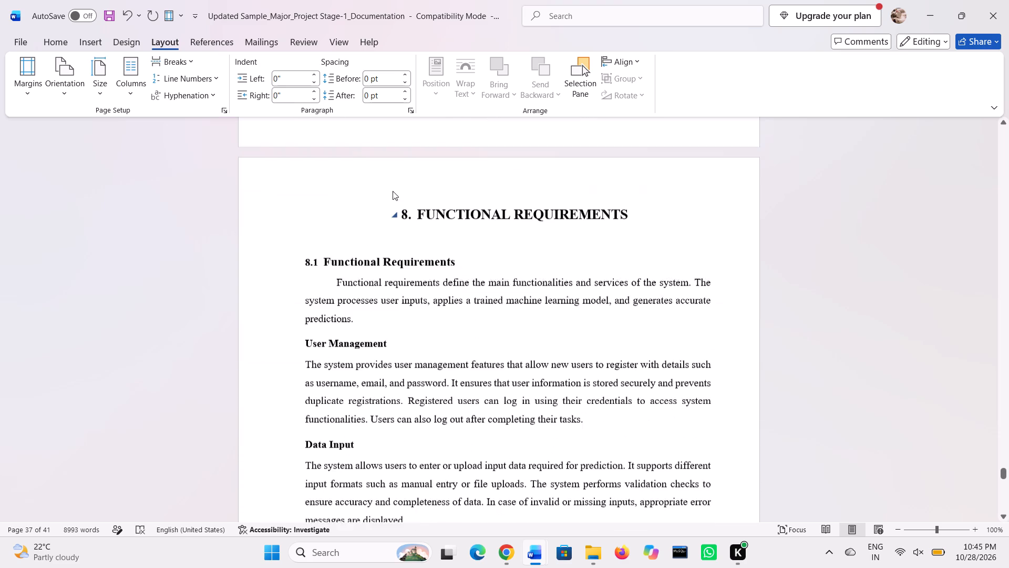
scroll(393, 191, "down", 3)
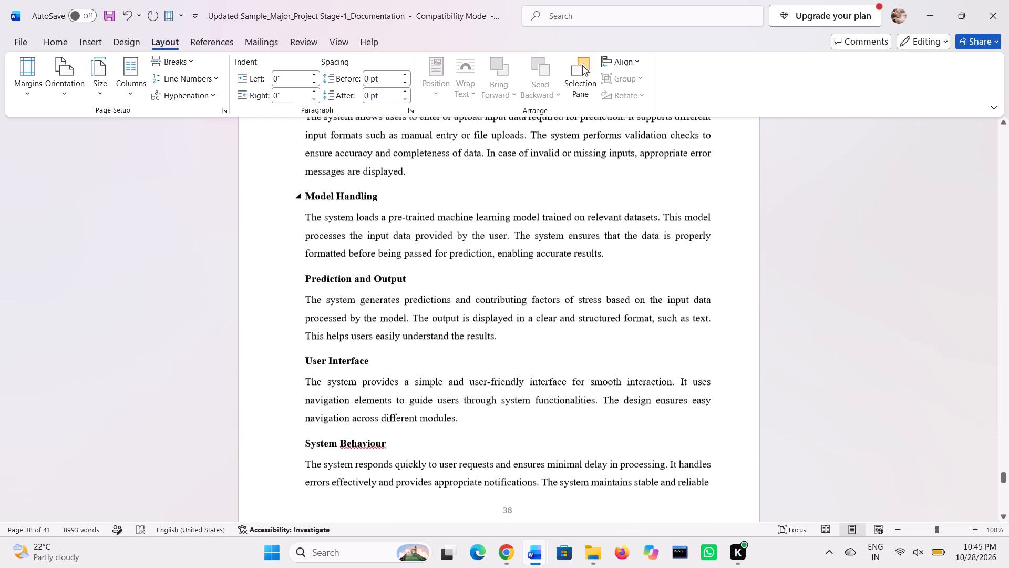
scroll(393, 191, "down", 3)
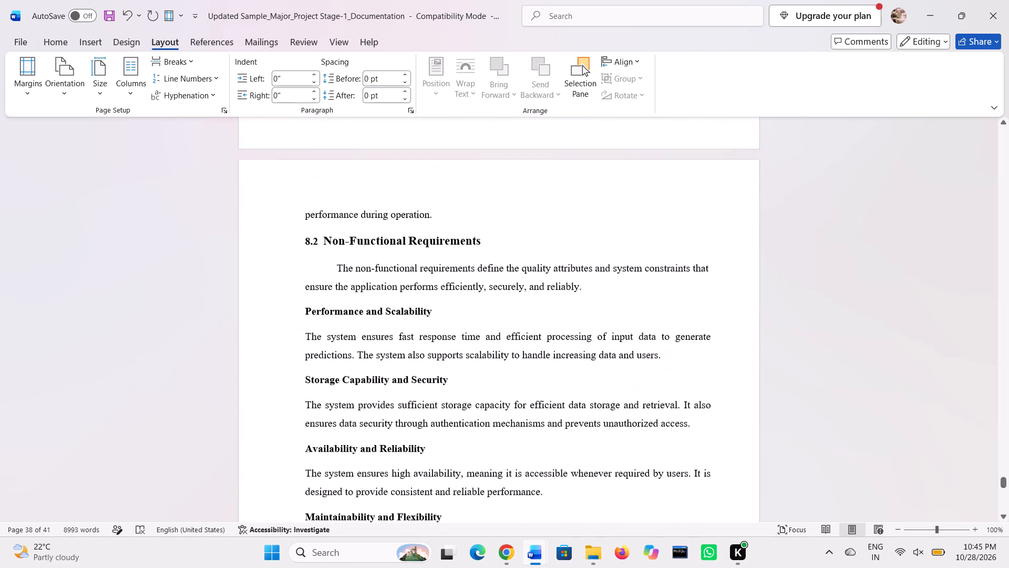
scroll(393, 191, "down", 3)
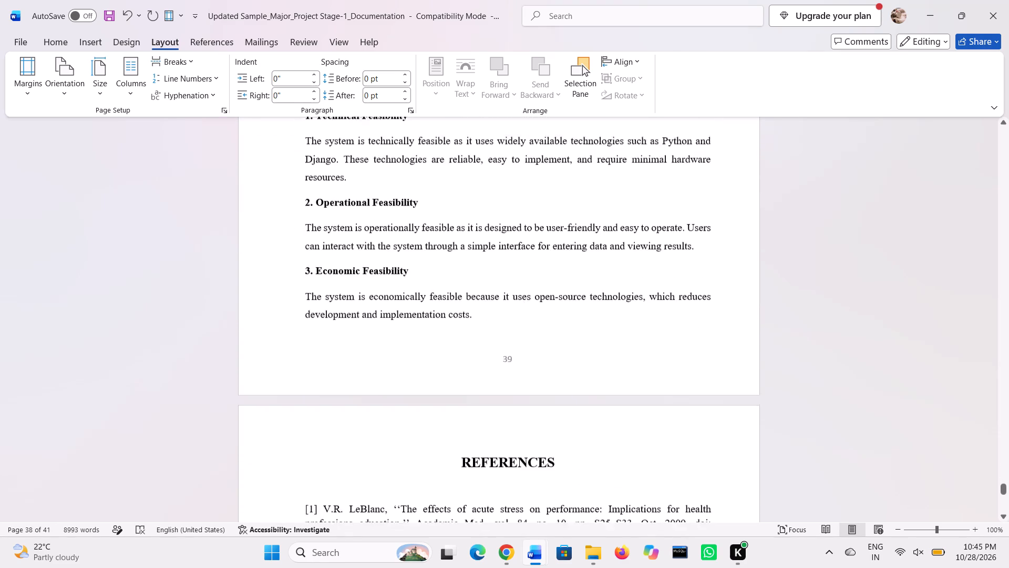
scroll(393, 191, "down", 2)
scroll(393, 191, "up", 7)
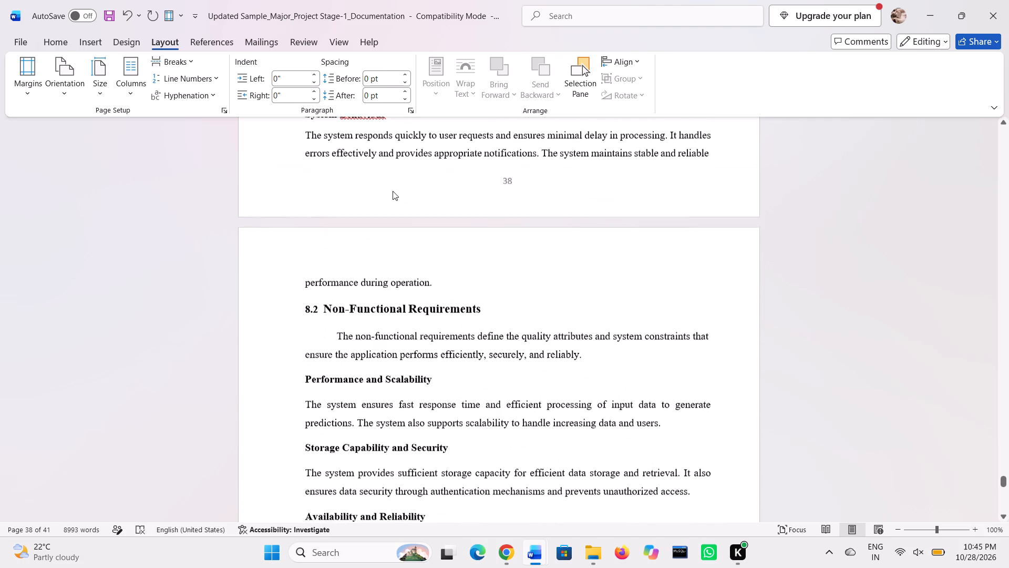
scroll(393, 191, "up", 5)
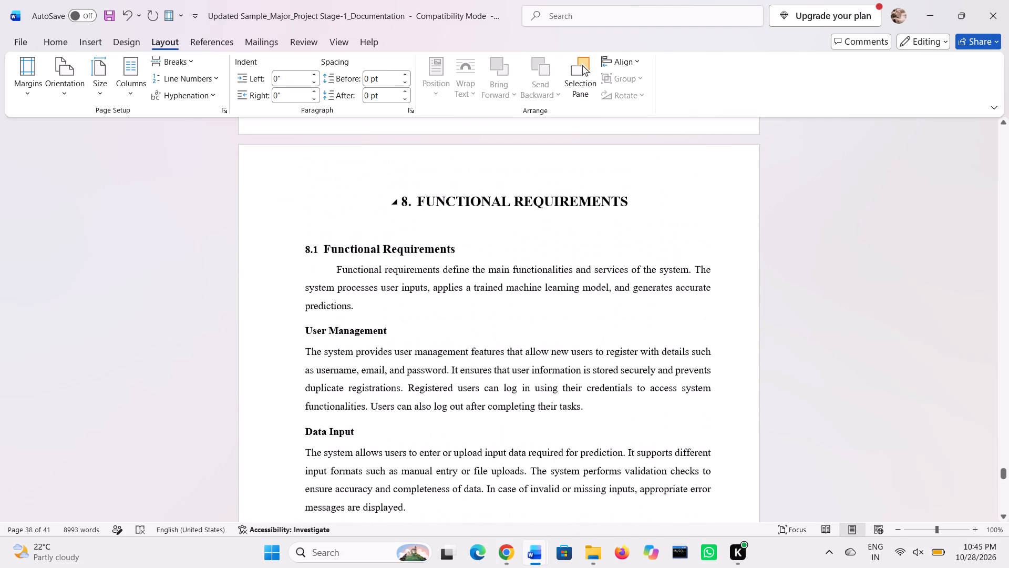
Switch to the final voting system document and look back from System Requirement to Proposed System for functional requirements content.
key("alt+Tab")
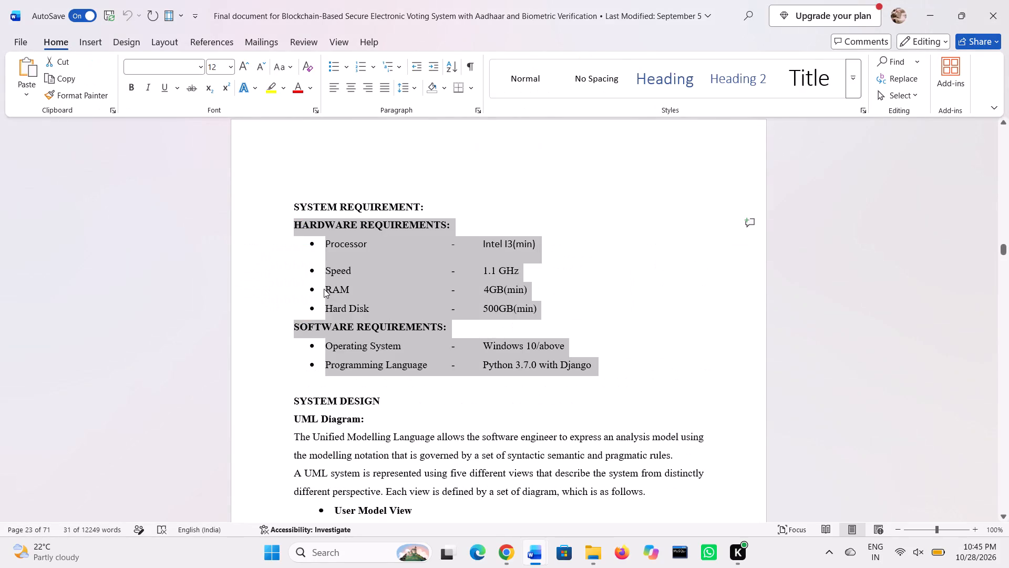
scroll(324, 289, "down", 1)
scroll(324, 289, "up", 3)
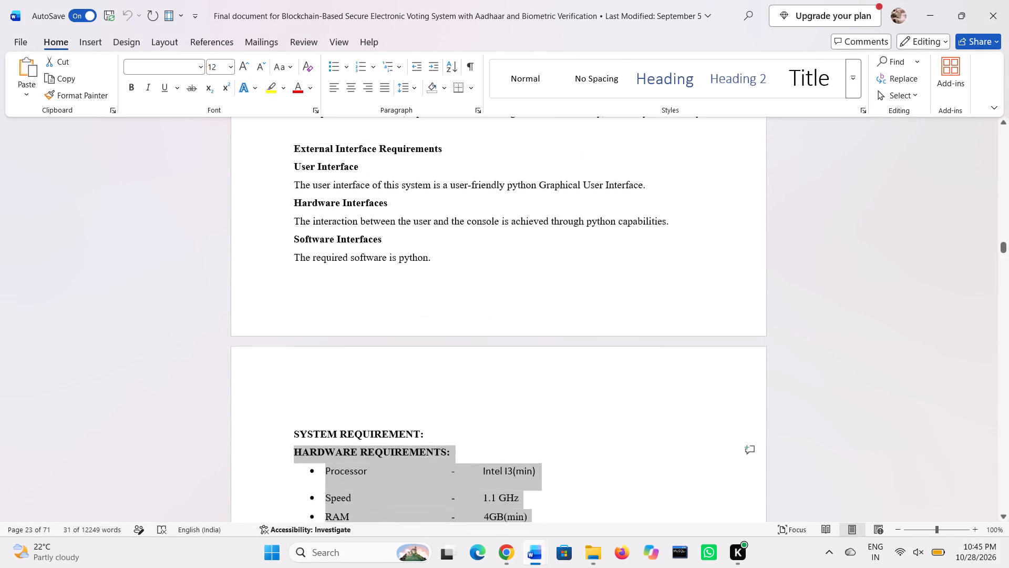
scroll(324, 289, "up", 4)
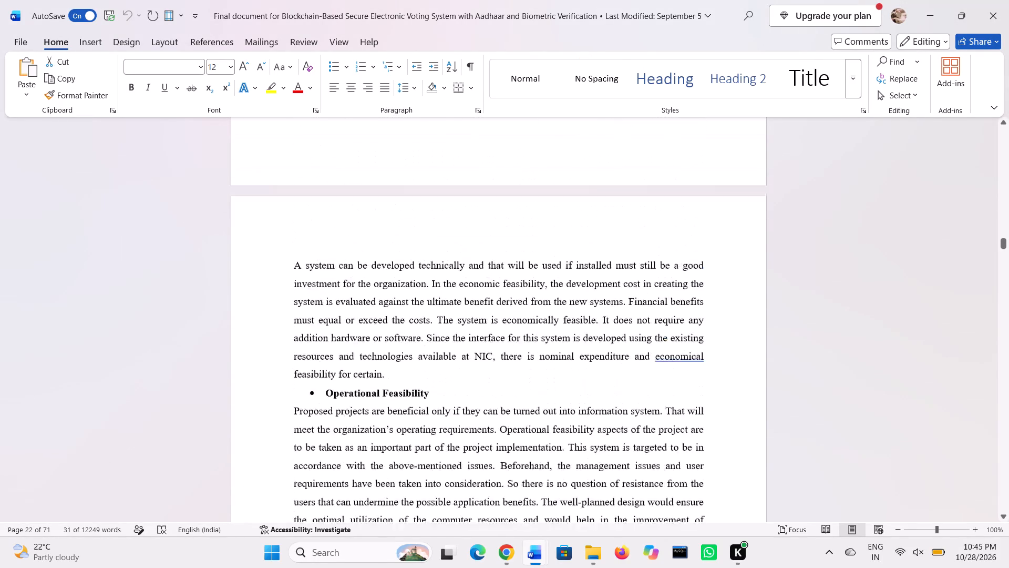
scroll(324, 289, "up", 4)
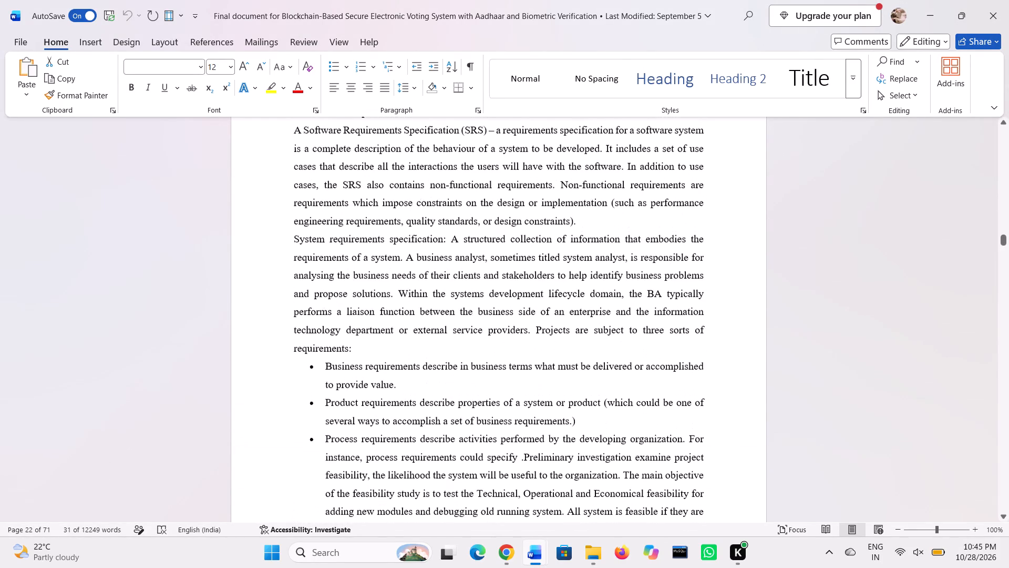
scroll(324, 289, "up", 4)
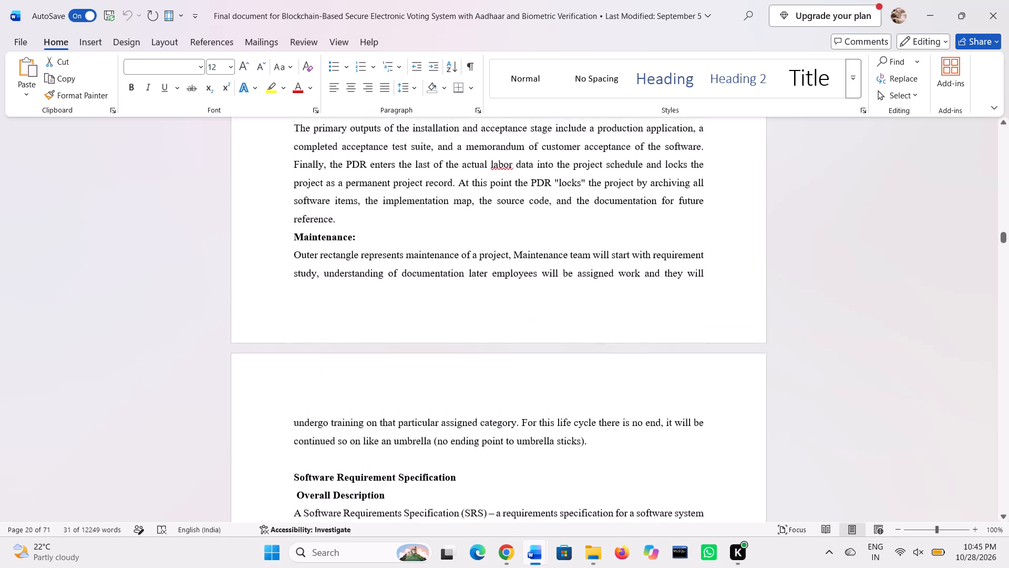
scroll(324, 289, "up", 6)
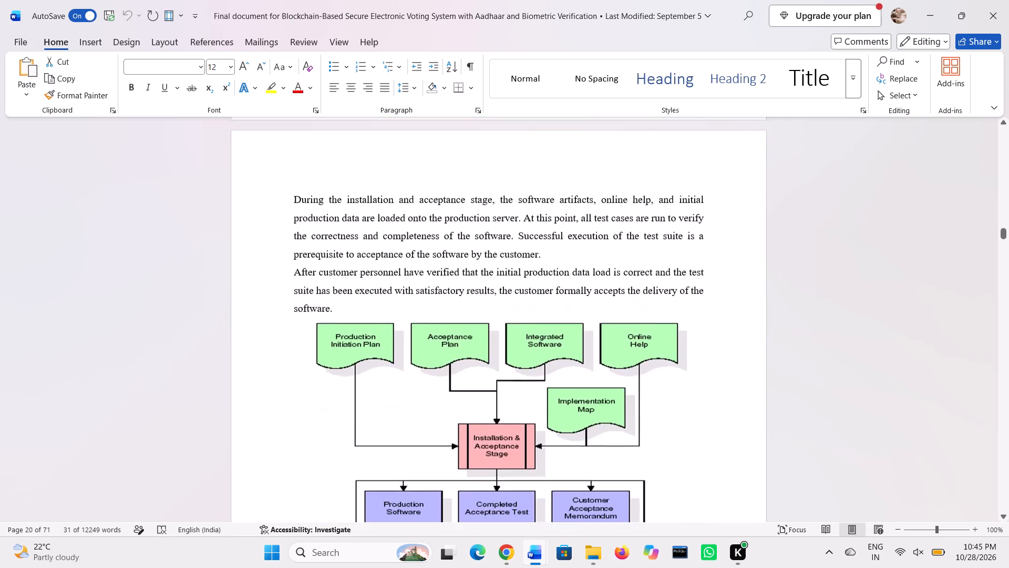
scroll(324, 289, "up", 5)
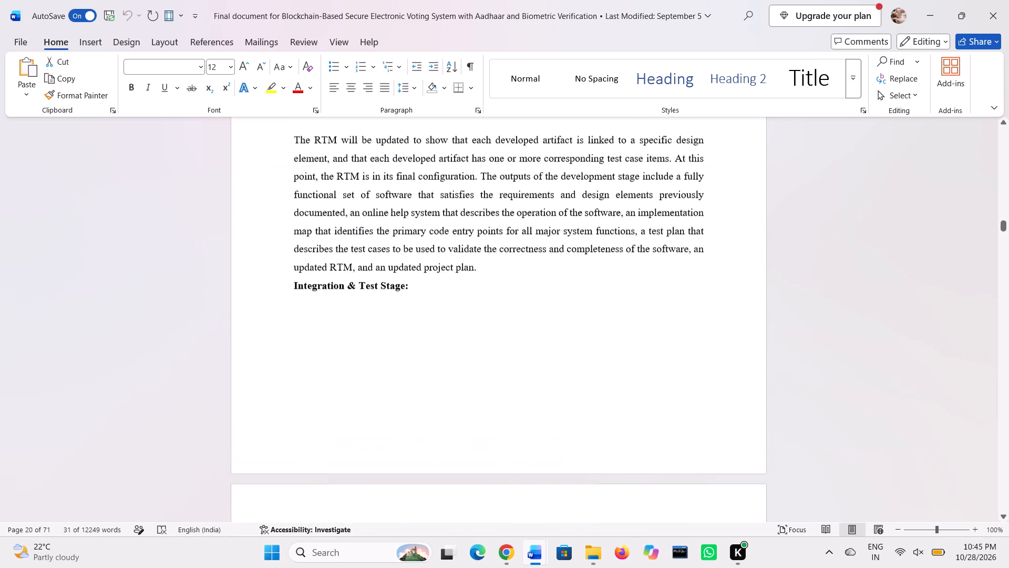
scroll(324, 289, "up", 6)
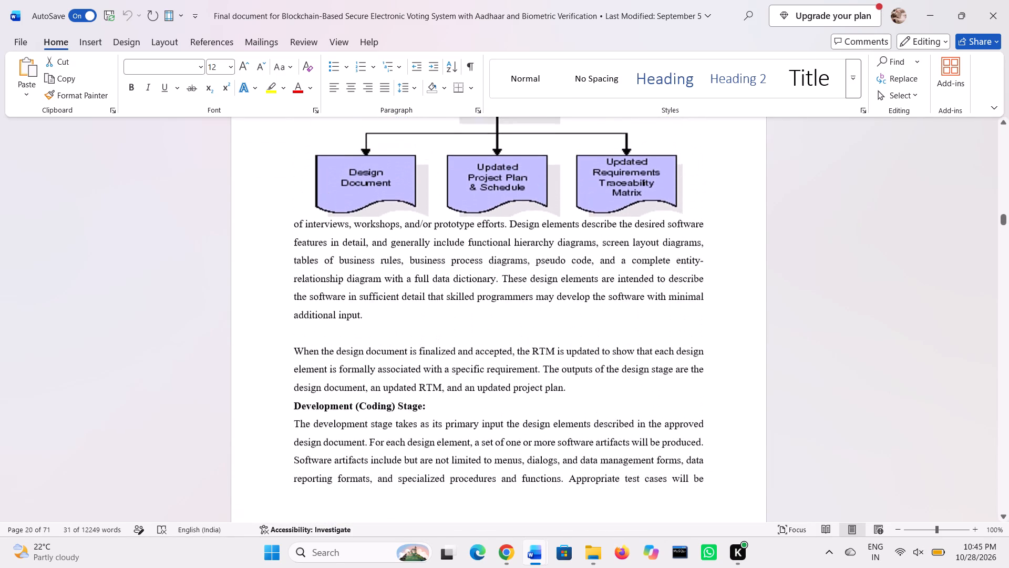
scroll(324, 289, "up", 6)
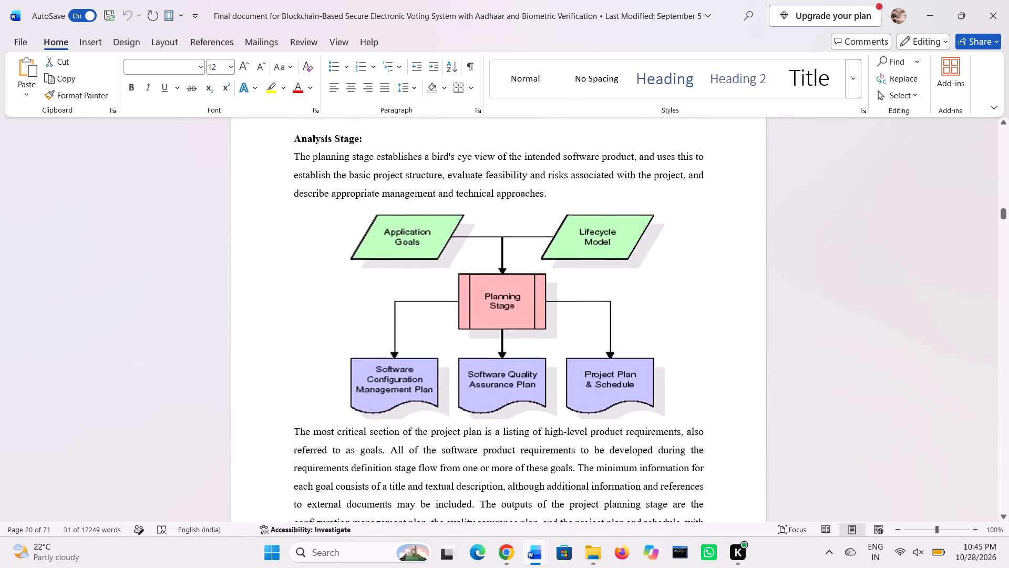
scroll(324, 289, "up", 7)
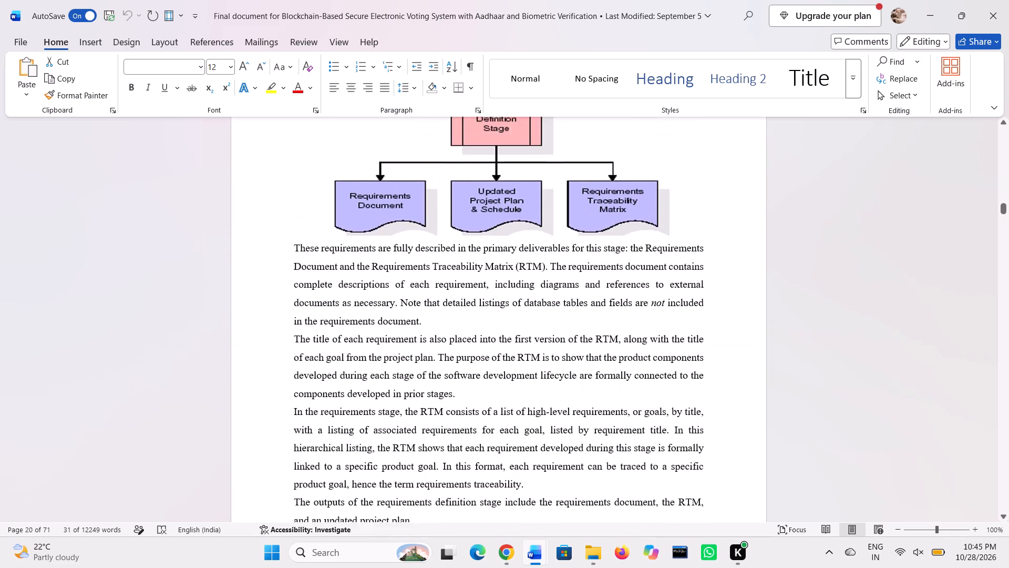
scroll(324, 289, "up", 4)
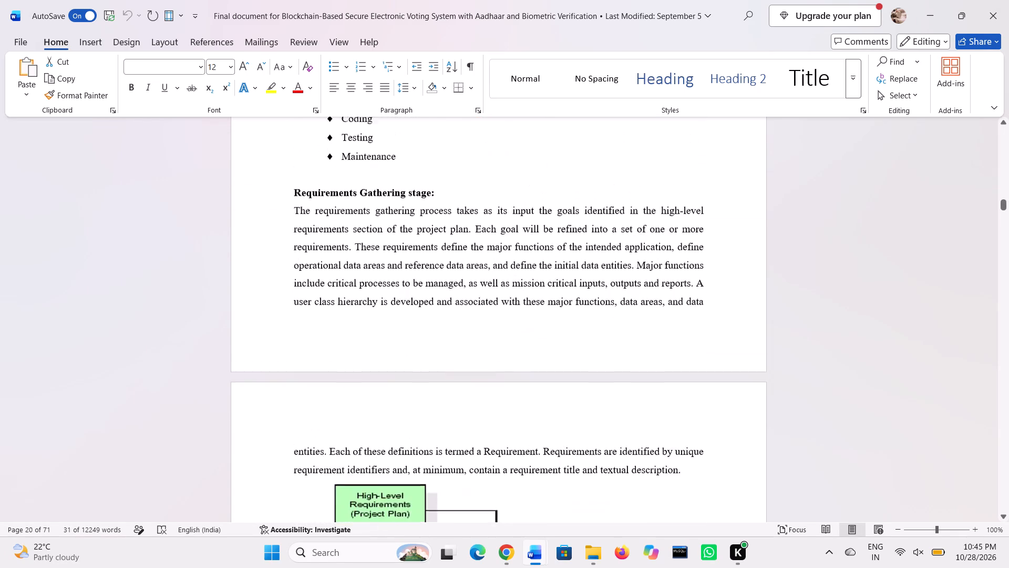
scroll(324, 289, "up", 4)
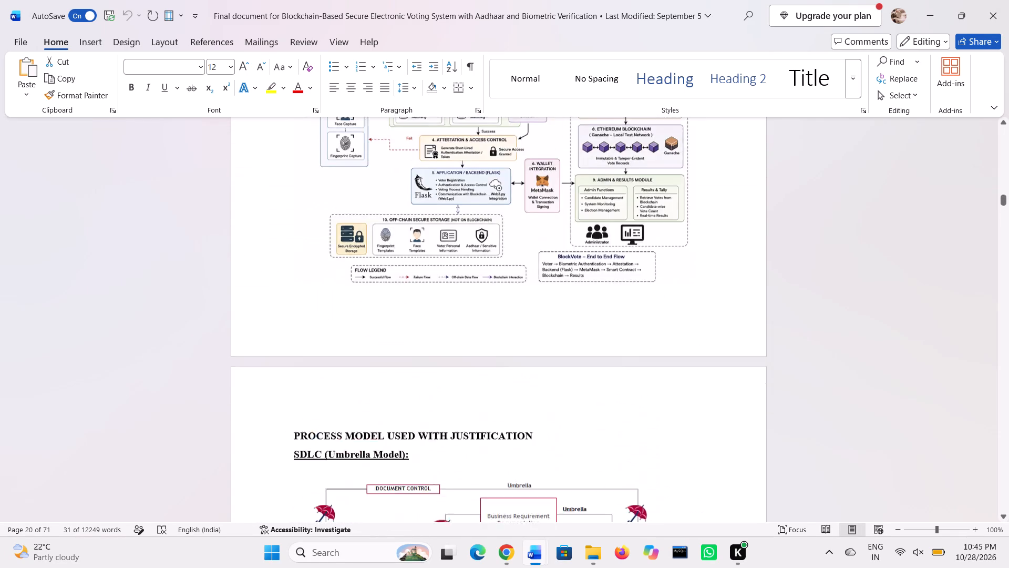
scroll(324, 289, "up", 4)
left_click(324, 289)
scroll(324, 289, "up", 1)
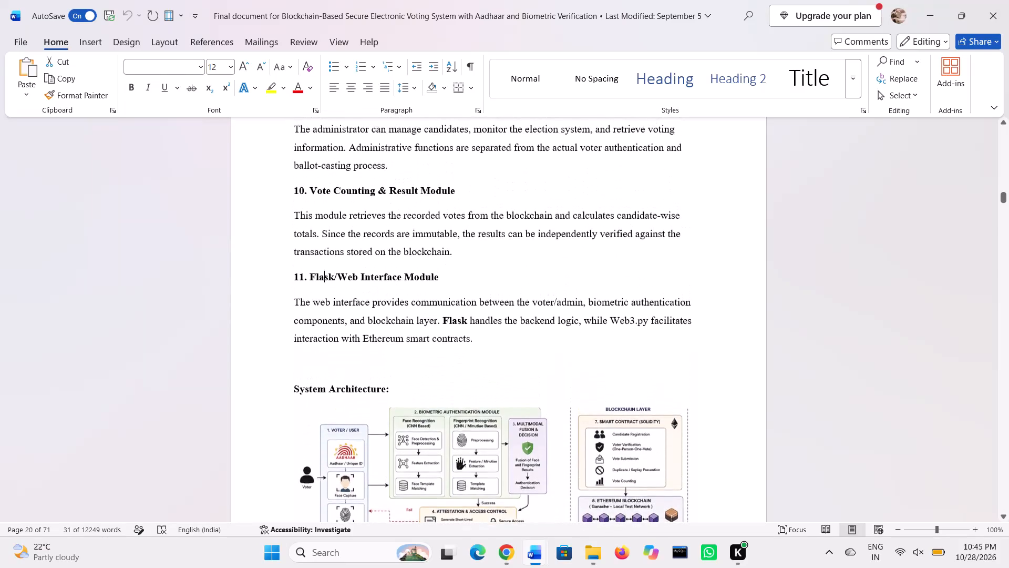
scroll(324, 289, "up", 7)
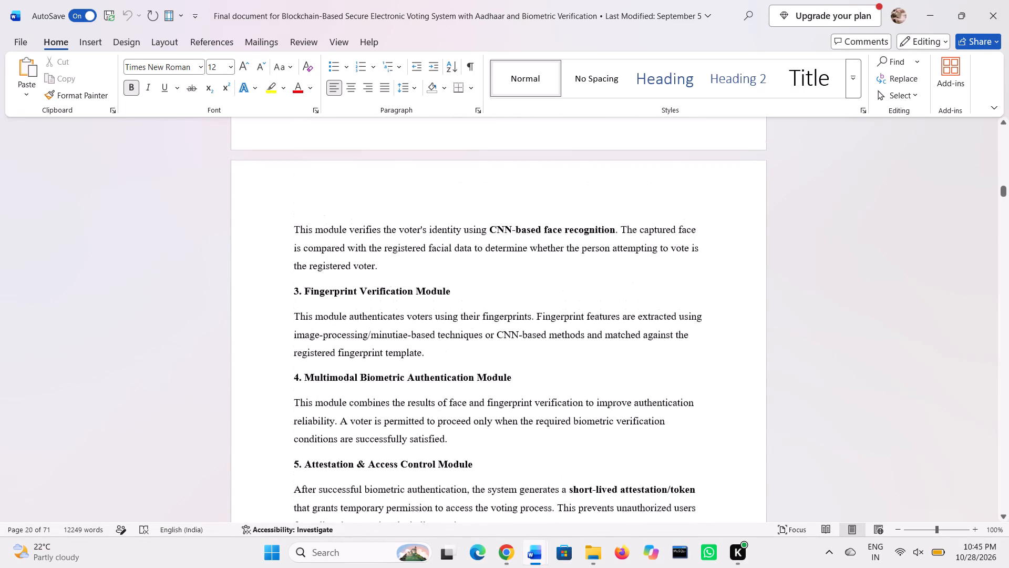
scroll(324, 289, "up", 6)
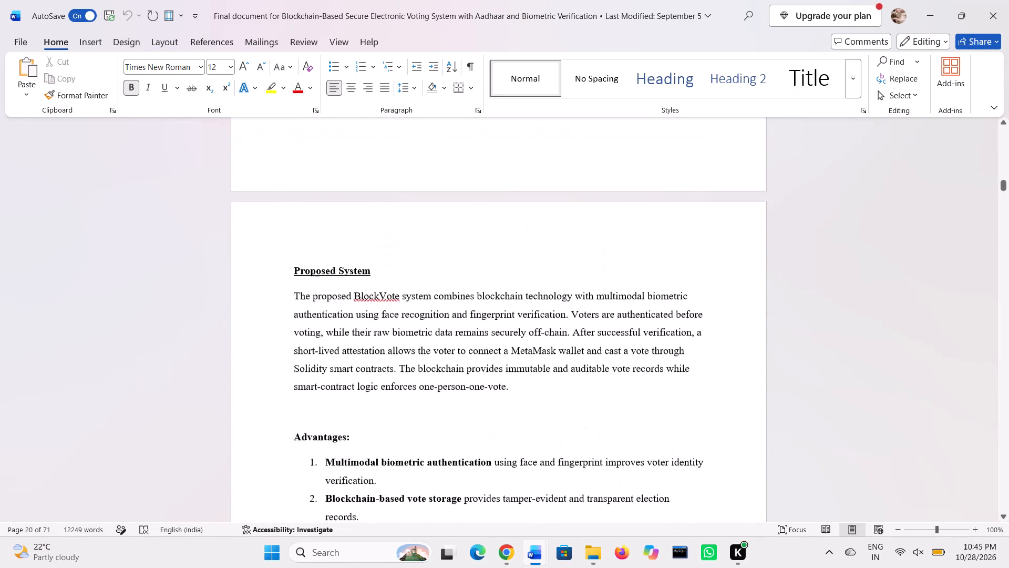
scroll(324, 289, "up", 1)
Return to the project documentation and review chapter 8's functional requirements and section 8.2, Non-Functional Requirements.
key("alt+Tab")
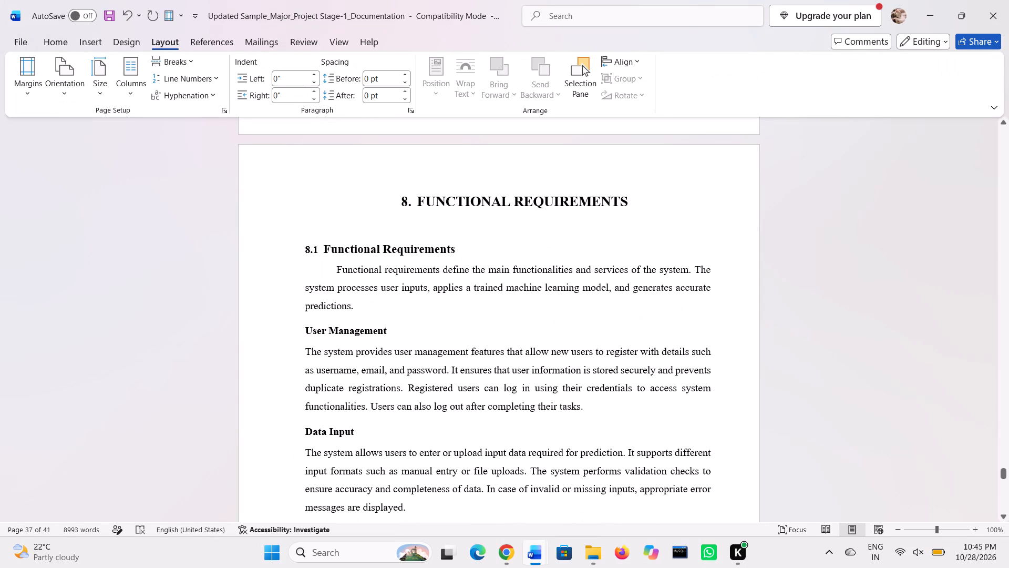
scroll(382, 310, "down", 1)
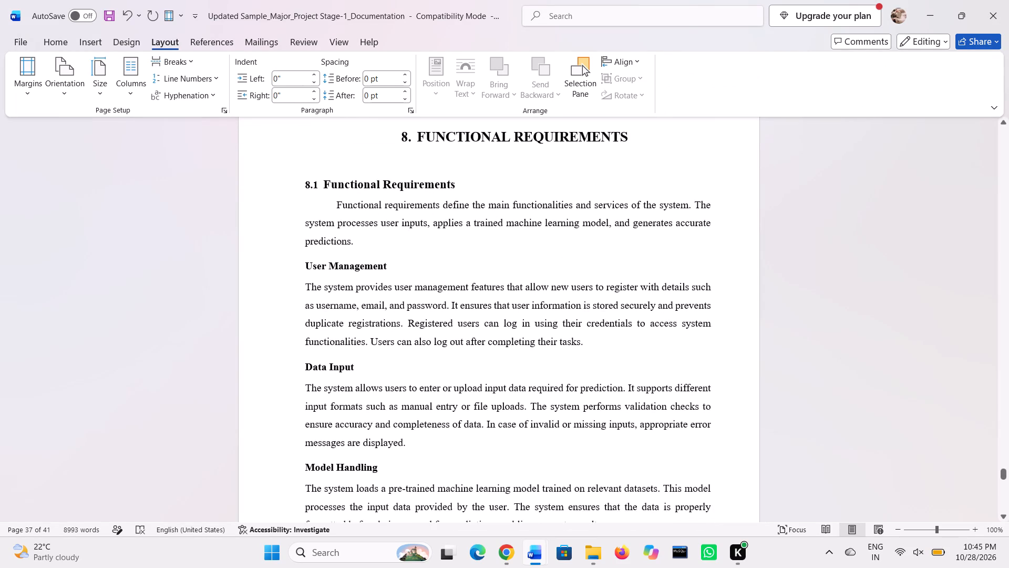
scroll(382, 310, "down", 4)
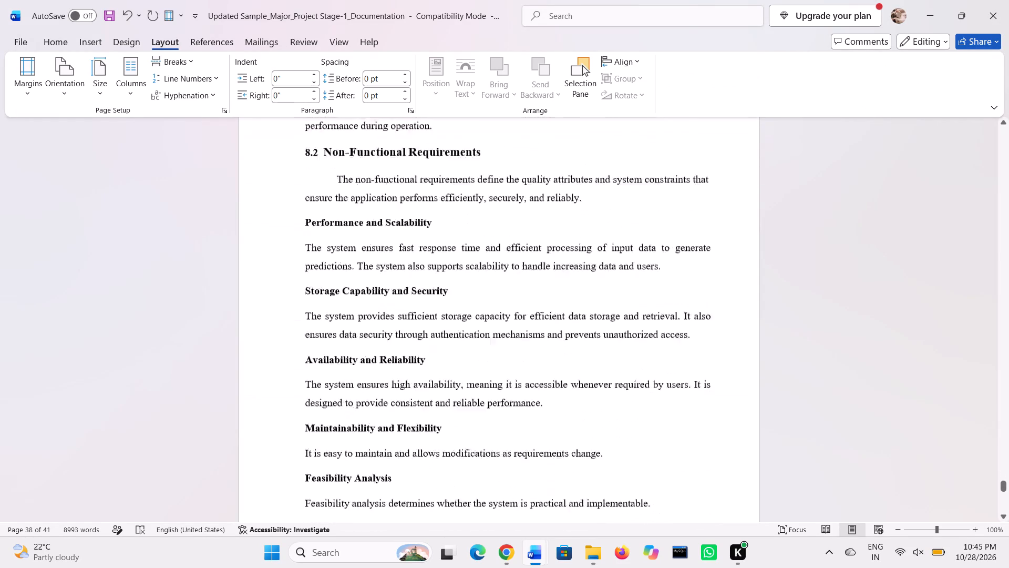
scroll(382, 310, "up", 1)
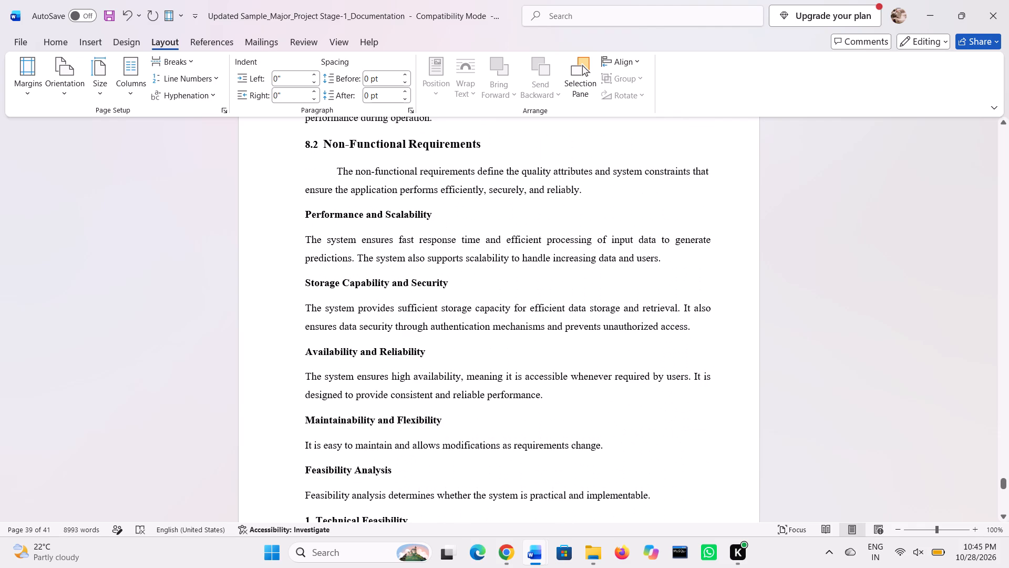
Switch to the final voting system document and look back from the references through Future Scope, Conclusion and Screenshots for functional requirements content.
key("alt+Tab")
scroll(382, 310, "down", 20)
scroll(382, 310, "down", 14)
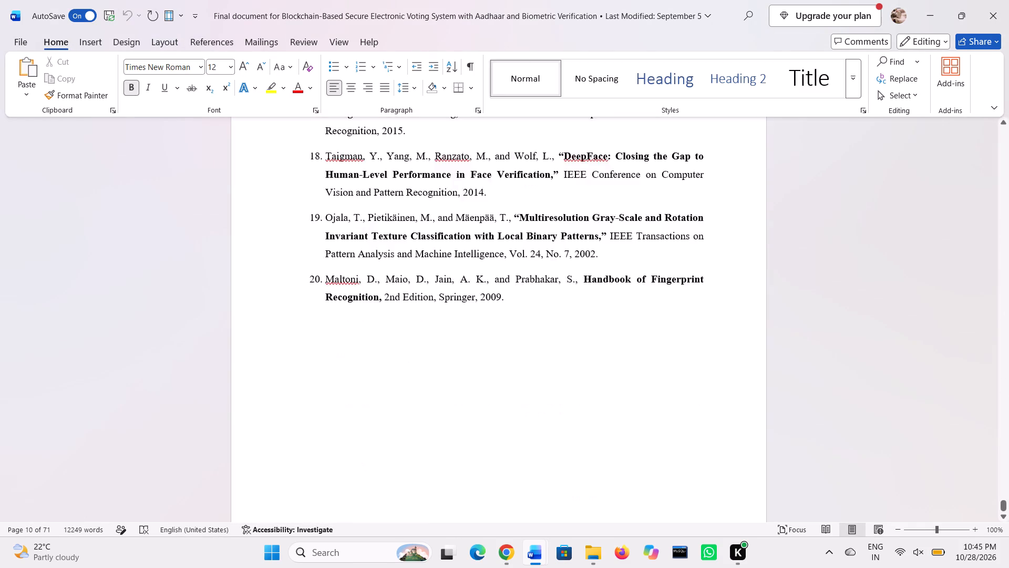
scroll(382, 310, "down", 20)
scroll(382, 310, "down", 8)
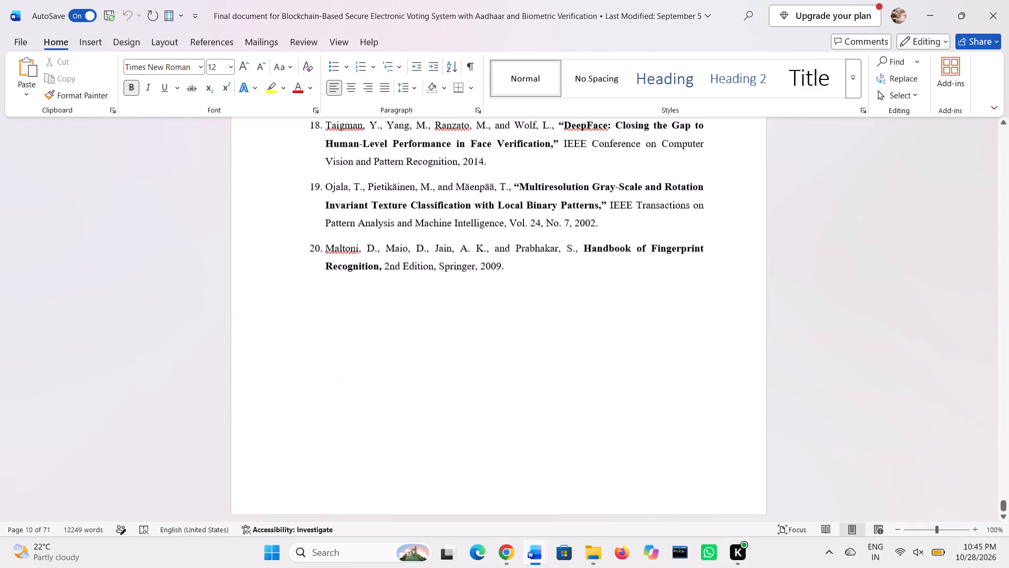
scroll(382, 310, "down", 4)
scroll(382, 310, "up", 13)
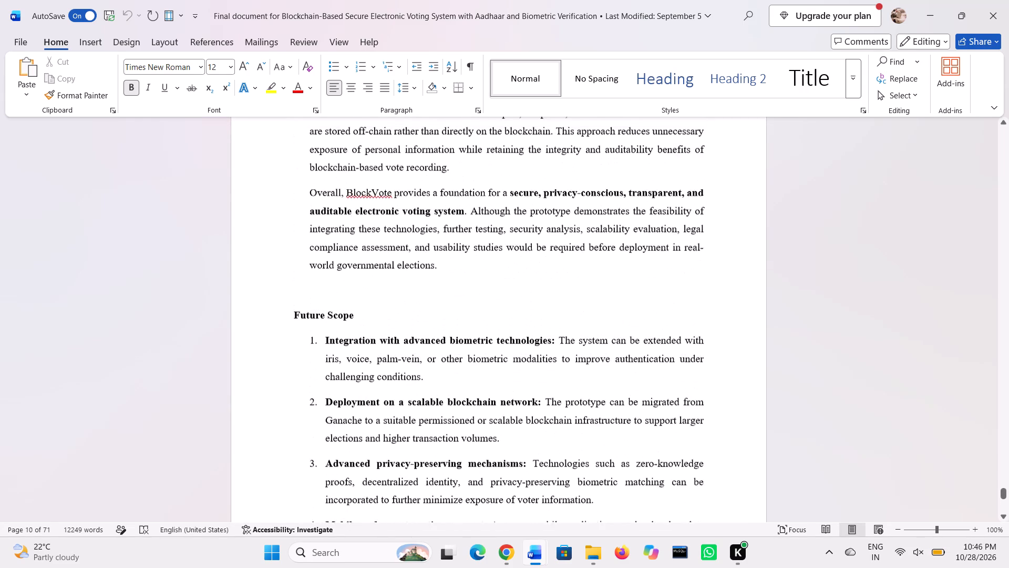
scroll(382, 310, "up", 5)
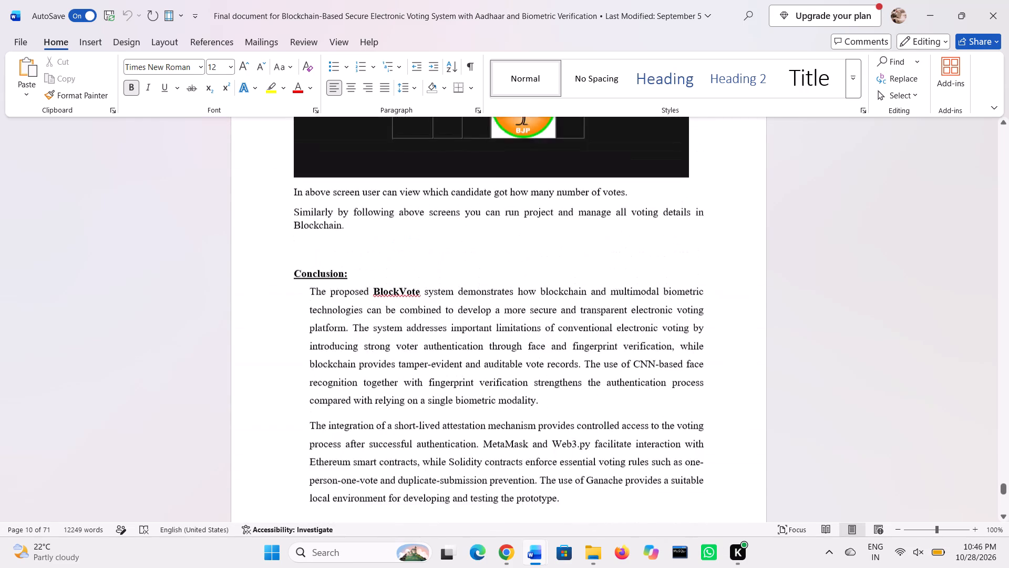
scroll(382, 310, "up", 6)
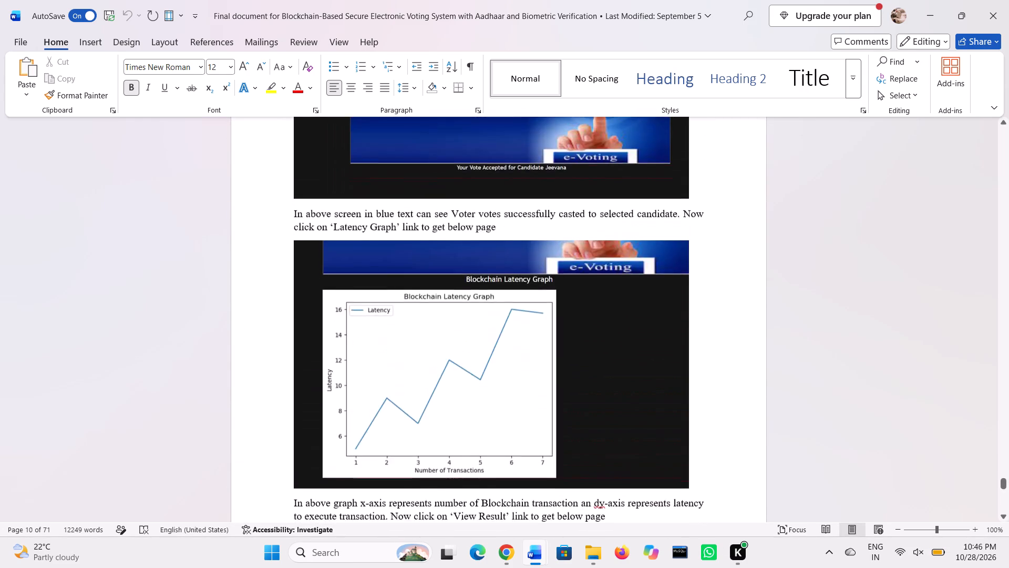
scroll(382, 310, "up", 6)
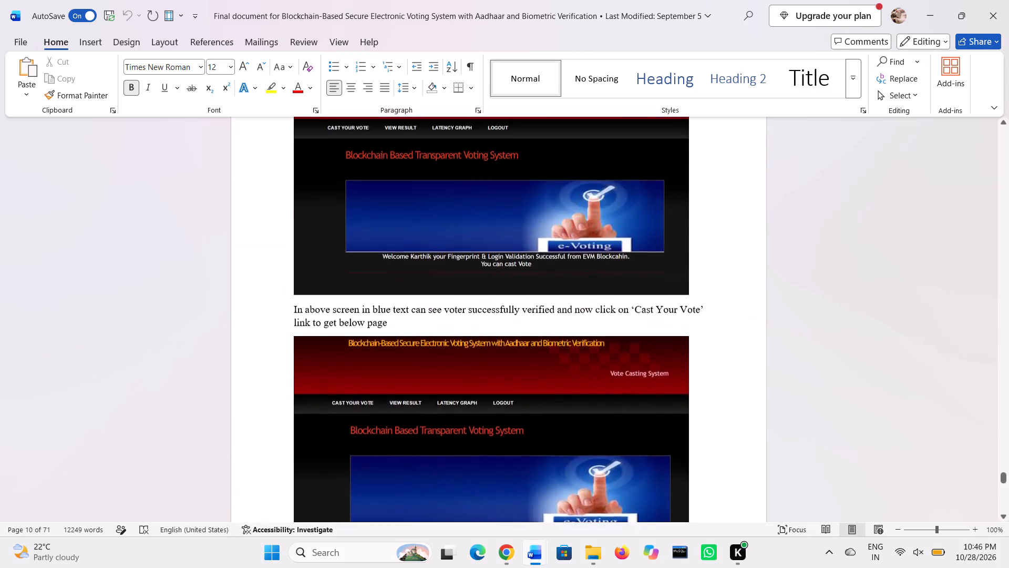
scroll(382, 310, "up", 7)
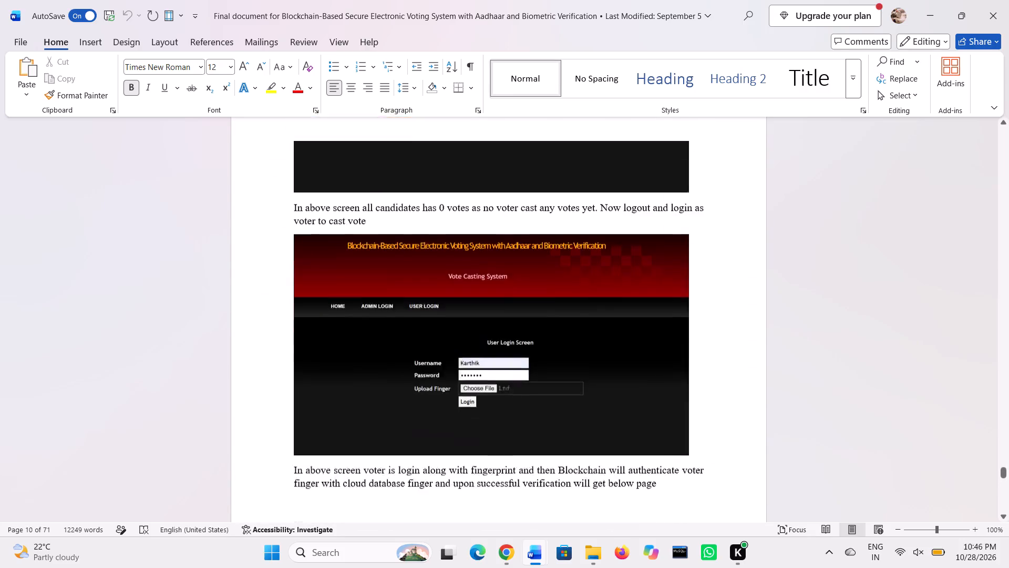
scroll(382, 310, "up", 6)
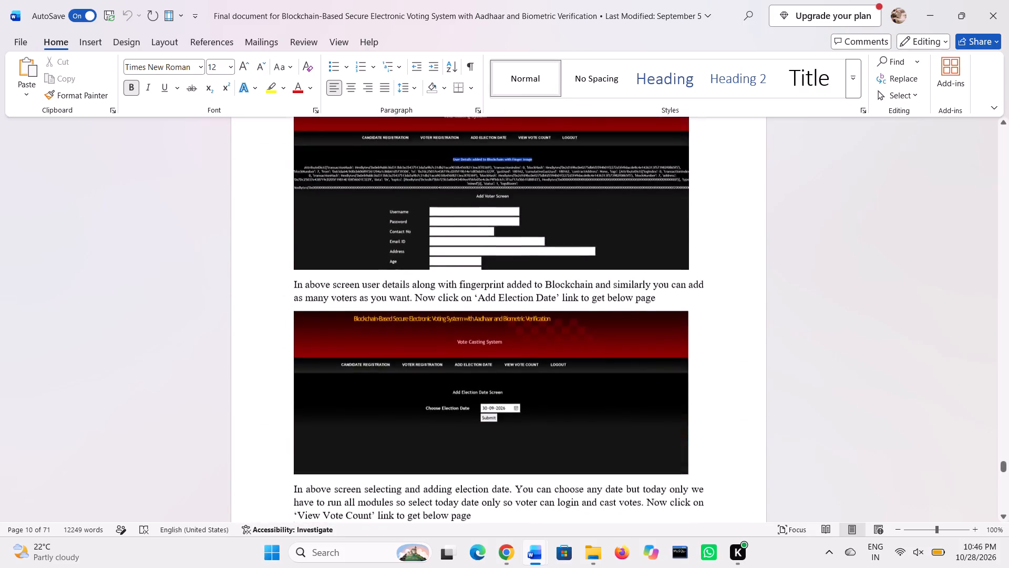
scroll(382, 310, "up", 5)
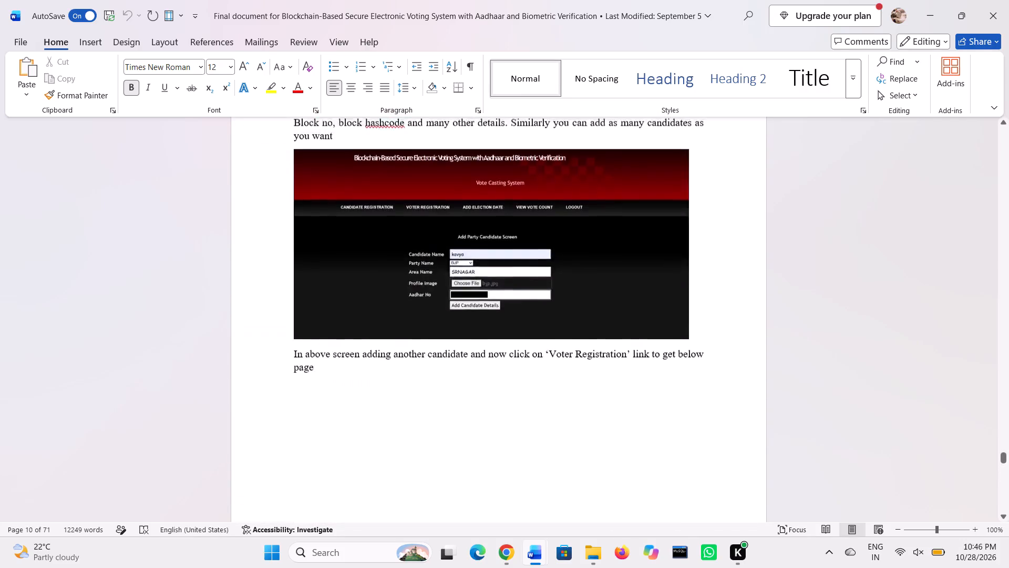
scroll(382, 310, "up", 5)
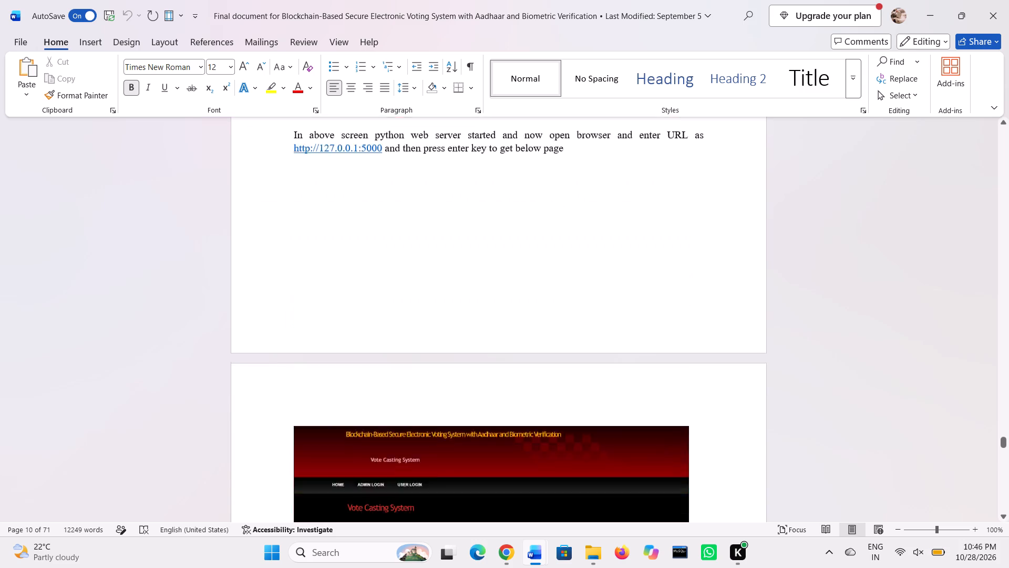
scroll(382, 310, "up", 5)
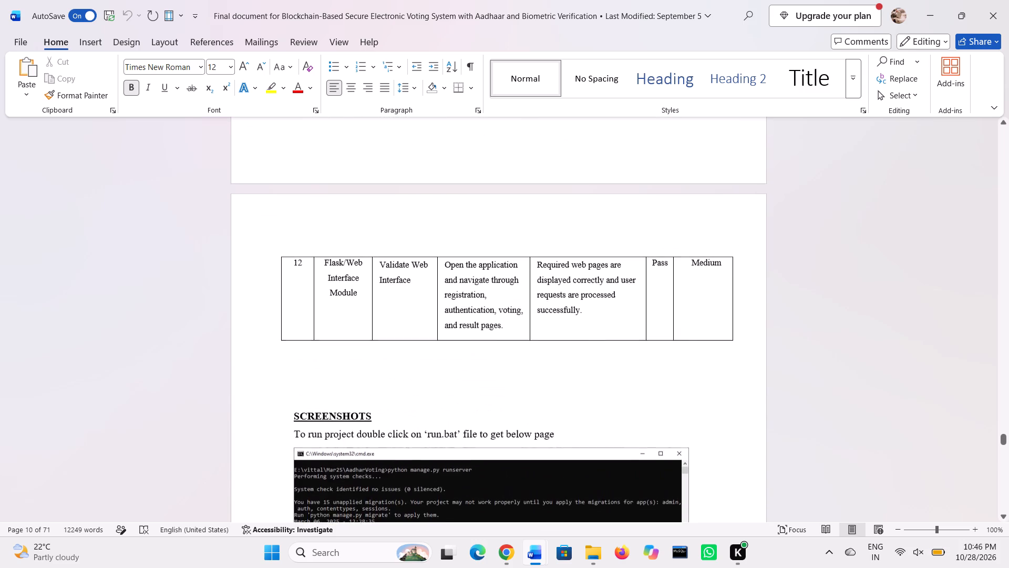
Look back through the test case table and the Testing chapter to the sample code for functional requirements content.
scroll(382, 310, "up", 5)
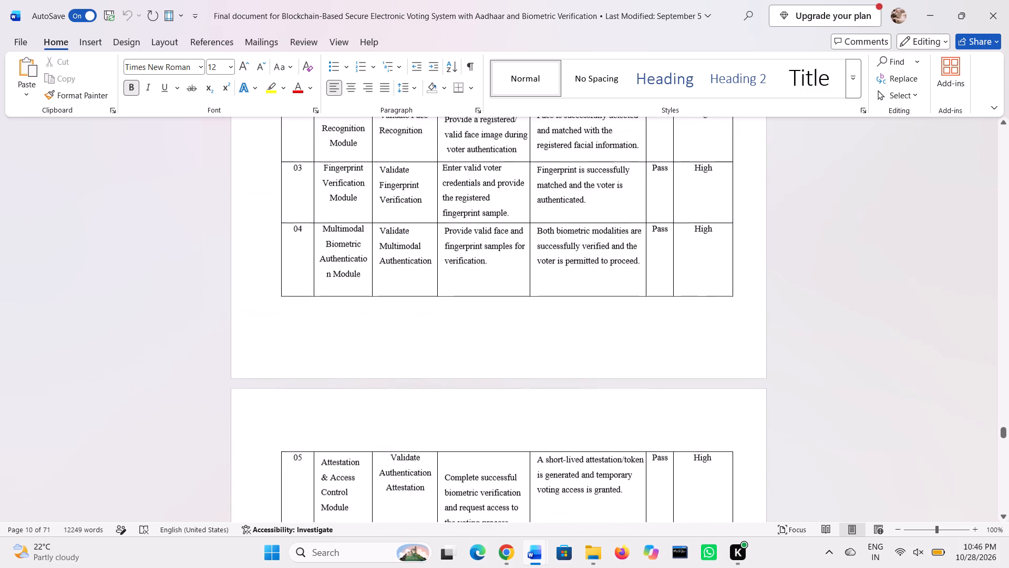
scroll(382, 310, "up", 4)
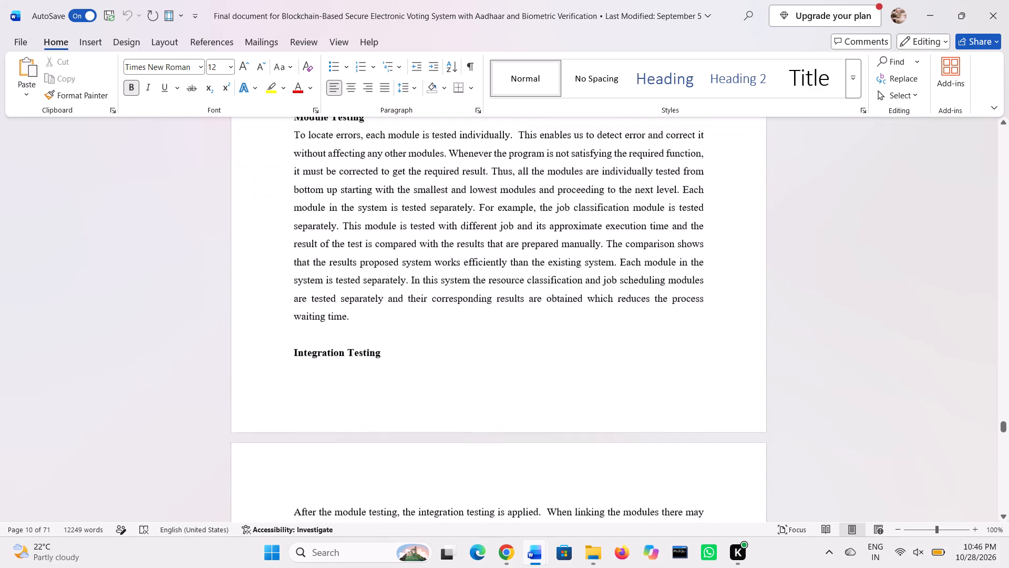
scroll(382, 310, "up", 4)
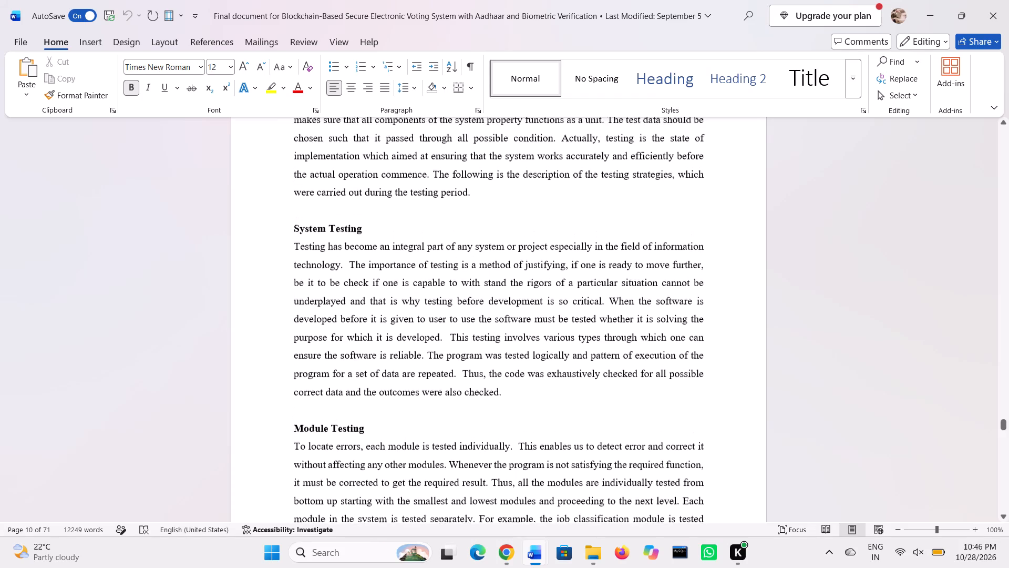
scroll(382, 310, "up", 3)
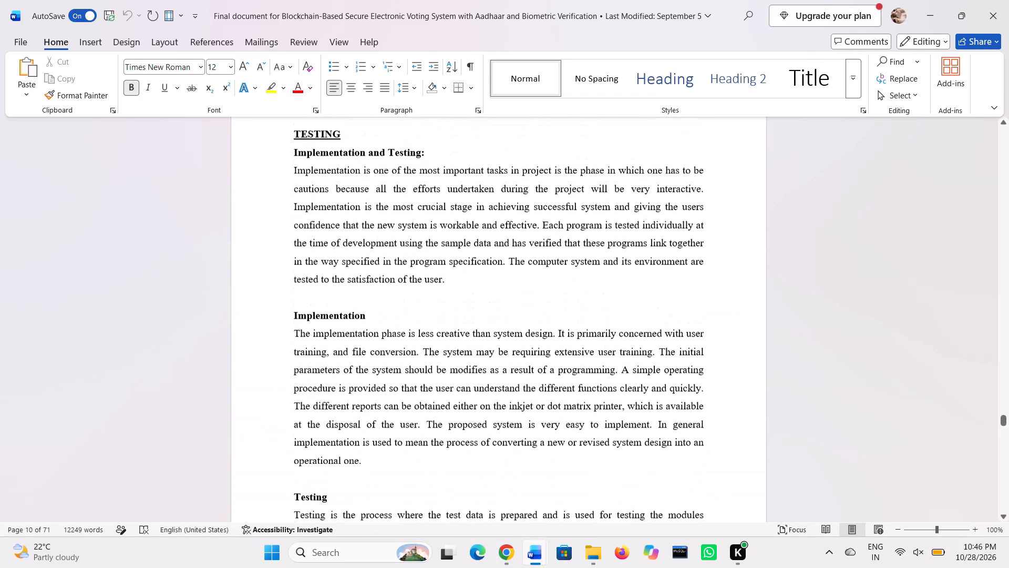
scroll(382, 310, "up", 4)
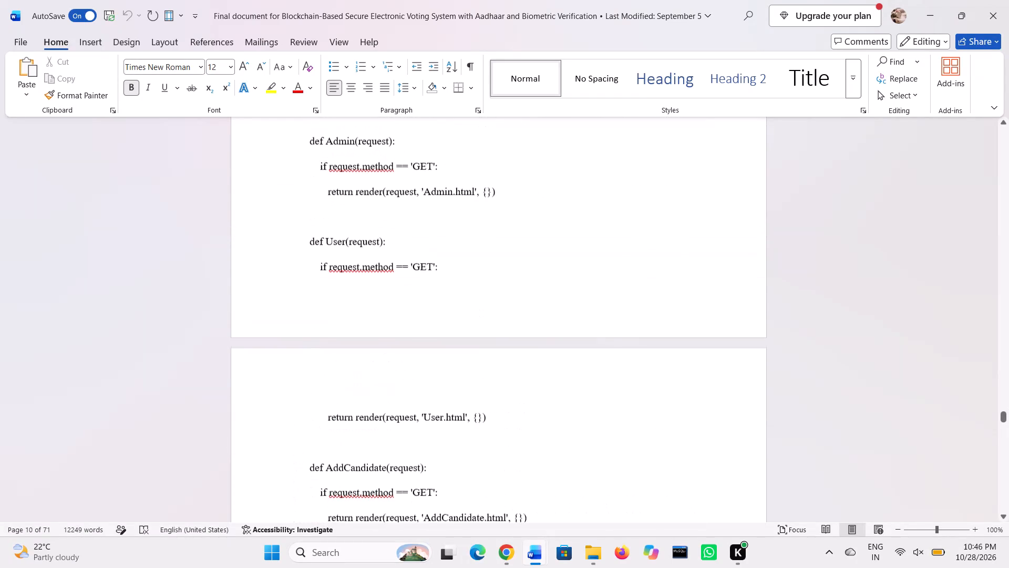
scroll(382, 310, "up", 1)
Return to the project documentation and review chapter 8's functional, non-functional and feasibility sections up to the References.
key("alt+Tab")
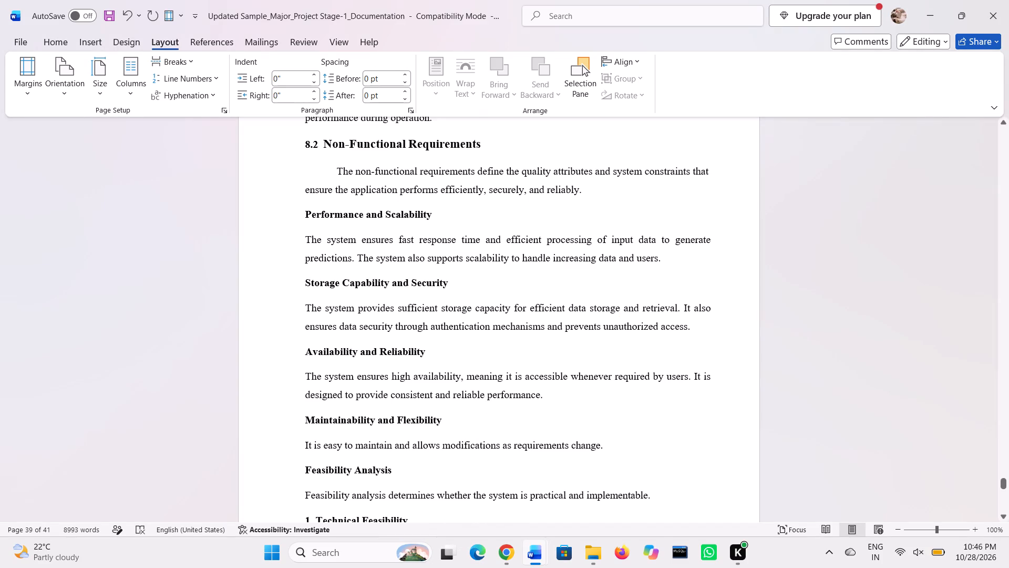
scroll(388, 302, "up", 2)
left_click(388, 302)
scroll(388, 302, "up", 1)
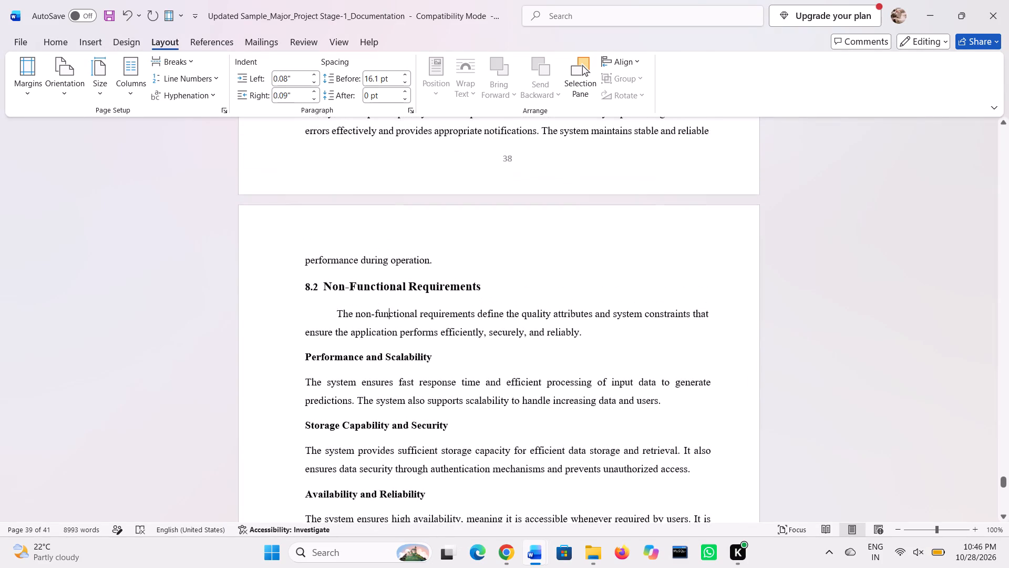
scroll(388, 302, "up", 1)
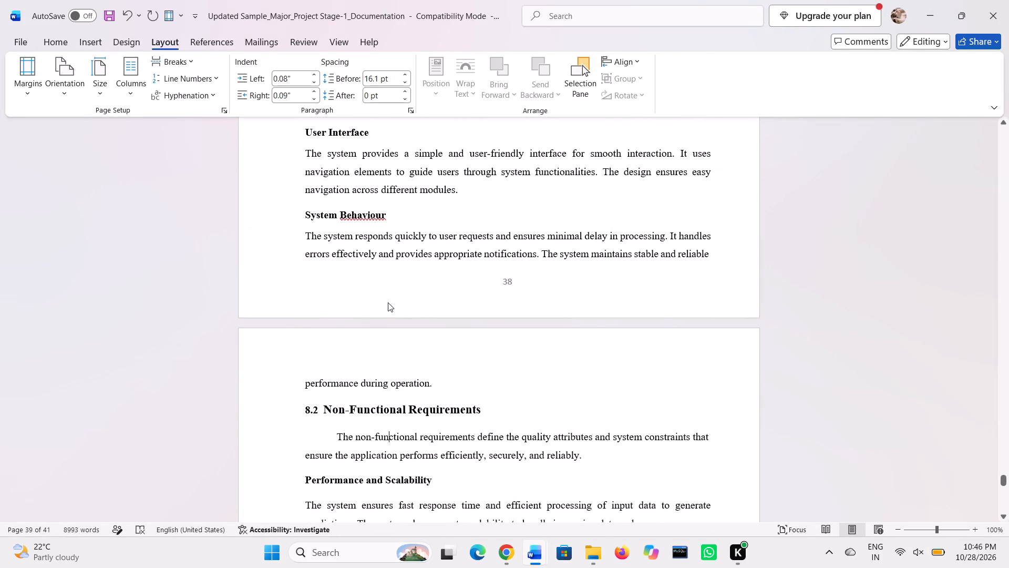
scroll(388, 302, "up", 3)
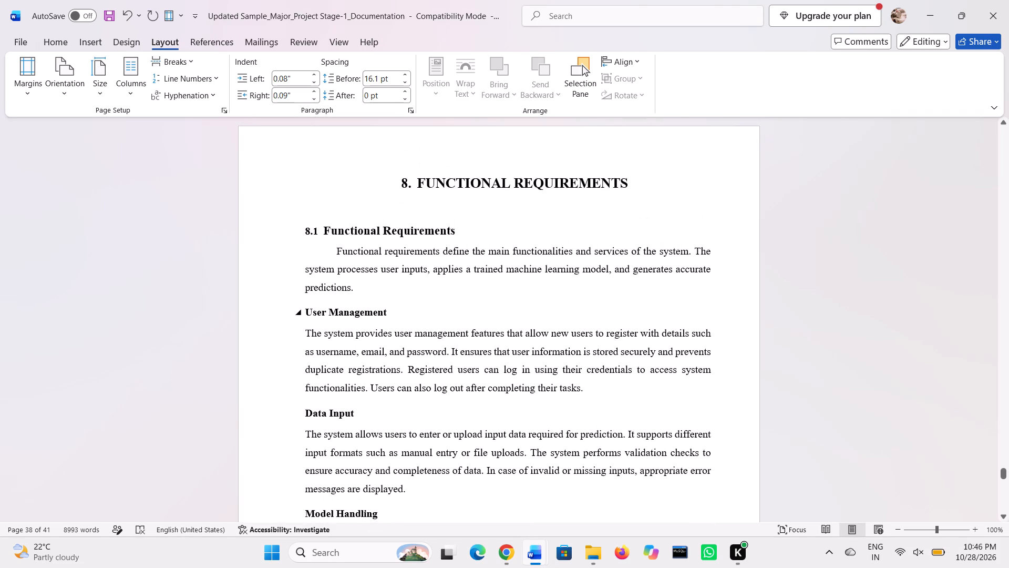
scroll(388, 302, "down", 2)
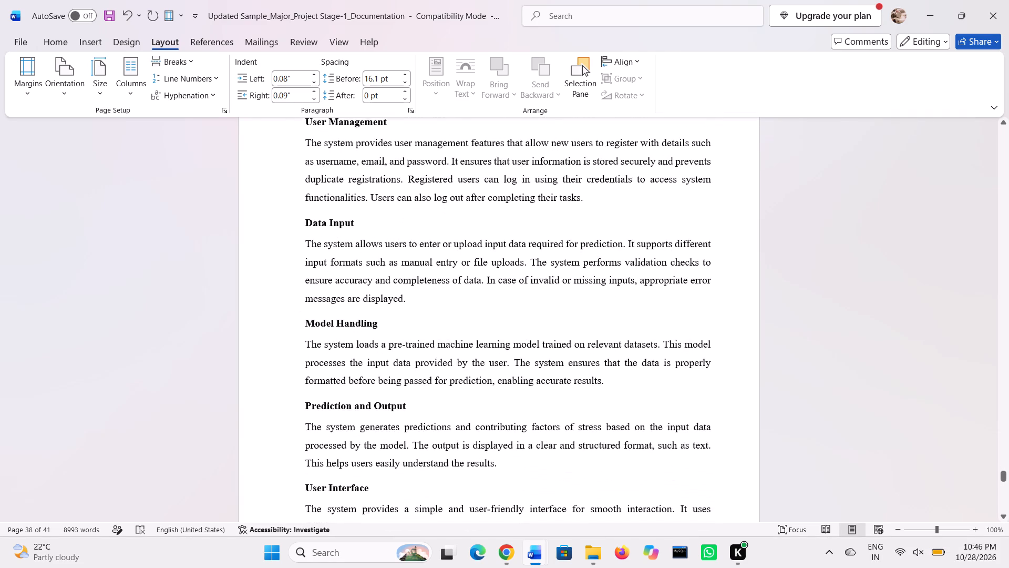
scroll(388, 302, "down", 4)
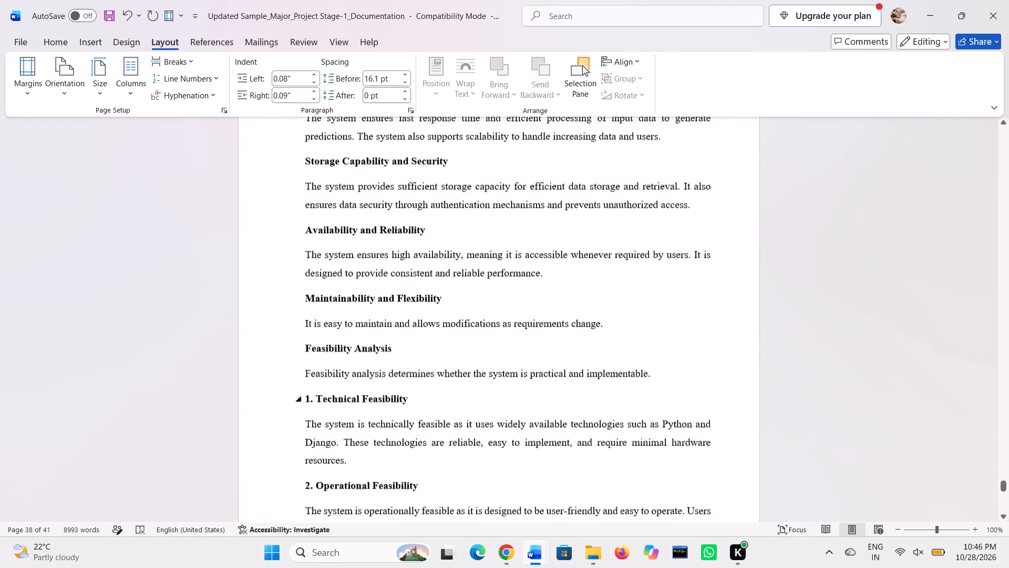
scroll(388, 302, "down", 5)
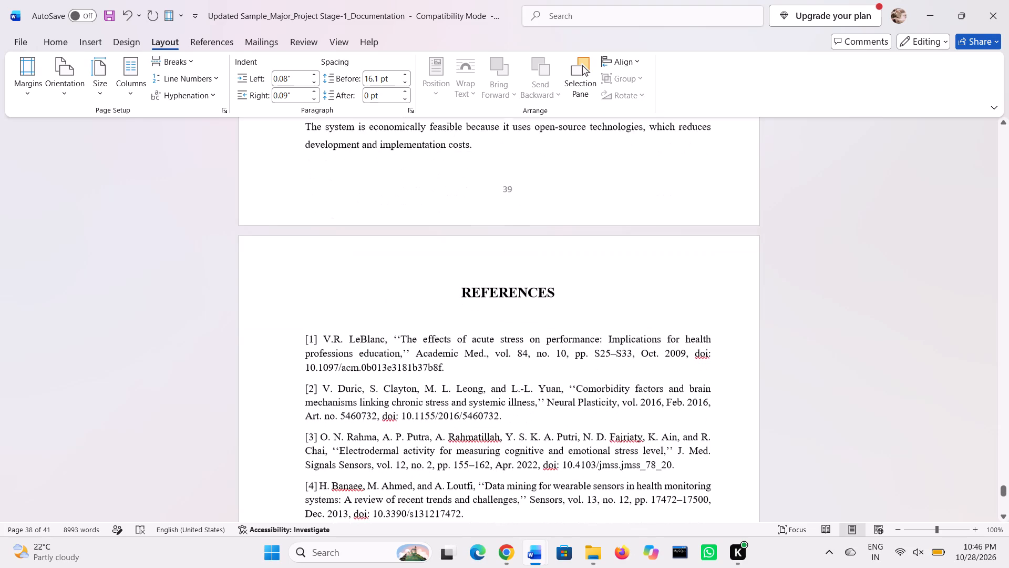
scroll(388, 302, "down", 1)
scroll(388, 302, "up", 5)
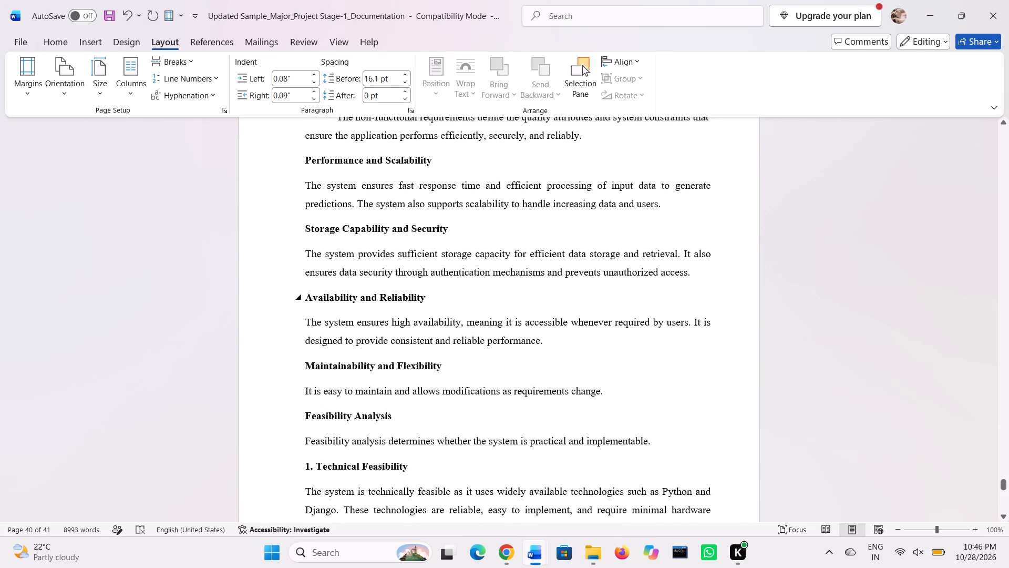
Switch to the final voting system document and look back through the Views.py sample code for requirements content.
key("Tab")
key("alt+Tab")
scroll(401, 294, "up", 3)
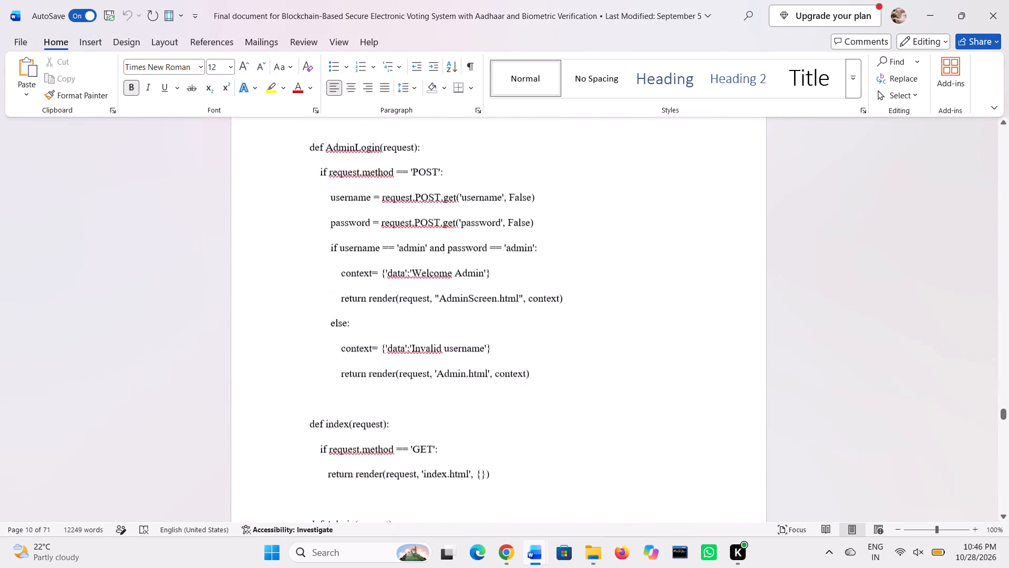
scroll(401, 294, "up", 8)
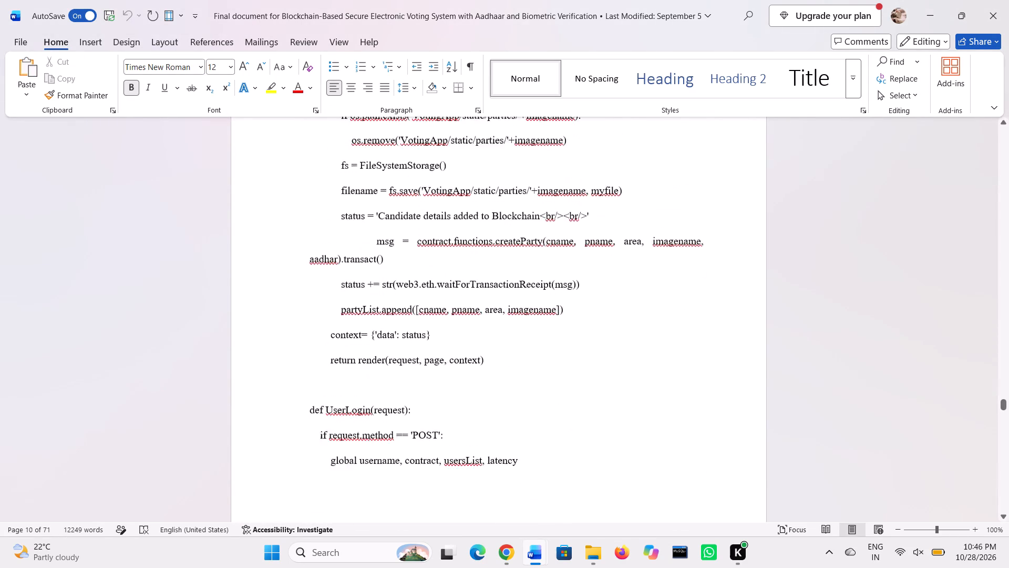
scroll(401, 294, "up", 9)
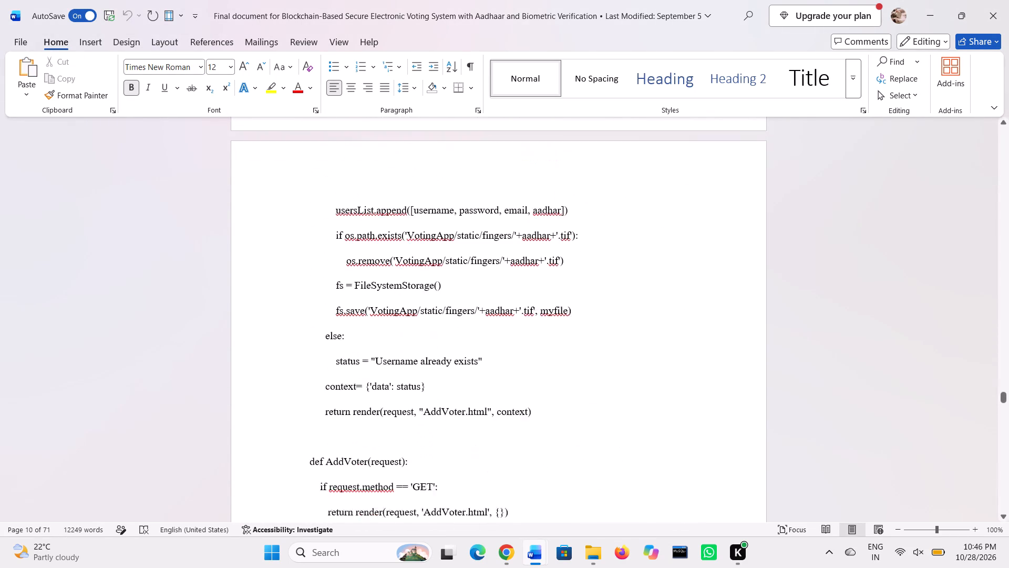
scroll(401, 294, "up", 11)
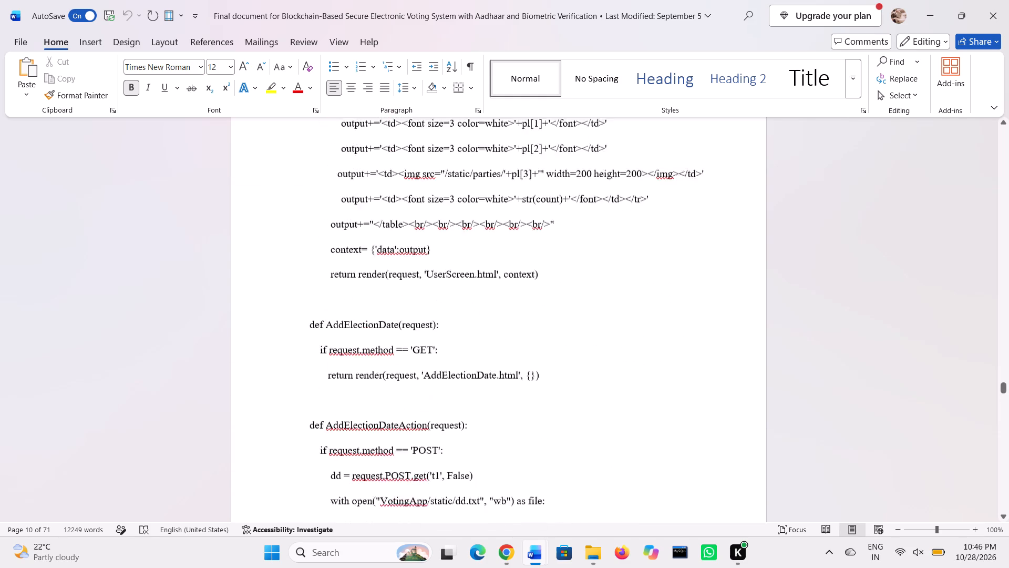
scroll(401, 294, "up", 9)
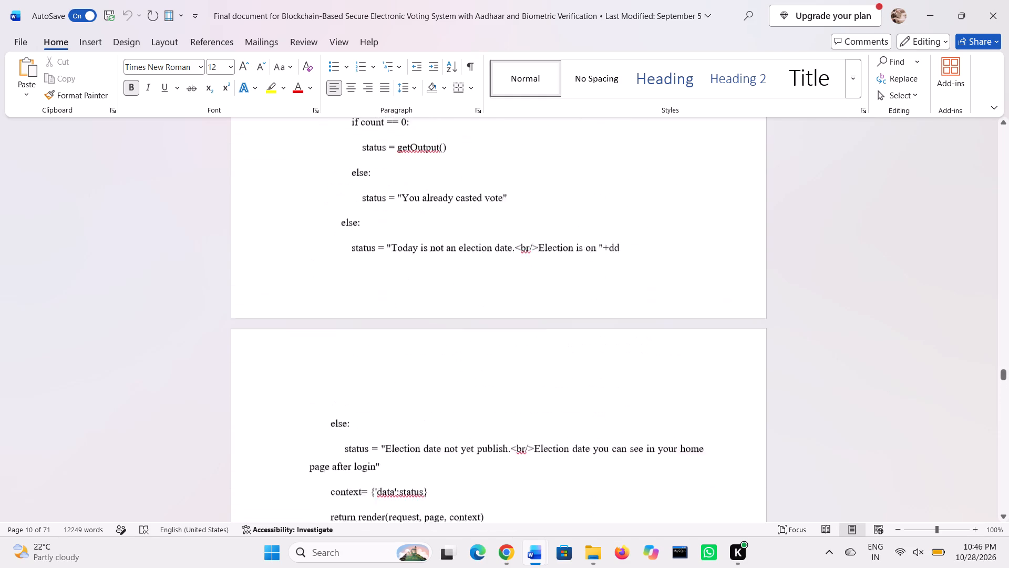
scroll(401, 294, "up", 8)
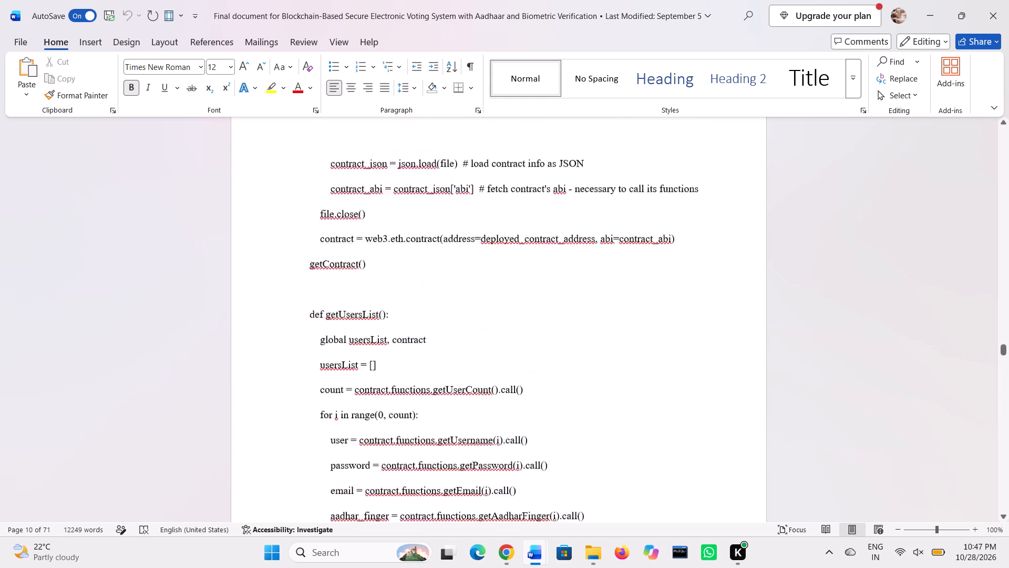
scroll(401, 294, "up", 7)
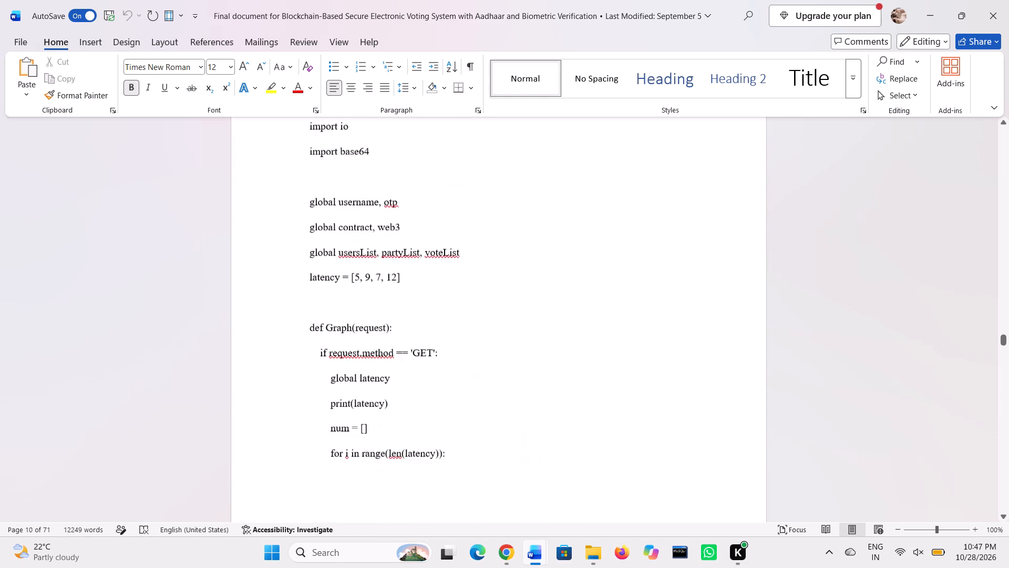
scroll(401, 294, "up", 5)
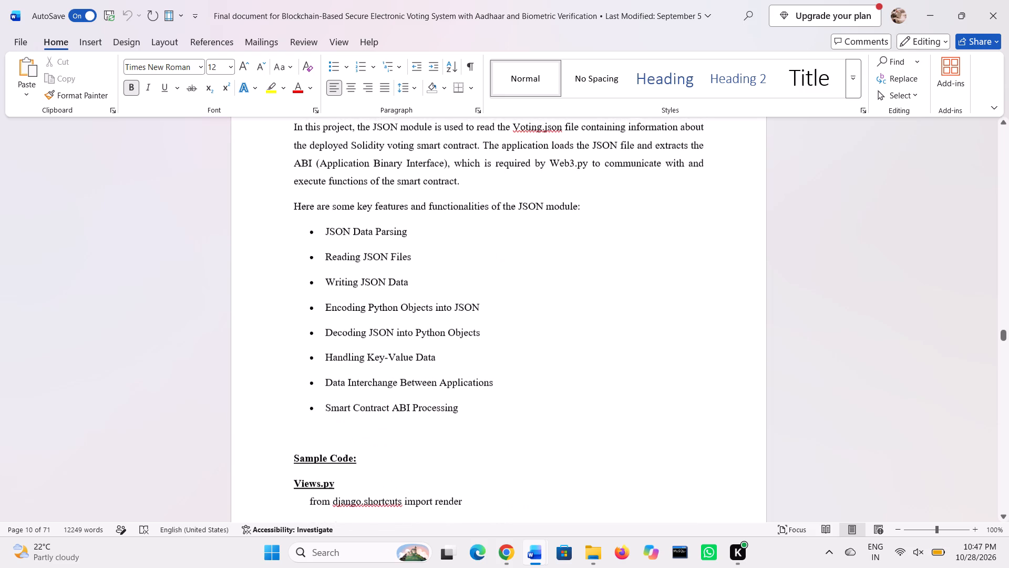
Look back through the Python libraries, Python IDLE, installation and Python features sections to the implementation heading for requirements content.
scroll(401, 294, "up", 4)
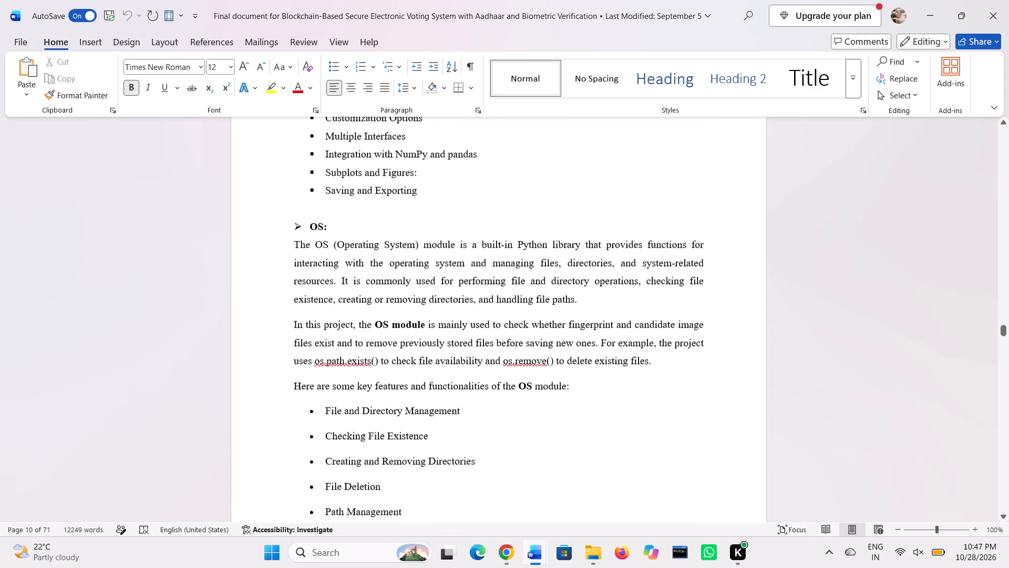
scroll(401, 294, "up", 8)
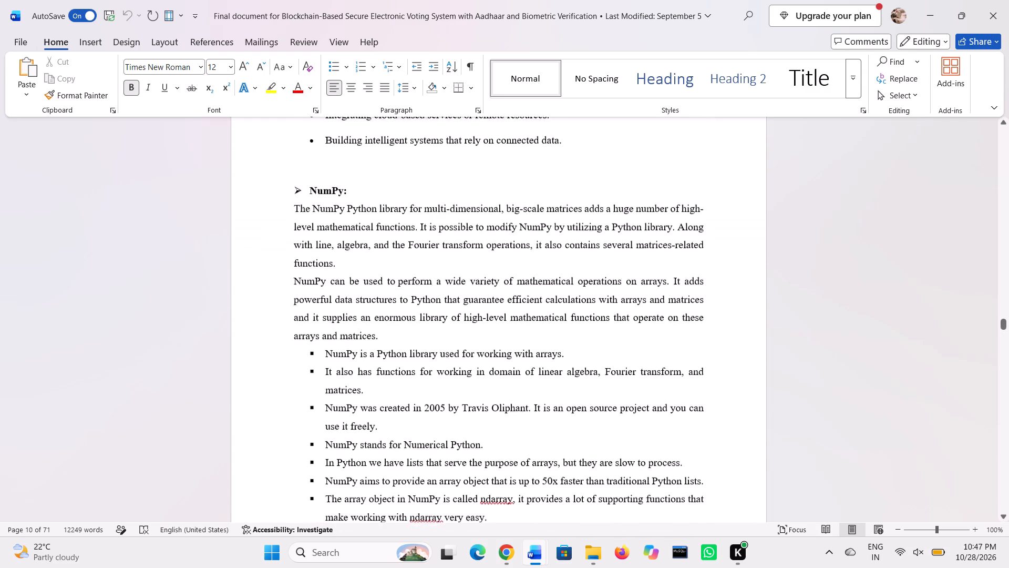
scroll(401, 294, "up", 4)
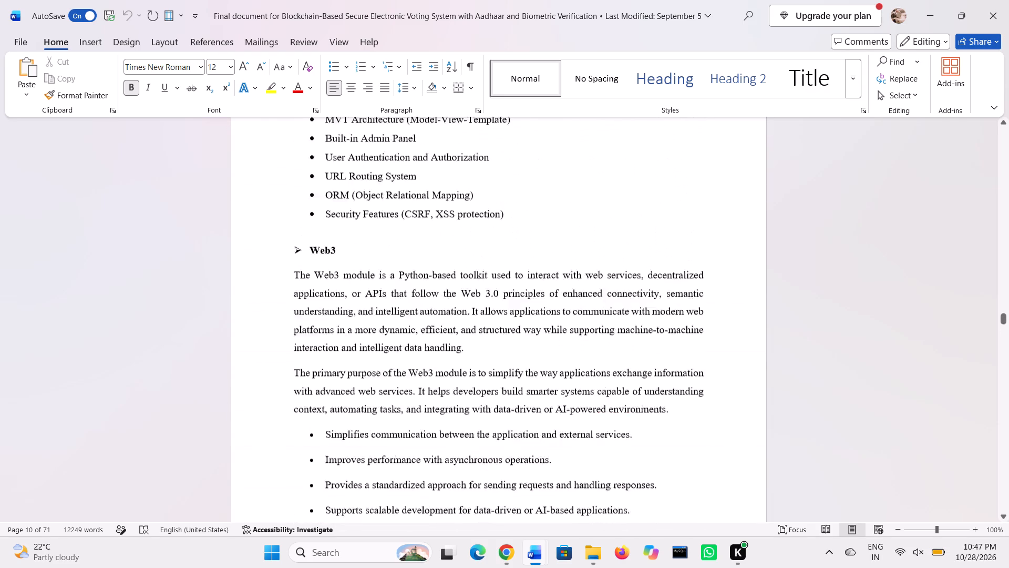
scroll(401, 294, "up", 5)
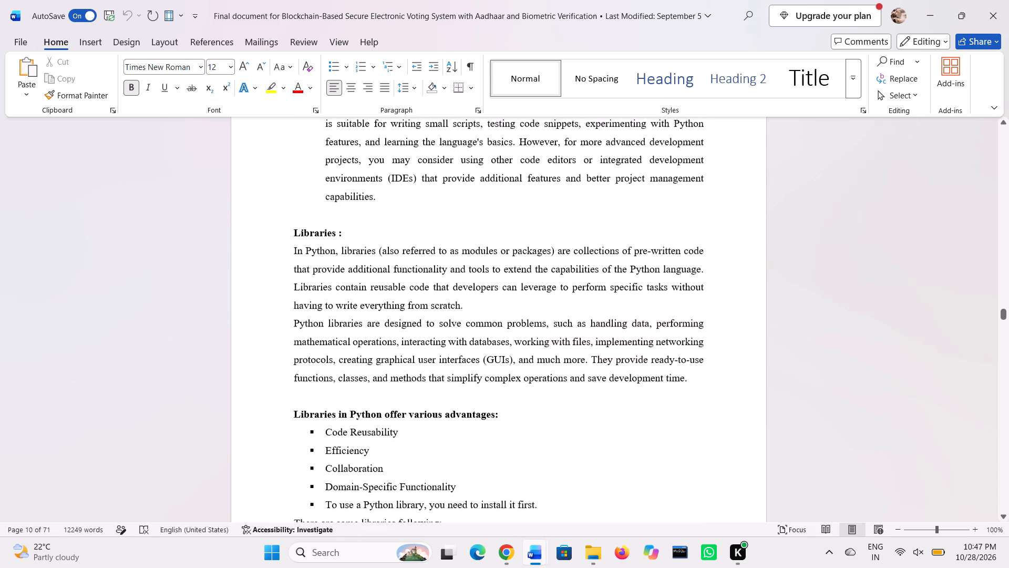
scroll(401, 294, "up", 3)
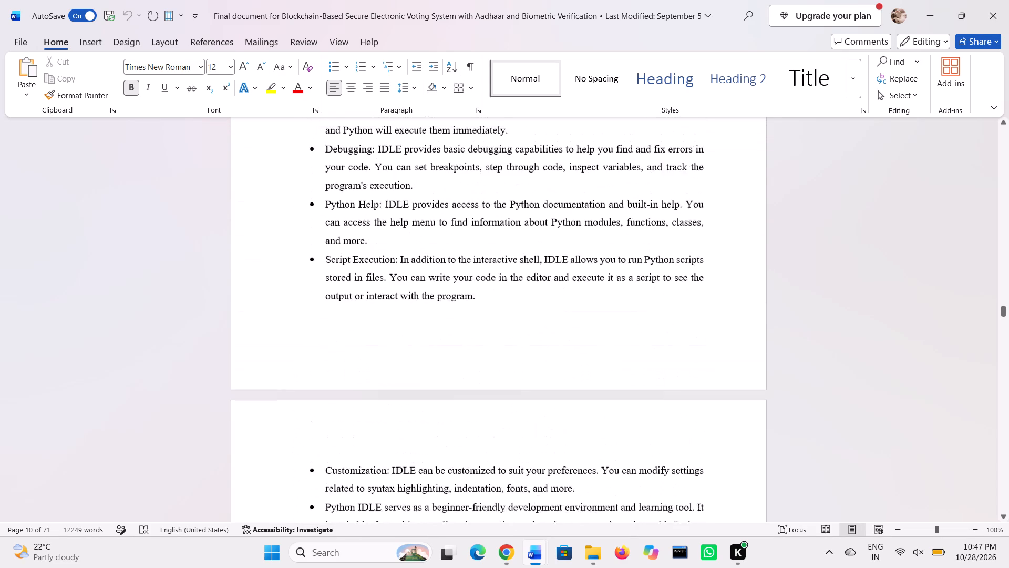
scroll(401, 294, "up", 5)
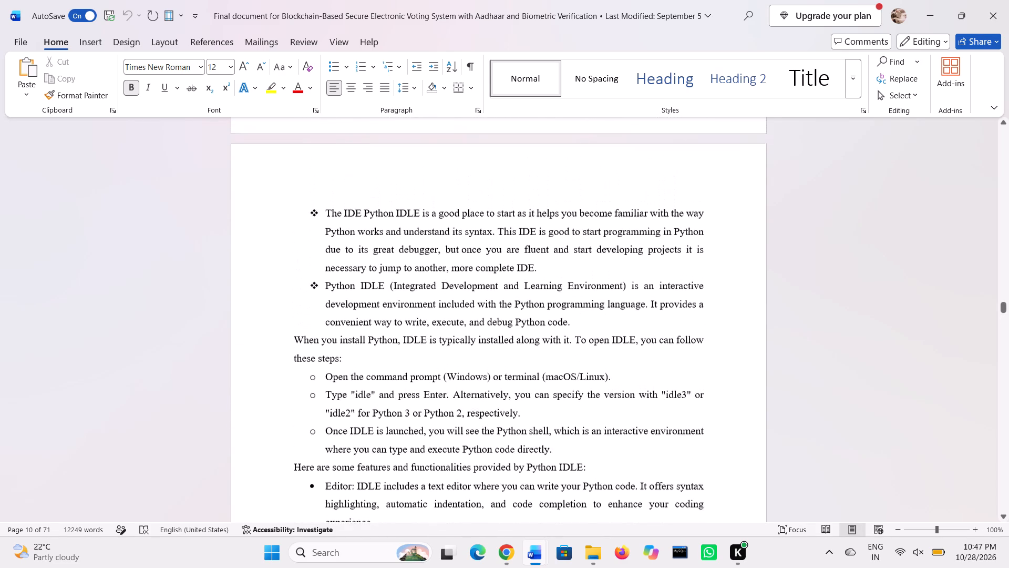
scroll(401, 294, "up", 4)
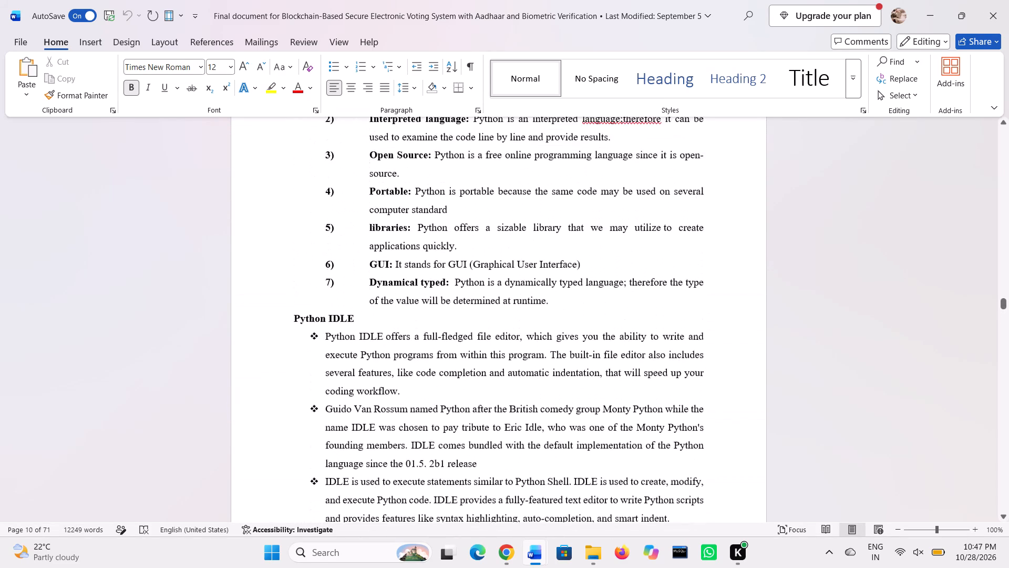
scroll(401, 294, "up", 3)
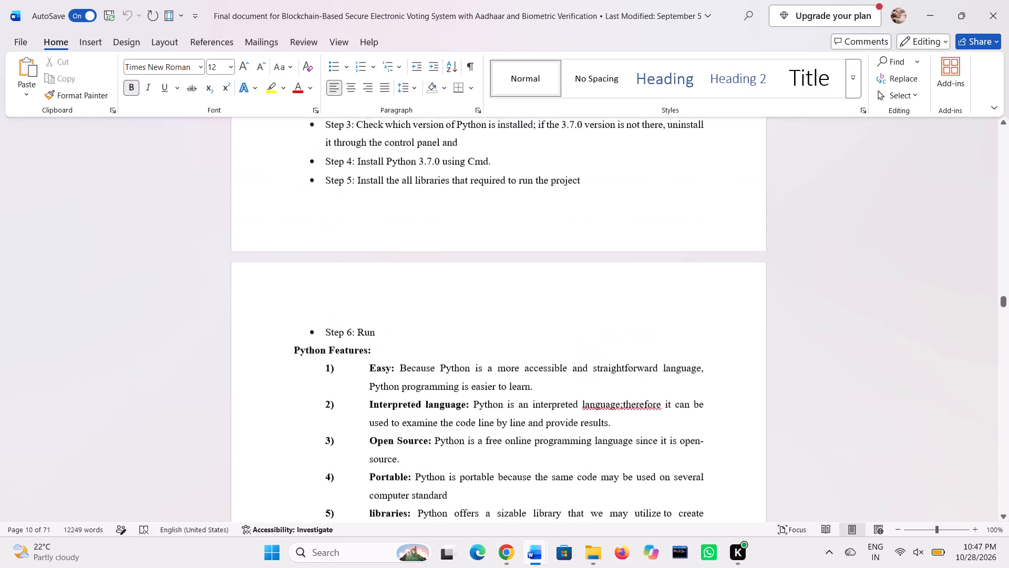
scroll(401, 294, "up", 4)
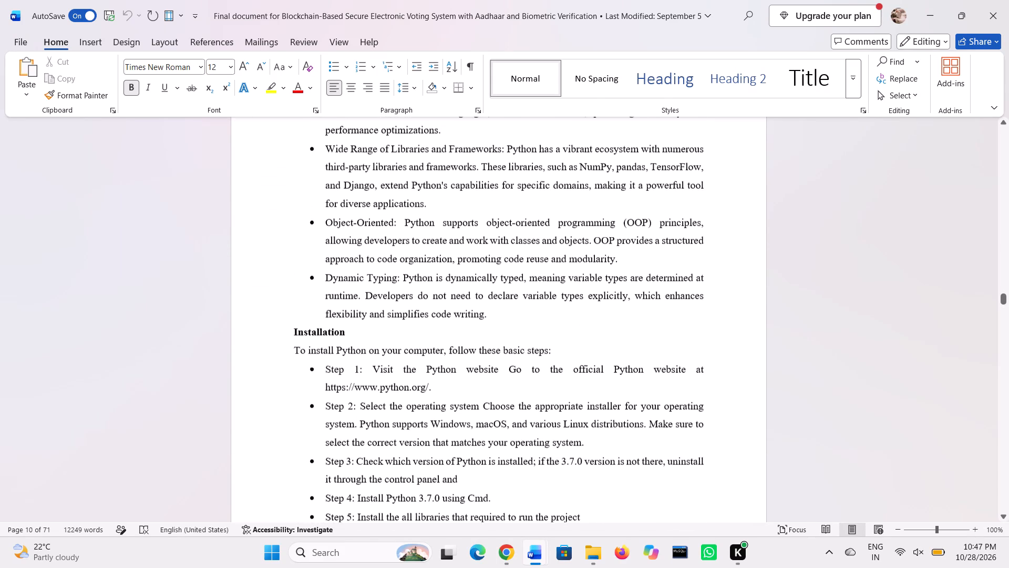
scroll(401, 294, "up", 3)
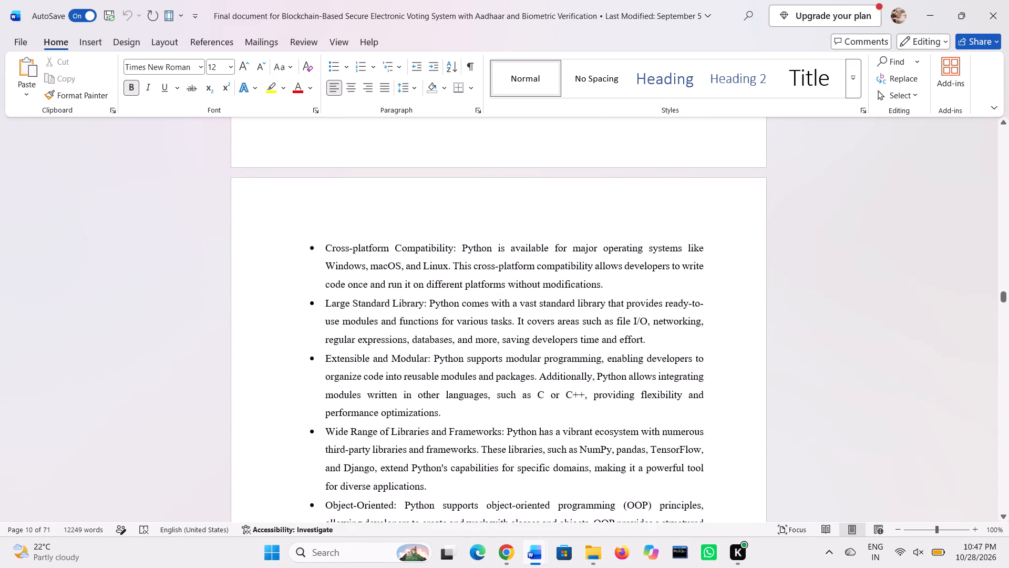
scroll(401, 294, "up", 5)
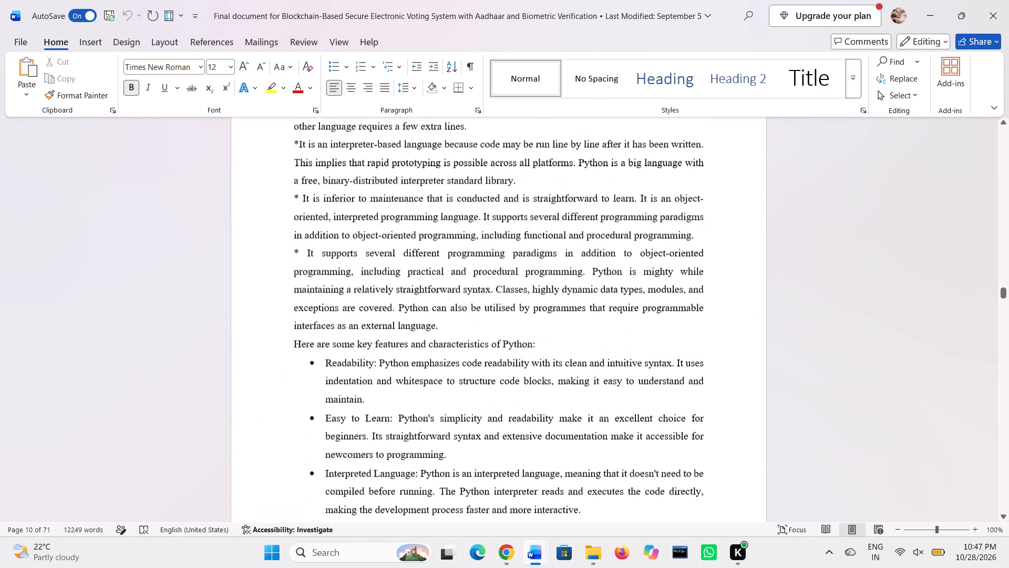
scroll(401, 294, "up", 6)
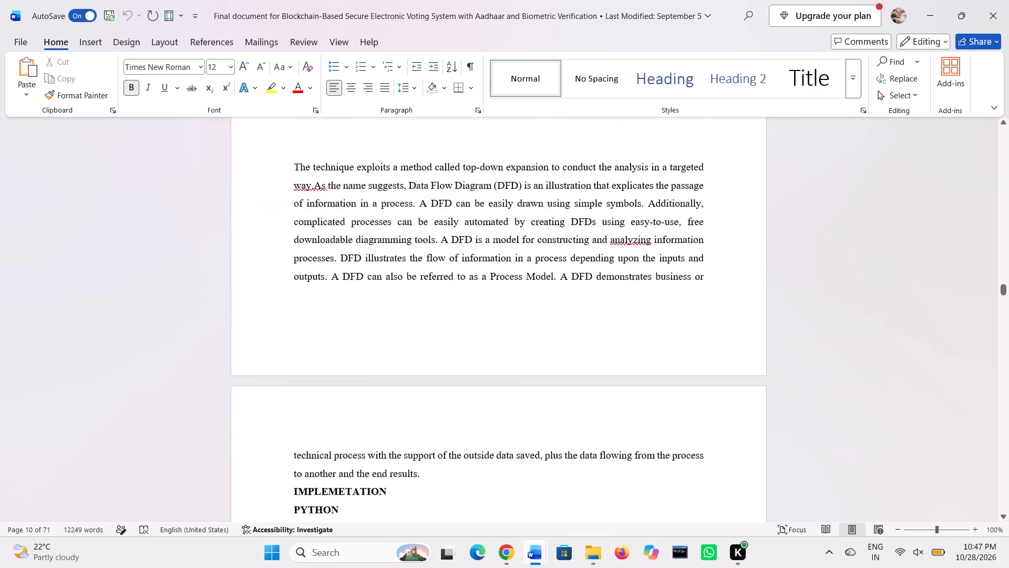
Look back from the Data Flow Diagram through the UML diagrams to the External Interface Requirements and feasibility sections.
scroll(401, 294, "up", 5)
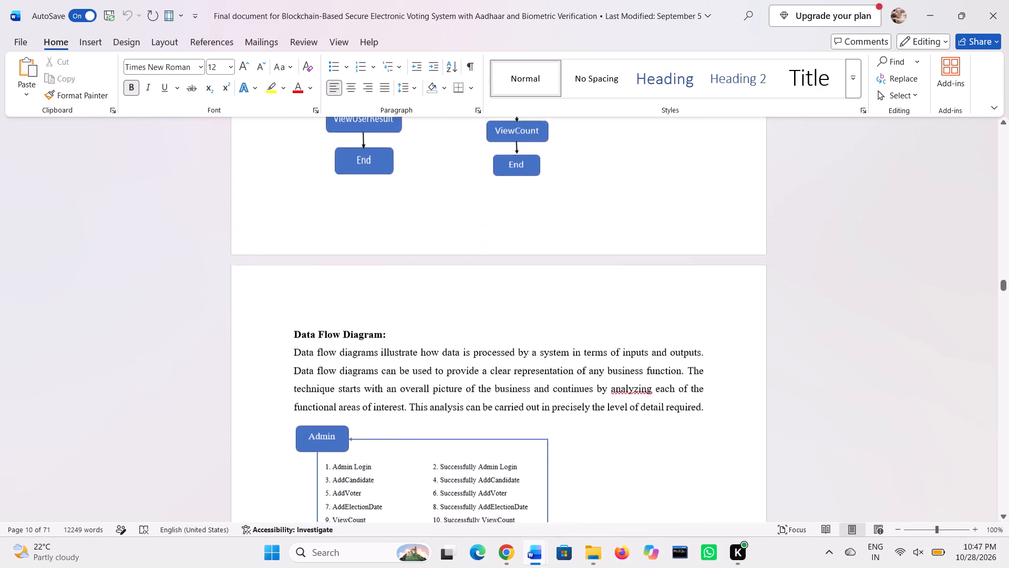
scroll(401, 294, "up", 5)
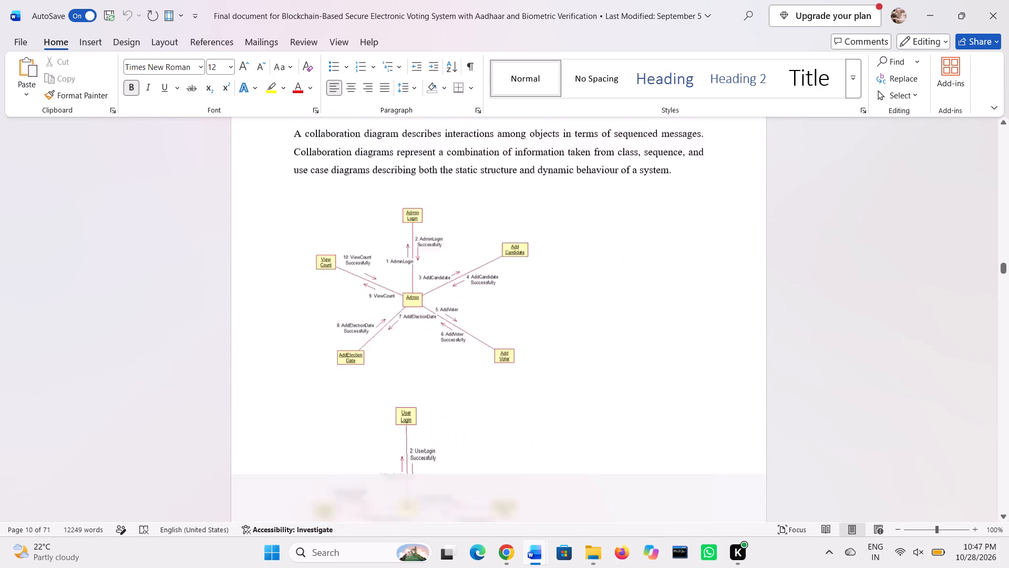
scroll(401, 294, "up", 4)
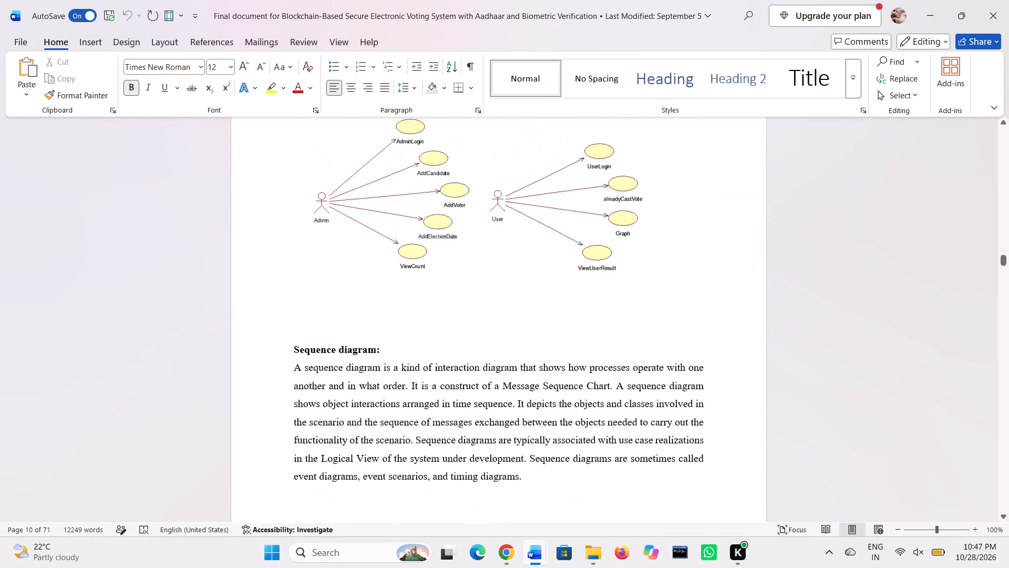
scroll(401, 294, "up", 10)
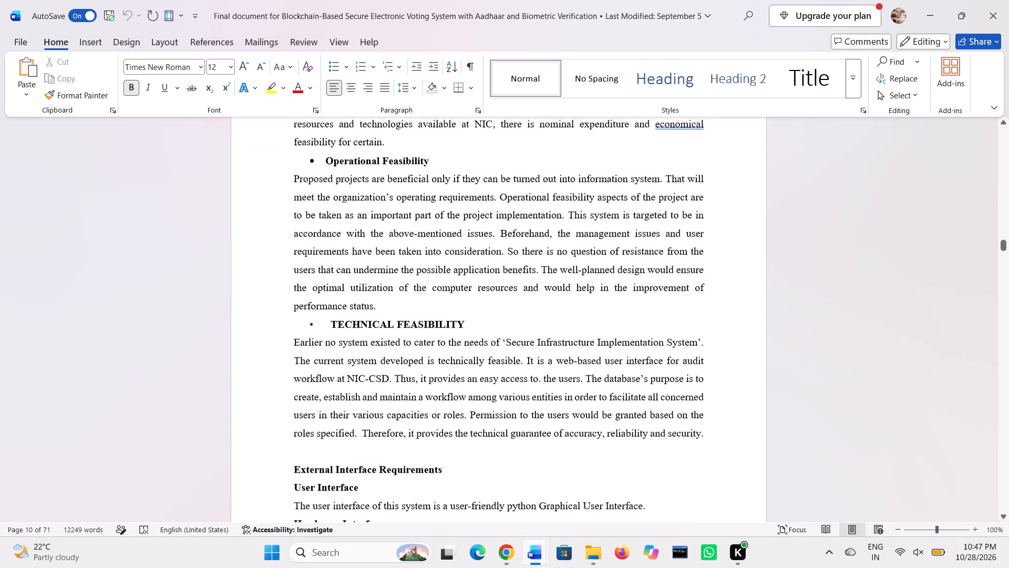
Look back through the SDLC stages, from Installation & Acceptance Test to the Umbrella Model under the process model heading, for requirements content.
scroll(401, 294, "up", 7)
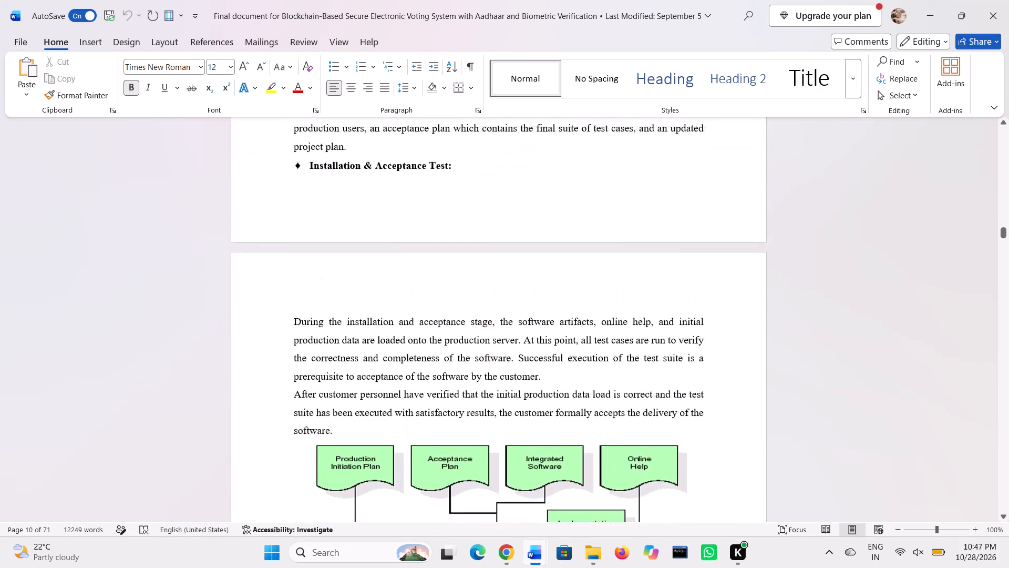
scroll(401, 294, "up", 5)
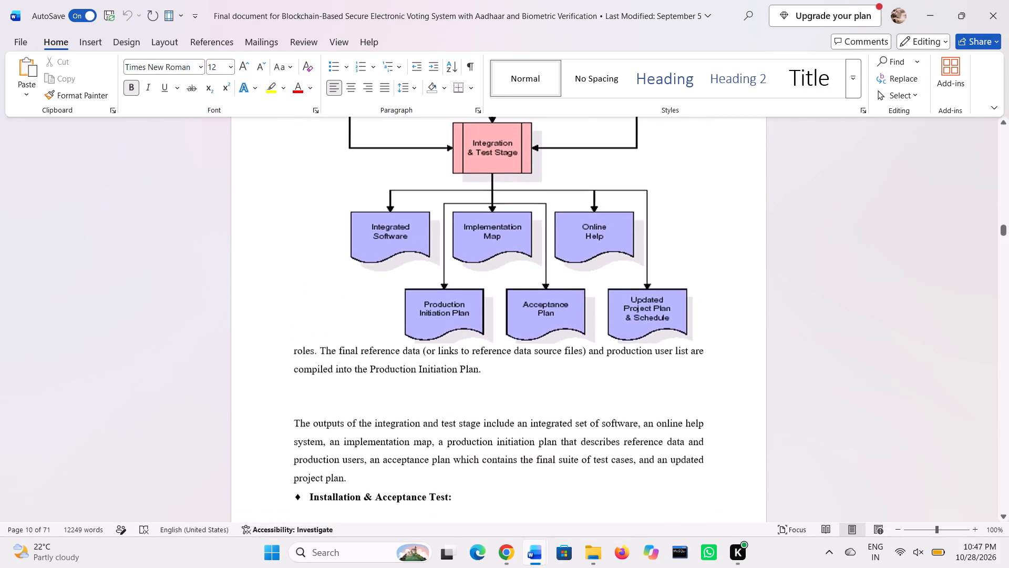
scroll(401, 294, "up", 4)
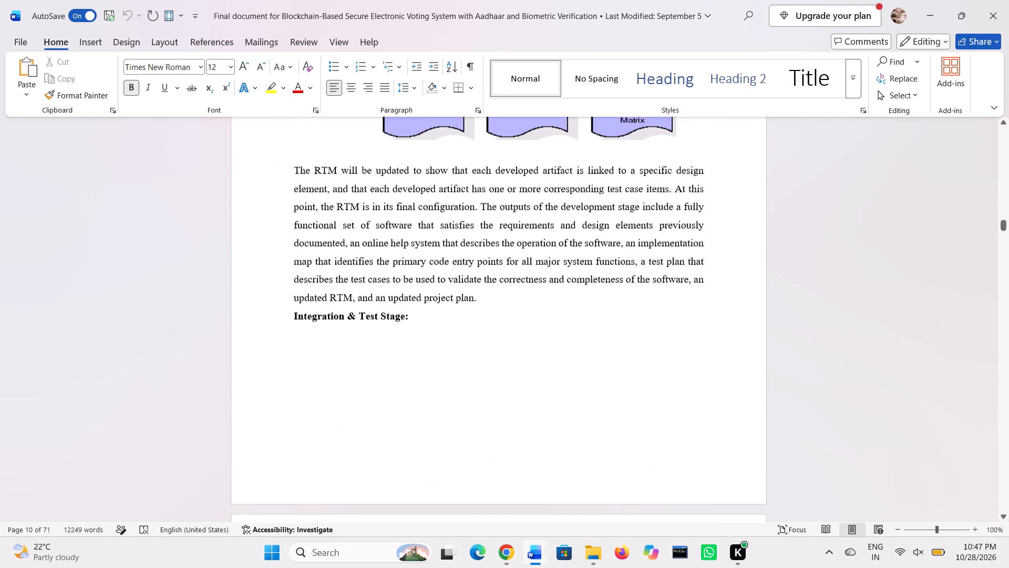
scroll(401, 294, "up", 5)
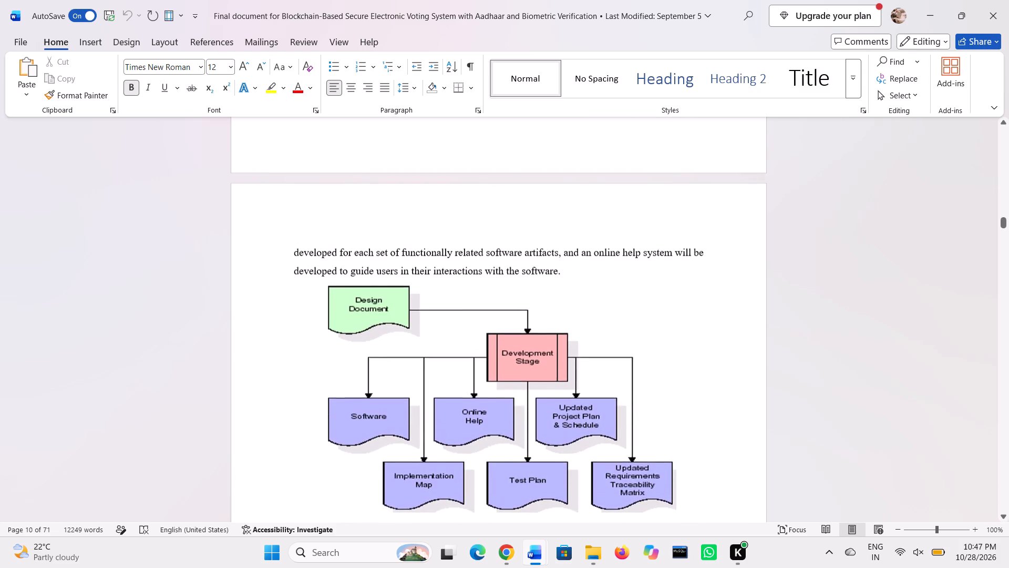
scroll(401, 294, "up", 5)
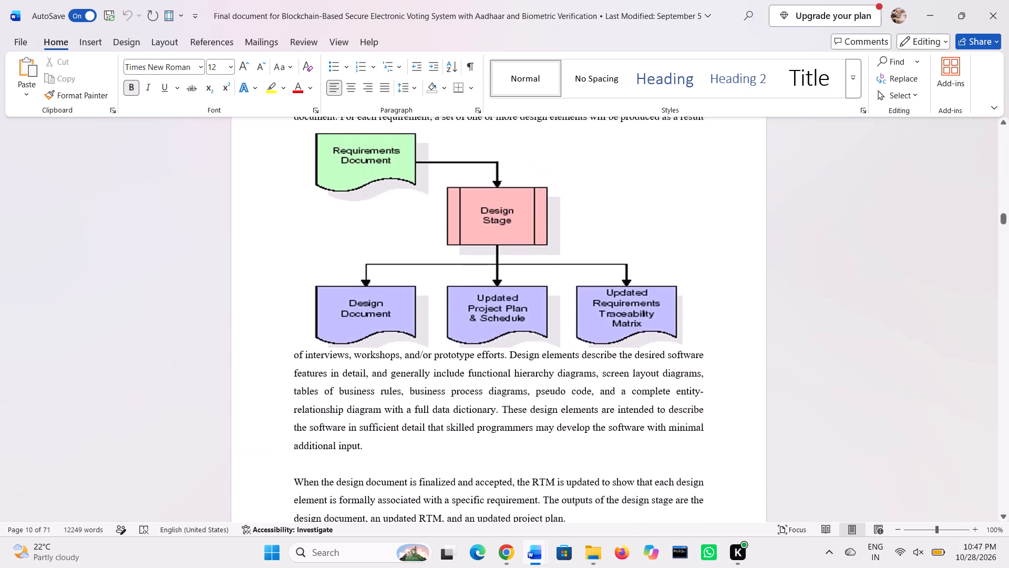
scroll(401, 294, "up", 4)
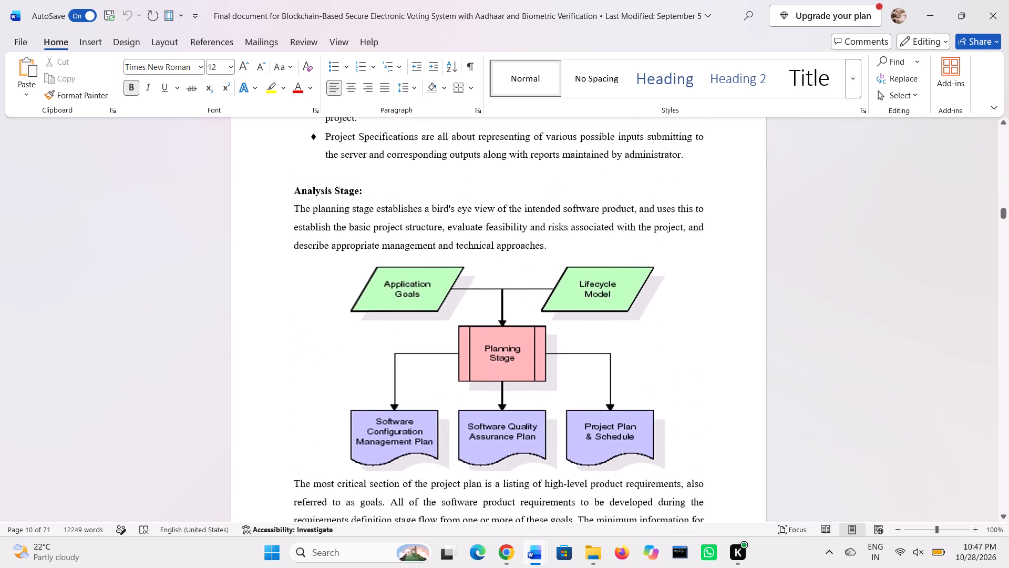
scroll(401, 294, "up", 4)
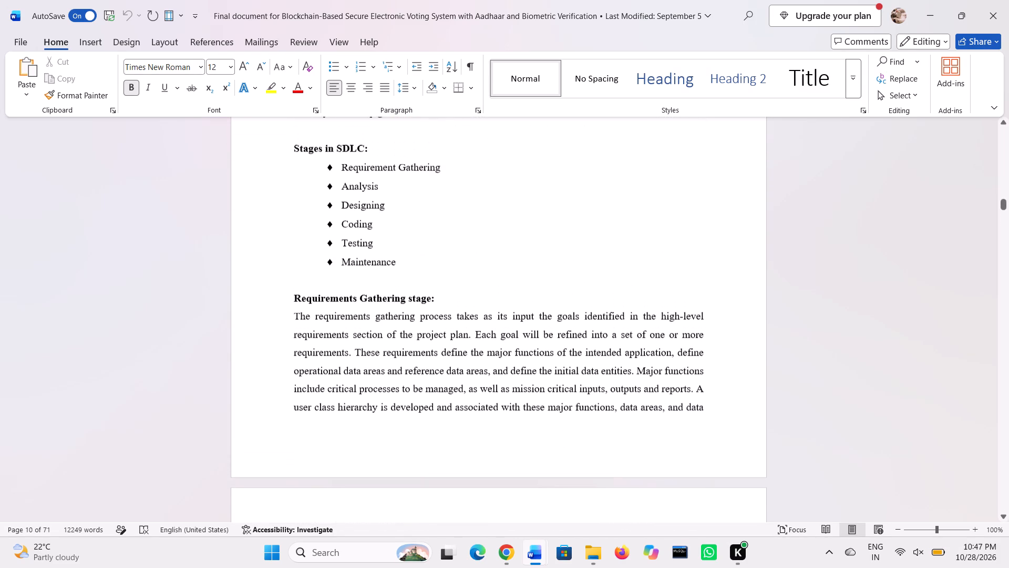
scroll(401, 294, "up", 3)
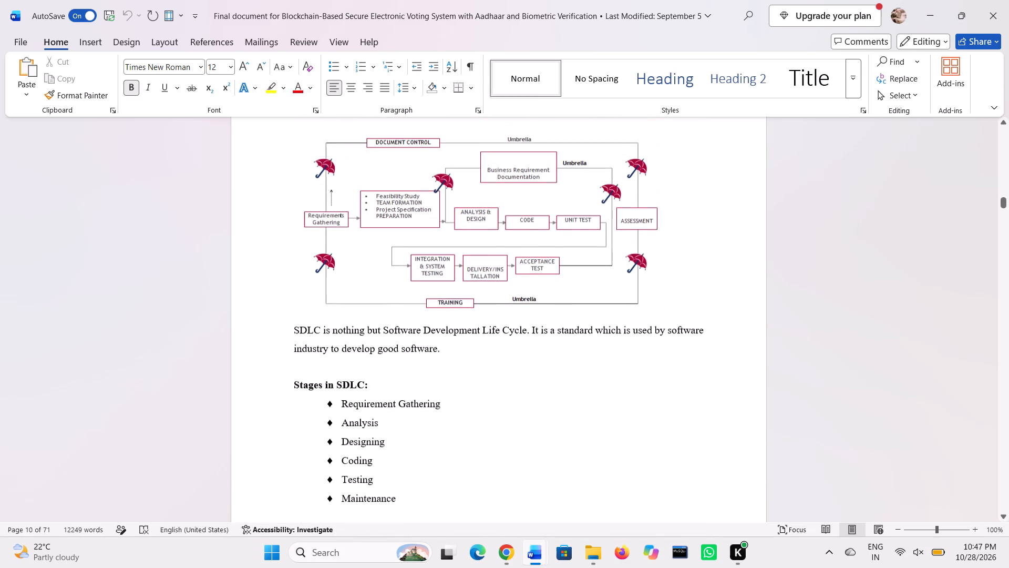
scroll(401, 294, "up", 3)
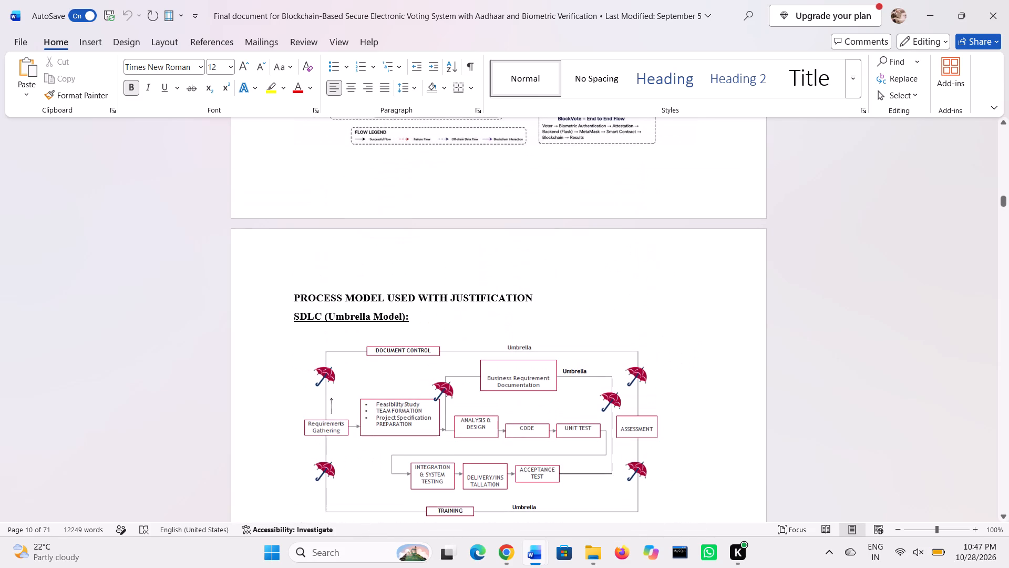
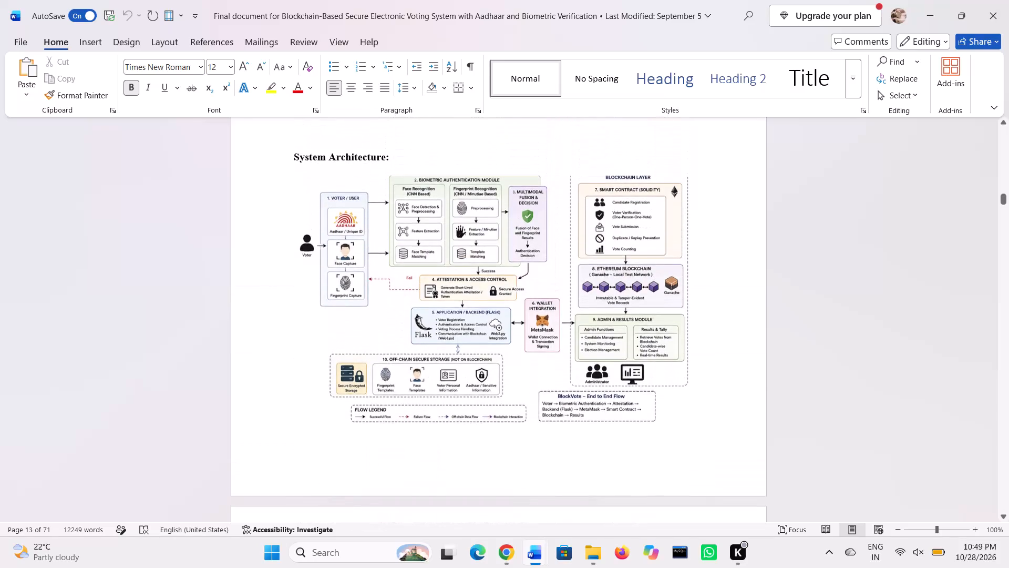
Look through the module descriptions around the System Architecture section and ahead to the sample code for requirements content.
scroll(401, 294, "up", 1)
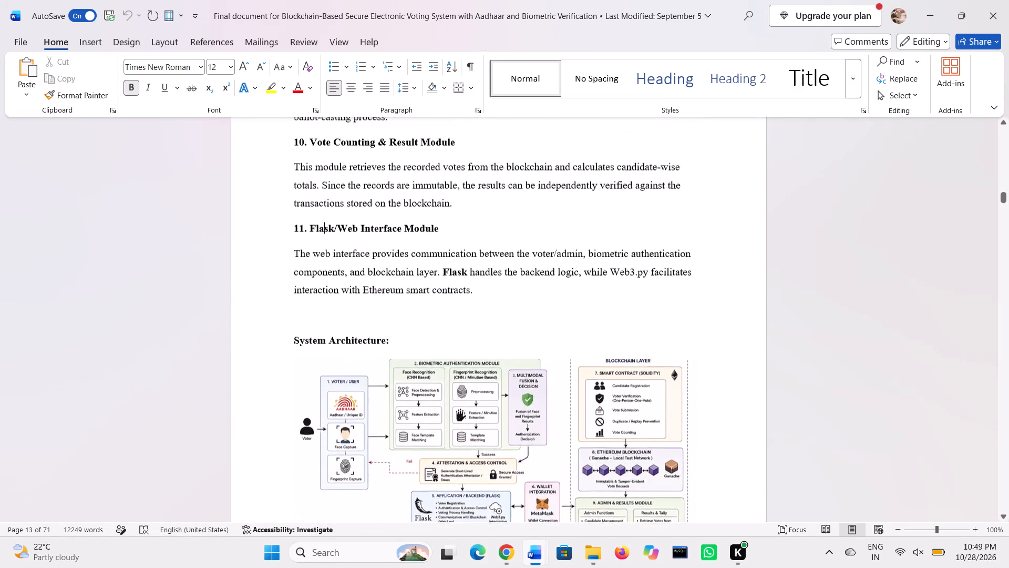
scroll(401, 294, "up", 3)
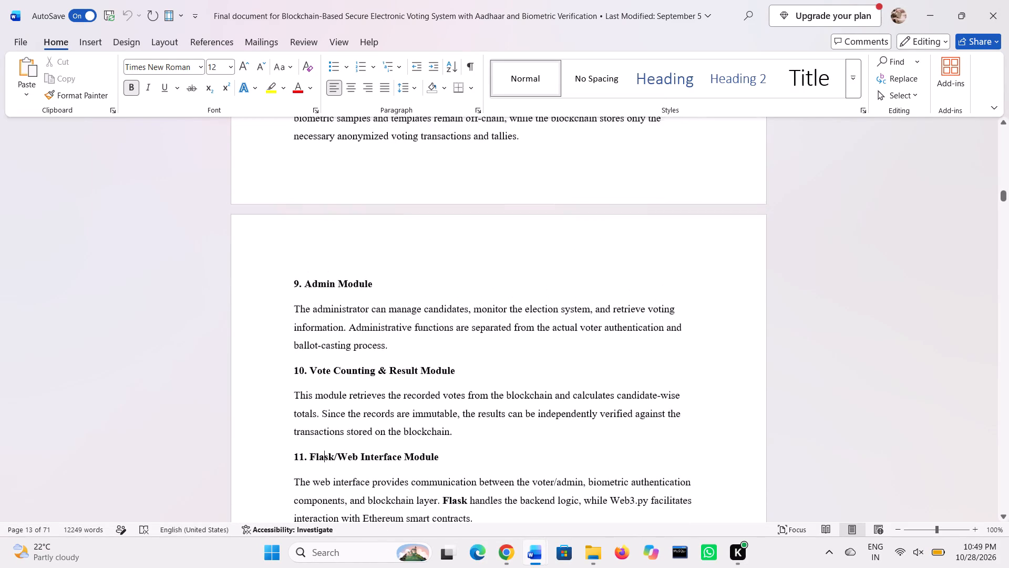
scroll(401, 294, "up", 9)
scroll(401, 294, "down", 8)
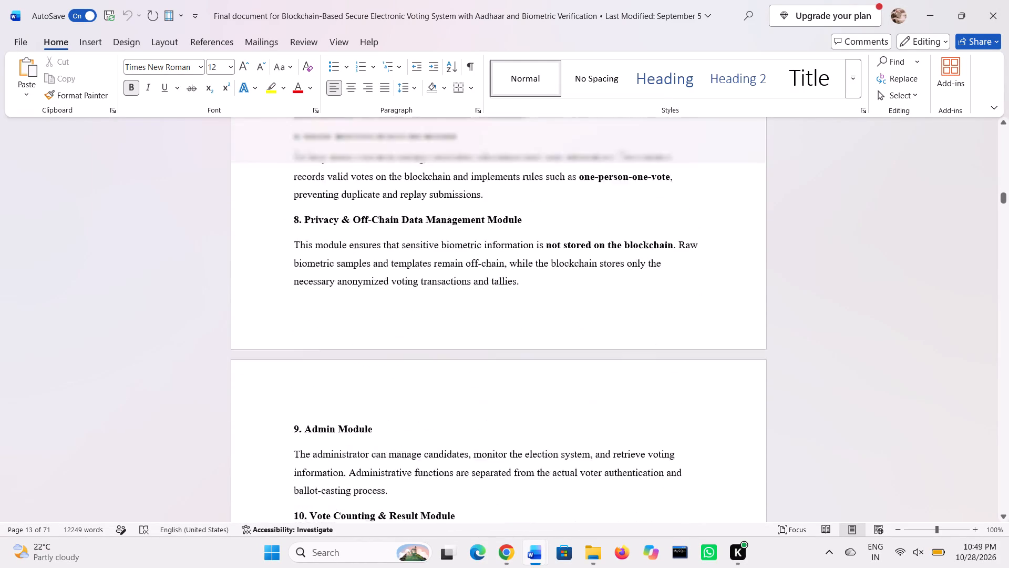
scroll(401, 294, "down", 15)
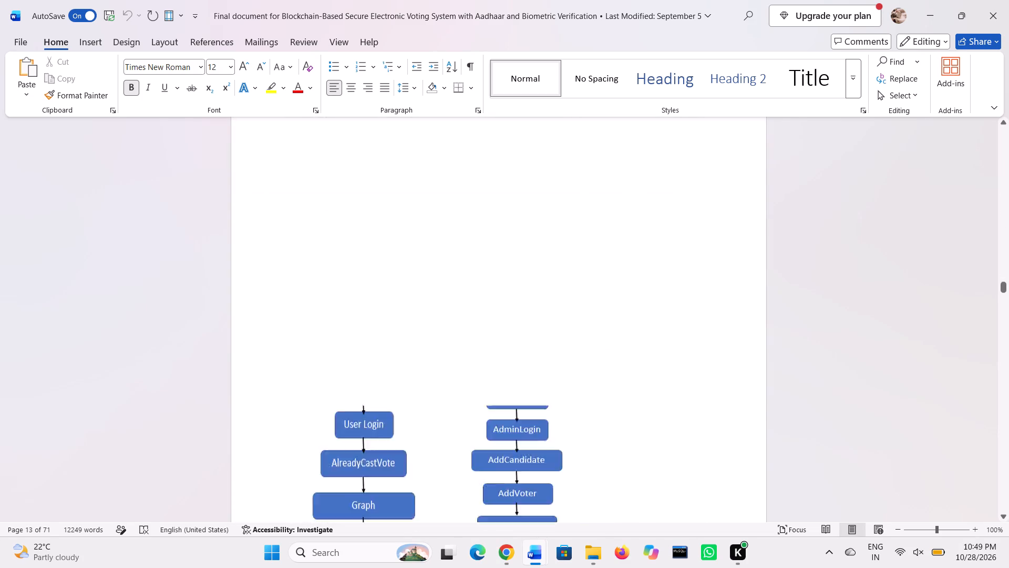
scroll(401, 294, "down", 8)
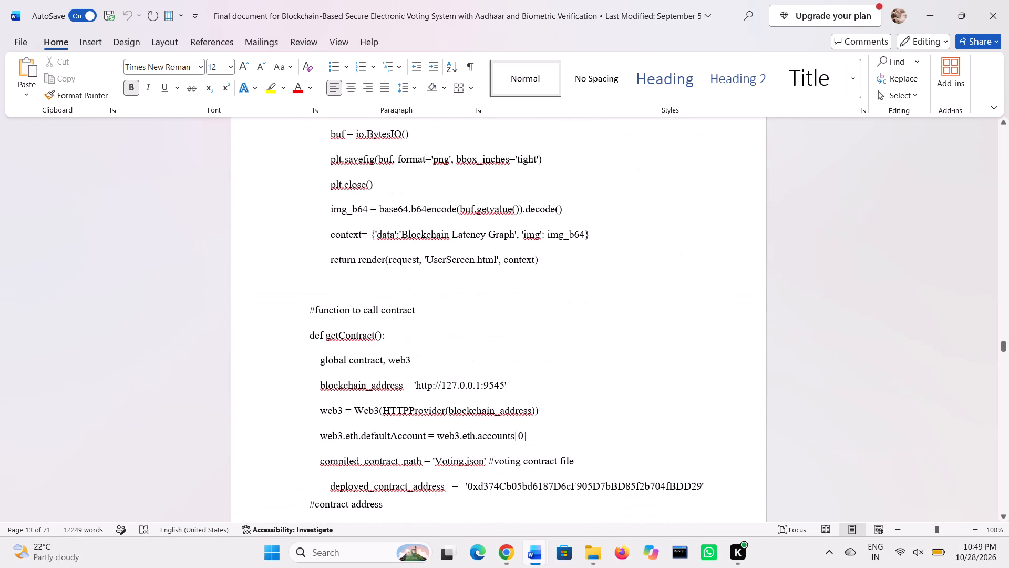
Switch to the project documentation and review the non-functional requirements, feasibility analysis and reference list.
key("alt+Tab")
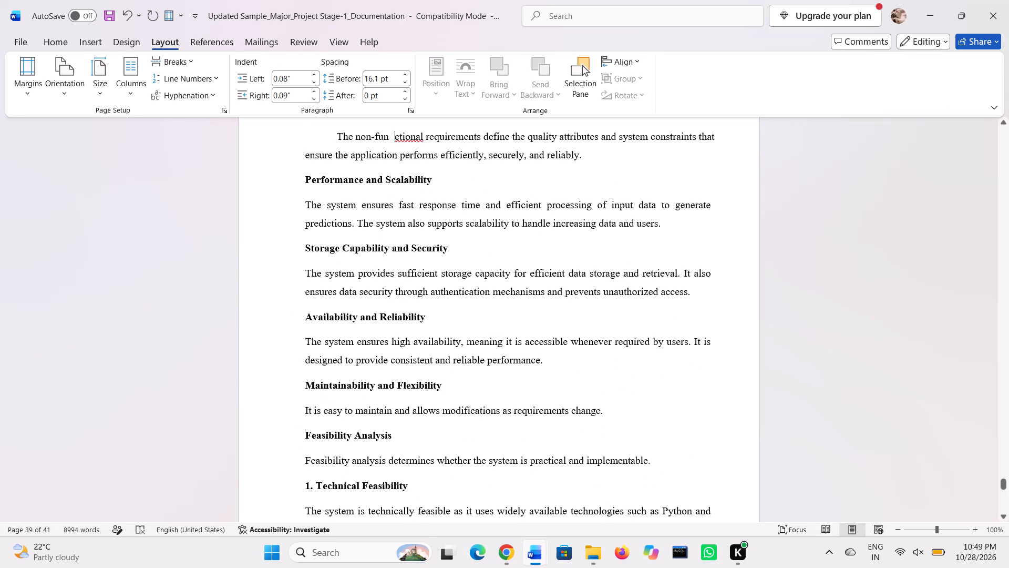
scroll(401, 294, "down", 8)
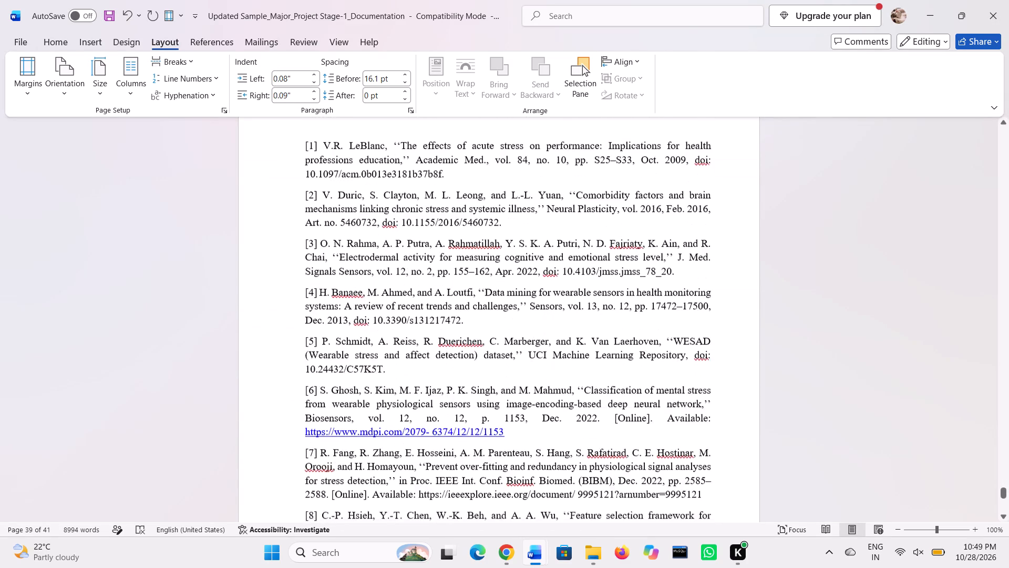
scroll(401, 294, "down", 10)
scroll(401, 294, "up", 3)
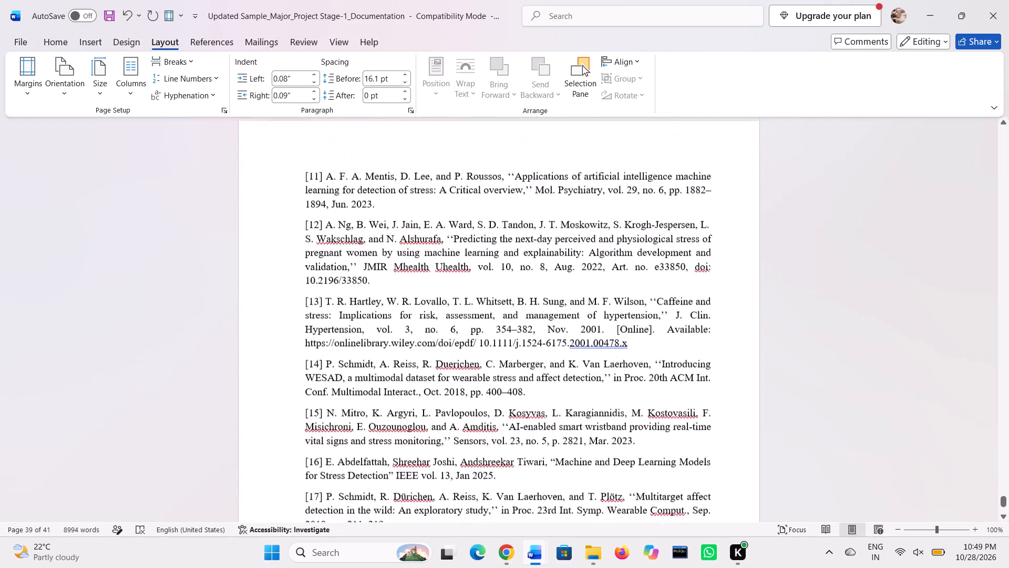
scroll(401, 294, "up", 9)
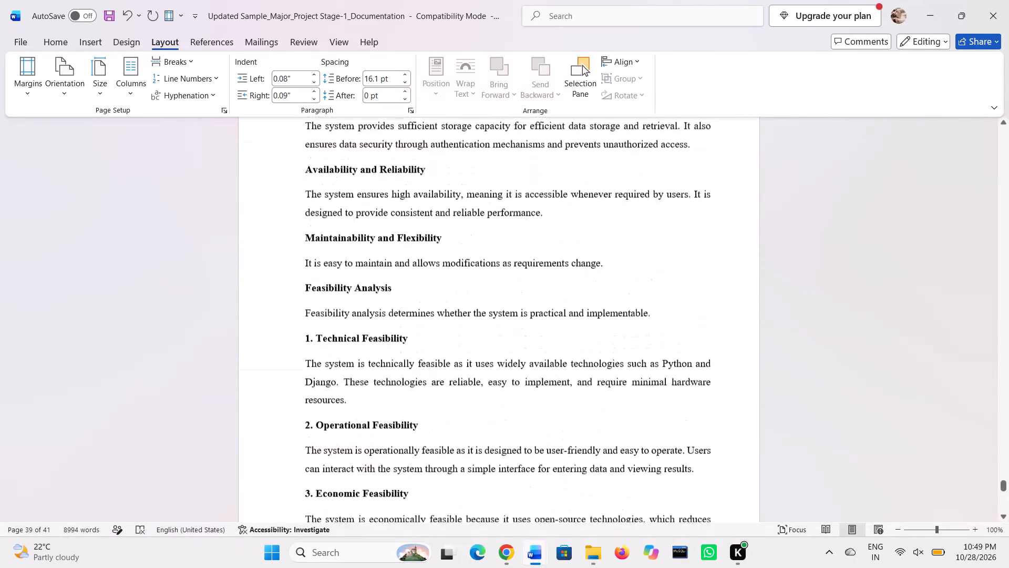
Look back through the Python libraries and Python features pages to the data flow diagram section.
scroll(401, 294, "up", 7)
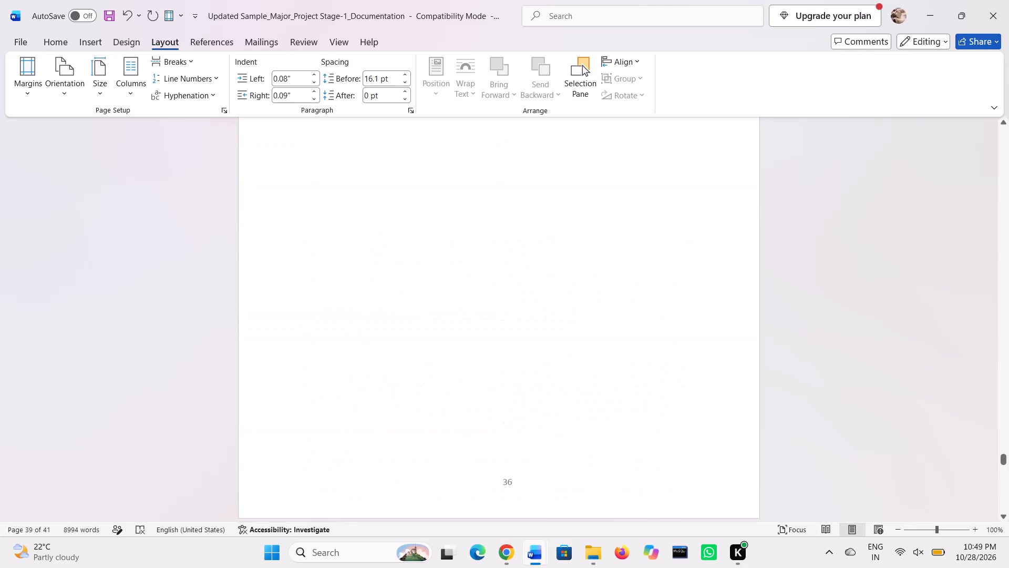
scroll(401, 294, "up", 7)
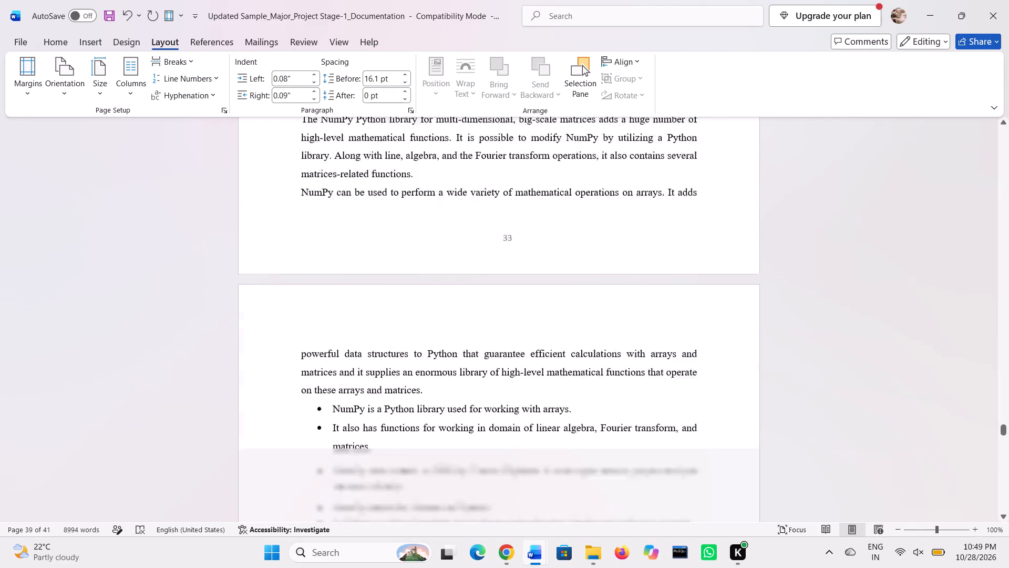
scroll(401, 294, "up", 2)
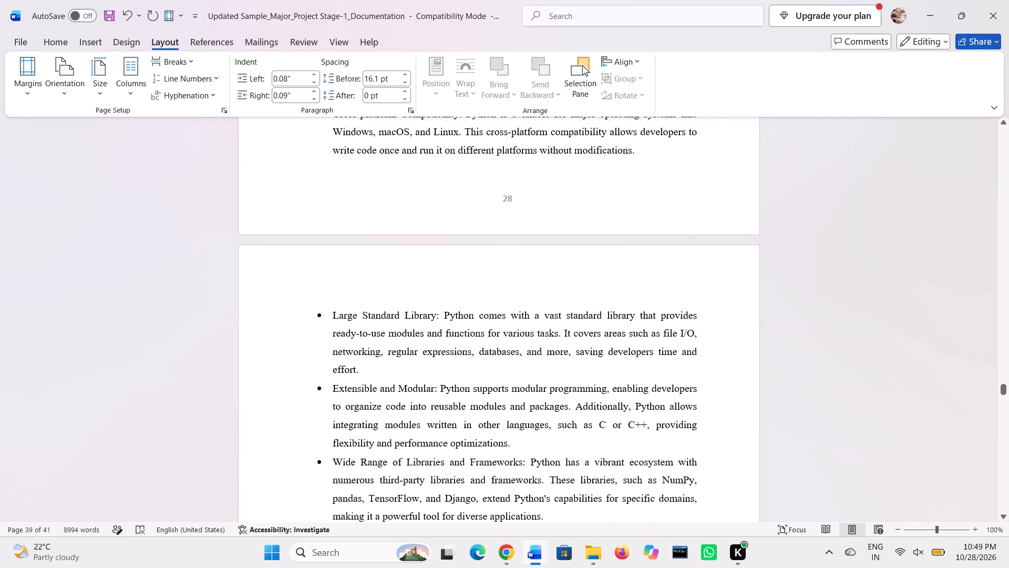
scroll(401, 294, "up", 2)
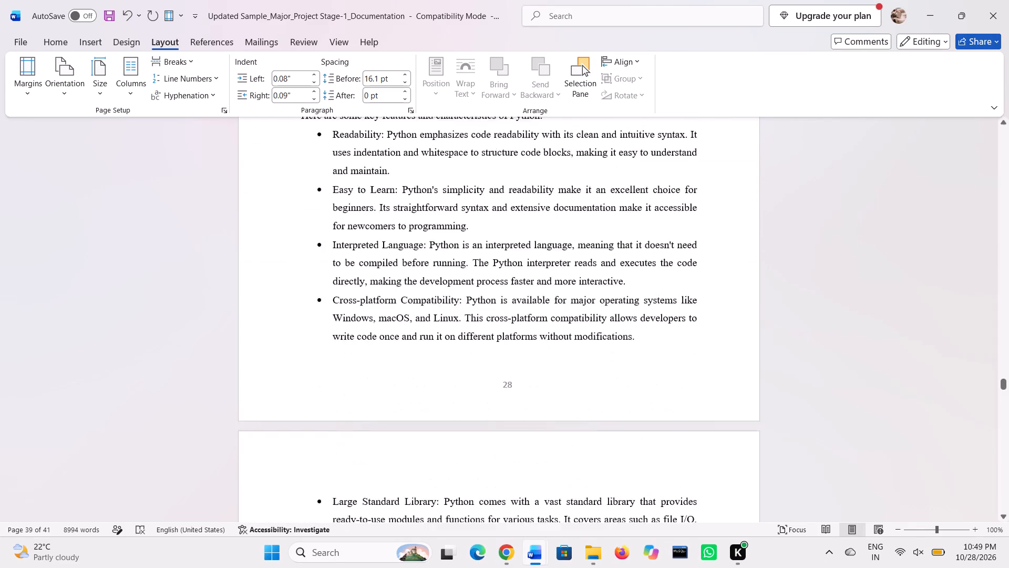
scroll(401, 294, "up", 5)
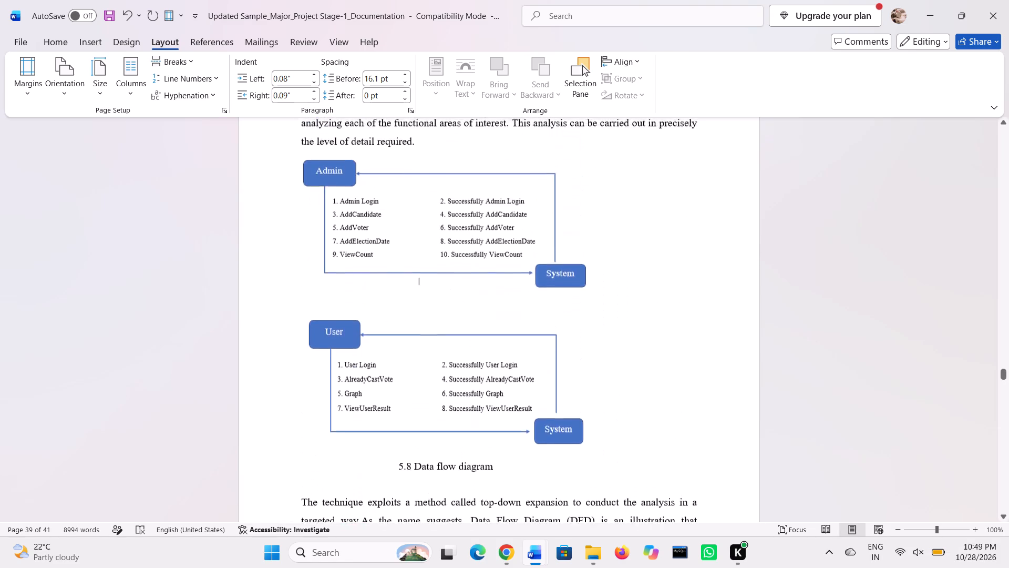
Review the UML diagram sections back from the activity and deployment diagrams to the model view descriptions opening chapter 5.
scroll(401, 294, "up", 2)
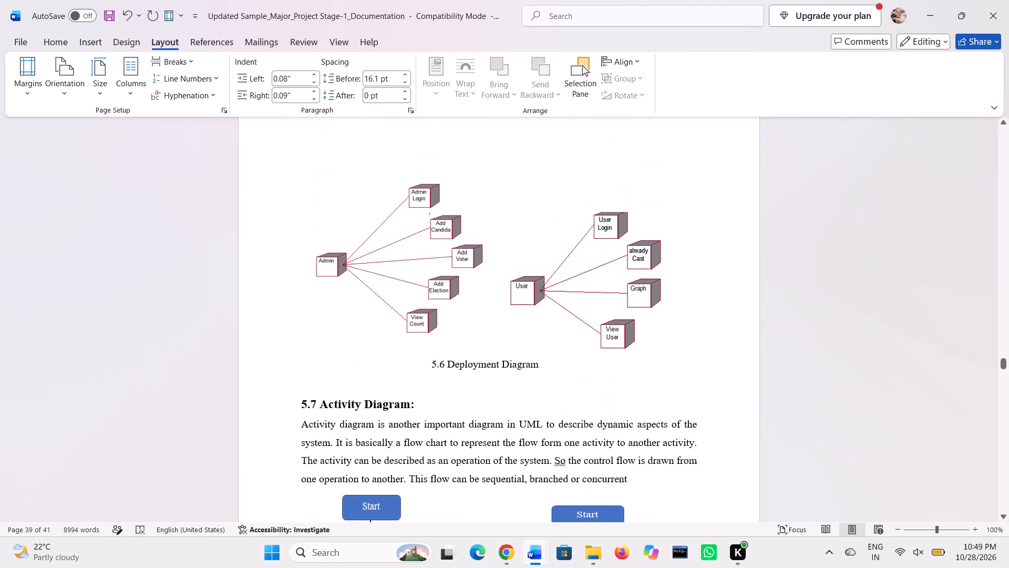
scroll(401, 294, "up", 4)
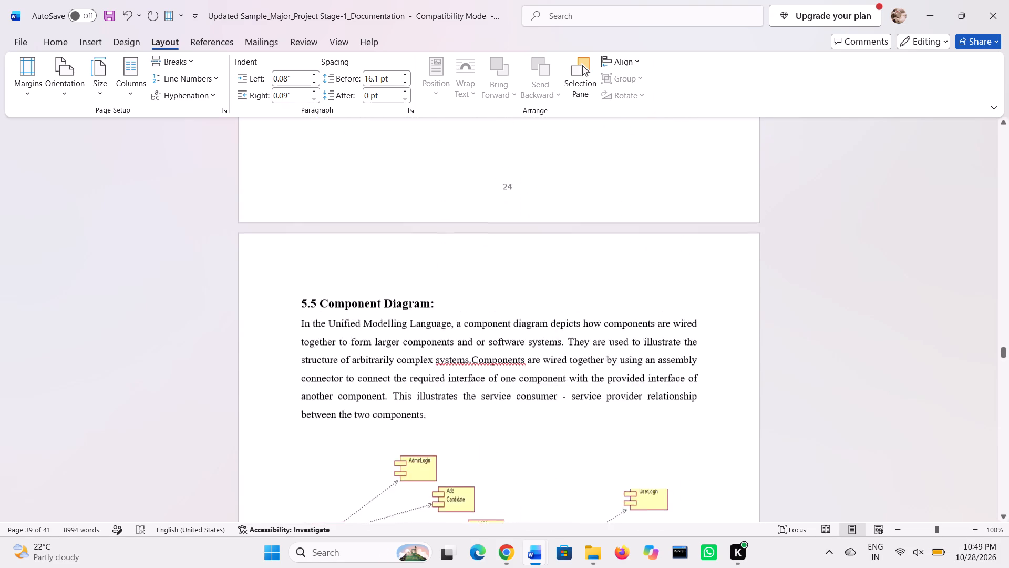
scroll(401, 294, "up", 1)
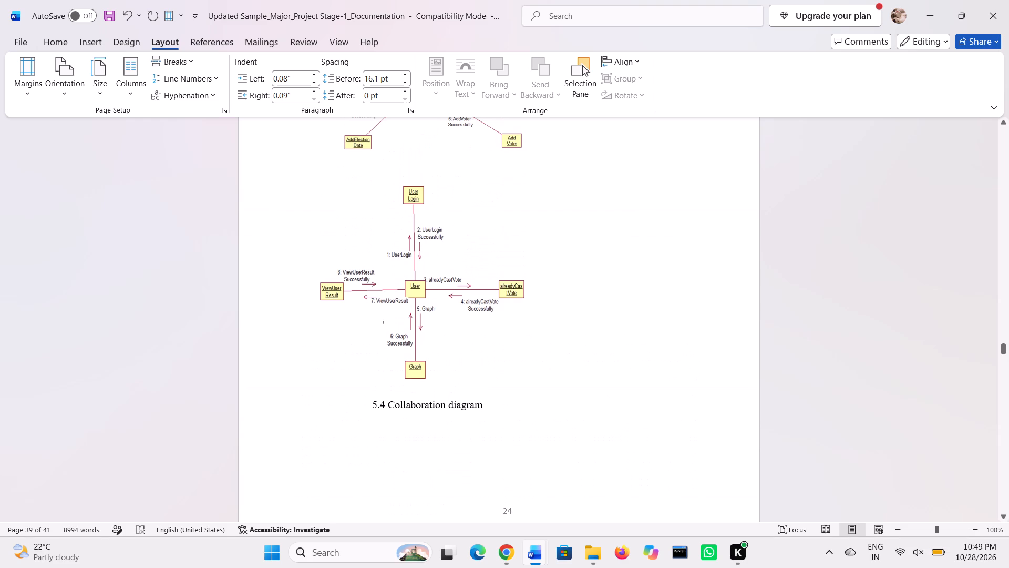
scroll(401, 294, "up", 4)
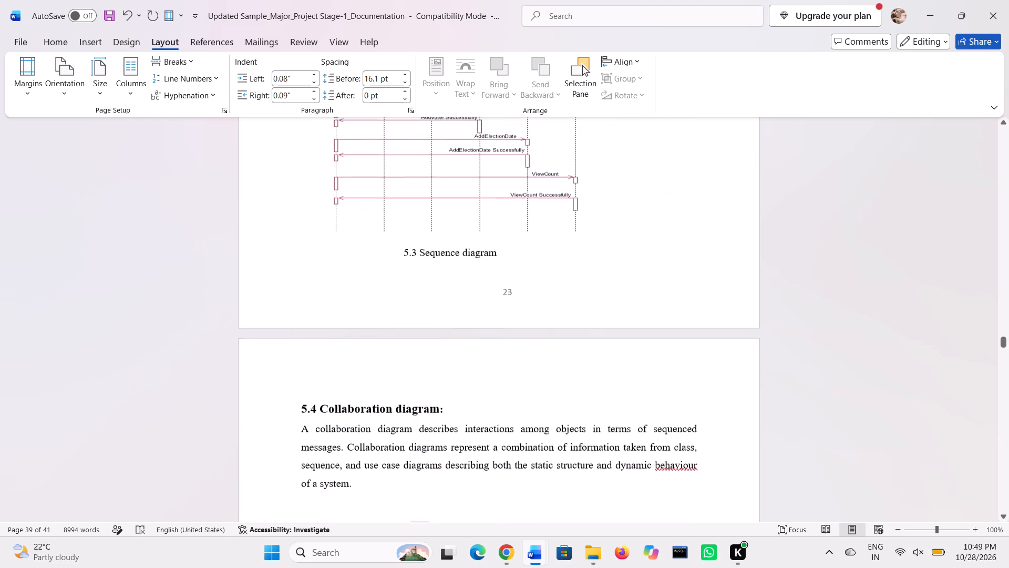
scroll(401, 294, "up", 7)
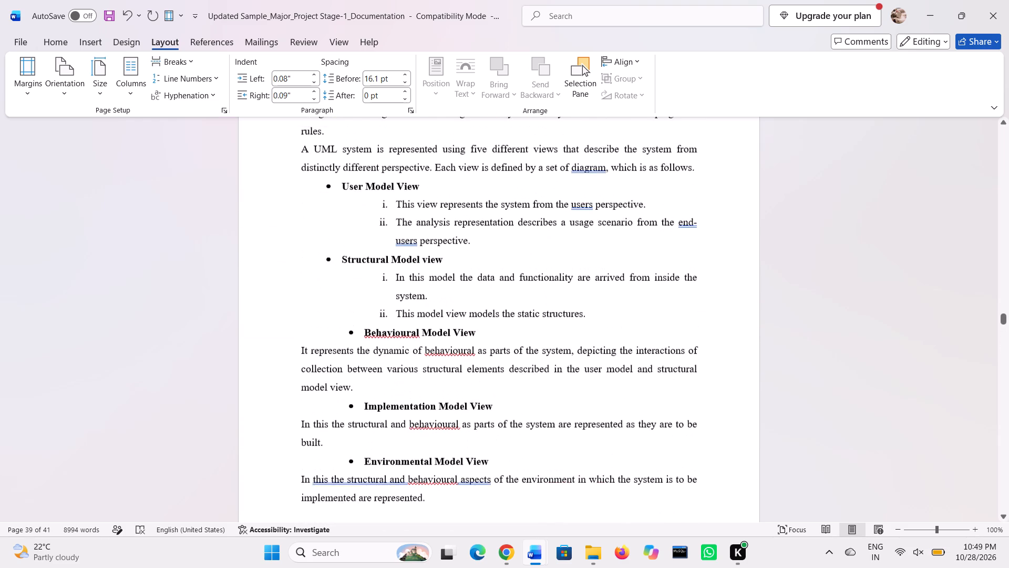
Reduce the left indent of the Behavioural, Implementation and Environmental Model View bullets to 0.38", in line with the User Model View bullet.
scroll(401, 294, "up", 2)
scroll(401, 294, "down", 1)
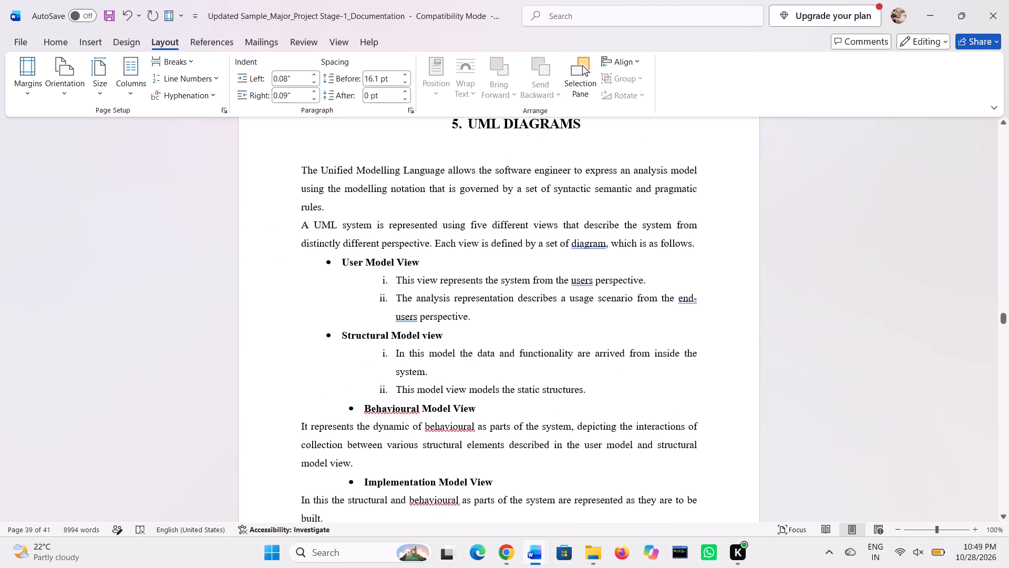
left_click(353, 404)
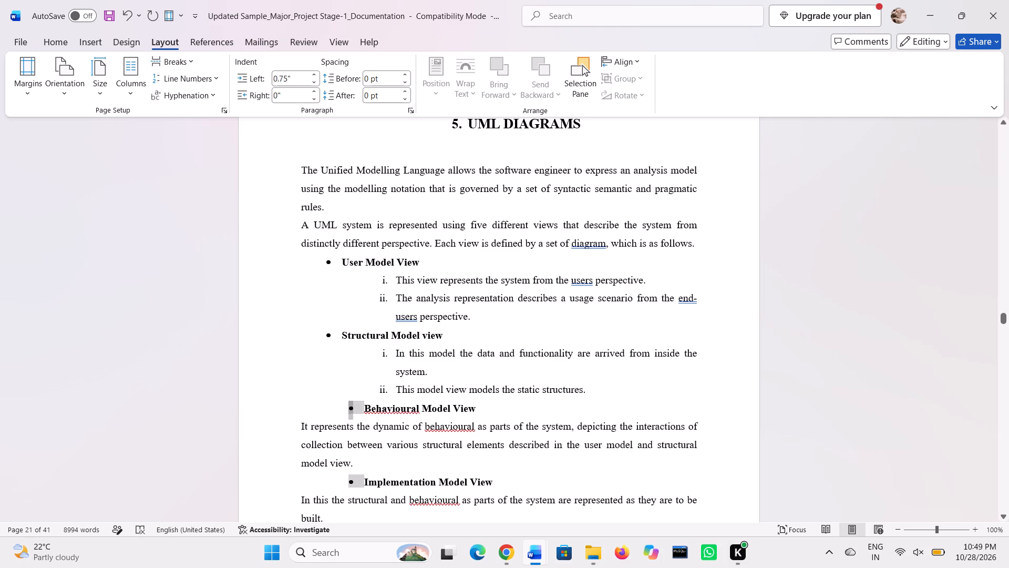
left_click_drag(349, 405, 330, 404)
left_click_drag(330, 404, 326, 404)
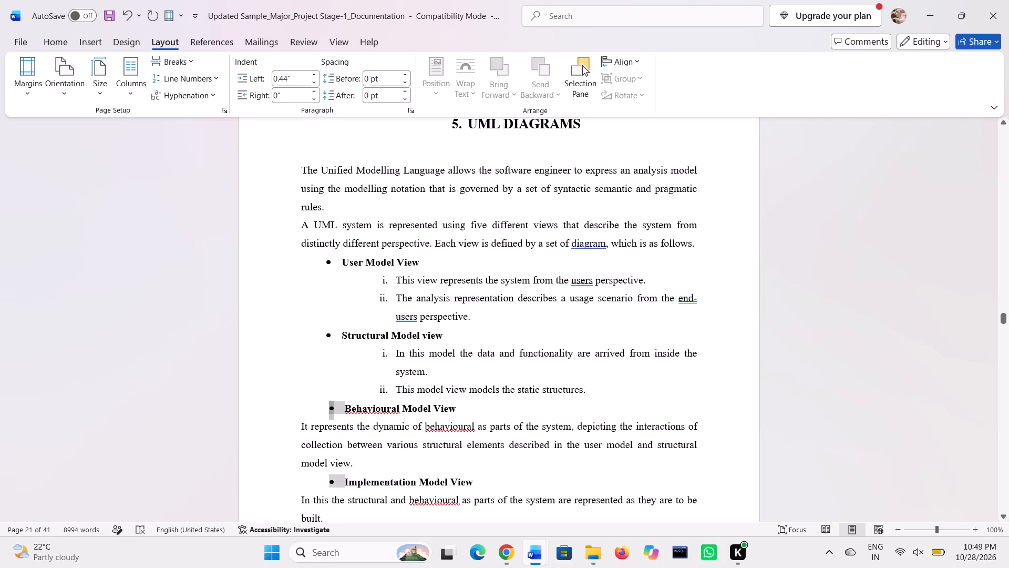
left_click_drag(330, 409, 321, 410)
left_click_drag(321, 410, 324, 410)
Check the rest of the chapter 5 introduction, and look back through the Proposed System chapter to the report's title page.
scroll(324, 410, "down", 1)
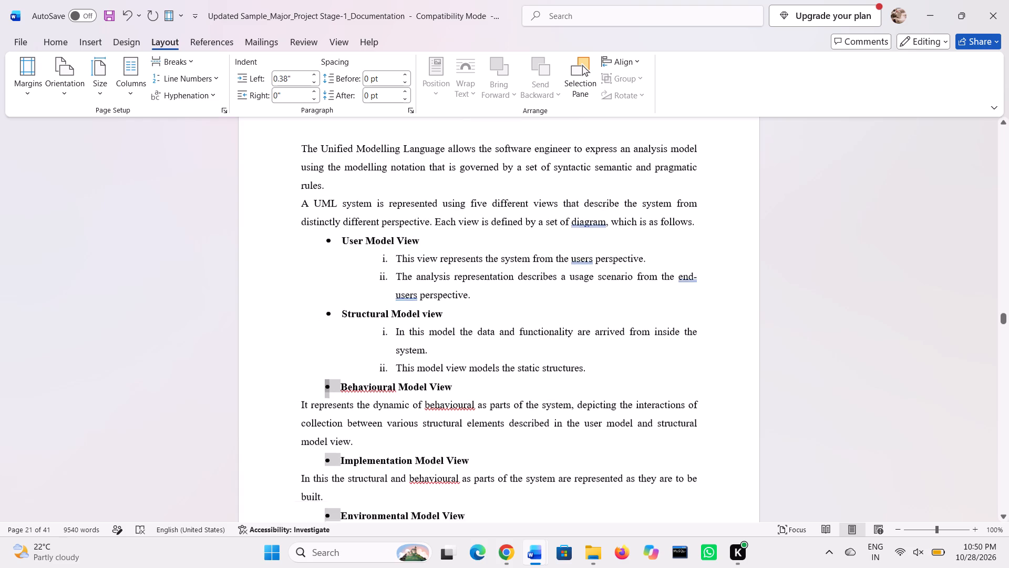
scroll(324, 410, "down", 3)
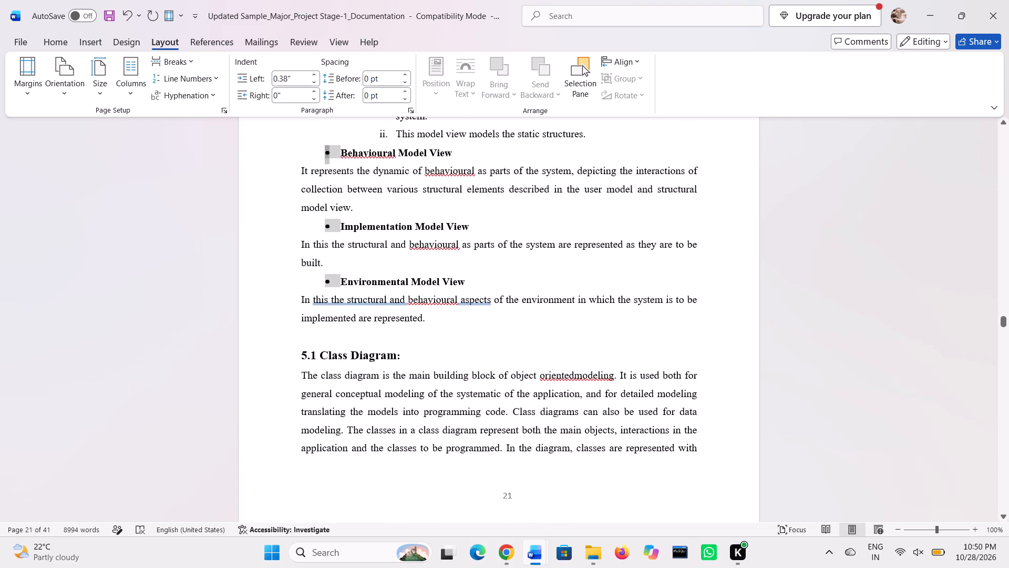
scroll(324, 410, "up", 3)
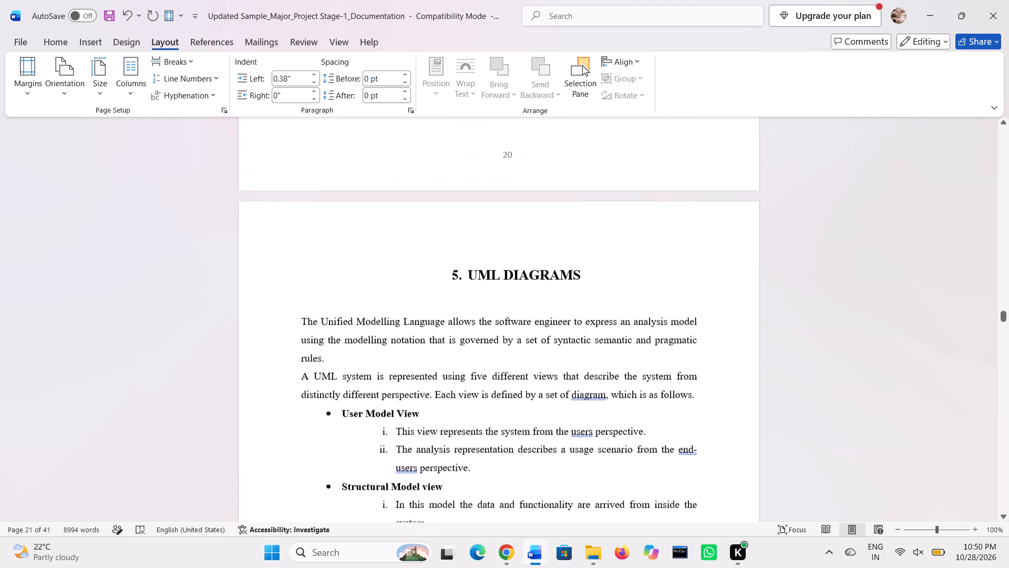
scroll(324, 410, "up", 9)
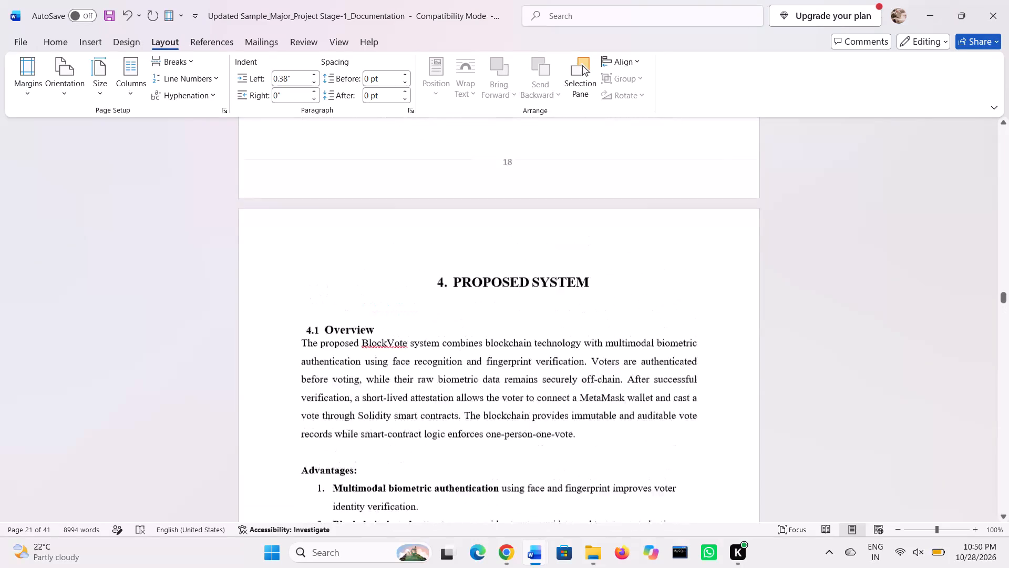
scroll(324, 410, "up", 11)
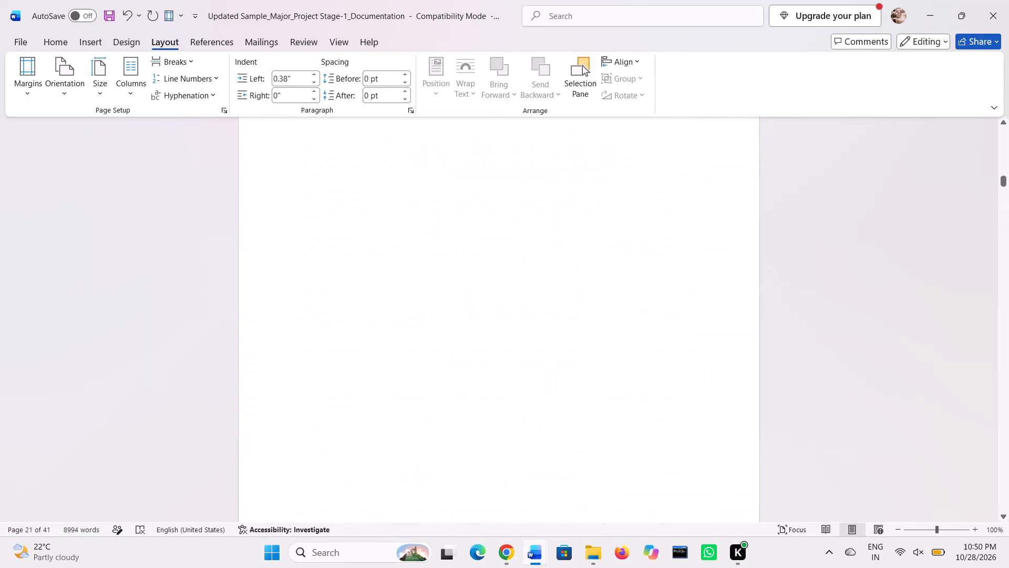
scroll(324, 410, "up", 4)
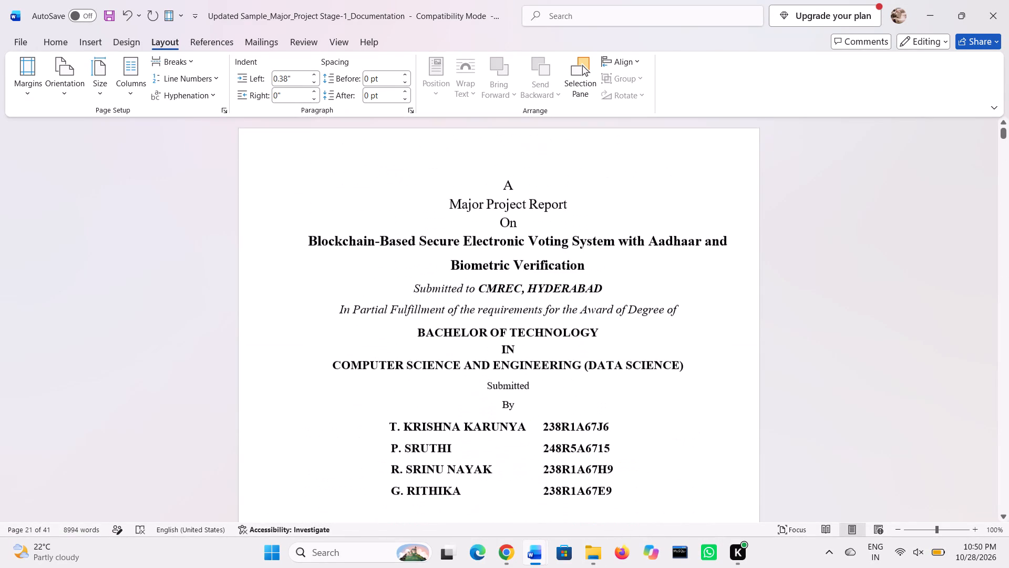
Review the title page and the certificate page, down to the blank line below the certificate's student list.
scroll(324, 410, "down", 3)
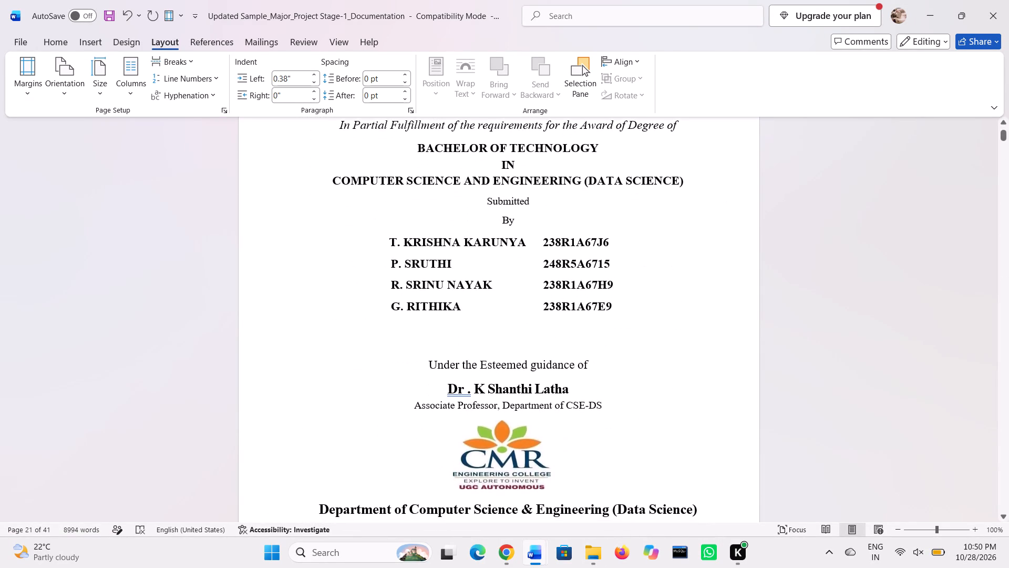
scroll(324, 410, "down", 2)
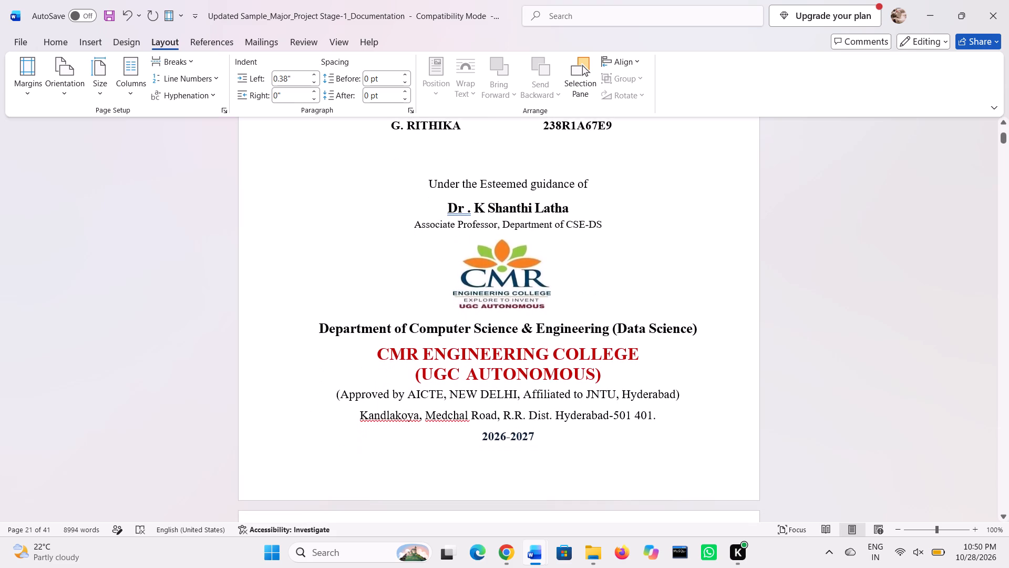
scroll(324, 410, "down", 2)
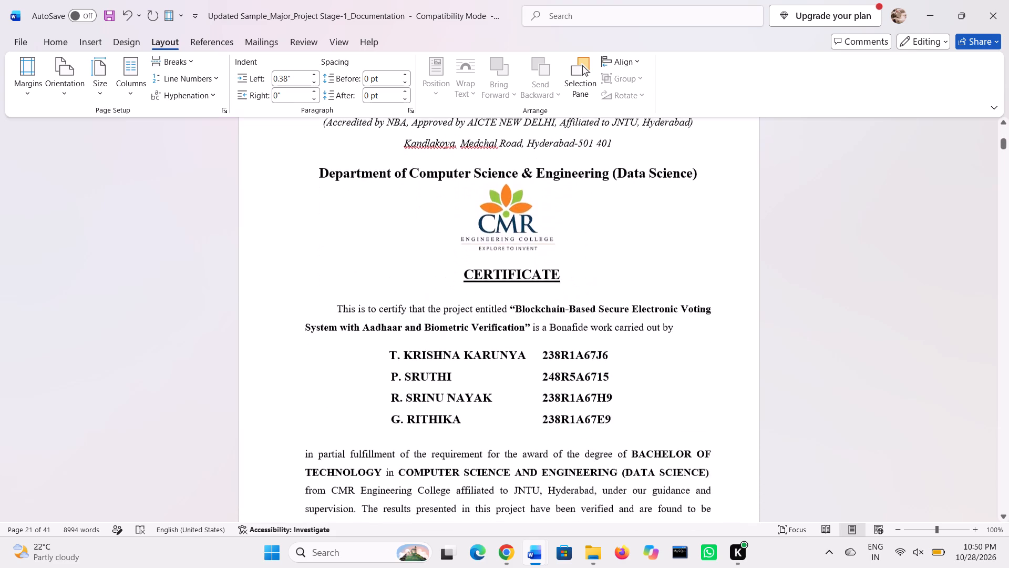
scroll(324, 410, "up", 1)
scroll(324, 410, "down", 2)
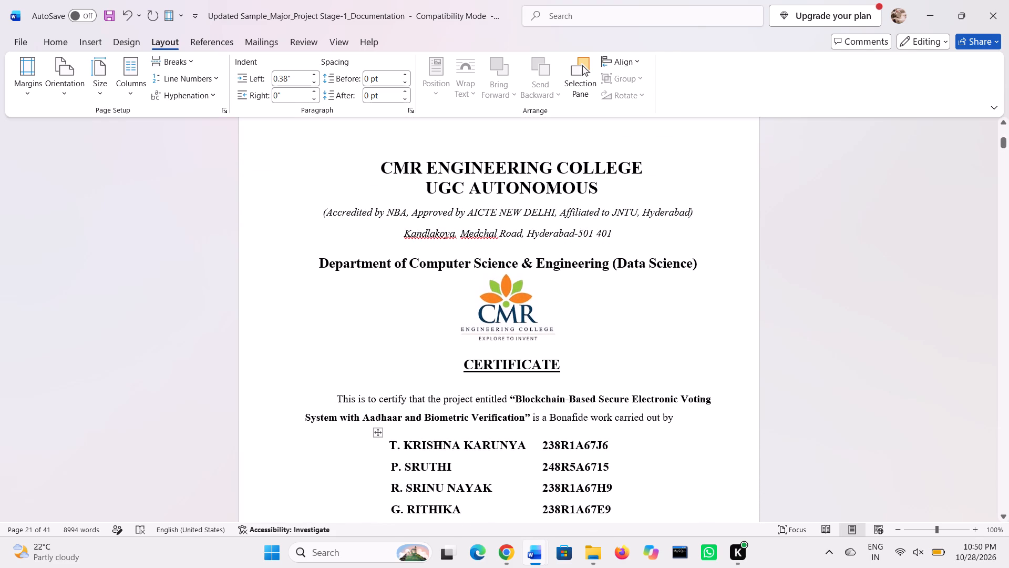
scroll(482, 391, "down", 2)
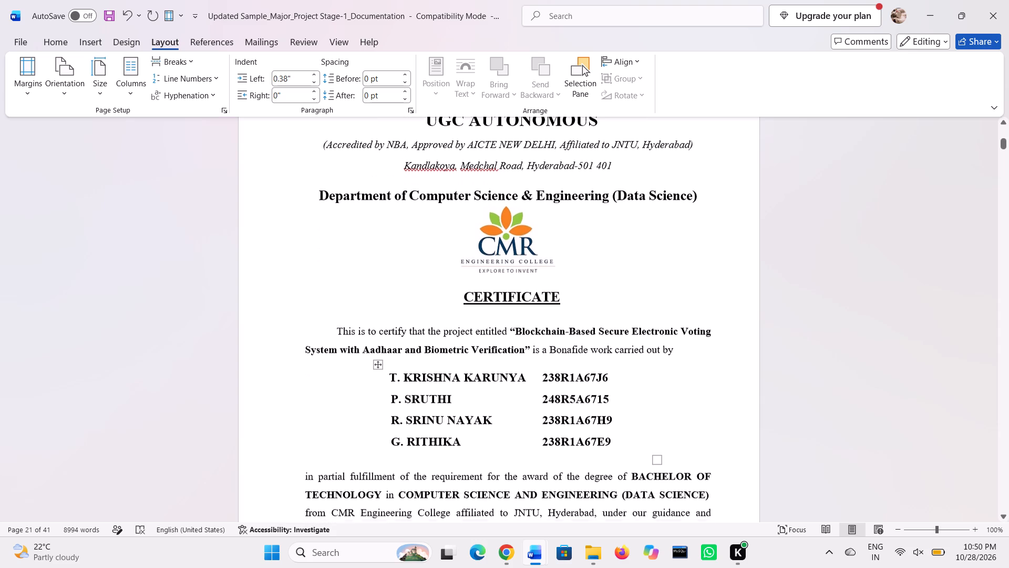
left_click(418, 460)
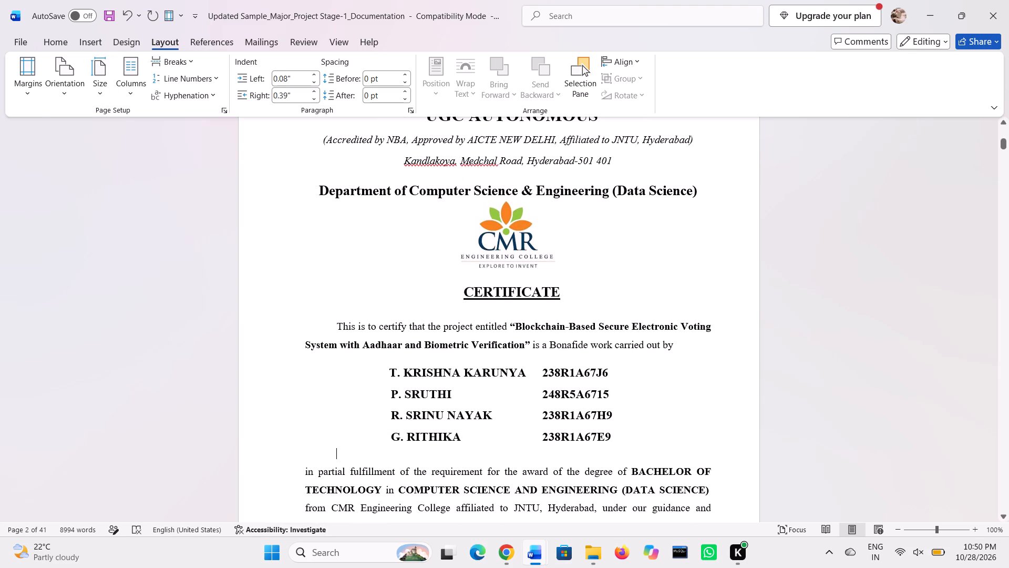
Review the certificate's signatory table and the declaration page with its student list.
scroll(341, 368, "down", 2)
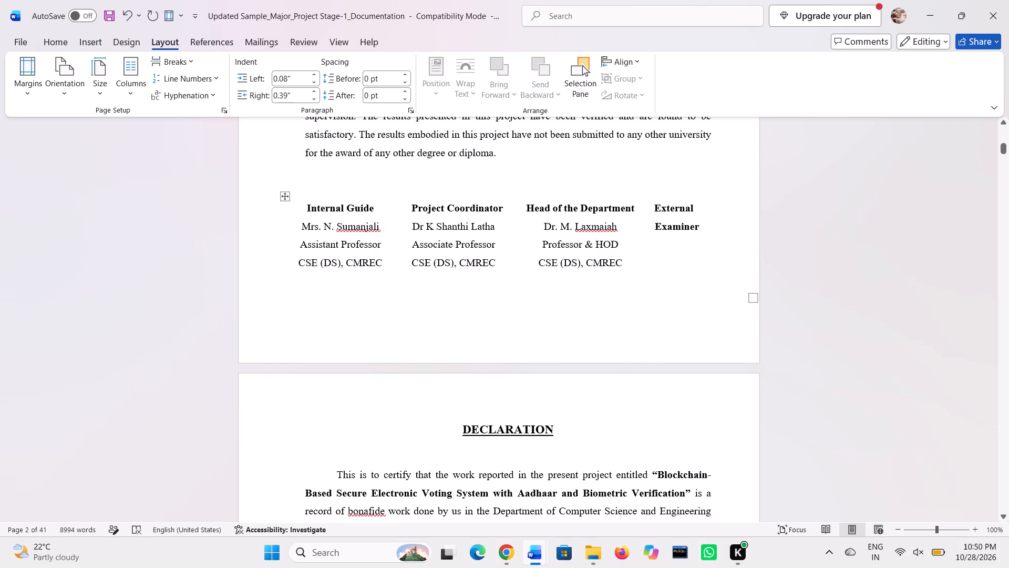
scroll(341, 368, "down", 1)
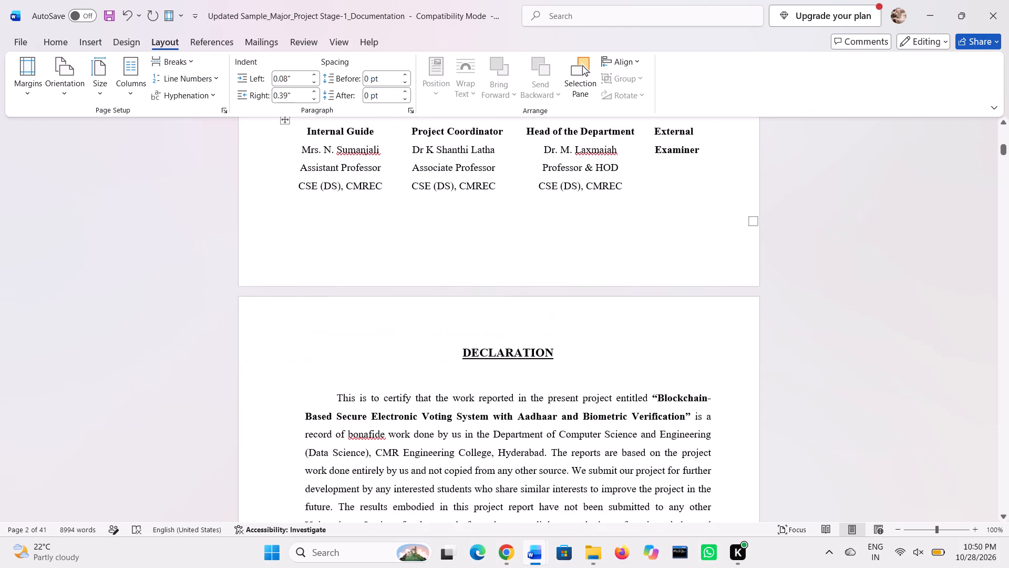
scroll(341, 368, "down", 1)
scroll(380, 420, "down", 1)
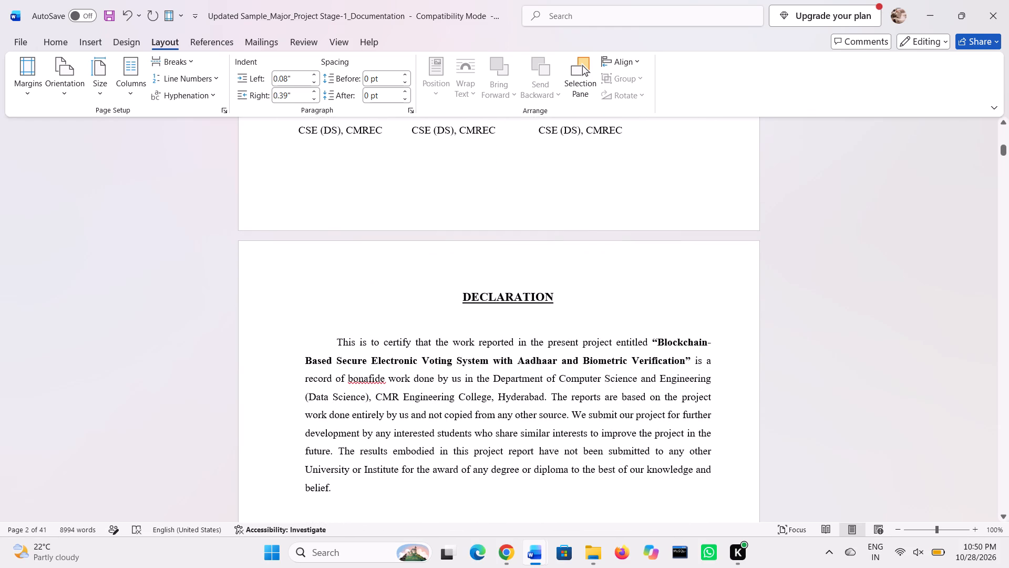
scroll(368, 385, "down", 1)
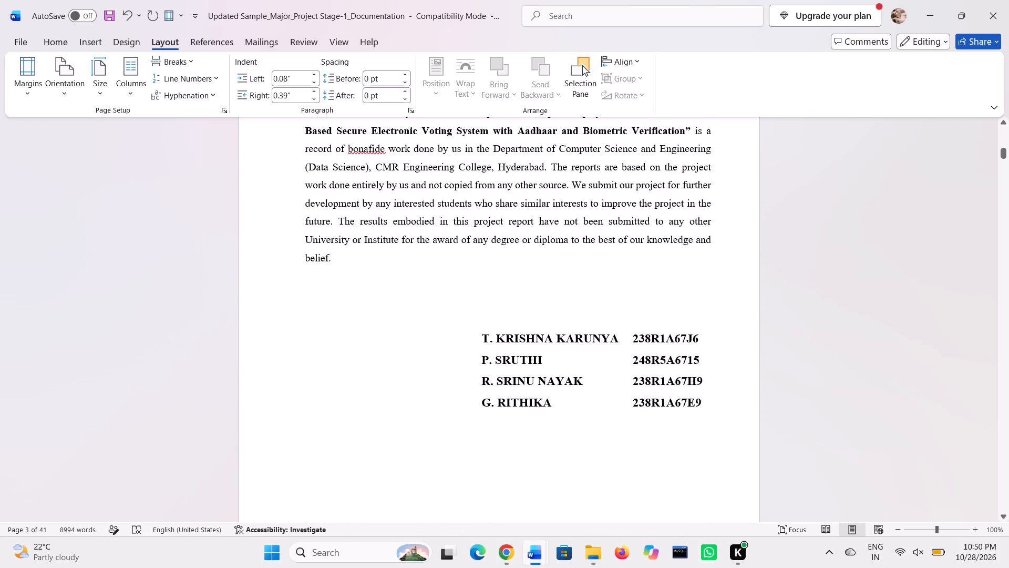
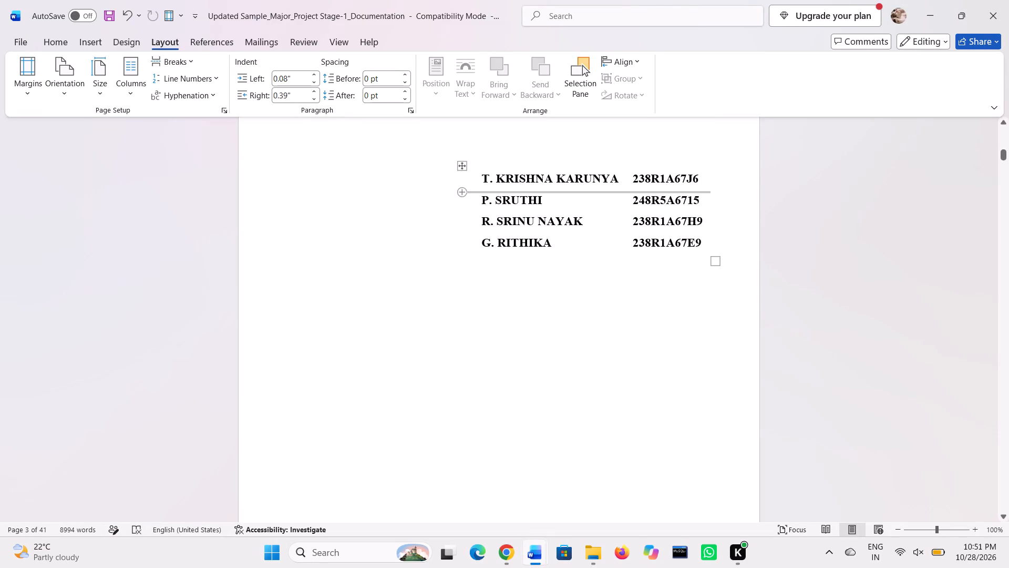
Look over the table of contents and the list of figures in the front matter.
scroll(460, 285, "down", 10)
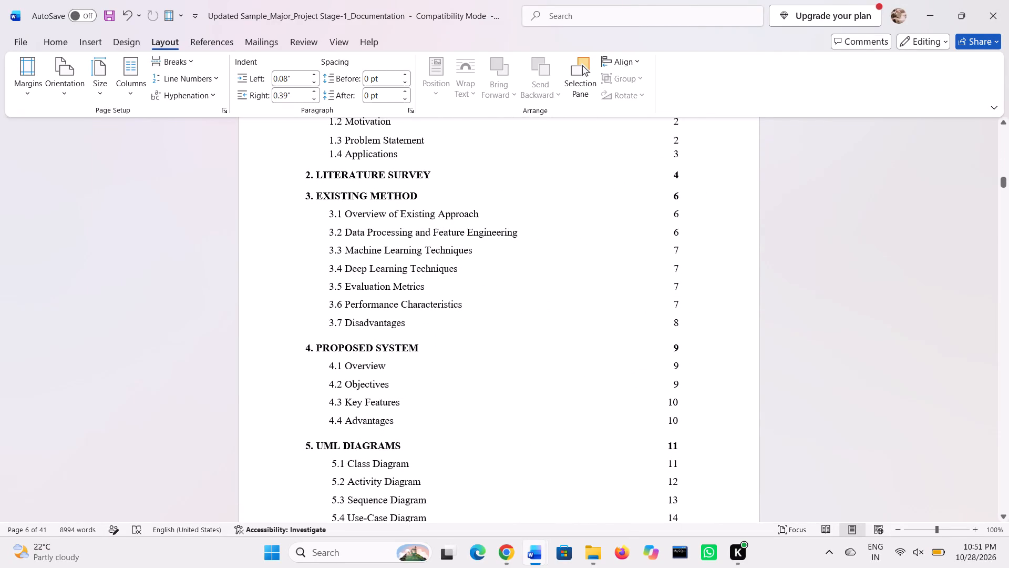
scroll(460, 285, "down", 1)
scroll(460, 226, "down", 1)
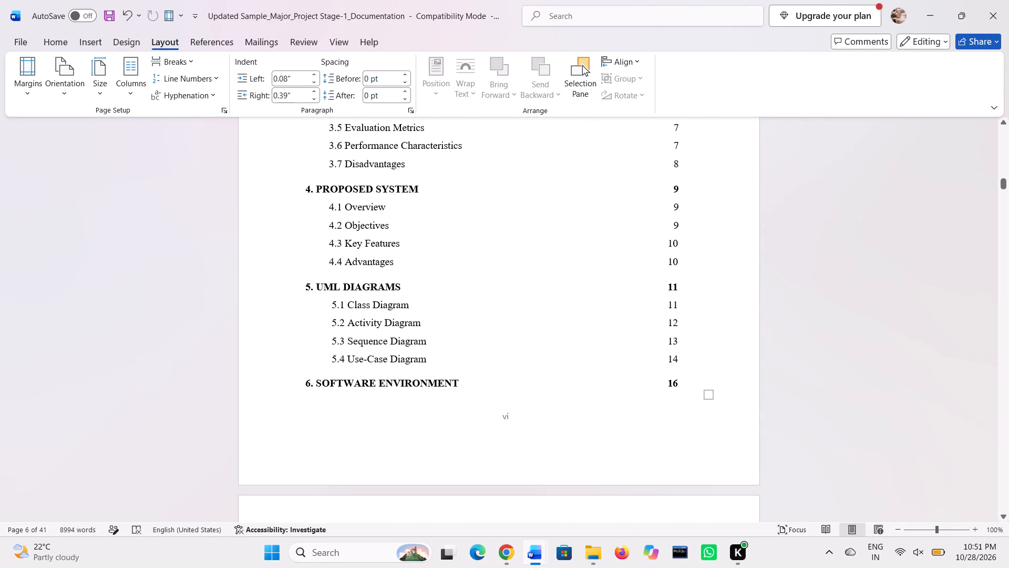
scroll(523, 401, "down", 2)
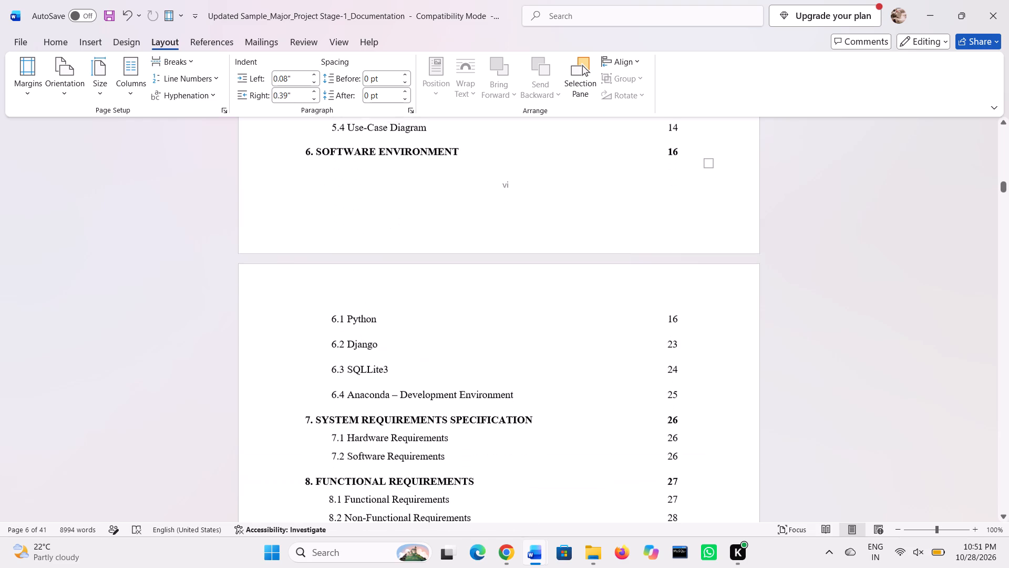
scroll(523, 401, "down", 2)
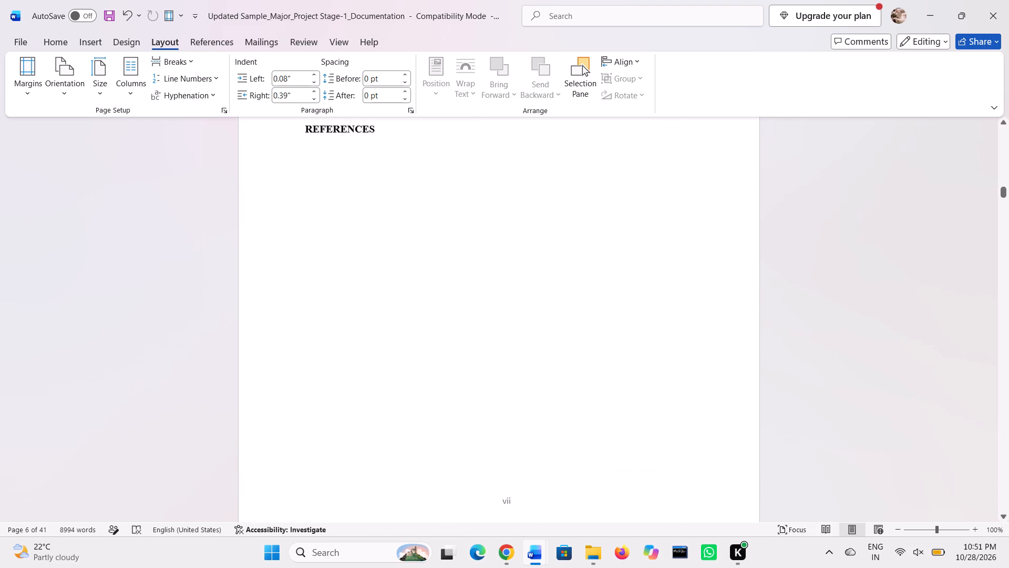
scroll(446, 324, "up", 1)
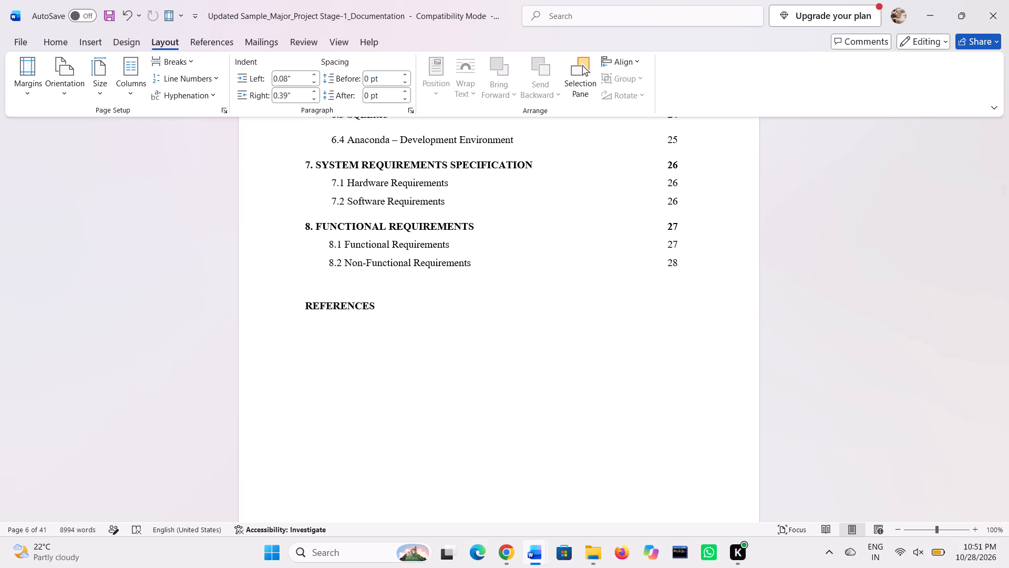
scroll(446, 324, "down", 3)
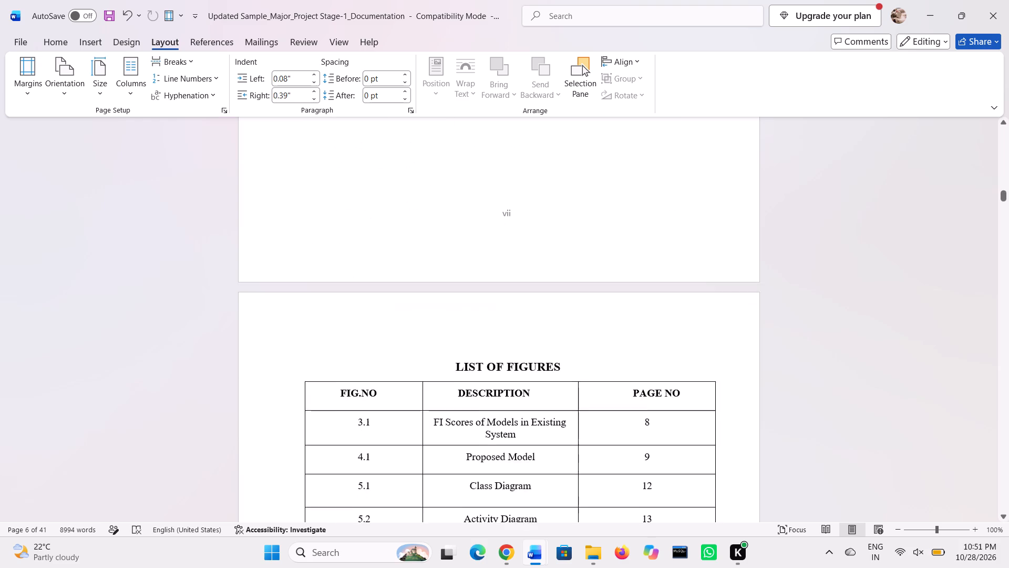
scroll(446, 324, "down", 5)
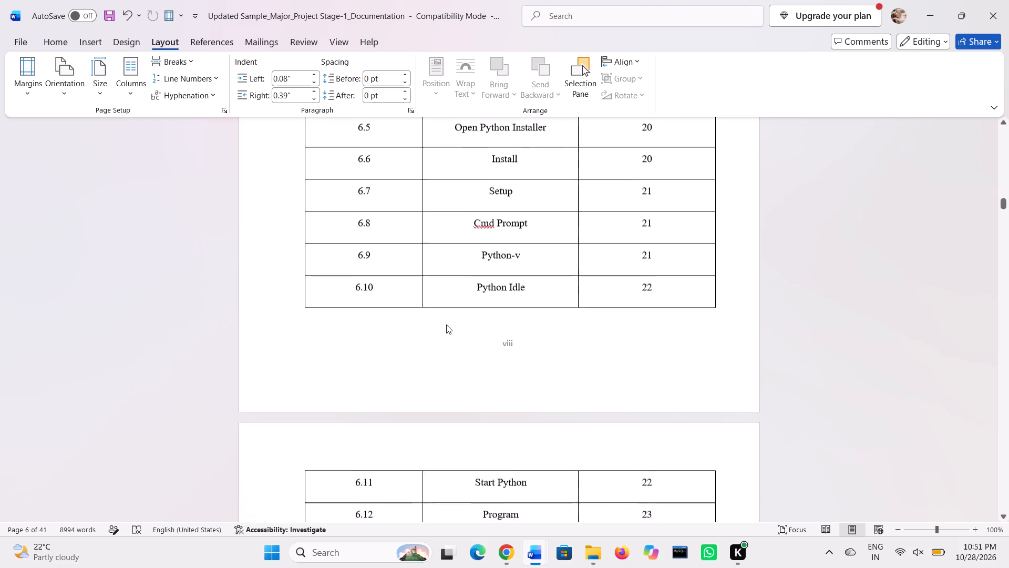
Look through the pages after the list of figures and the literature survey entries, up to the Existing Method chapter.
scroll(446, 324, "down", 4)
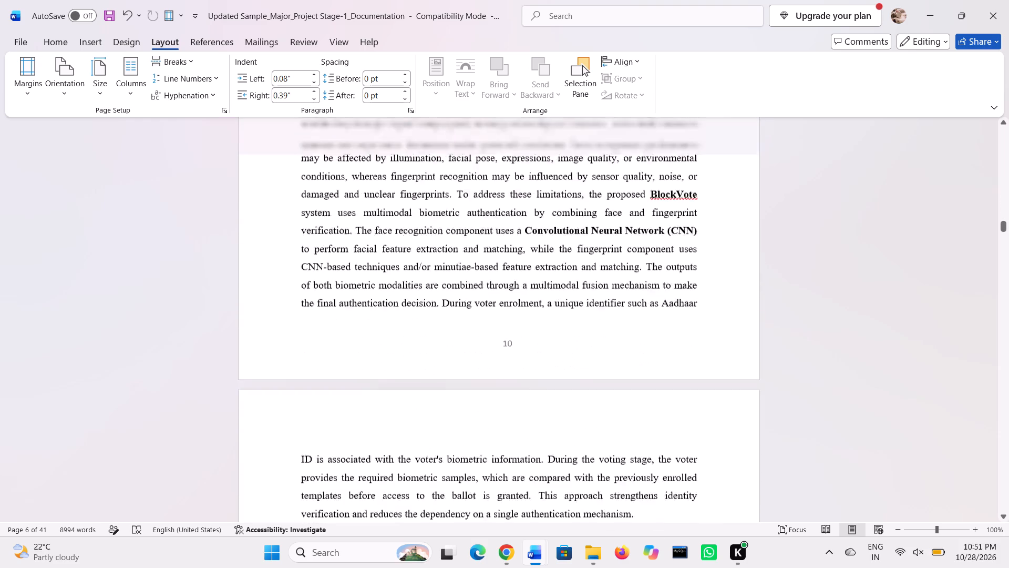
scroll(446, 324, "down", 9)
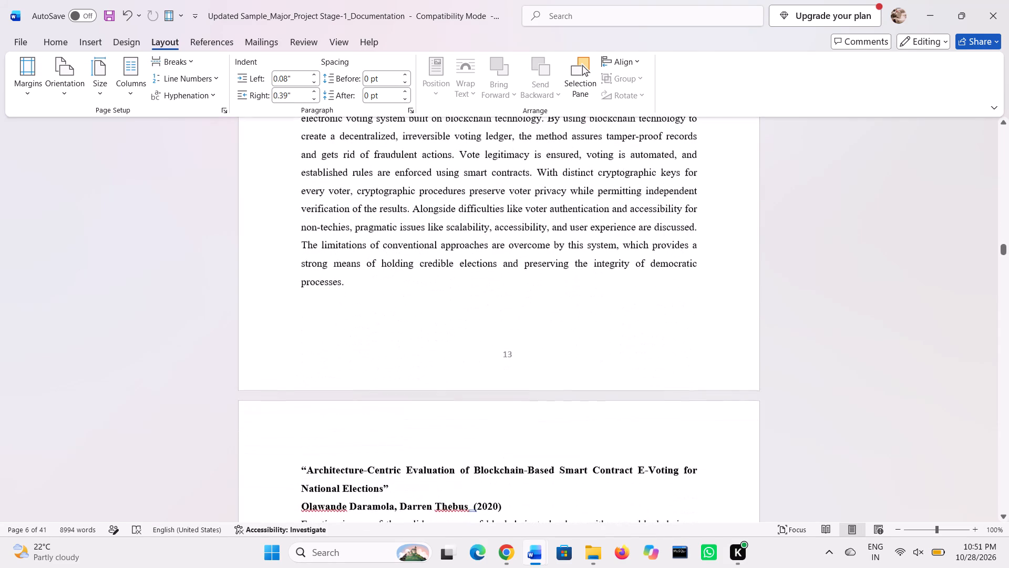
scroll(446, 324, "down", 4)
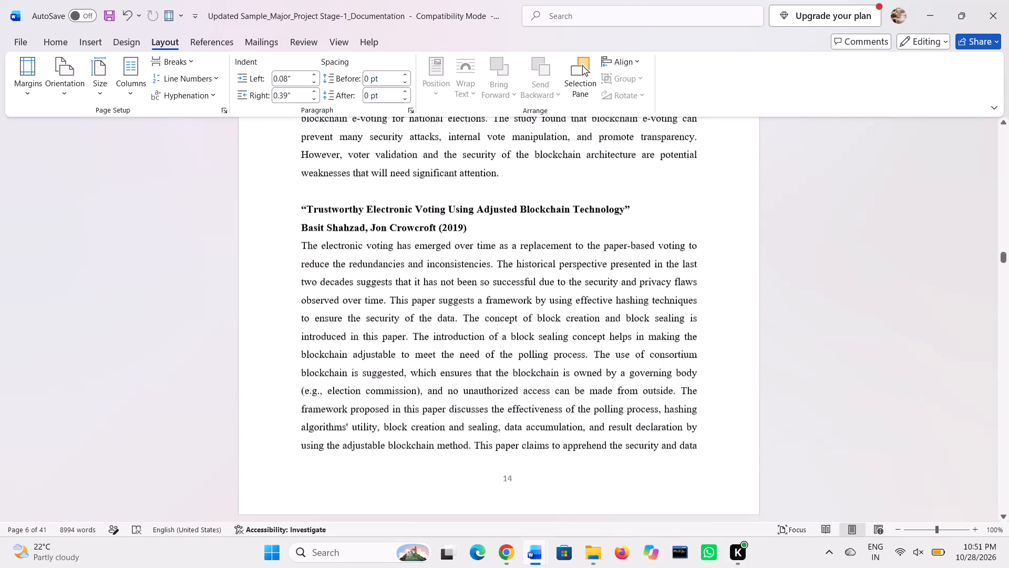
scroll(446, 324, "down", 2)
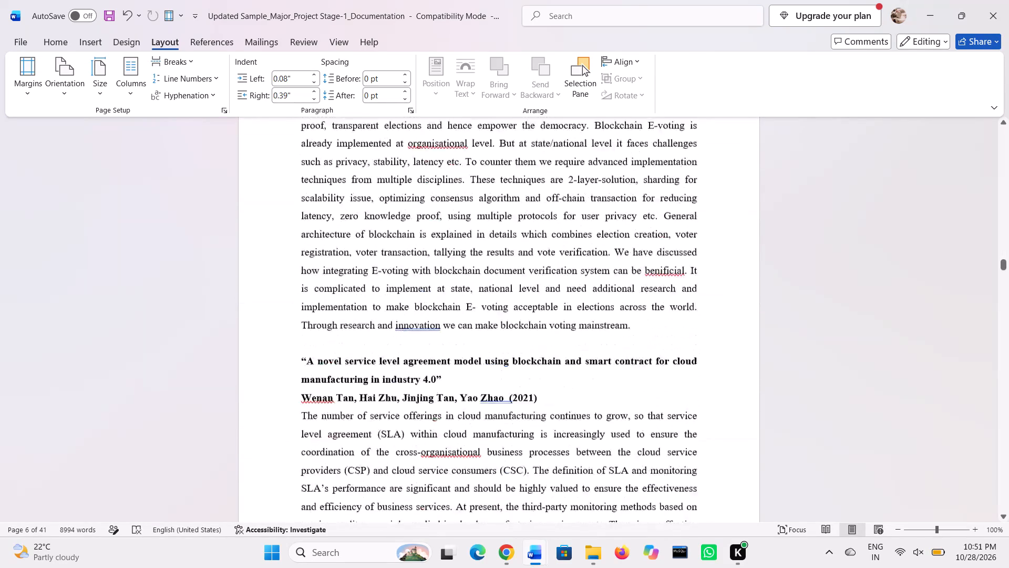
scroll(446, 324, "down", 6)
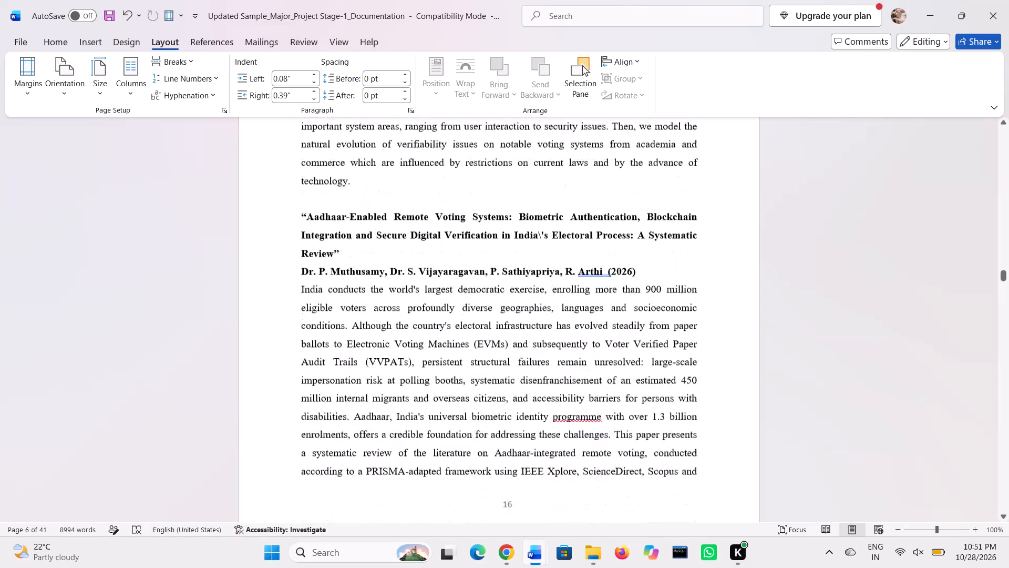
scroll(446, 324, "down", 2)
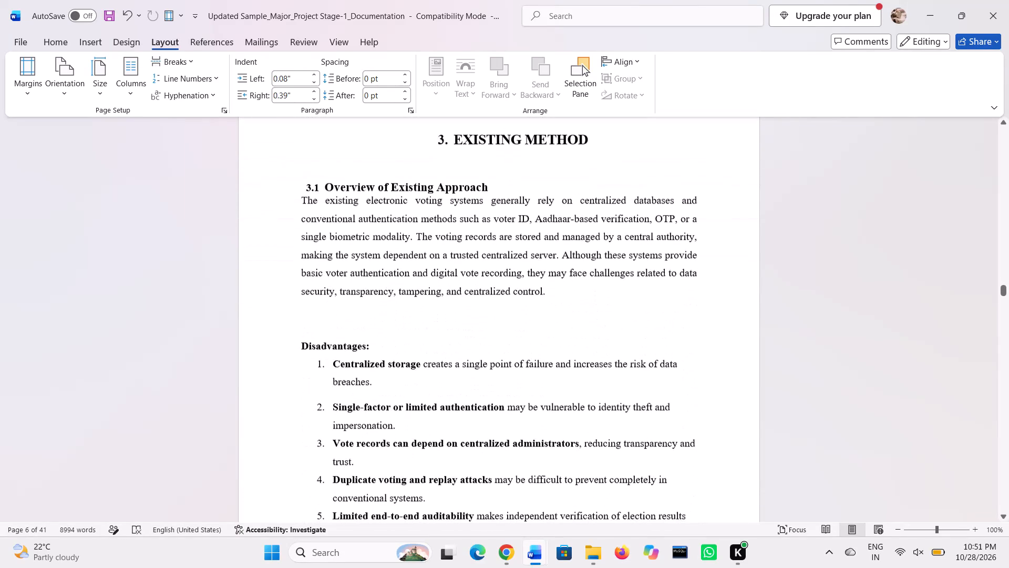
Check the layout of the Existing Method, Proposed System and UML diagram chapters, up to the deployment diagram.
scroll(446, 324, "up", 2)
scroll(446, 324, "down", 9)
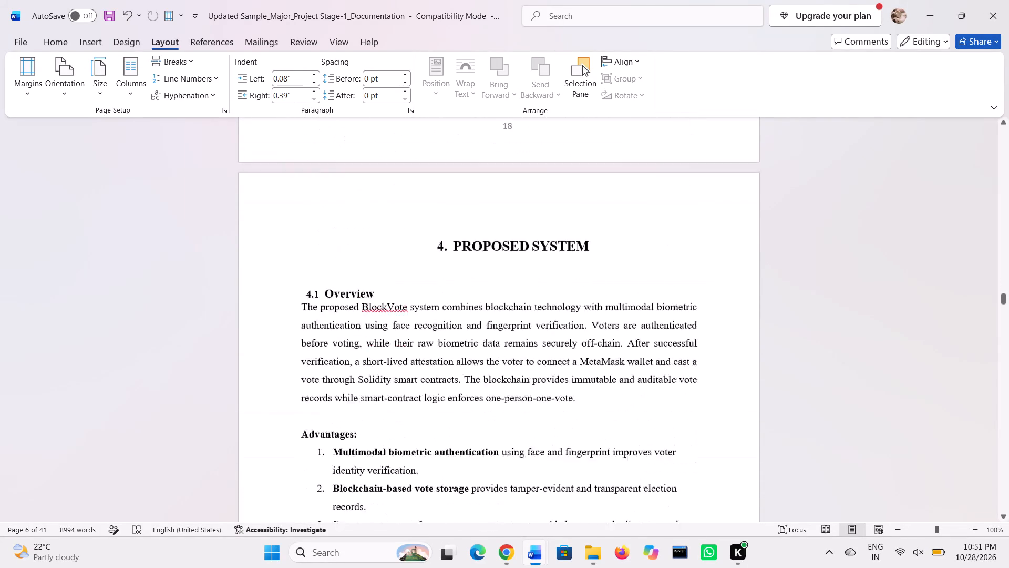
scroll(446, 324, "down", 4)
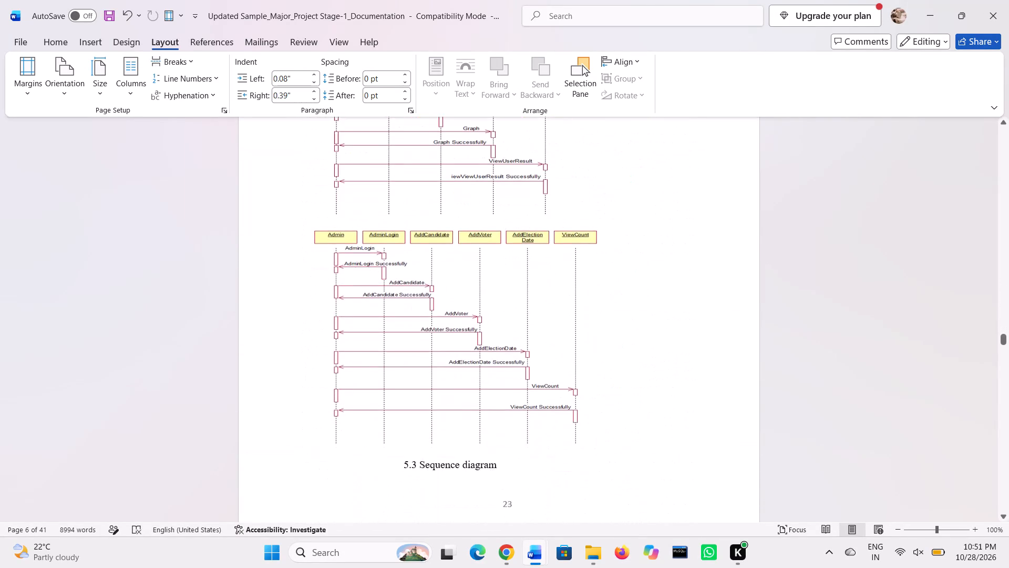
scroll(446, 324, "down", 7)
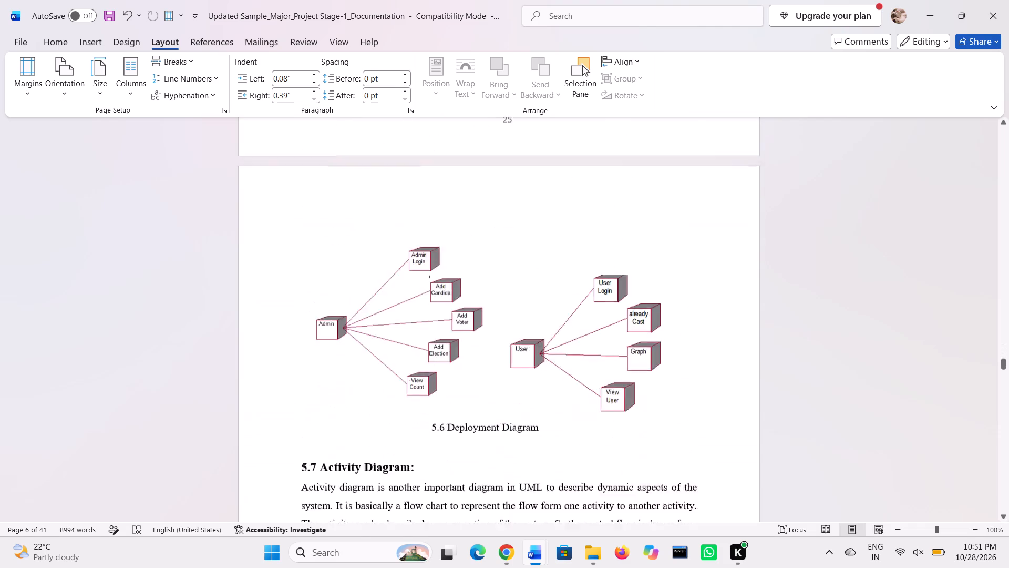
Check the Activity Diagram section, the Python and library pages and the system requirements, up to chapter 8.
scroll(446, 324, "down", 3)
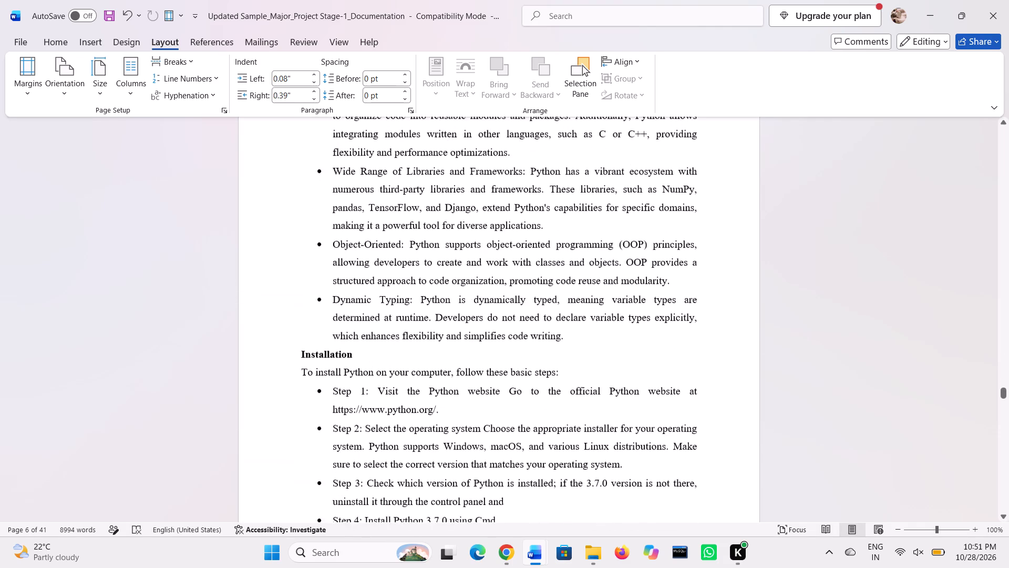
scroll(446, 324, "down", 5)
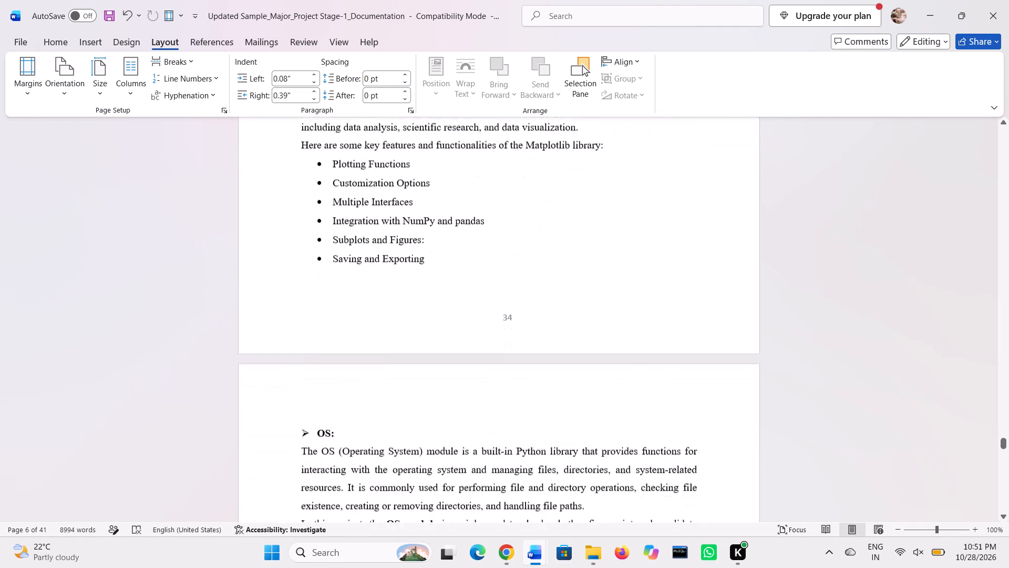
scroll(446, 324, "down", 7)
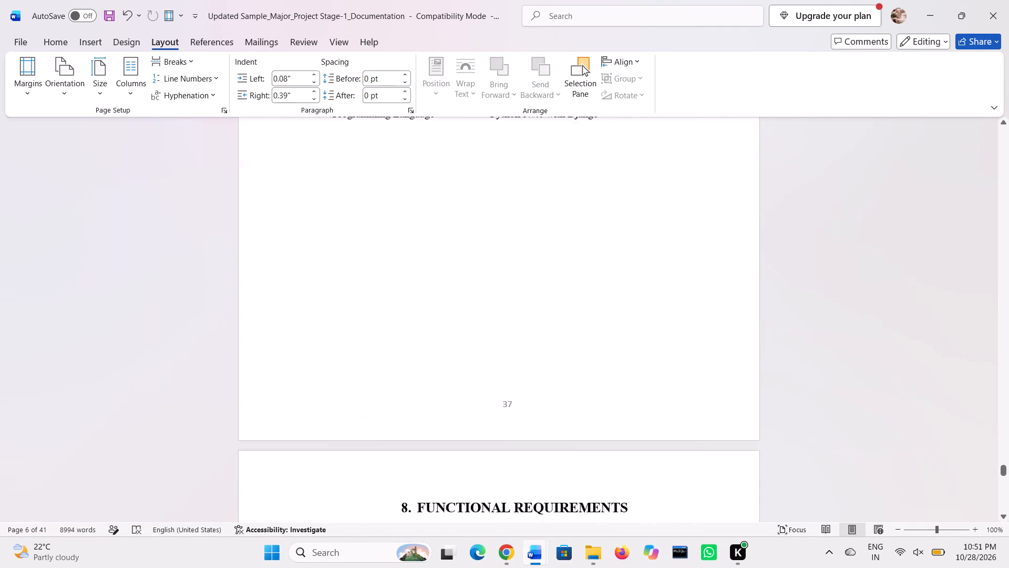
Apply the page margins of the preceding chapters to the section that opens chapter 8, Functional Requirements.
scroll(446, 324, "down", 1)
scroll(446, 324, "up", 1)
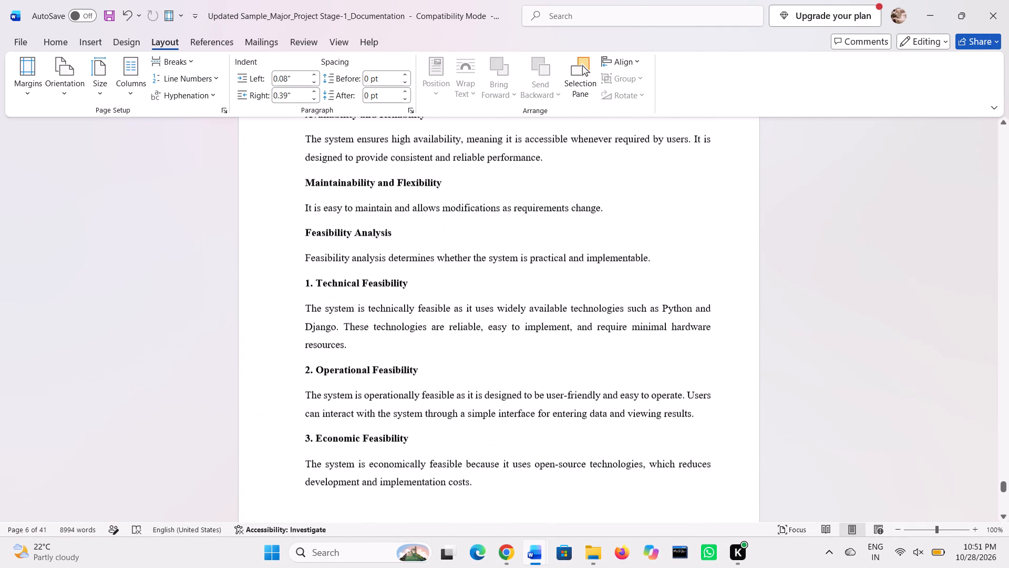
scroll(424, 281, "up", 6)
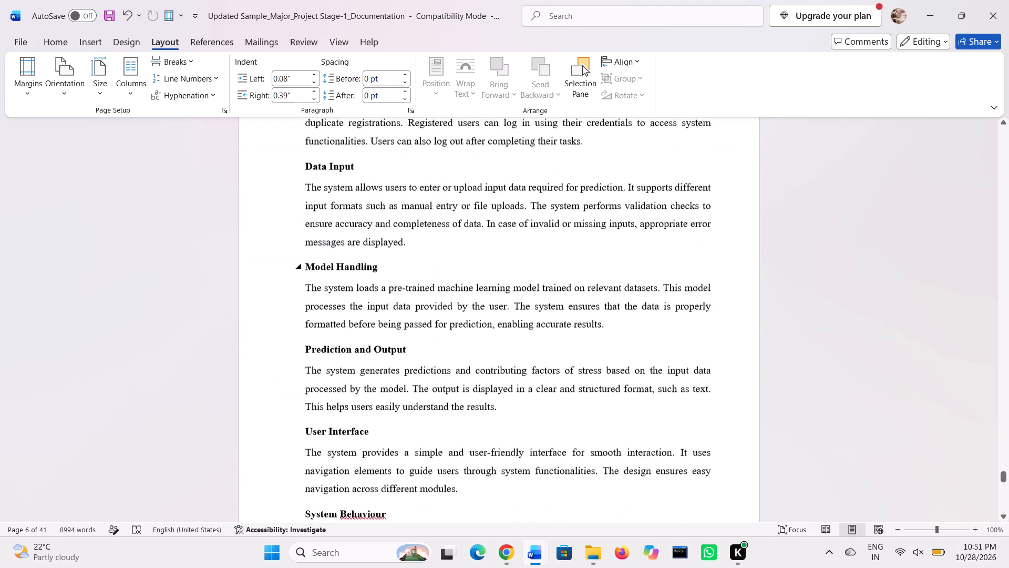
scroll(424, 281, "up", 2)
left_click(407, 484)
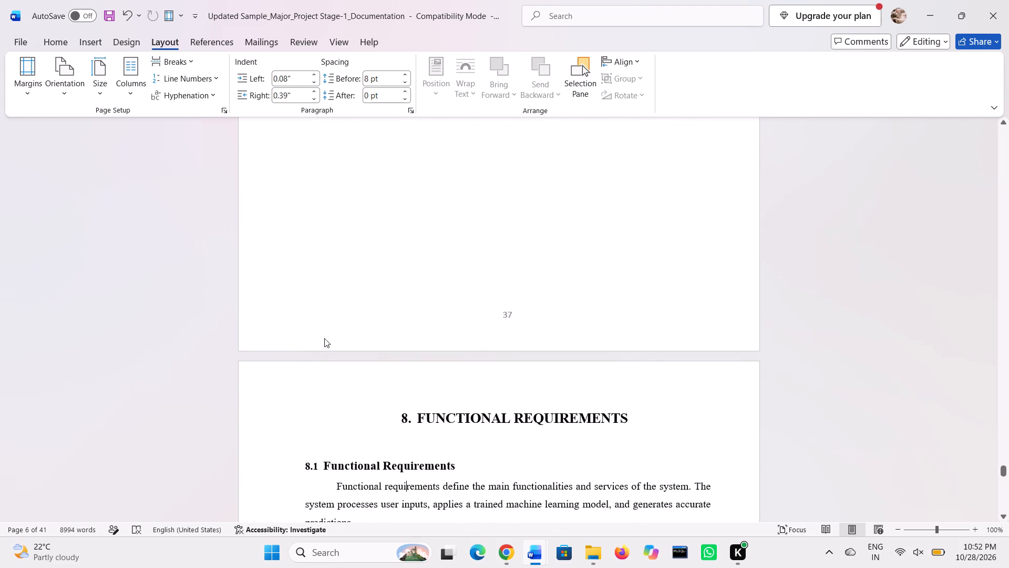
left_click(48, 38)
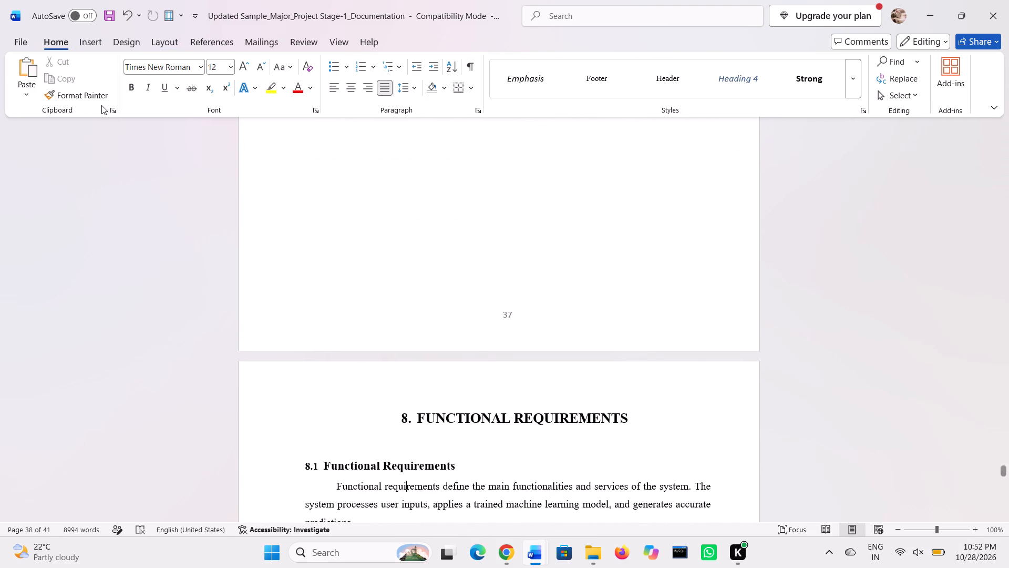
left_click(167, 36)
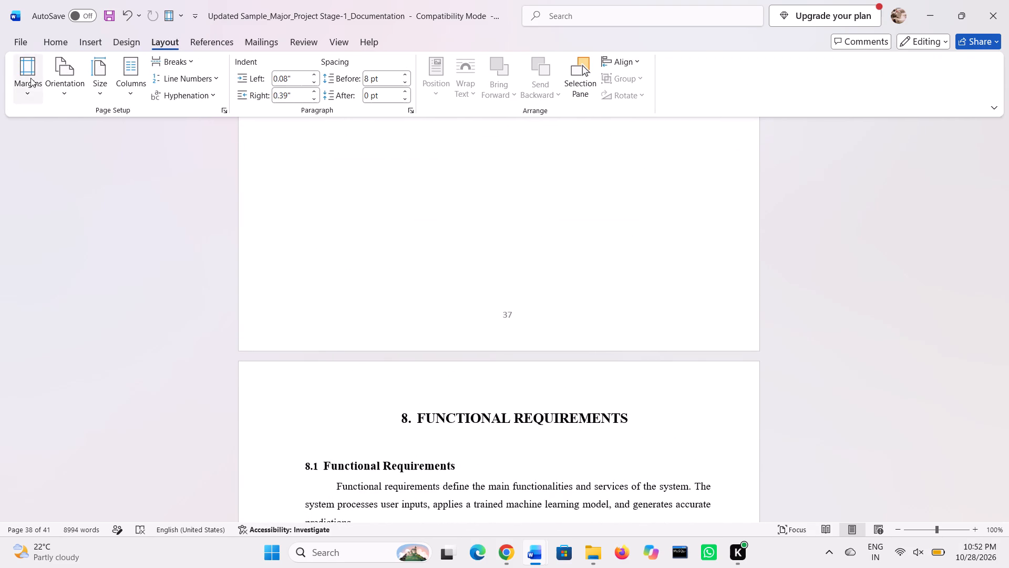
left_click(32, 77)
left_click(48, 125)
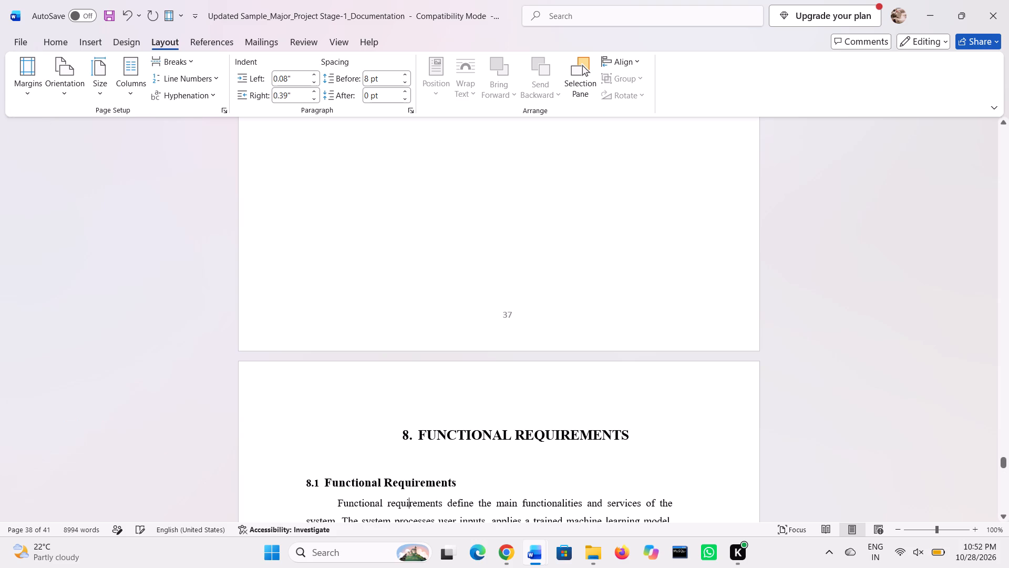
Try to join the stray line "performance during operation." above heading 8.2 to the System Behaviour paragraph on the page before.
scroll(289, 399, "down", 4)
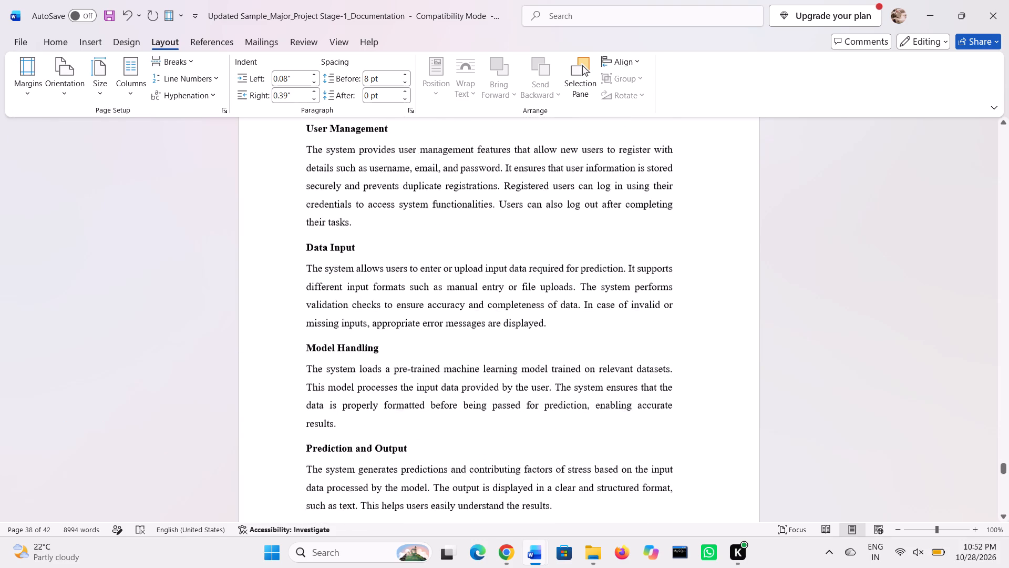
scroll(289, 399, "down", 2)
scroll(339, 358, "down", 1)
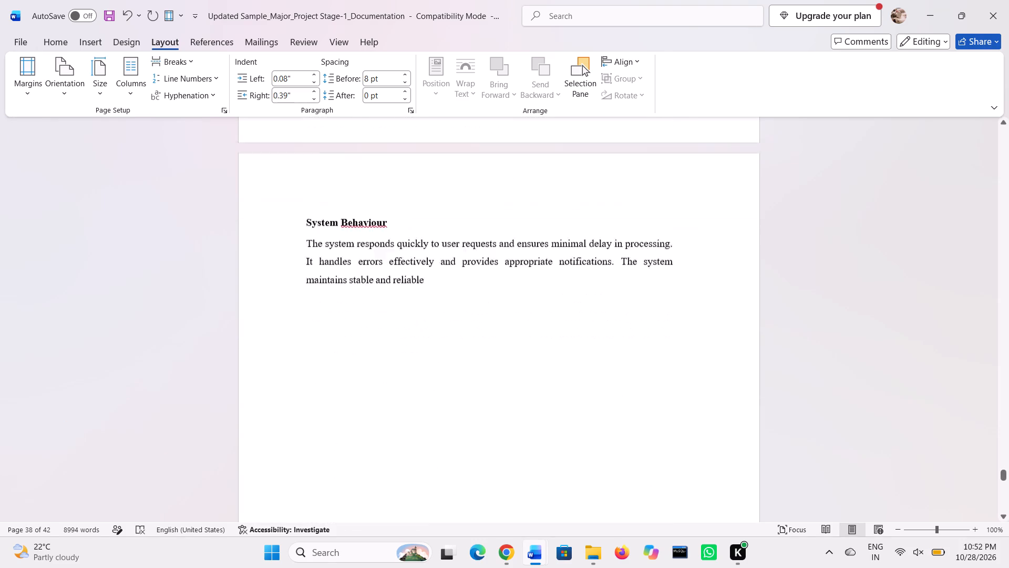
scroll(339, 358, "down", 4)
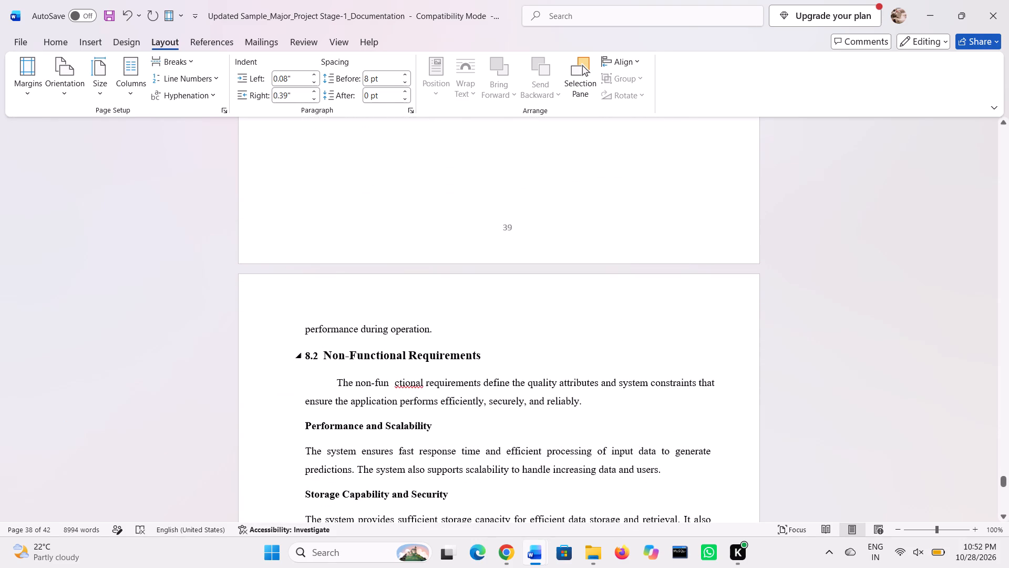
left_click(305, 331)
key("BackSpace")
key("BackSpace")
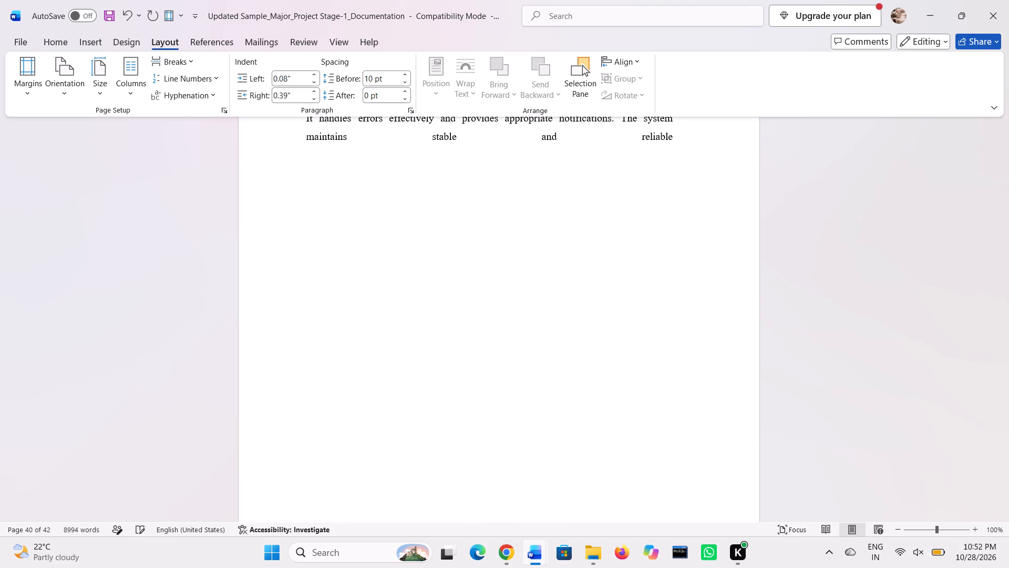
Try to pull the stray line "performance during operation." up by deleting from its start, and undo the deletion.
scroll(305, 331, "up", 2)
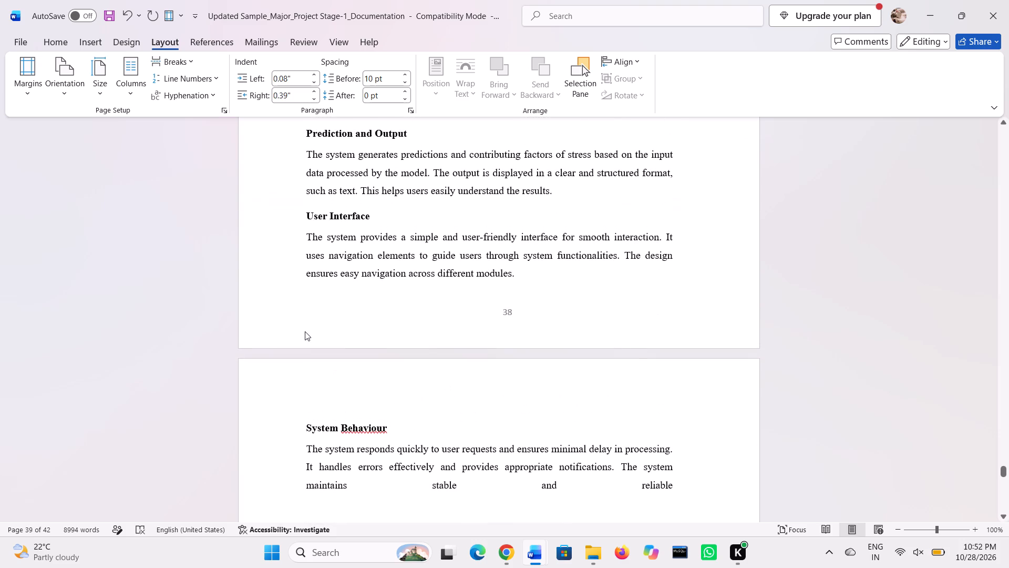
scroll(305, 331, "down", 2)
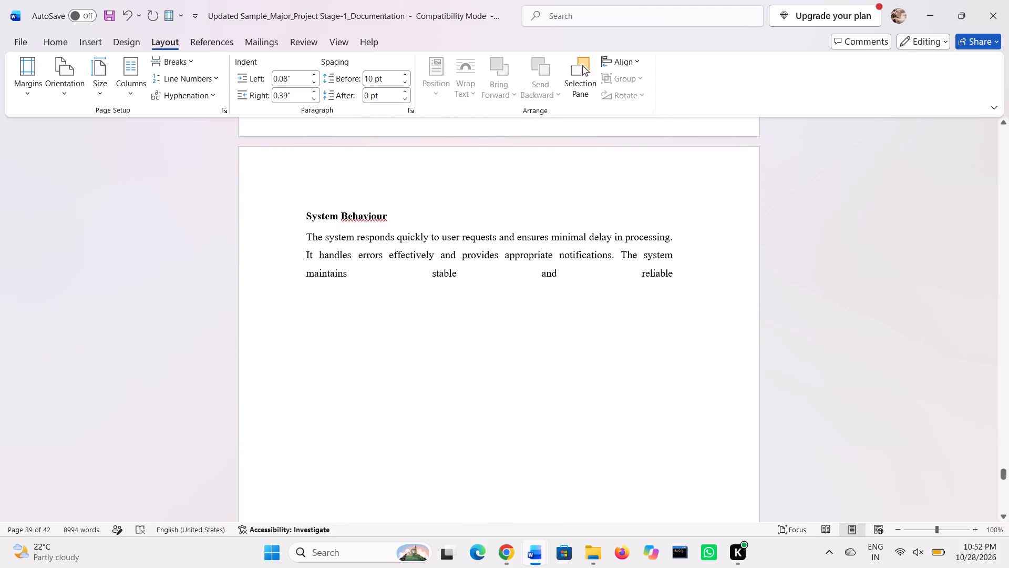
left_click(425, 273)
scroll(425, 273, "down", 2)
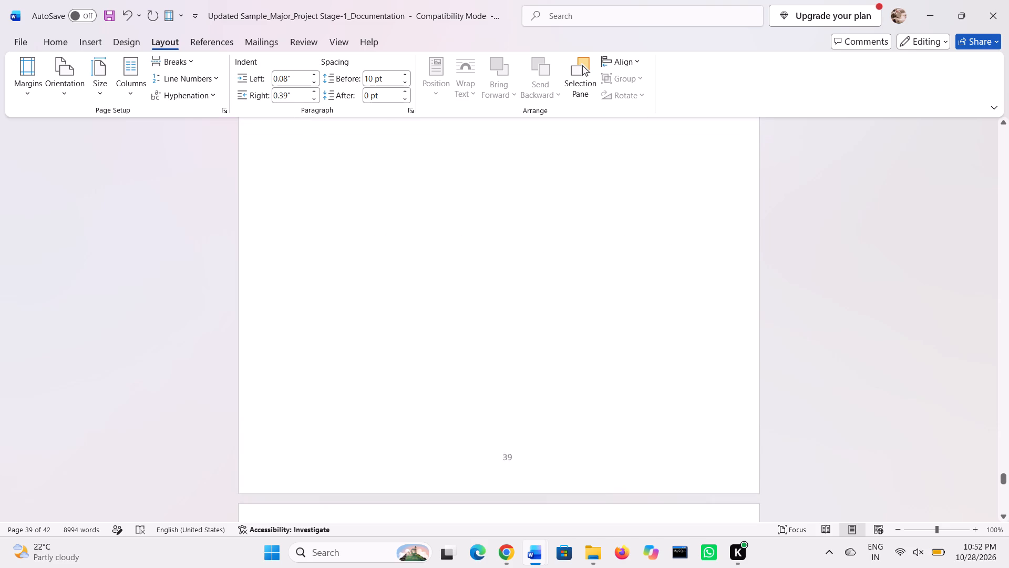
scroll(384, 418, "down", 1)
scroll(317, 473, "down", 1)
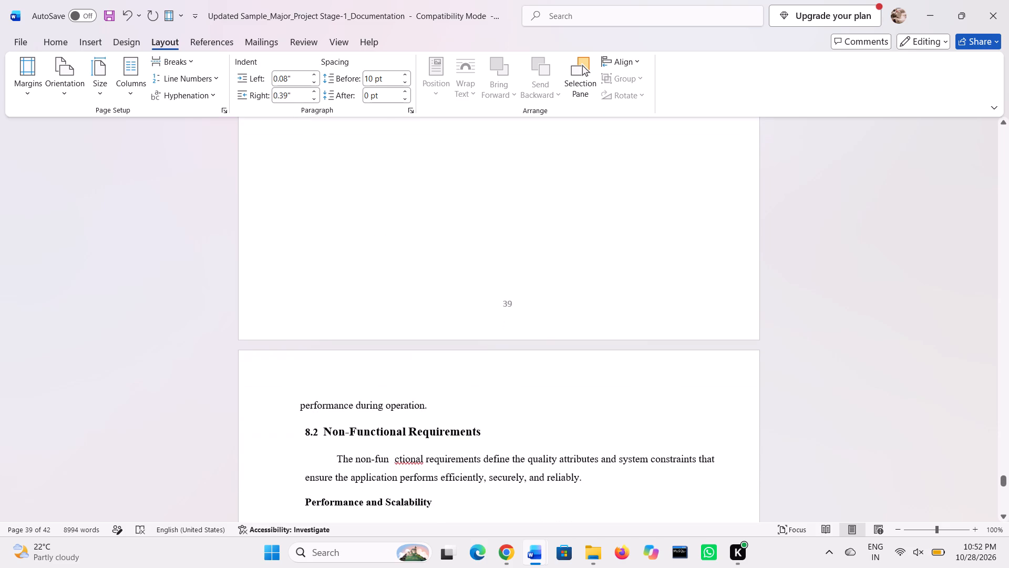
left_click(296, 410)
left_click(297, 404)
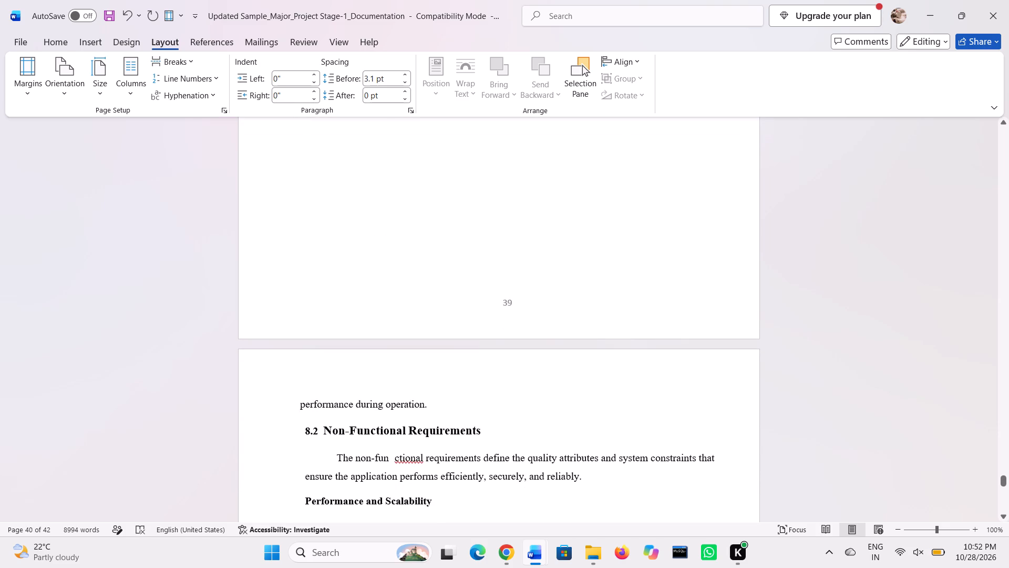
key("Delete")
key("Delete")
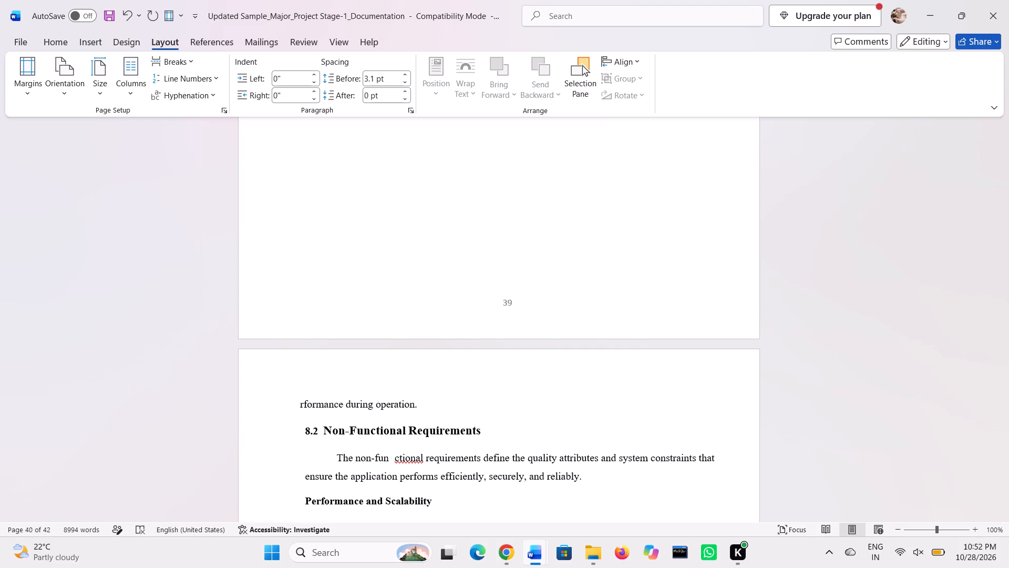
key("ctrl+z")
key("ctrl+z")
Undo the earlier line join and delete the break after "maintains stable and reliable" in the System Behaviour paragraph.
scroll(437, 333, "up", 3)
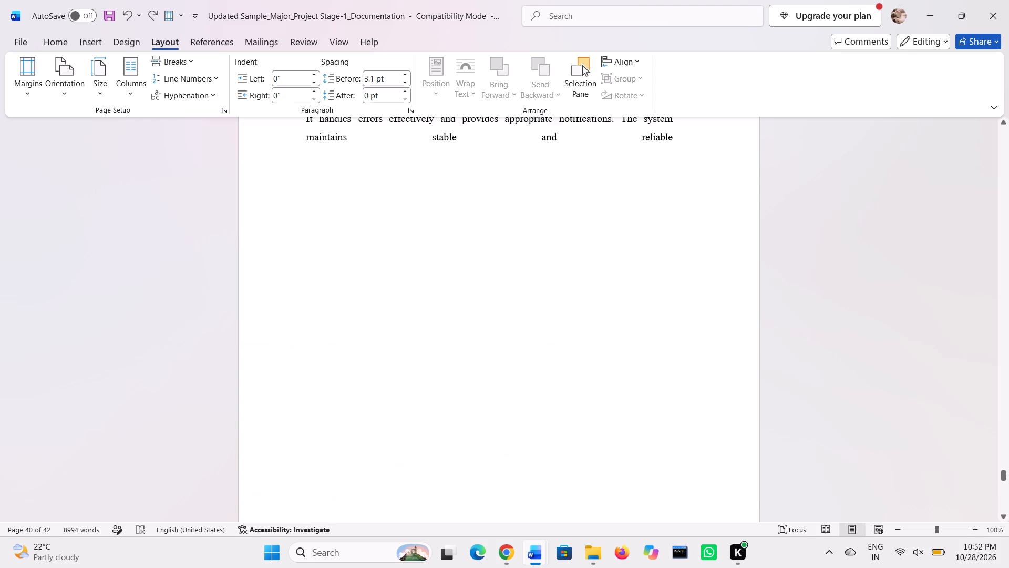
scroll(437, 333, "up", 2)
left_click(627, 352)
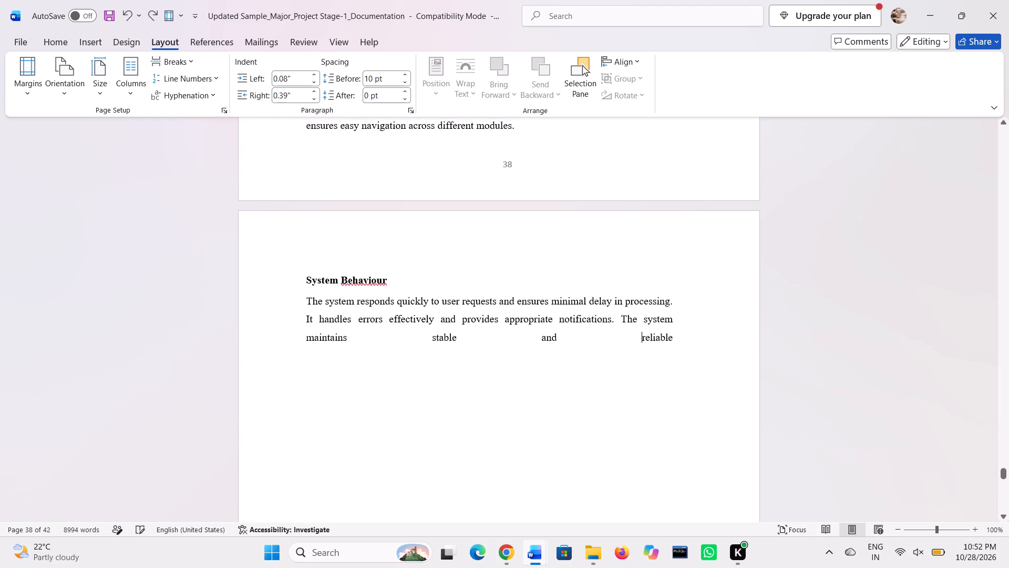
key("ctrl+z")
scroll(569, 331, "up", 3)
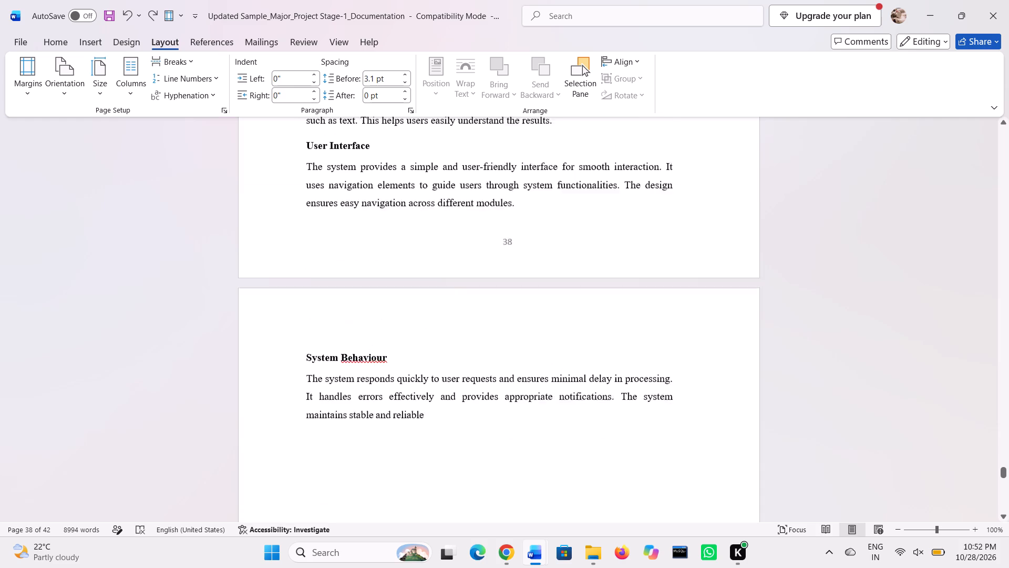
left_click(438, 431)
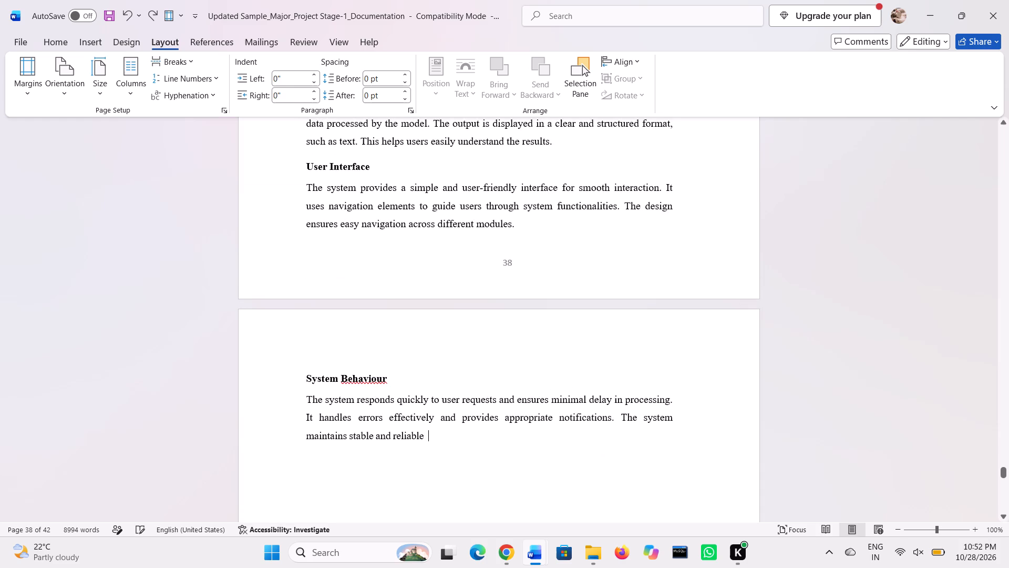
key("Delete")
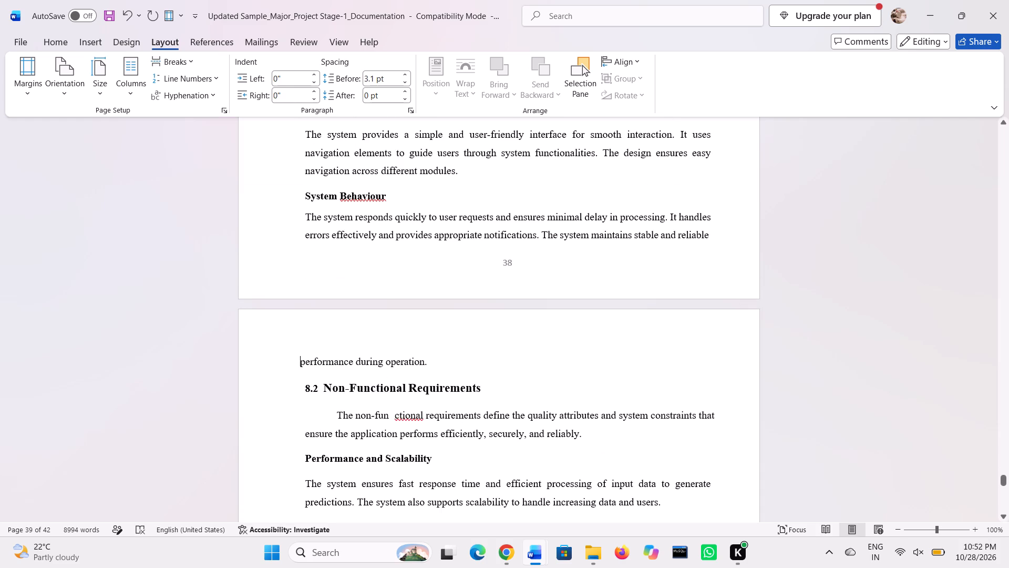
Check the layout of the Functional and Non-Functional Requirements pages and the References list through its last entry.
scroll(438, 431, "up", 2)
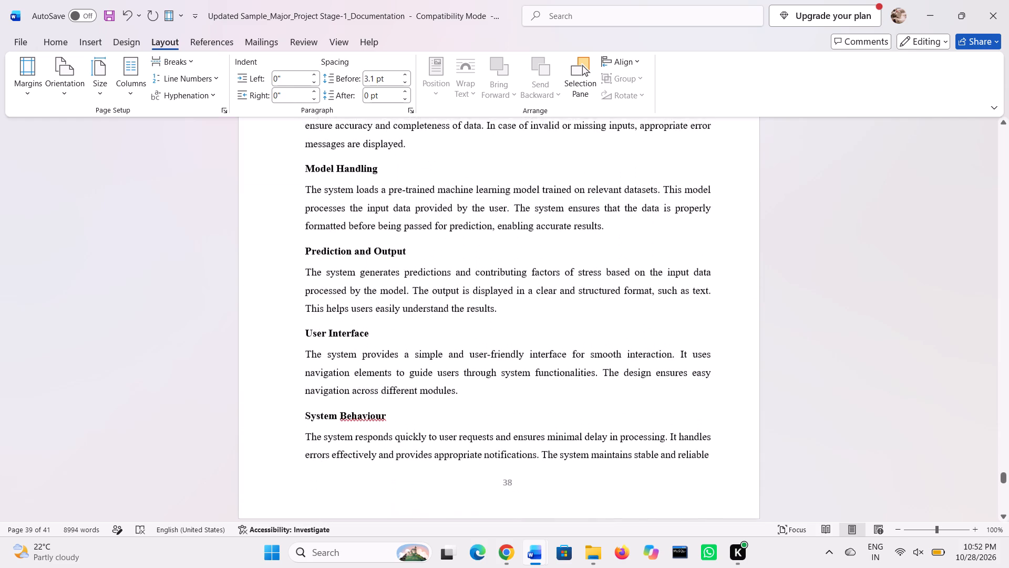
scroll(438, 431, "down", 4)
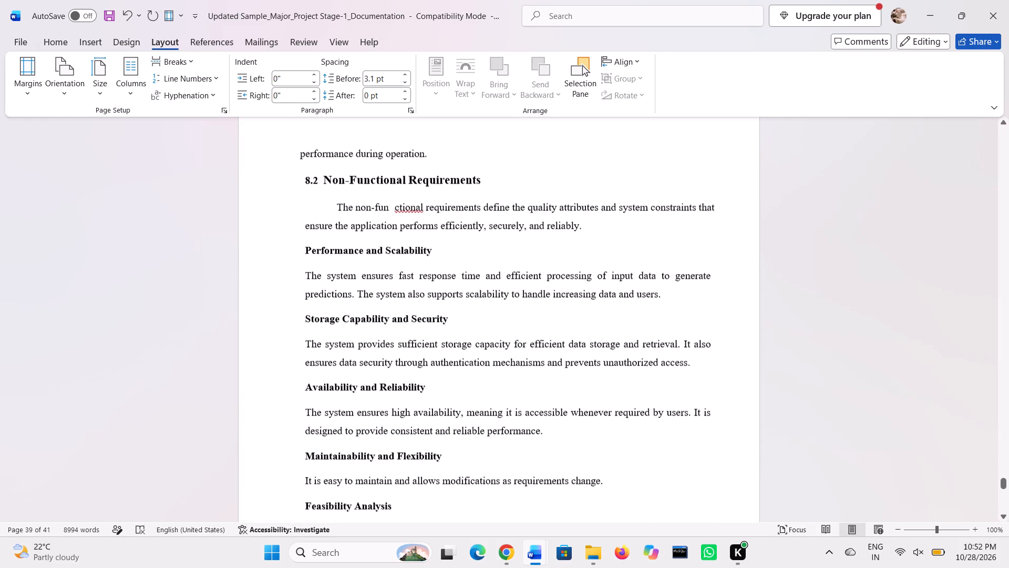
scroll(438, 431, "down", 3)
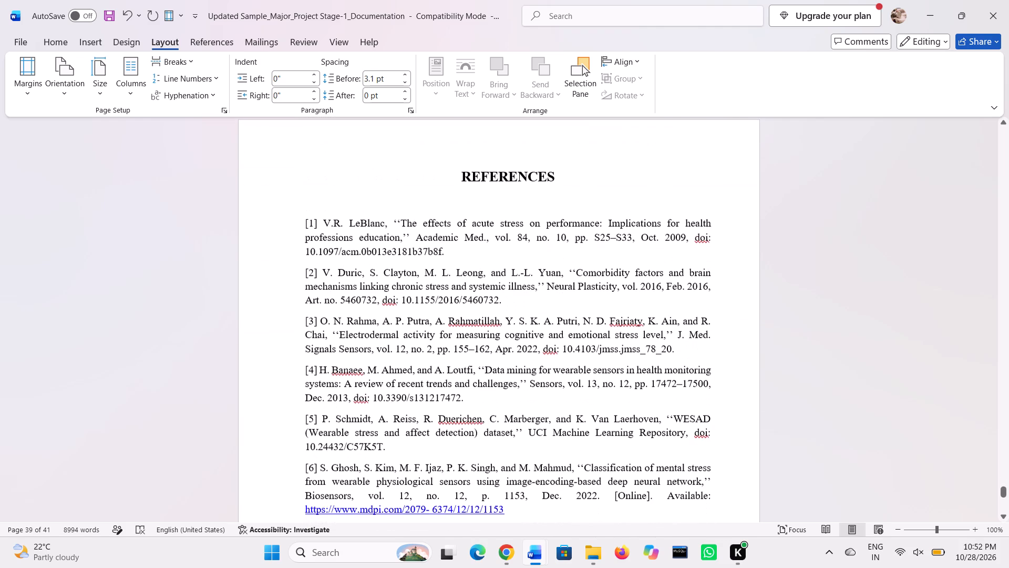
scroll(369, 513, "down", 3)
scroll(346, 565, "down", 3)
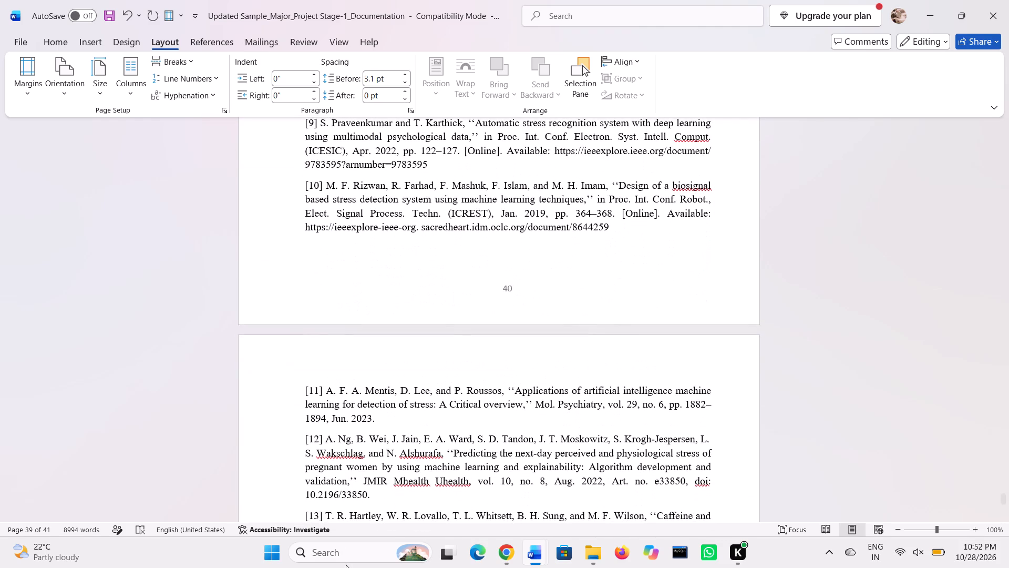
scroll(346, 565, "down", 3)
scroll(320, 520, "down", 3)
scroll(283, 483, "down", 2)
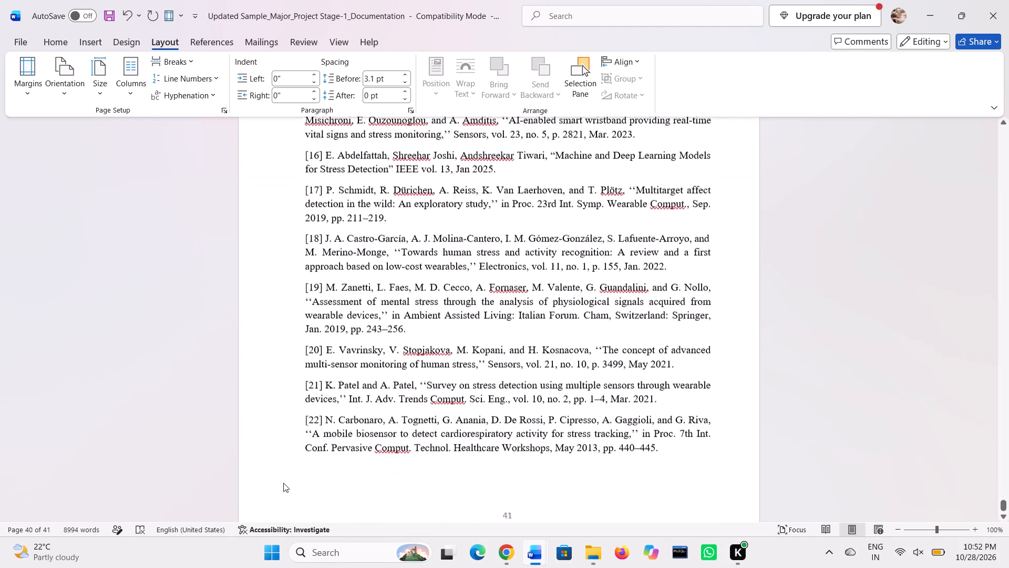
scroll(283, 483, "down", 1)
scroll(283, 483, "up", 2)
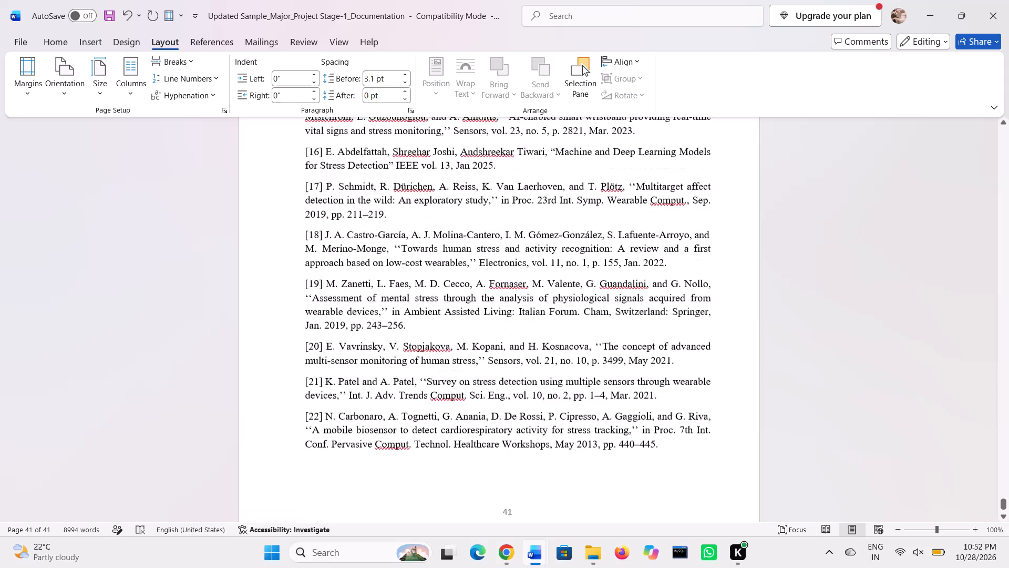
scroll(283, 483, "up", 1)
scroll(378, 335, "up", 1)
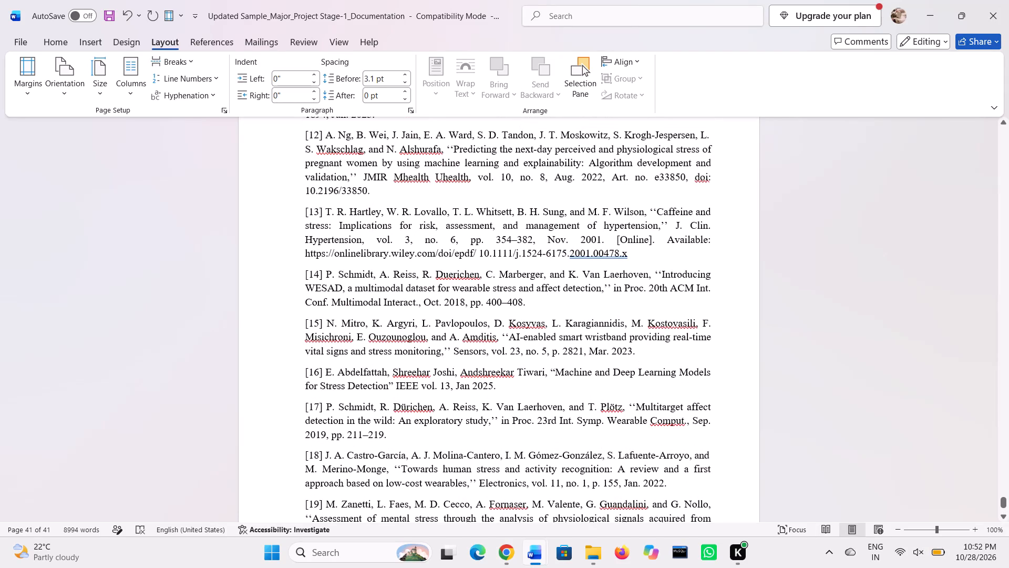
left_click(392, 334)
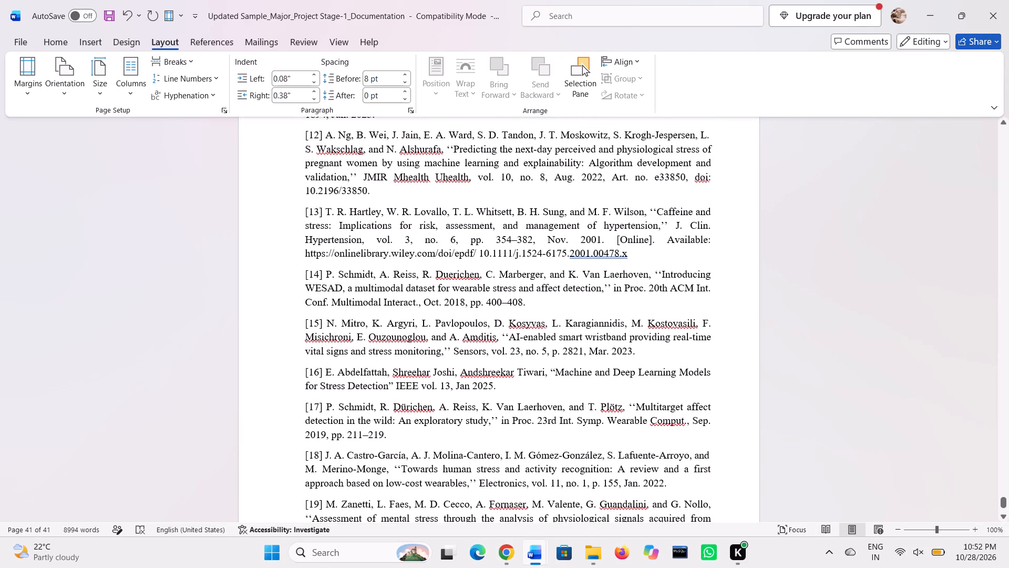
left_click(378, 340)
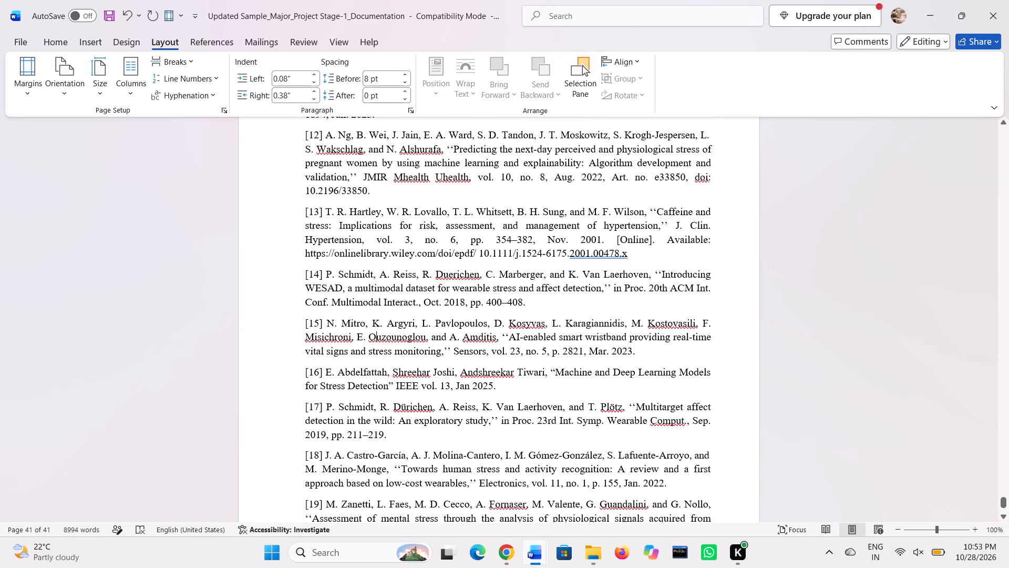
left_click(357, 341)
Apply the Normal 1" page margins to the section containing the first References page.
scroll(426, 254, "up", 1)
scroll(445, 311, "up", 4)
left_click(472, 235)
scroll(472, 235, "up", 1)
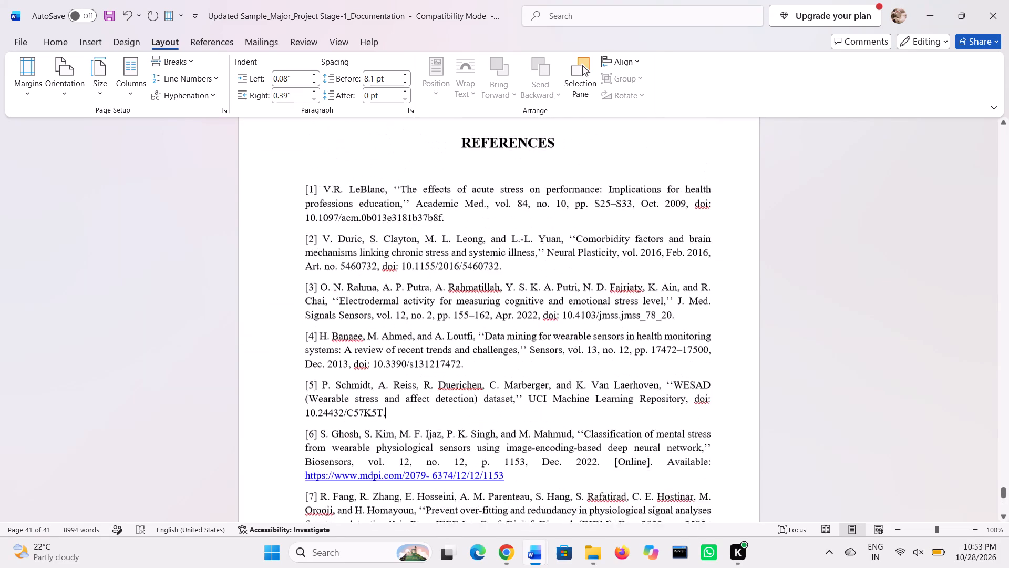
scroll(472, 235, "up", 1)
left_click(386, 393)
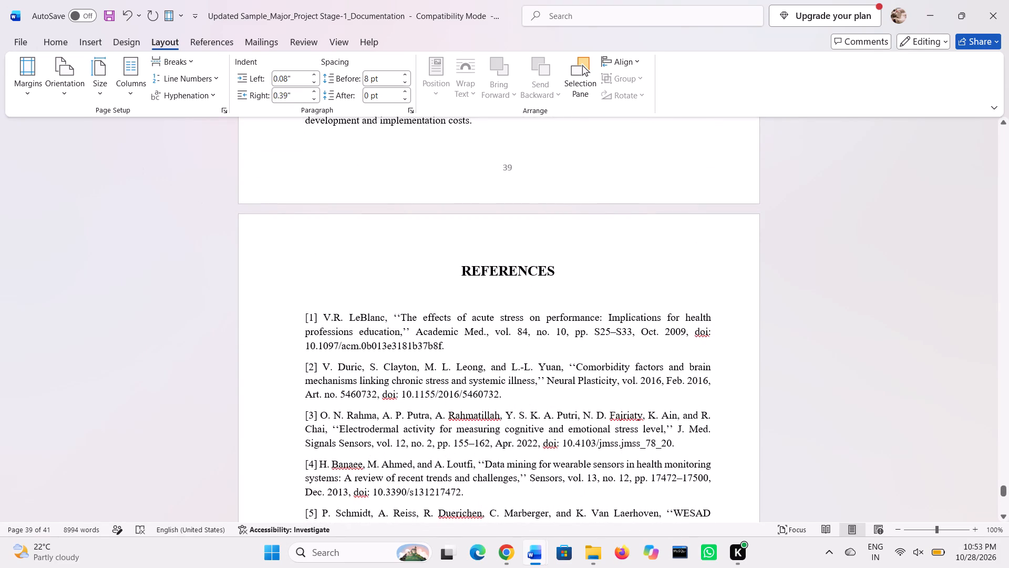
left_click(37, 84)
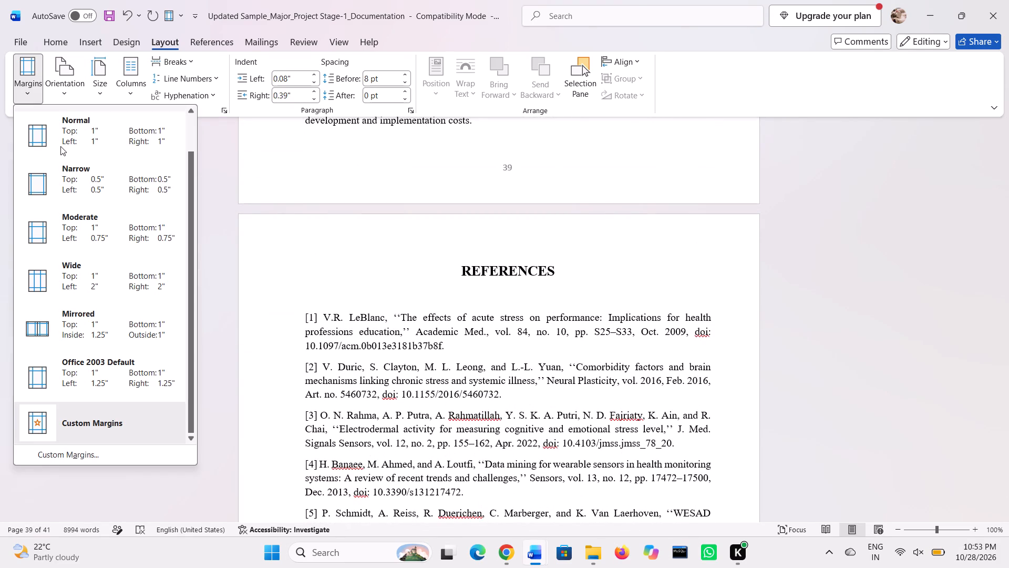
left_click(60, 146)
Compare the text margins of the chapter 8 pages with those of the first References page.
scroll(494, 277, "down", 1)
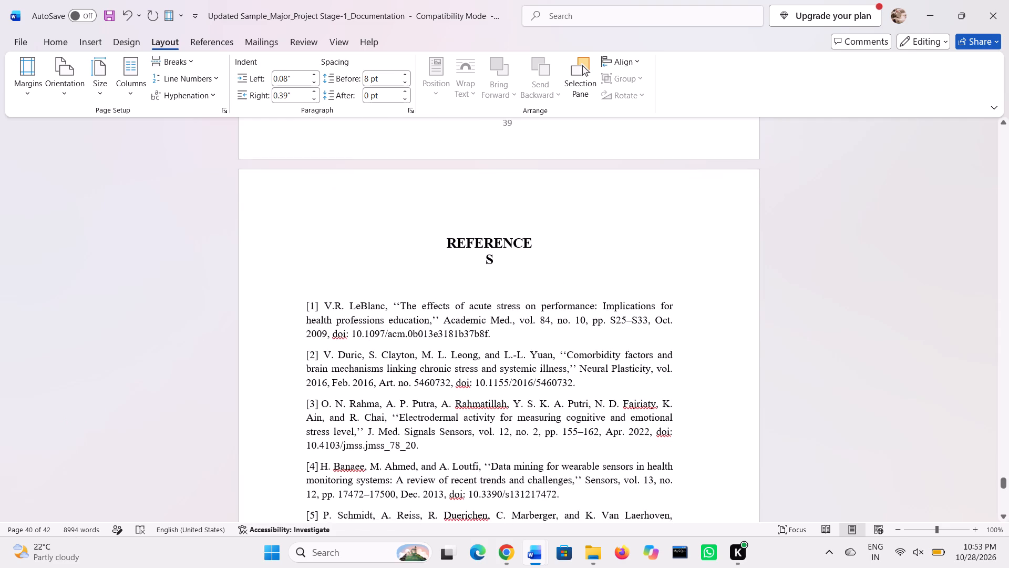
scroll(466, 267, "up", 4)
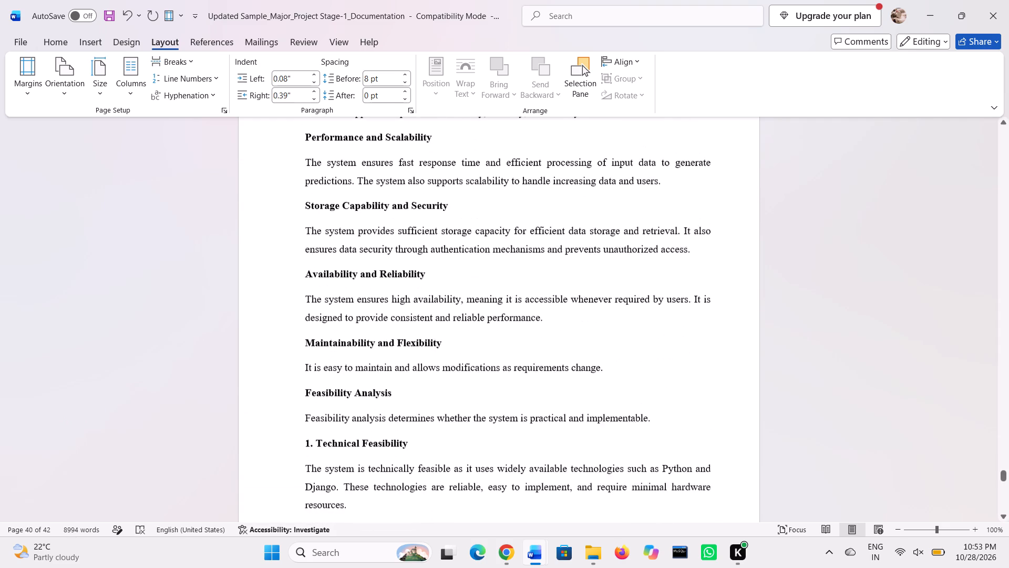
scroll(466, 267, "up", 3)
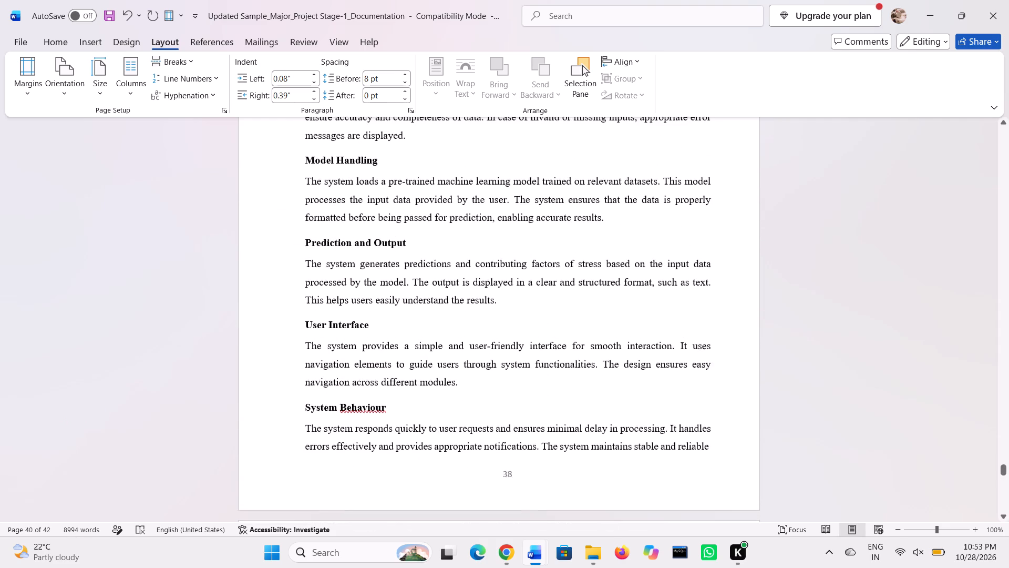
scroll(466, 267, "up", 3)
scroll(466, 267, "down", 3)
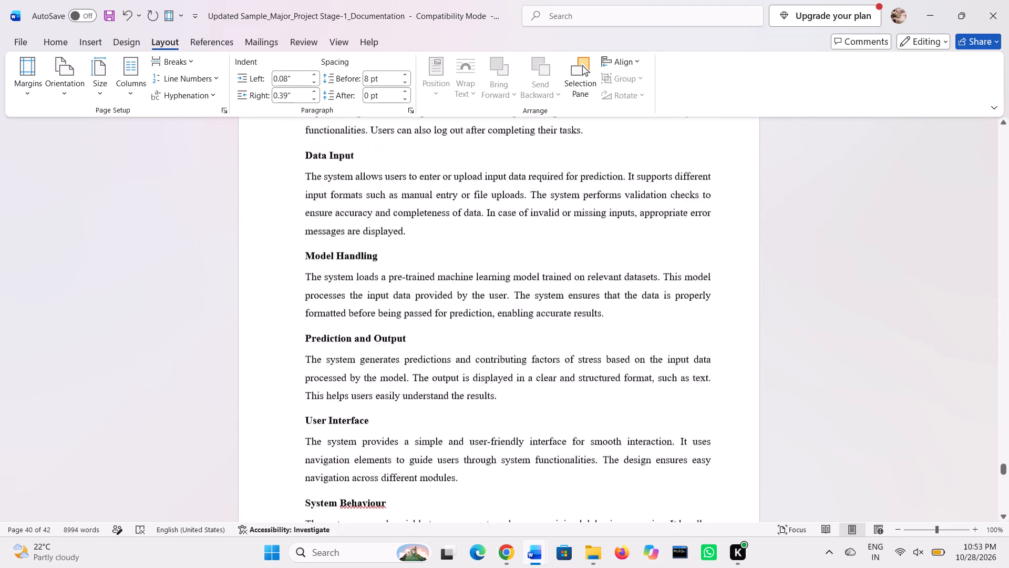
scroll(466, 267, "down", 2)
scroll(421, 378, "down", 2)
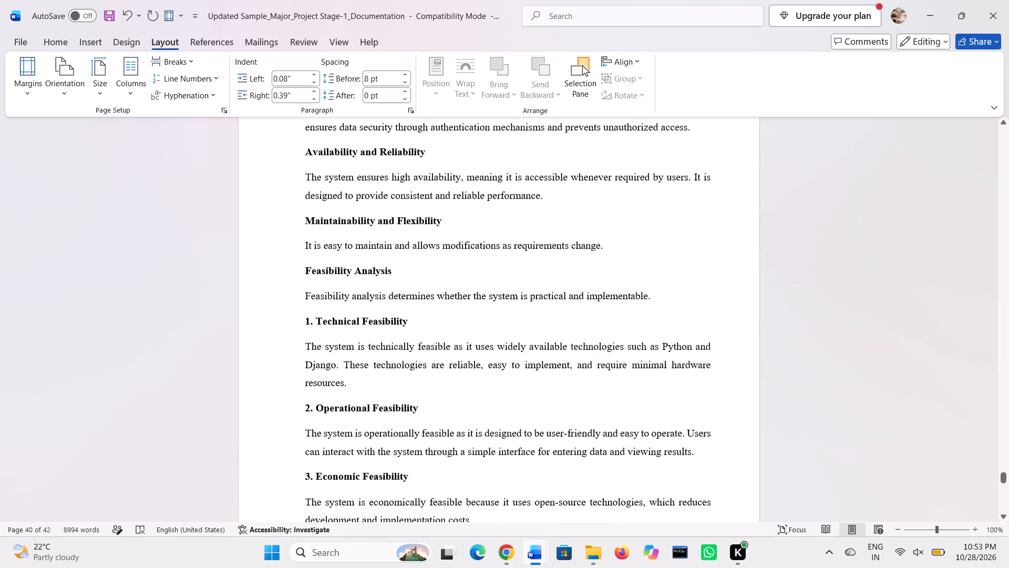
scroll(433, 393, "down", 1)
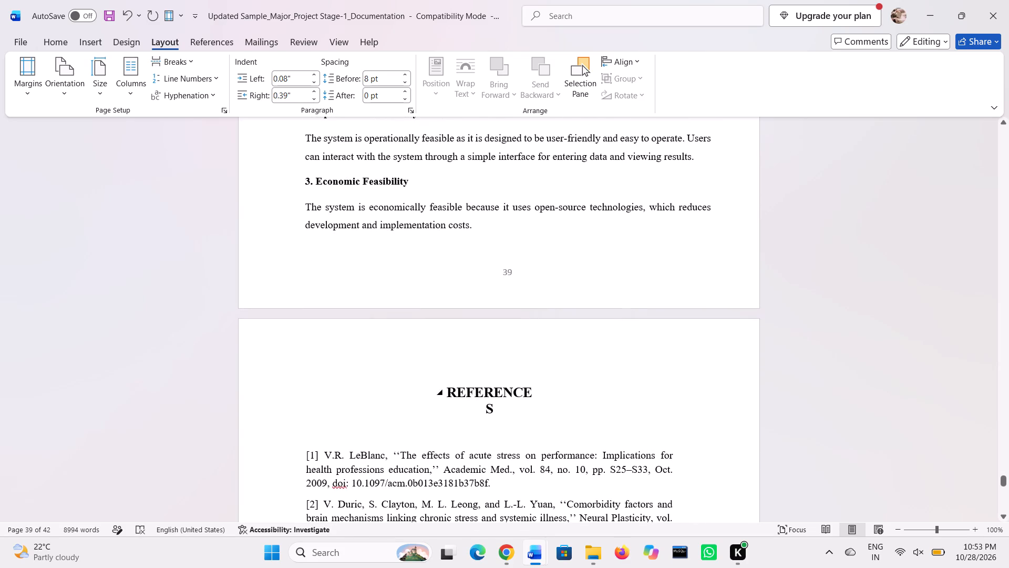
left_click(450, 392)
scroll(450, 392, "up", 3)
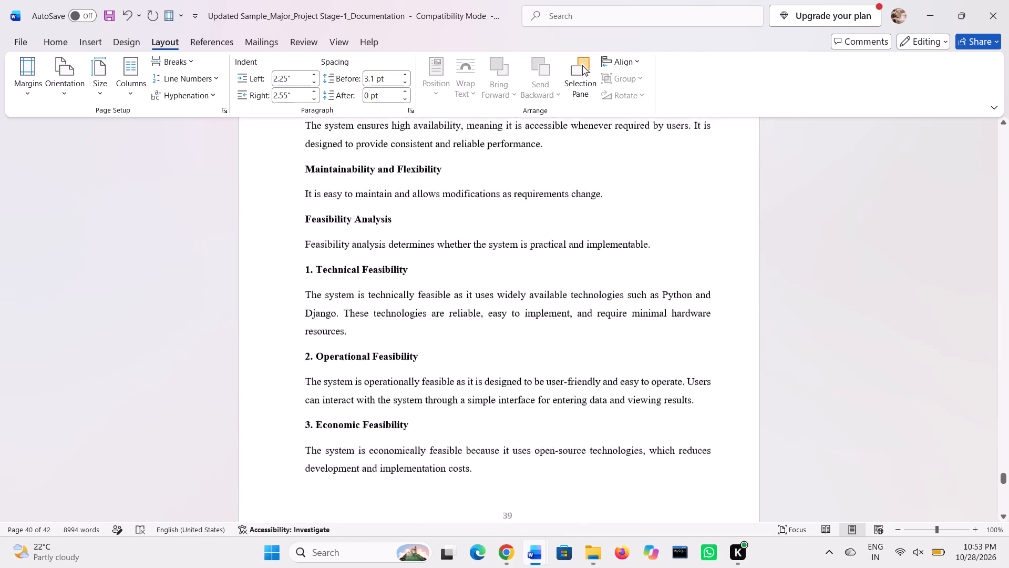
scroll(450, 392, "up", 4)
Examine the References pages for margin differences and blank space around the page break before entry [11].
scroll(450, 392, "down", 7)
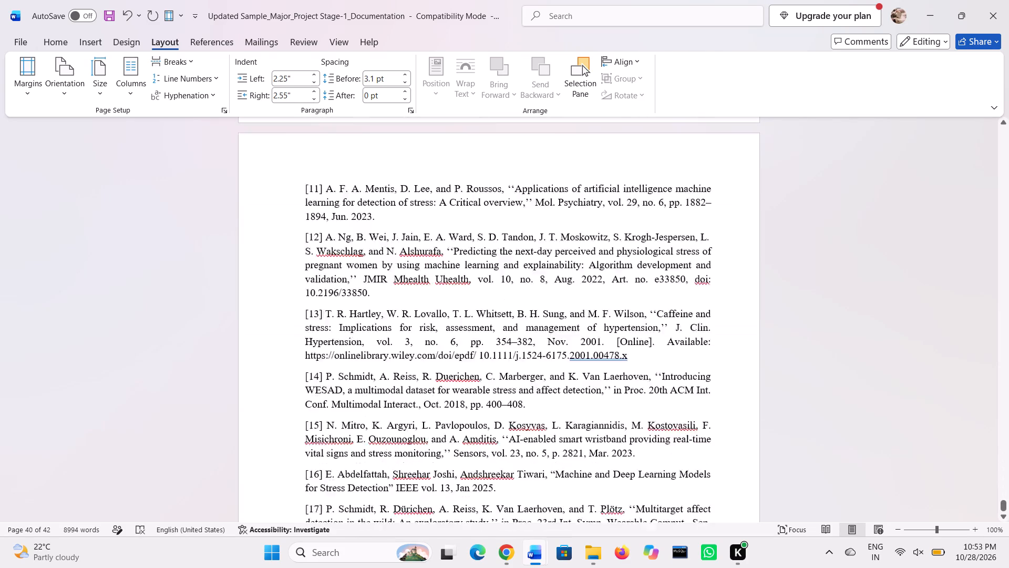
scroll(450, 392, "up", 4)
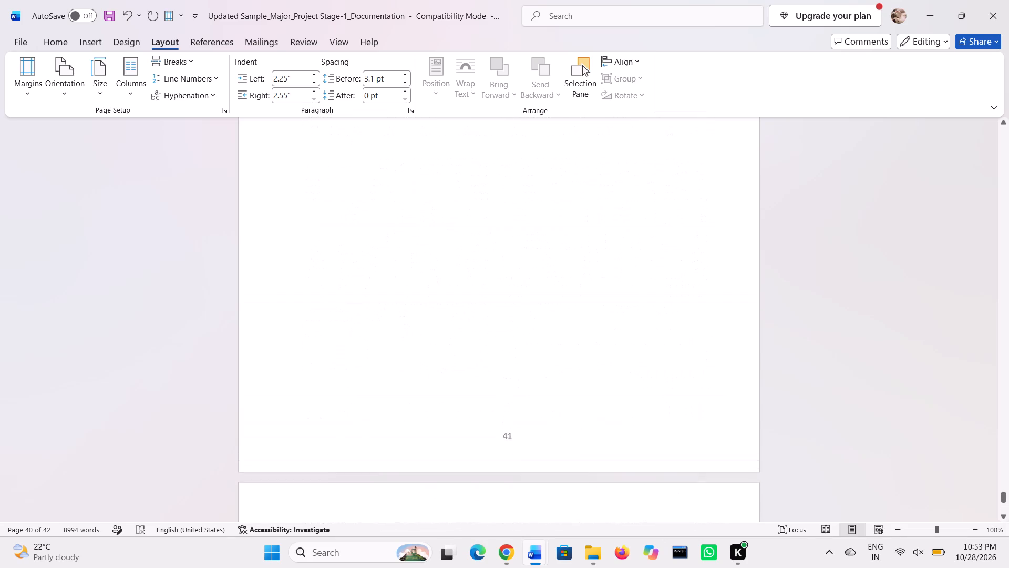
scroll(450, 392, "up", 4)
scroll(450, 392, "down", 5)
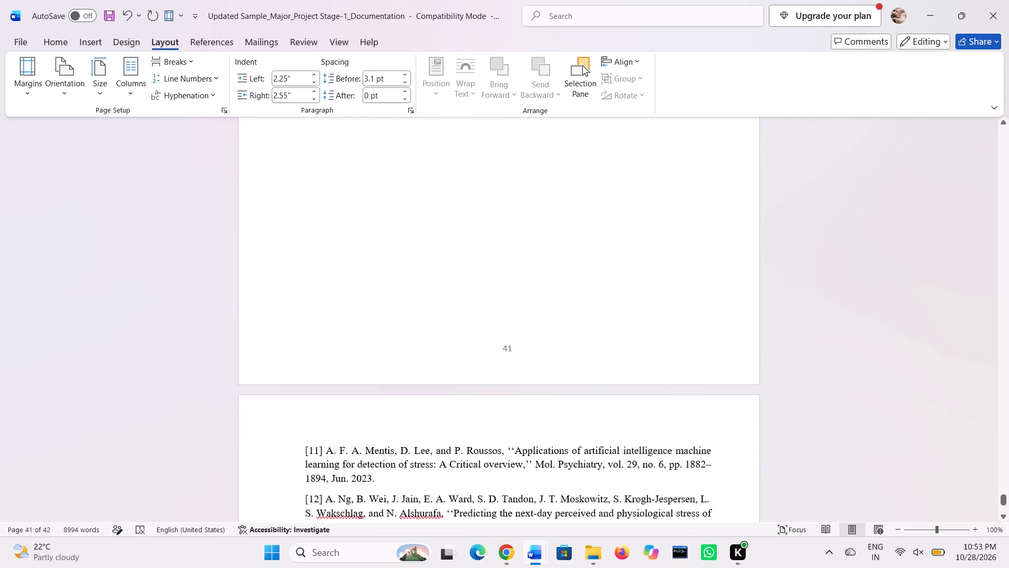
scroll(450, 392, "down", 5)
scroll(450, 392, "up", 4)
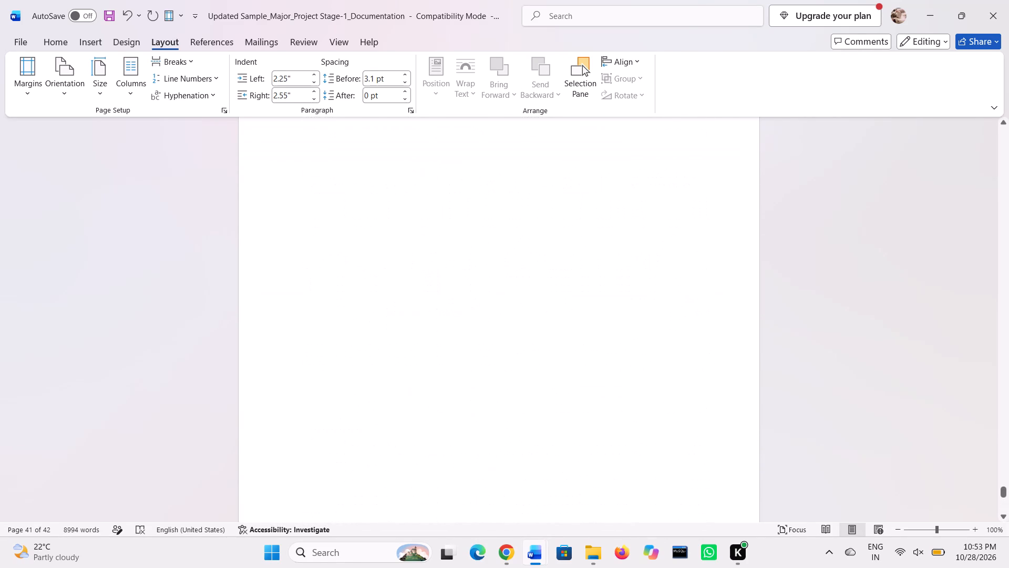
scroll(450, 392, "up", 2)
scroll(450, 392, "down", 1)
scroll(450, 392, "up", 1)
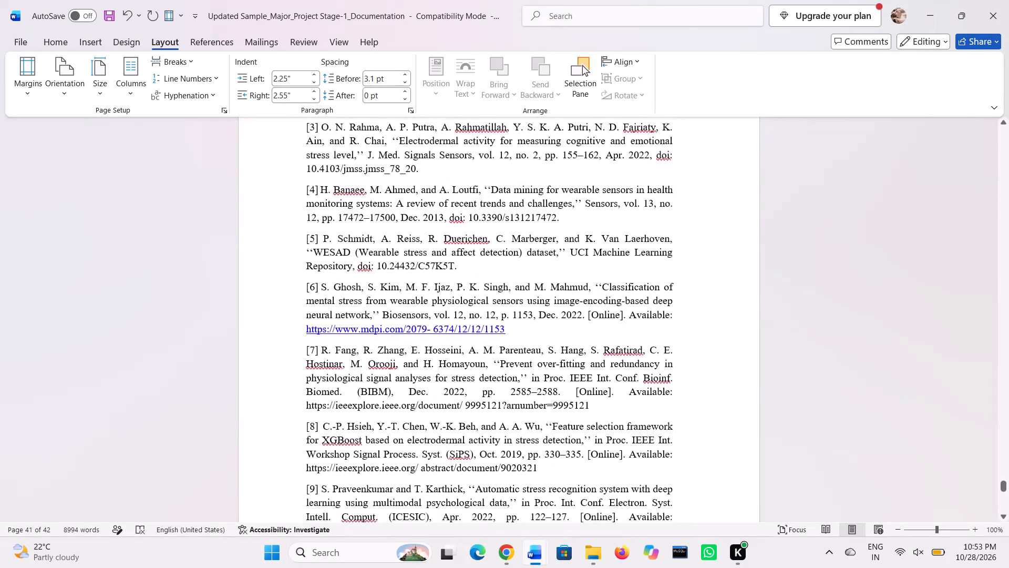
Number the REFERENCES heading with "9." and shift its number to a left indent of 2.25".
scroll(450, 392, "up", 1)
key("9")
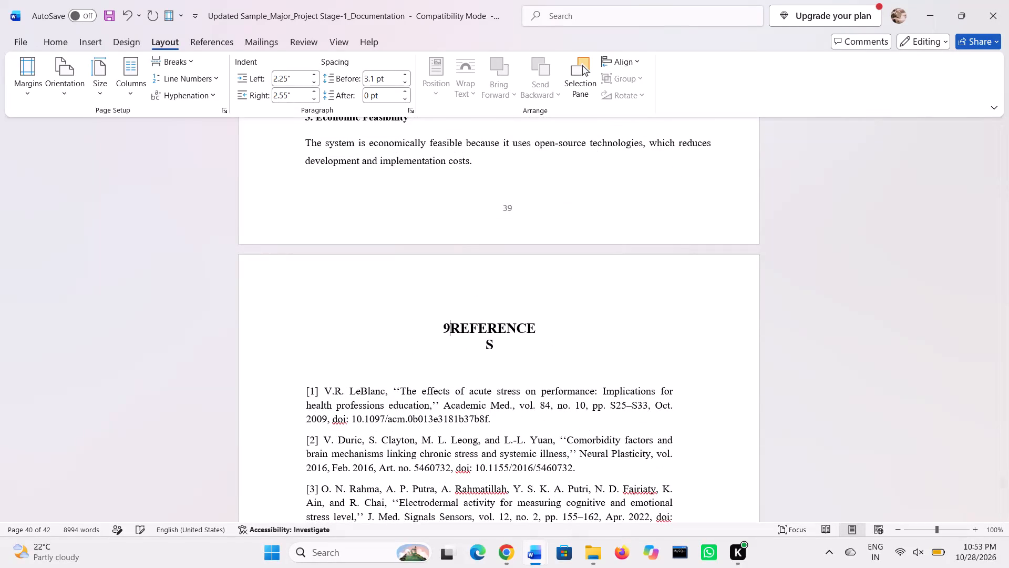
type(".")
key("space")
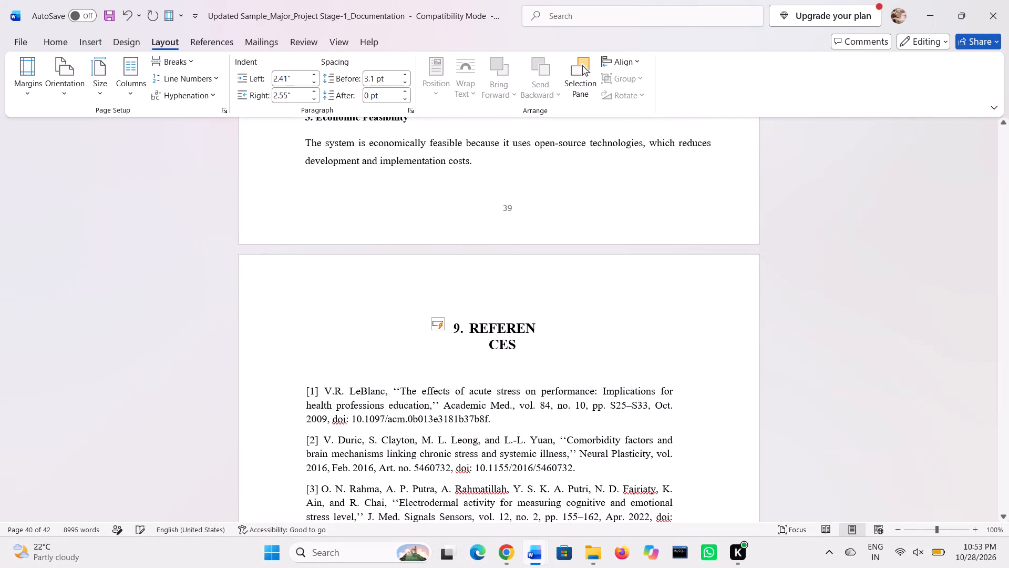
left_click(453, 329)
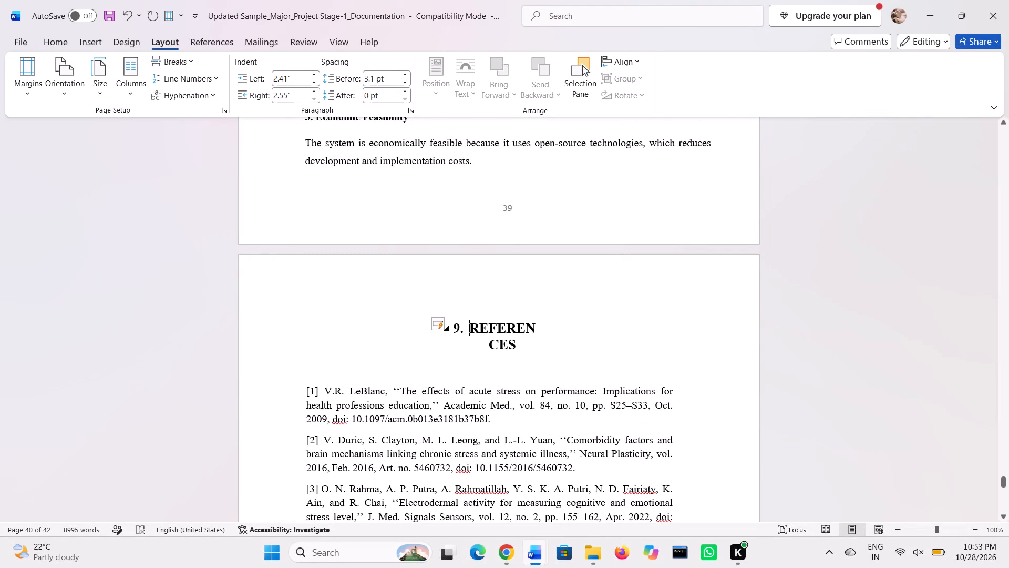
left_click(456, 329)
left_click_drag(456, 329, 441, 331)
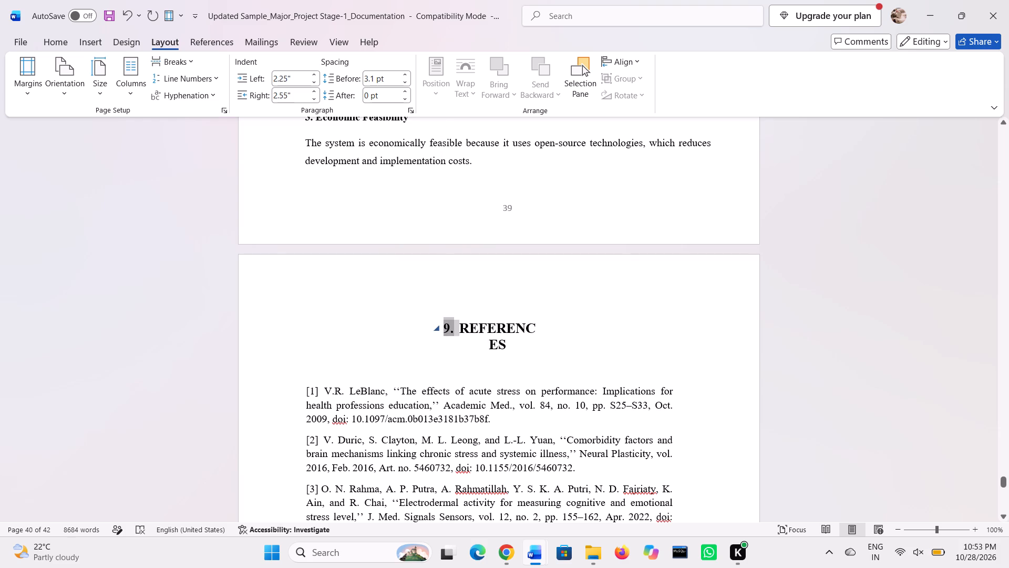
Replace the heading text after "9." with the retyped word REFERNCES.
left_click(491, 349)
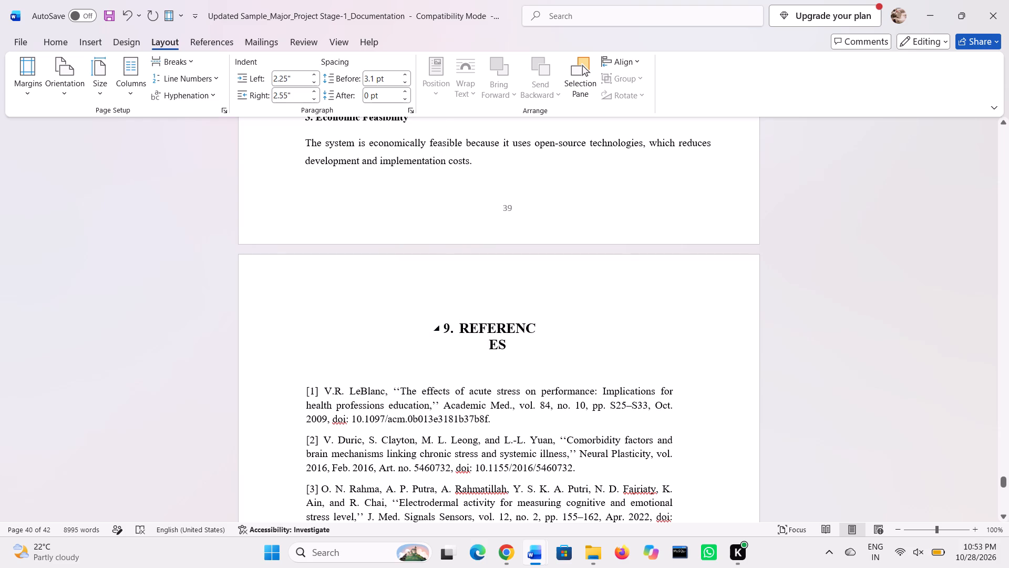
key("BackSpace")
key("BackSpace")
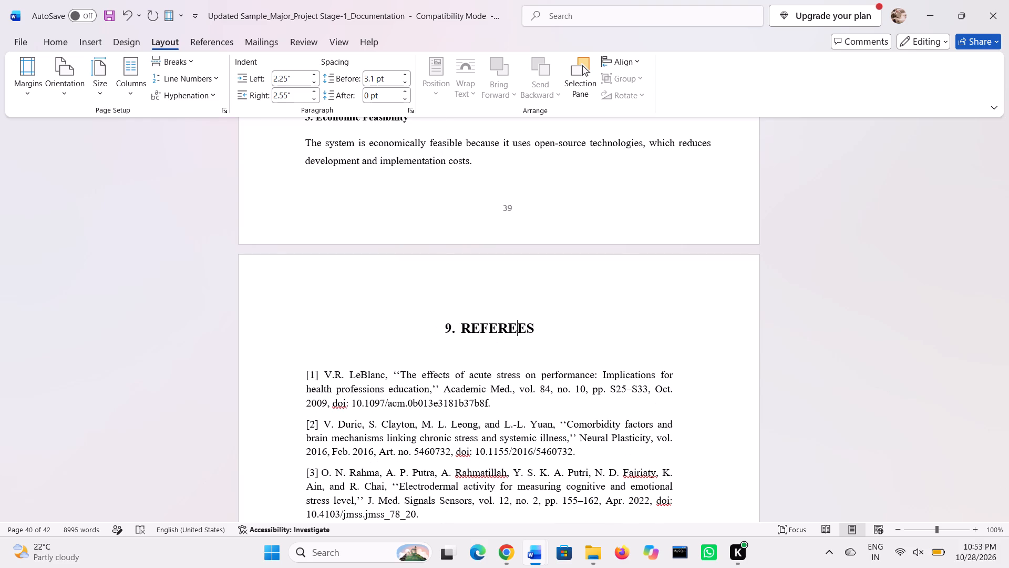
key("BackSpace")
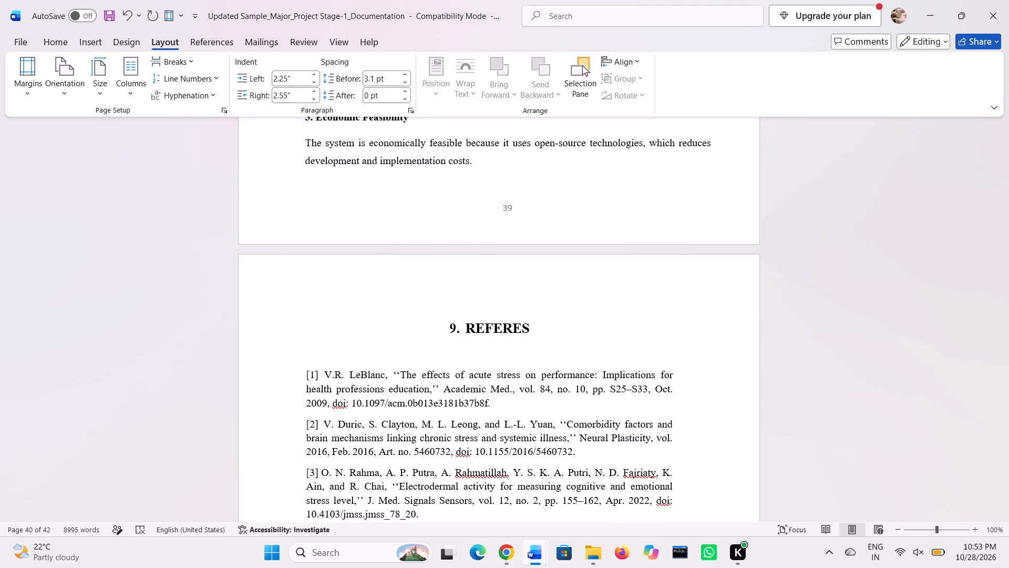
key("BackSpace")
key("BackSpace")
key("BackSpace")
key("BackSpace")
key("BackSpace")
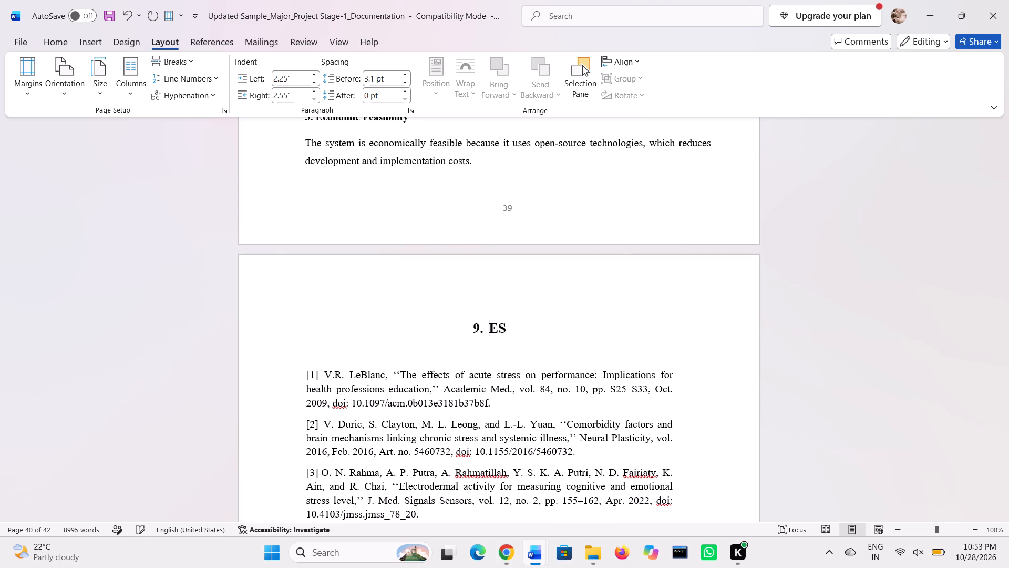
key("Right")
key("Right")
key("Right")
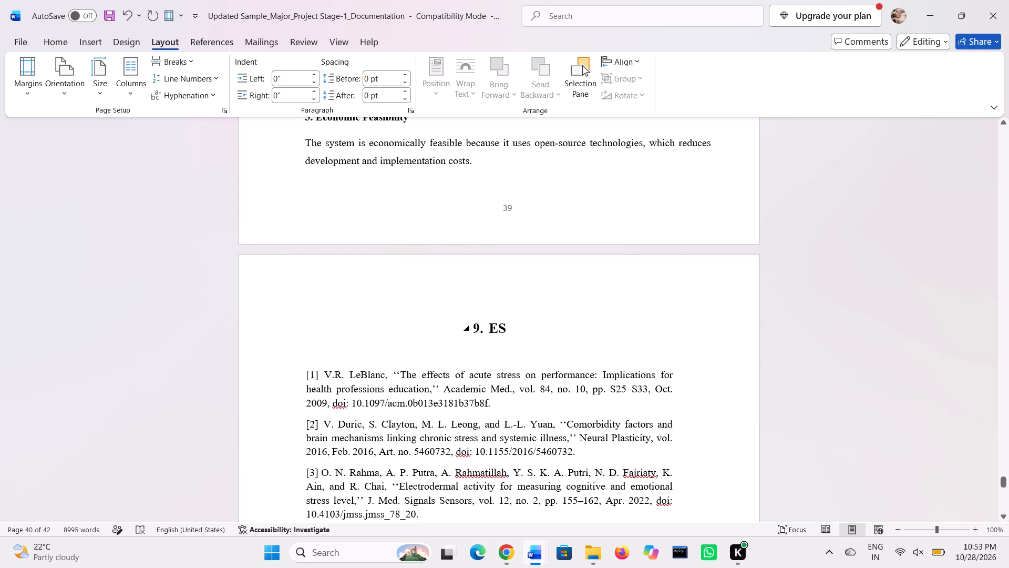
left_click(520, 327)
key("BackSpace")
key("BackSpace")
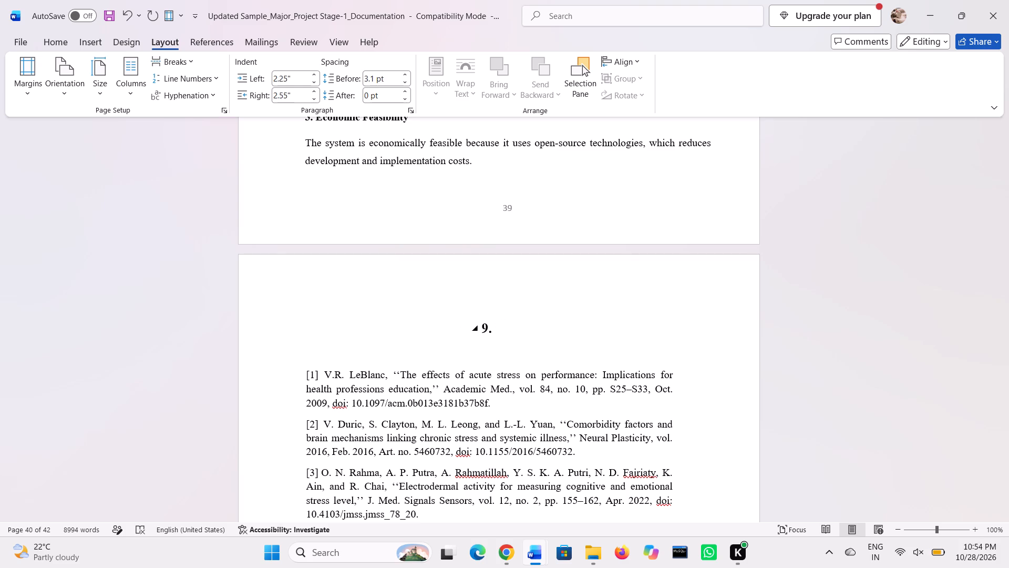
key("shift+r")
key("e")
key("BackSpace")
key("BackSpace")
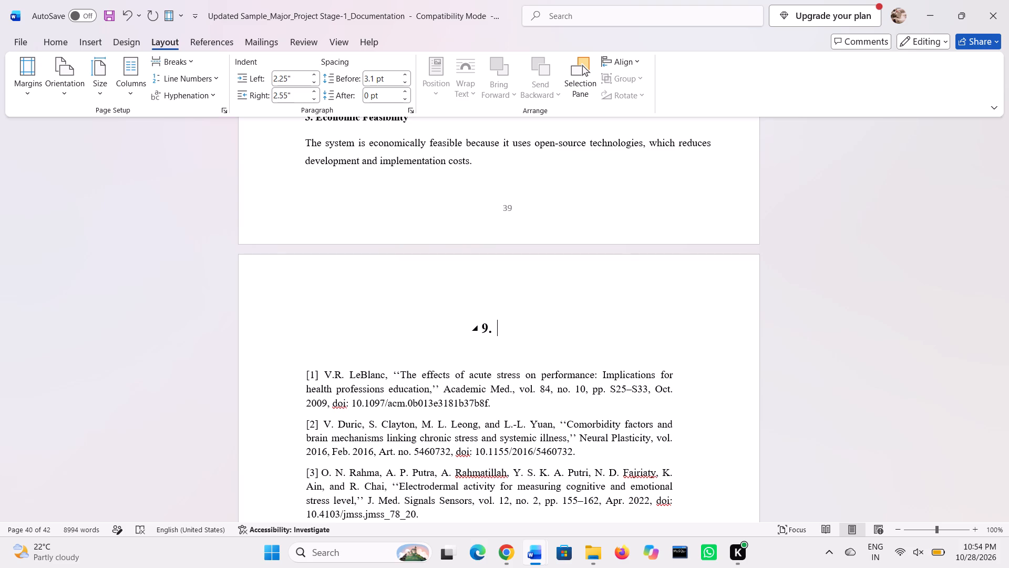
type("REFER")
type("NCE")
key("s")
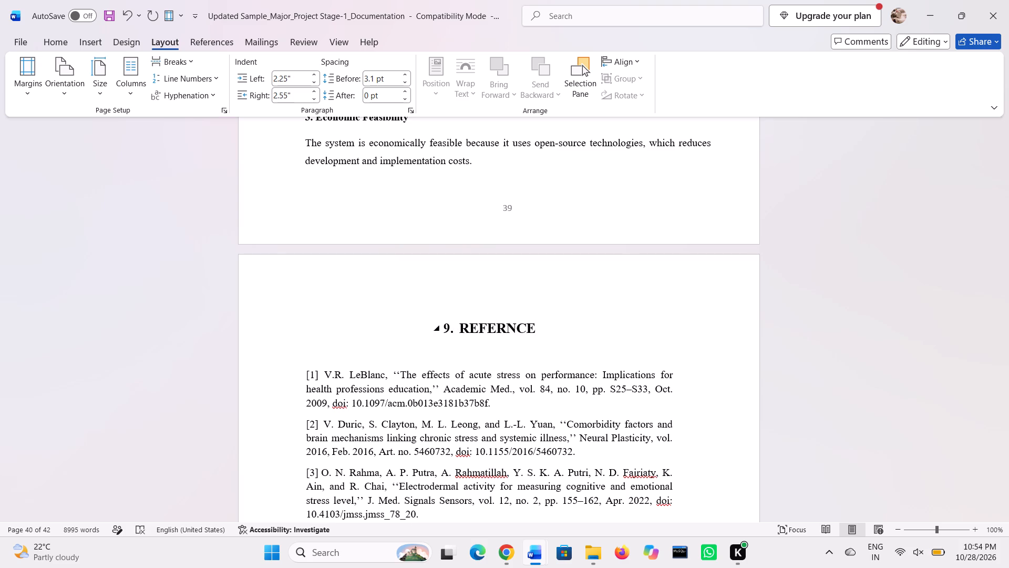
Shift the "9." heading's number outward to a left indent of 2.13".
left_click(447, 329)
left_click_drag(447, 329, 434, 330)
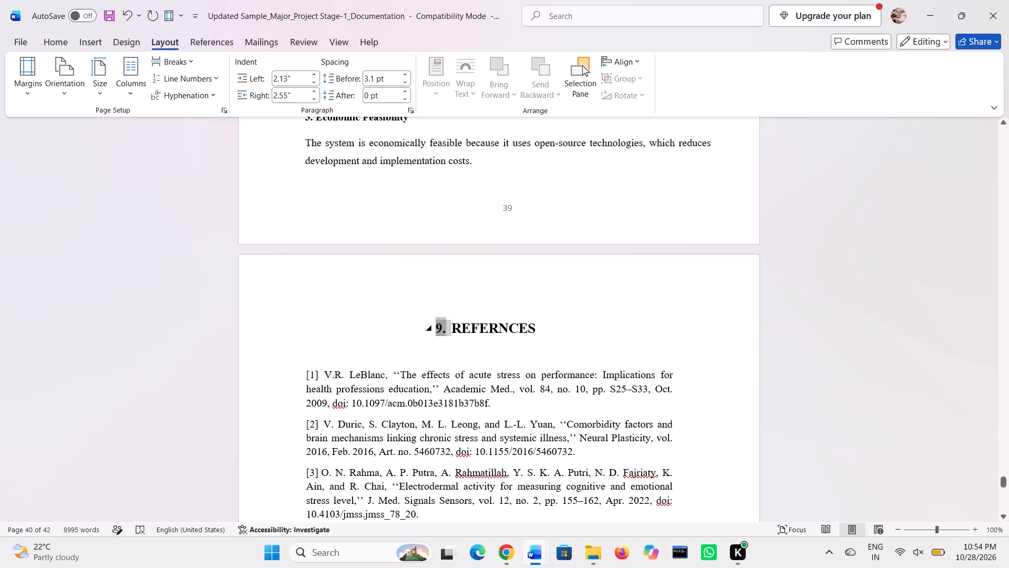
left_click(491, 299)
Delete the section break that follows the end of reference [10].
scroll(411, 412, "down", 6)
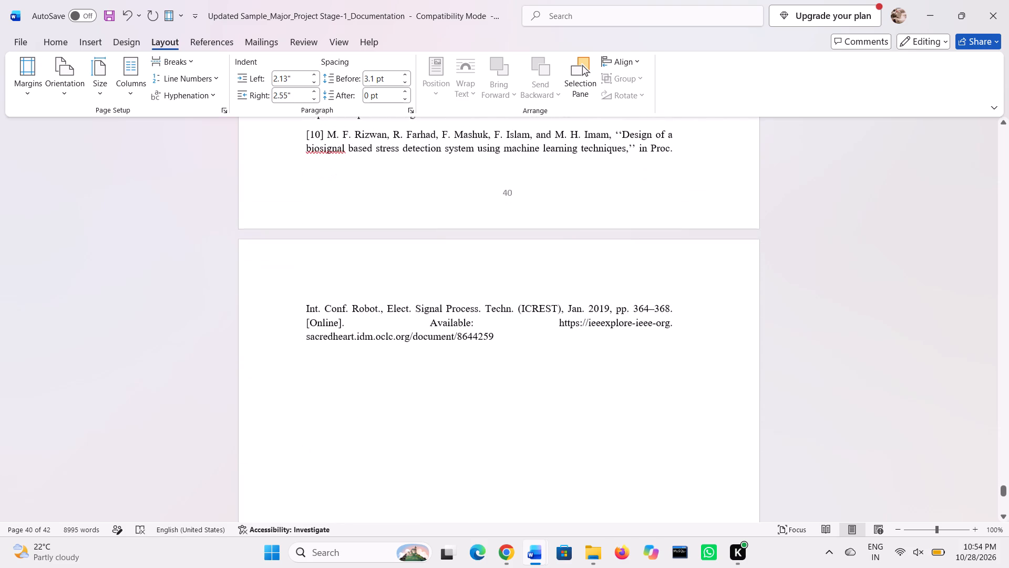
left_click(399, 320)
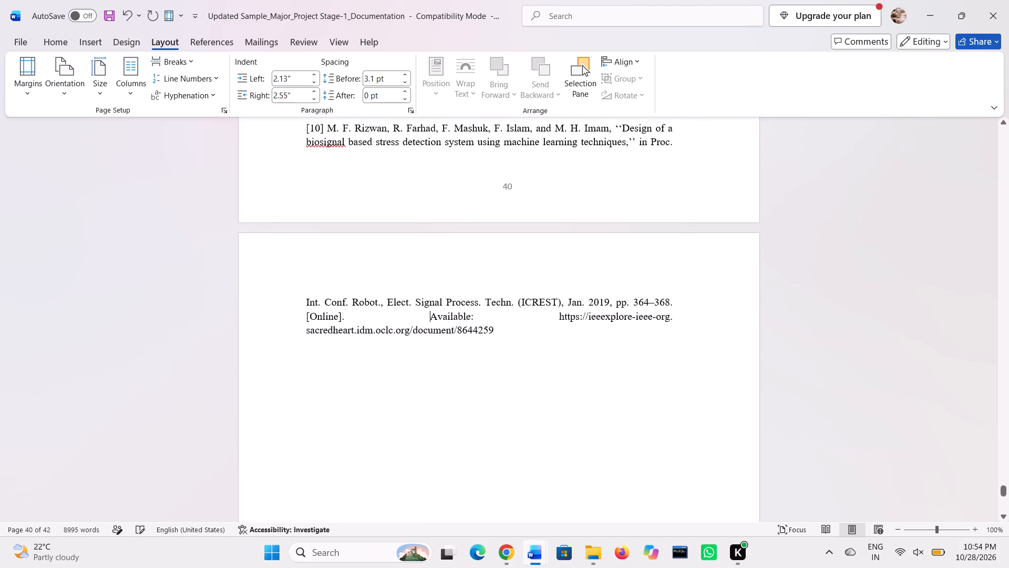
left_click_drag(310, 305, 545, 333)
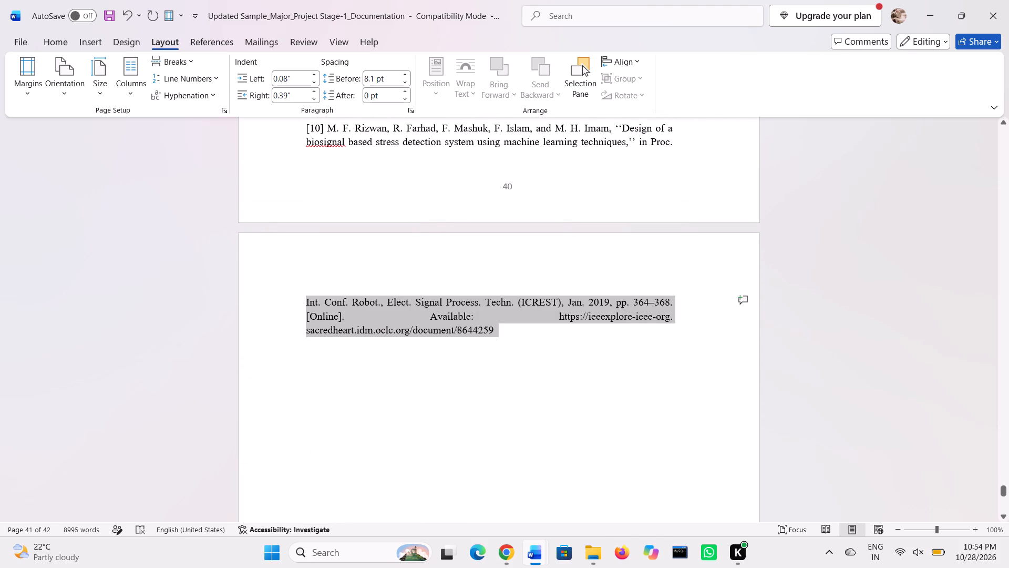
left_click_drag(545, 333, 548, 333)
left_click(548, 333)
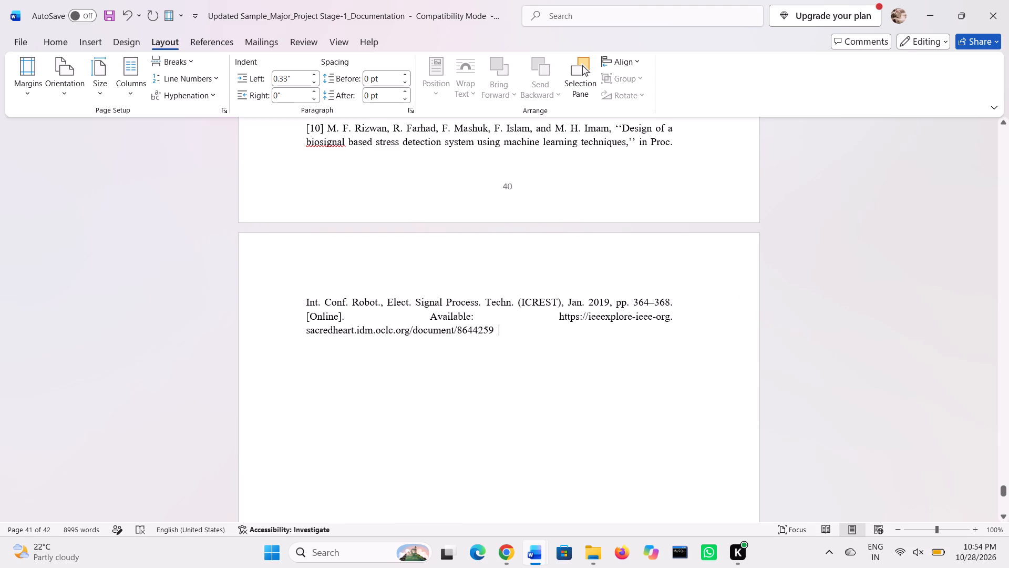
key("Delete")
Review the flow and margins of the References list through entry [22] and back up to its heading.
scroll(516, 334, "down", 2)
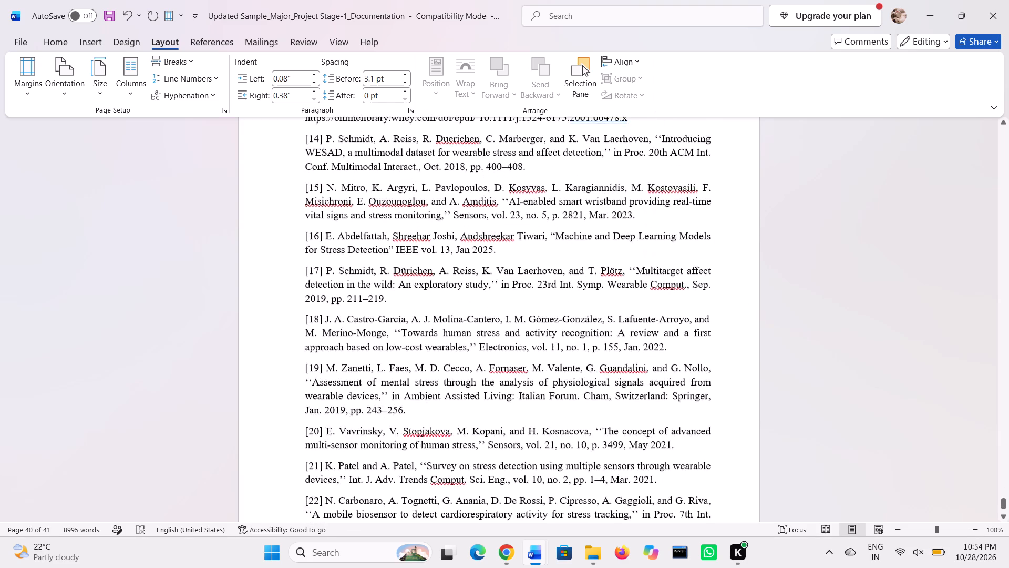
scroll(516, 334, "down", 3)
scroll(516, 334, "up", 3)
scroll(516, 334, "down", 3)
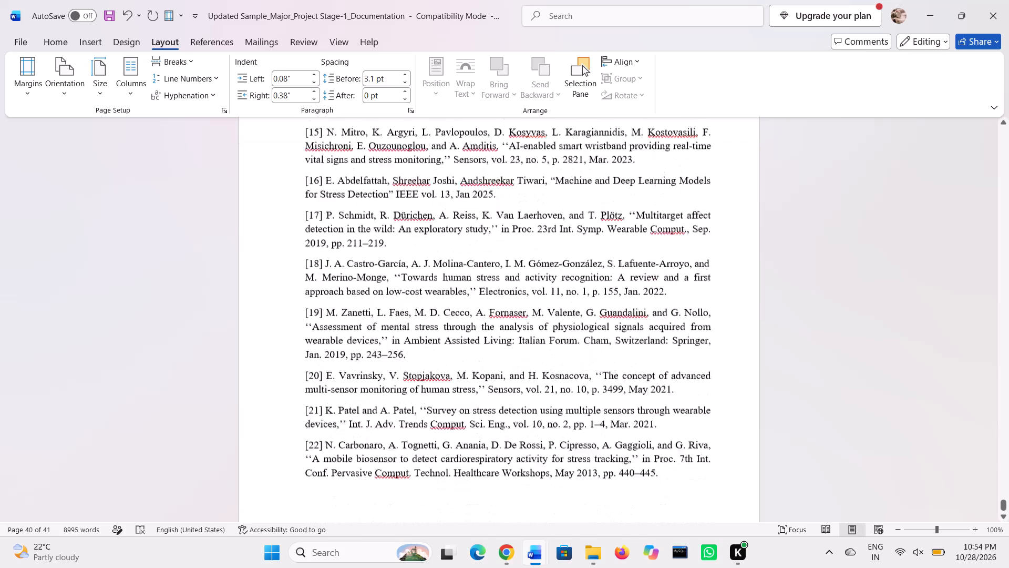
scroll(467, 360, "up", 5)
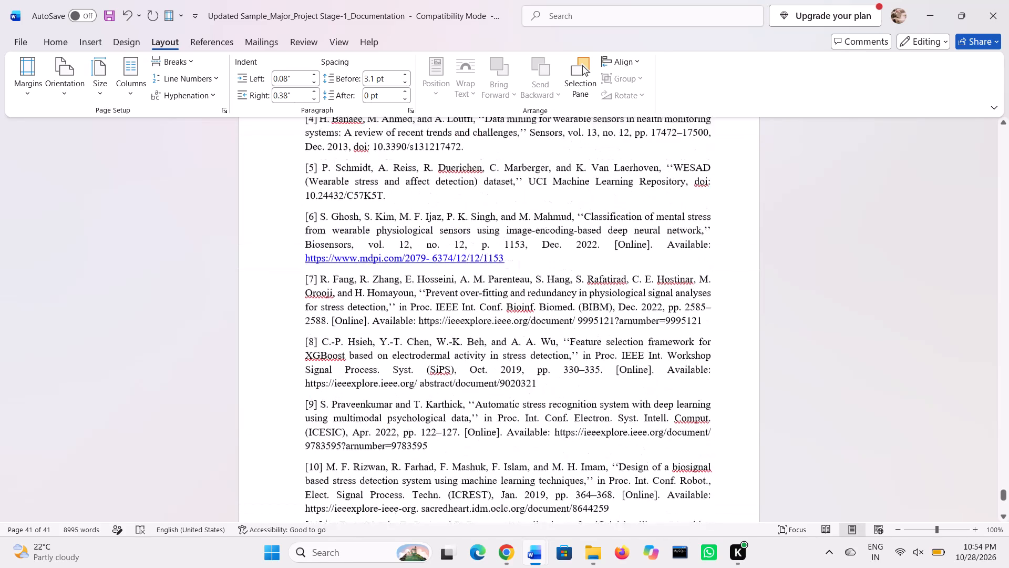
scroll(467, 360, "up", 3)
scroll(467, 360, "down", 1)
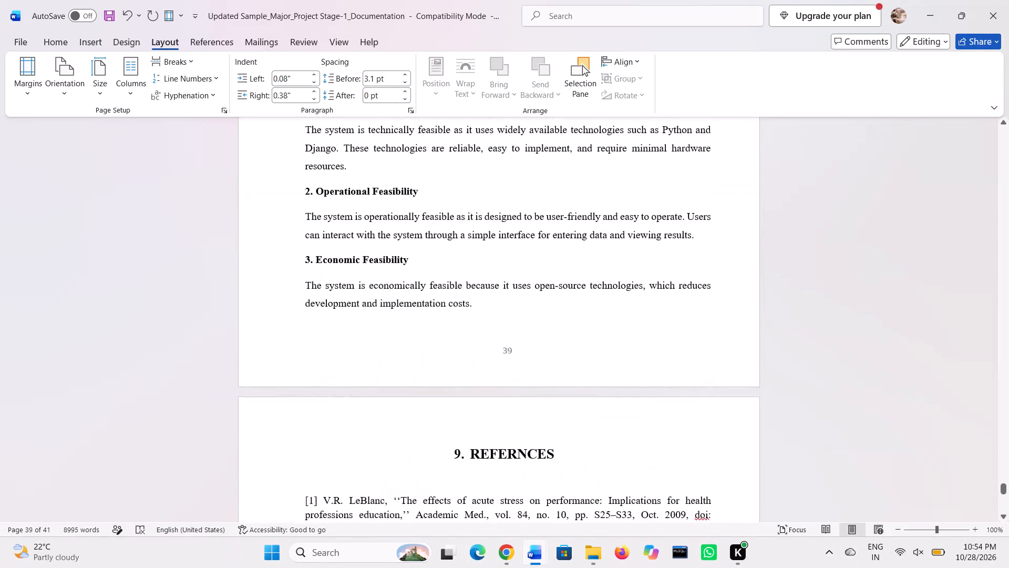
Adjust the "9." heading's number position to a left indent of 2.31".
left_click(459, 452)
left_click_drag(456, 452, 446, 456)
left_click(430, 427)
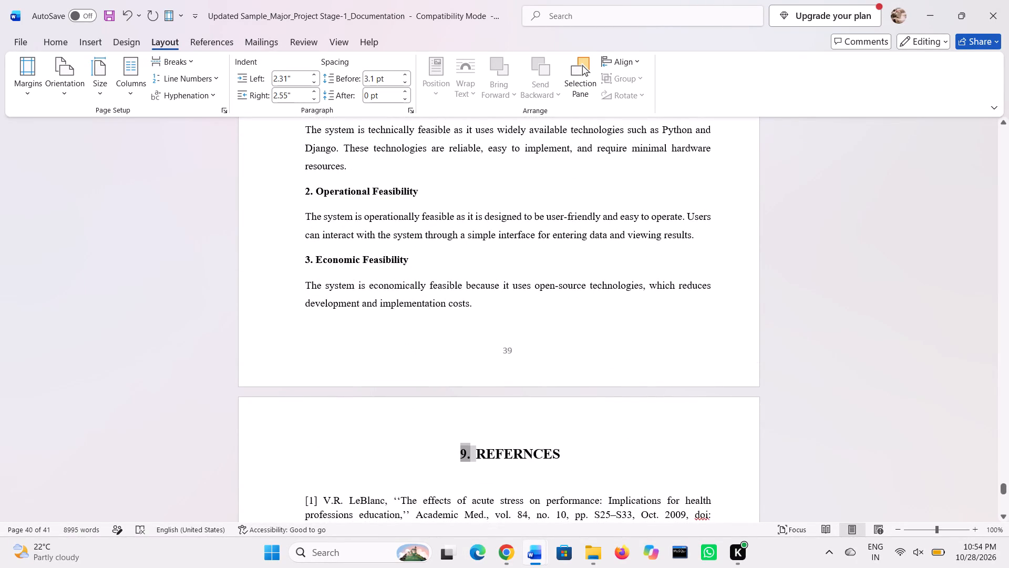
Apply the Normal 1" page margins to the section containing 8.2 Non-Functional Requirements.
scroll(430, 427, "up", 1)
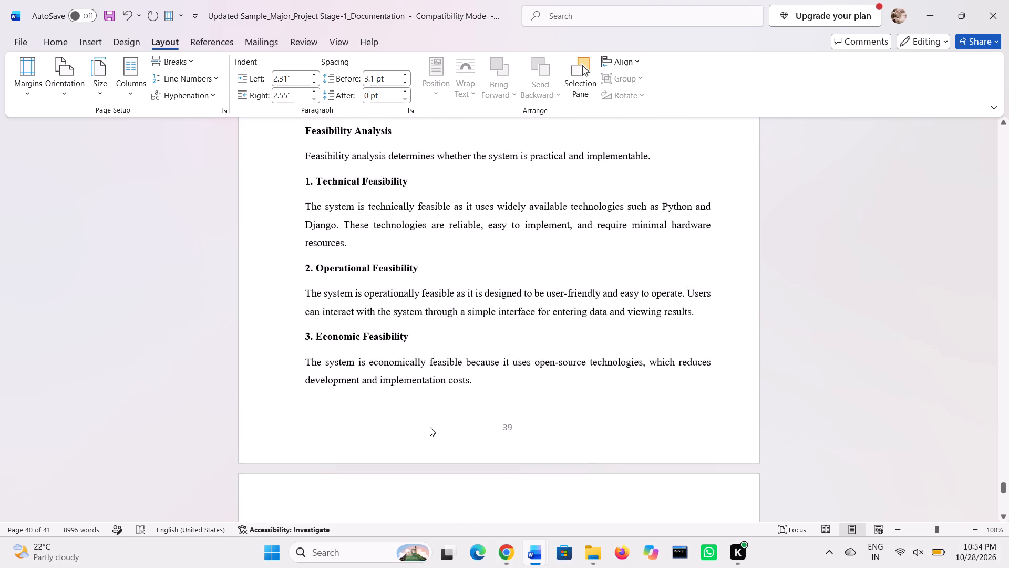
scroll(430, 427, "up", 3)
scroll(430, 427, "down", 1)
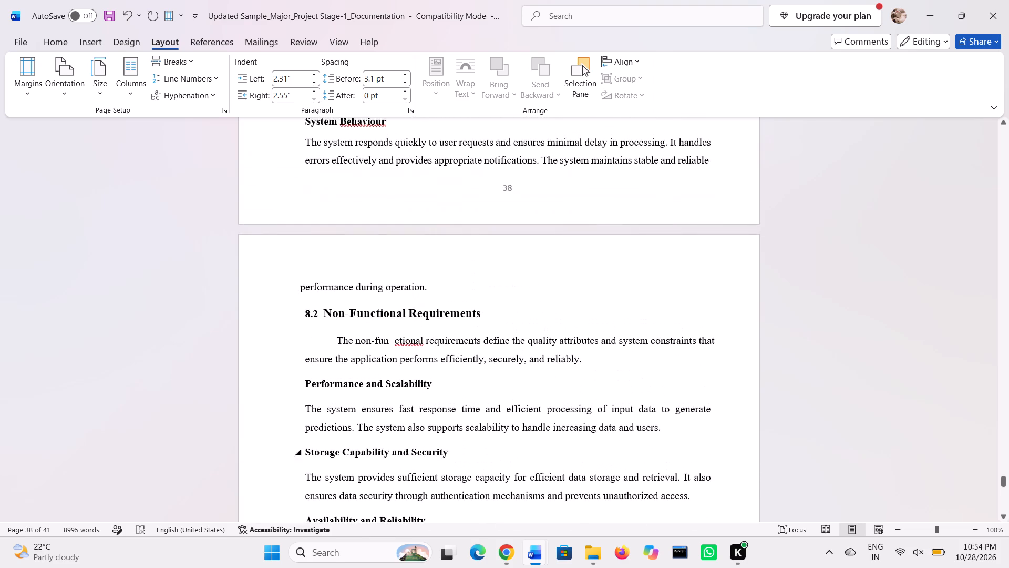
scroll(430, 427, "down", 1)
left_click(399, 339)
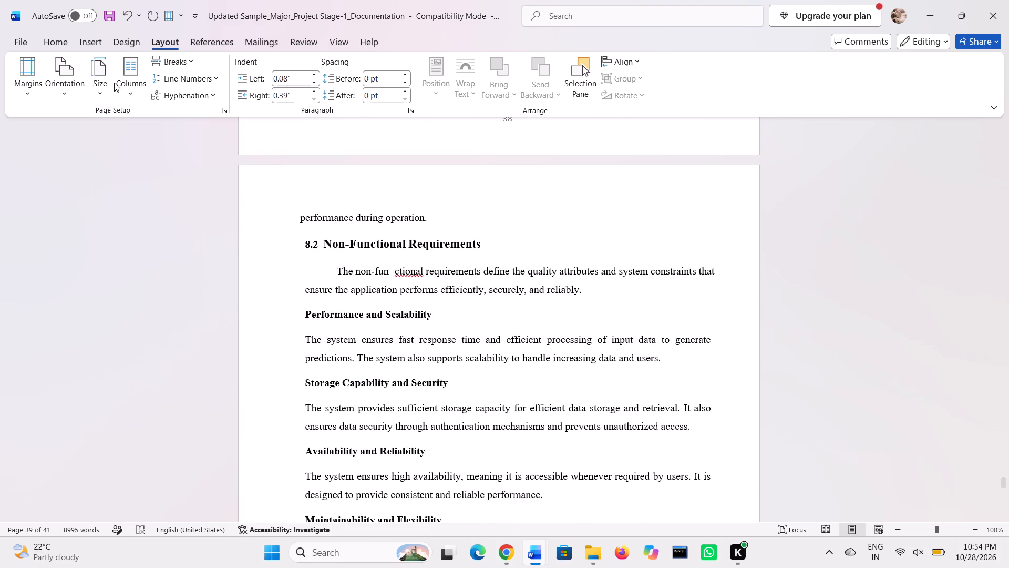
left_click(69, 43)
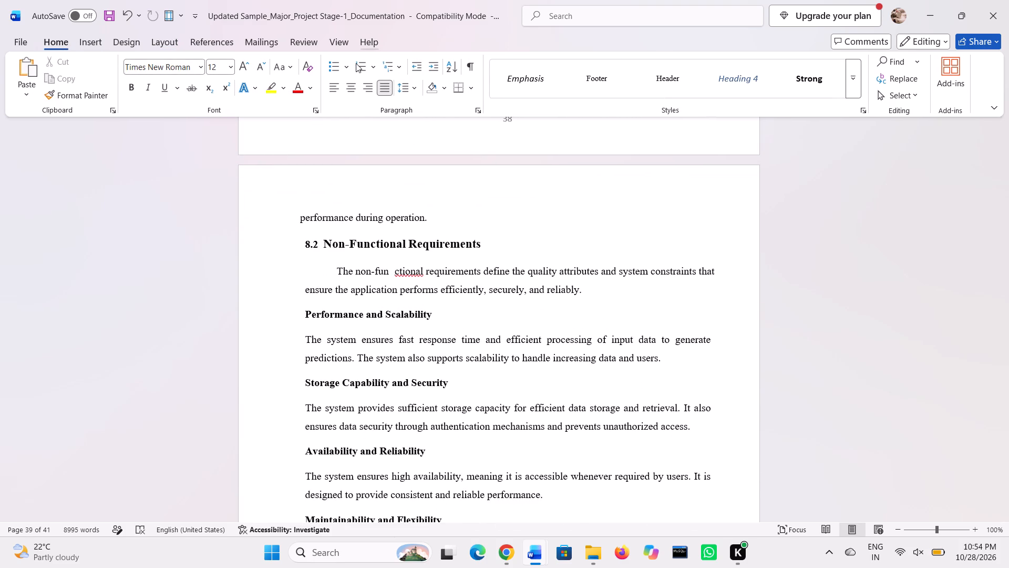
left_click(175, 39)
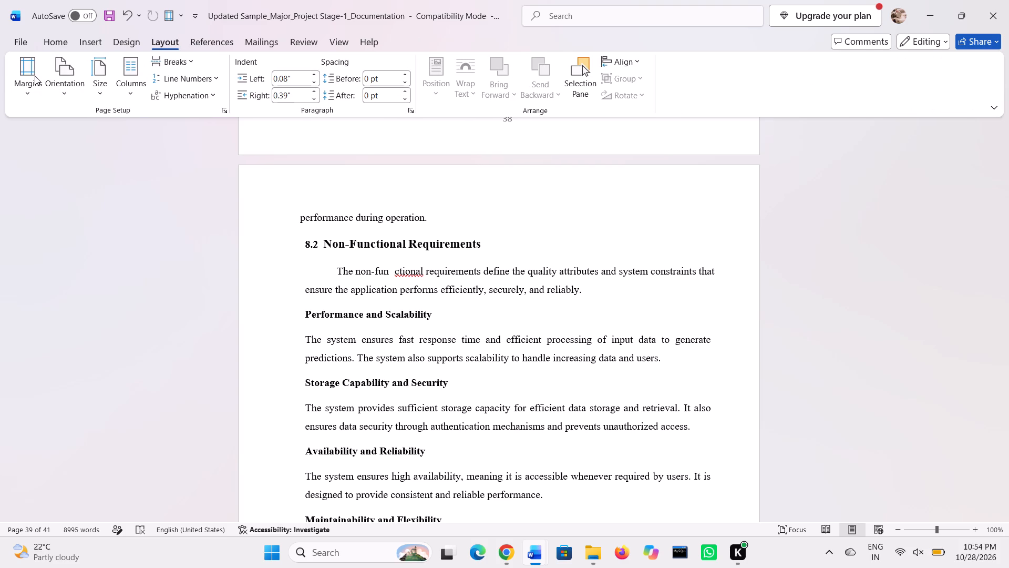
left_click(35, 76)
left_click(52, 126)
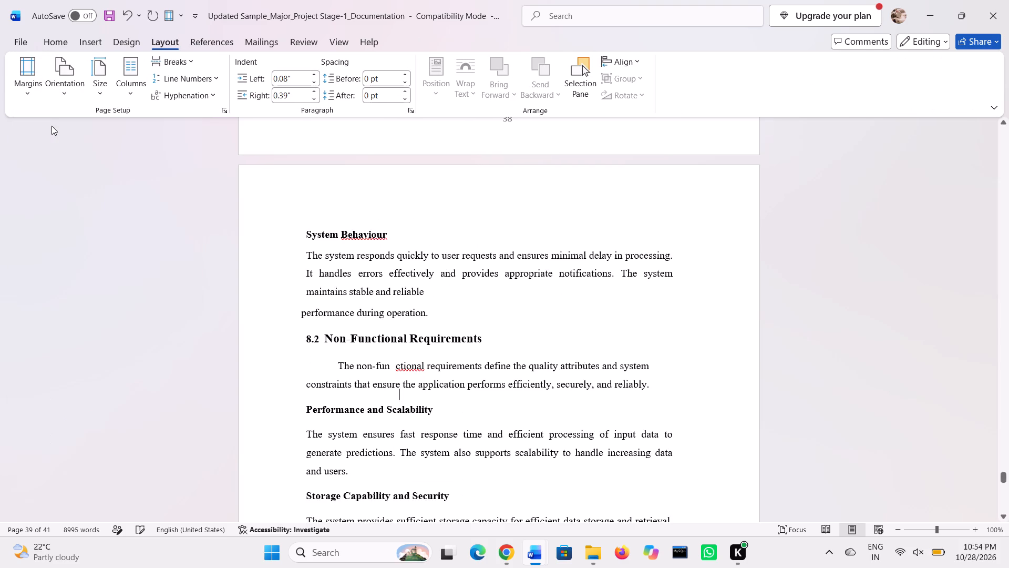
Review the page layout of chapter 8 after the margin change and on through the last reference.
scroll(276, 198, "up", 4)
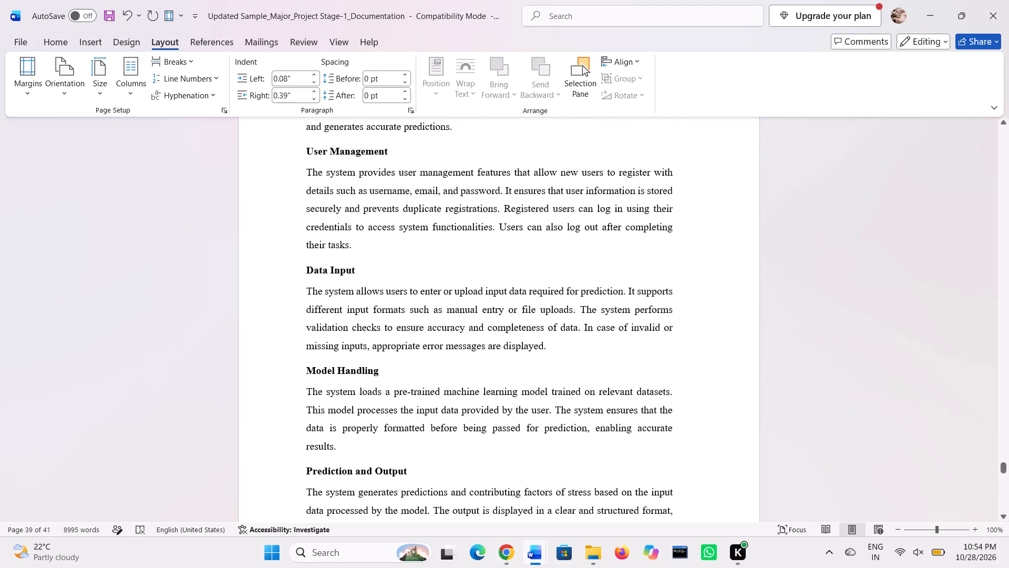
scroll(276, 198, "up", 3)
scroll(276, 198, "down", 7)
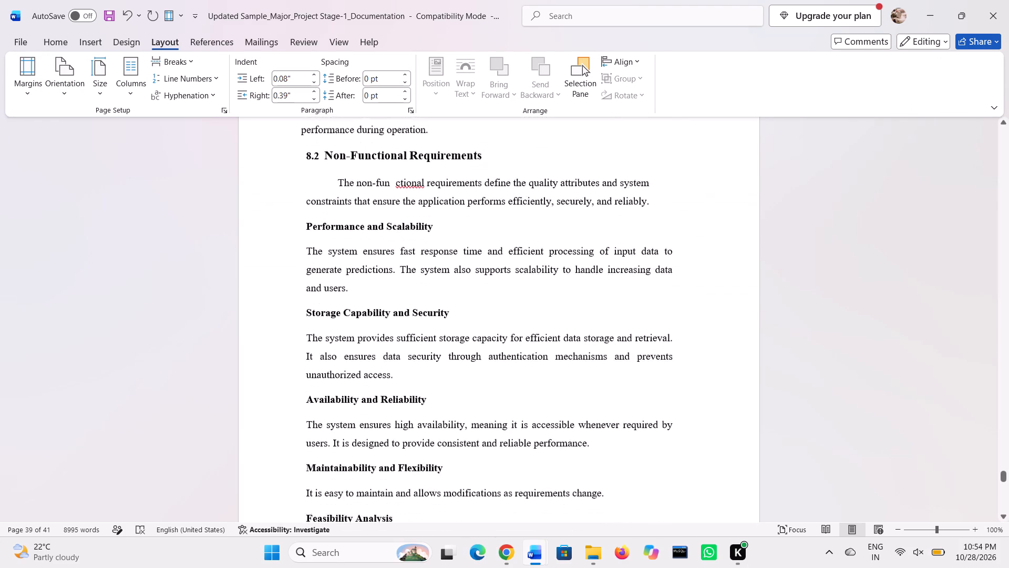
scroll(276, 198, "down", 4)
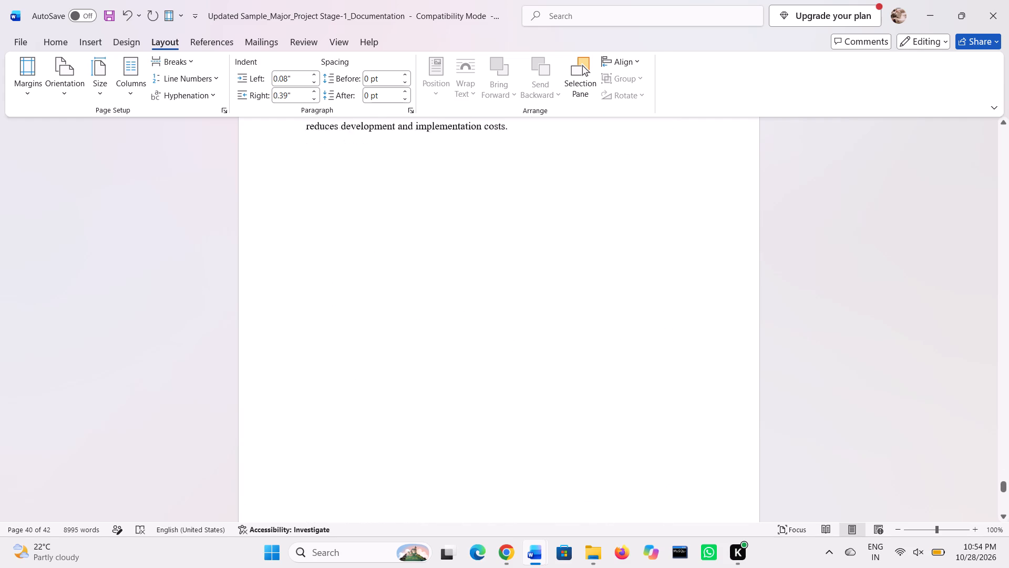
scroll(276, 198, "down", 11)
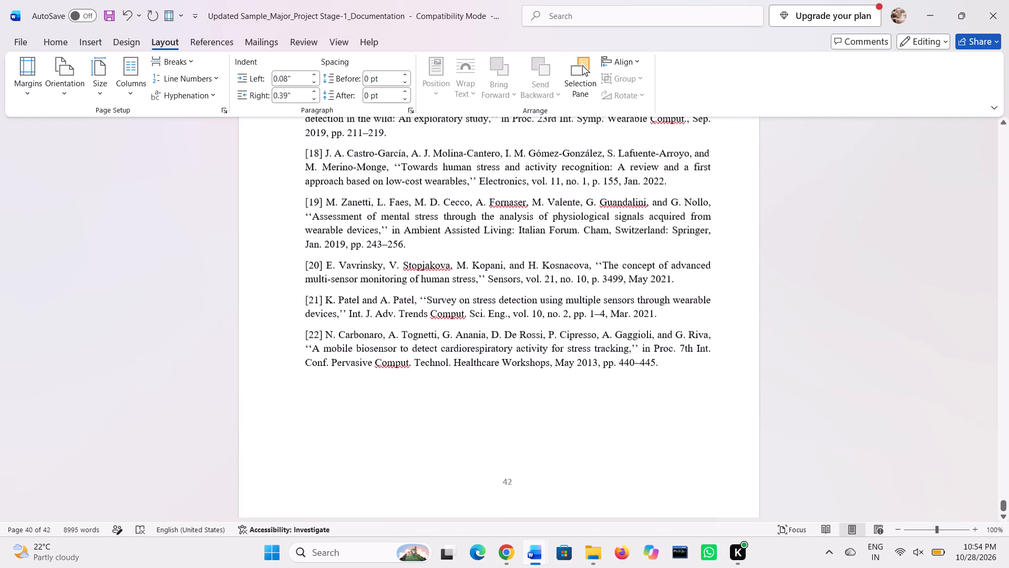
Examine how references [1] to [22] flow across their pages, back up to the chapter 9 heading.
scroll(276, 198, "up", 11)
scroll(276, 198, "down", 5)
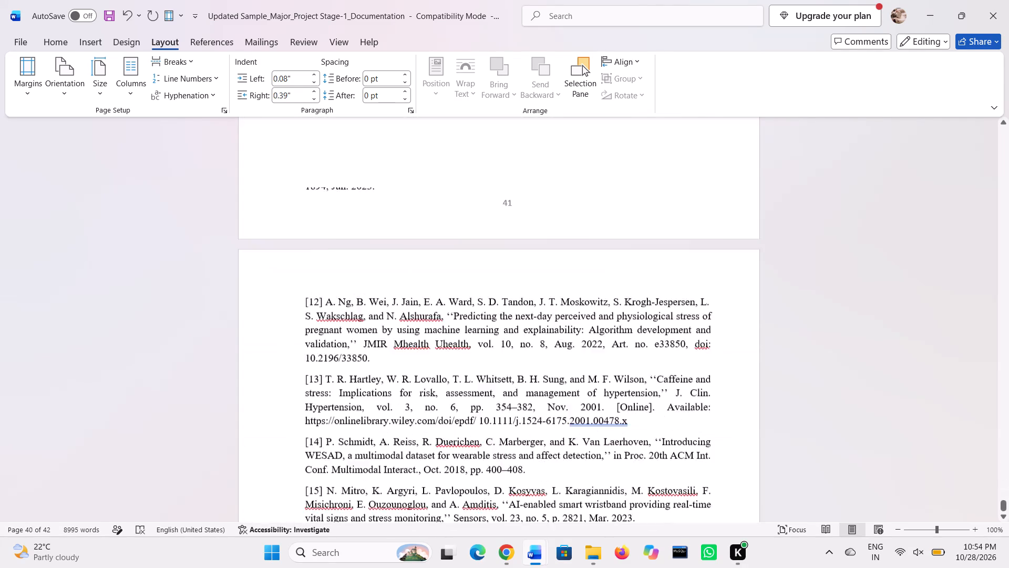
scroll(276, 198, "down", 2)
scroll(276, 198, "up", 3)
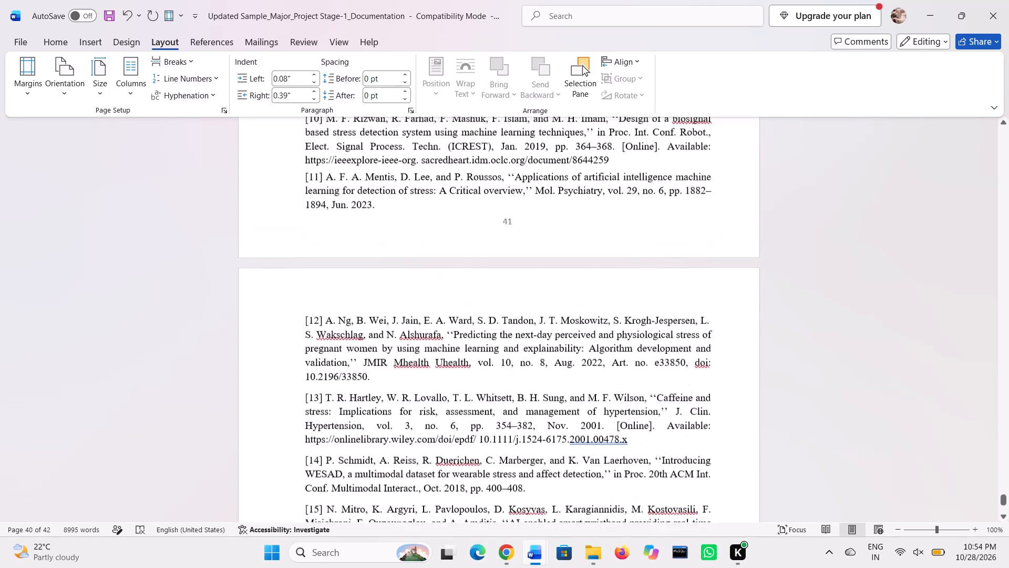
scroll(276, 198, "up", 1)
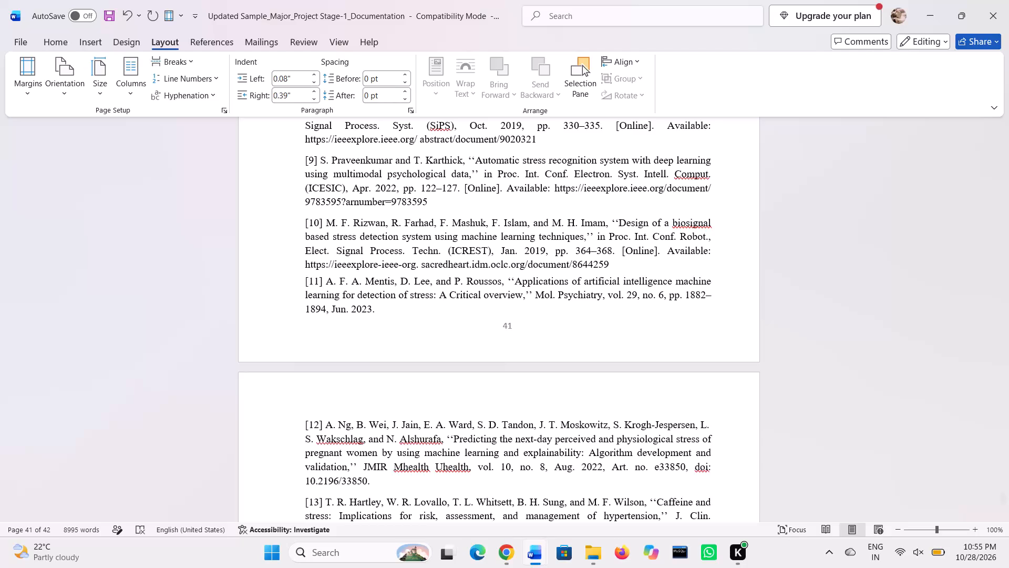
scroll(276, 198, "up", 5)
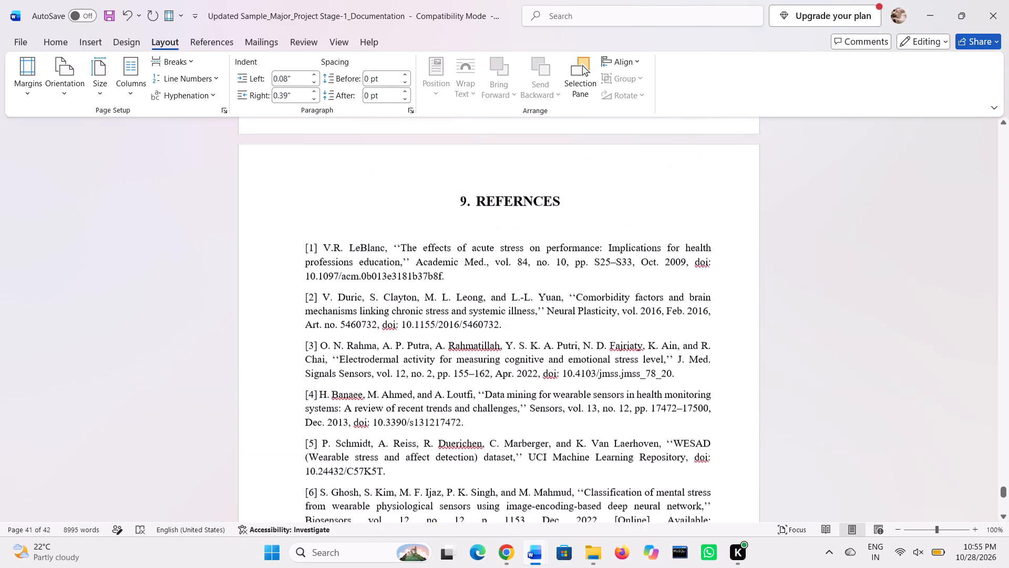
Review margins and page gaps back through chapter 8 to the start of chapter 7, System Requirements Specifications.
scroll(276, 198, "up", 10)
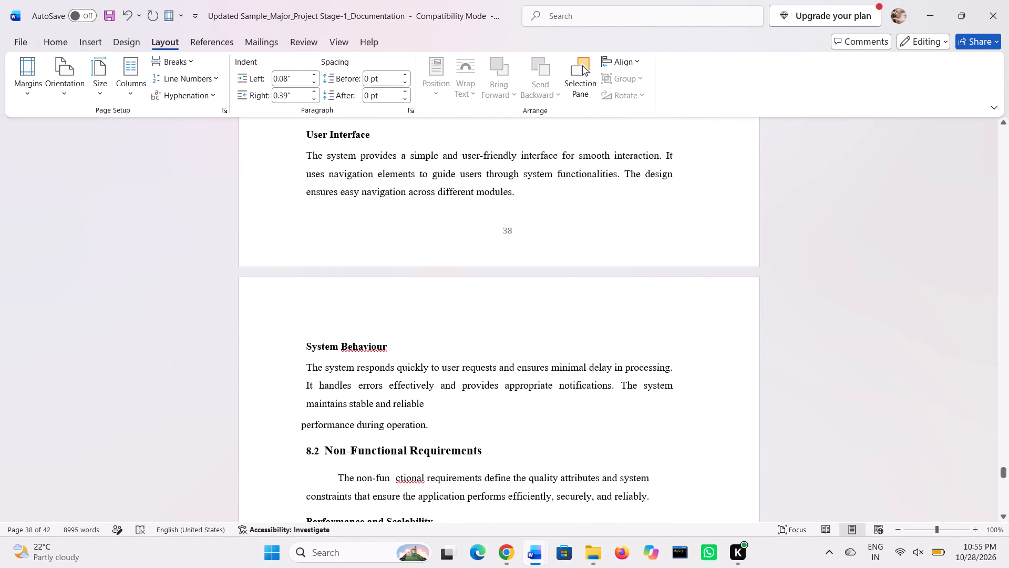
scroll(276, 198, "up", 4)
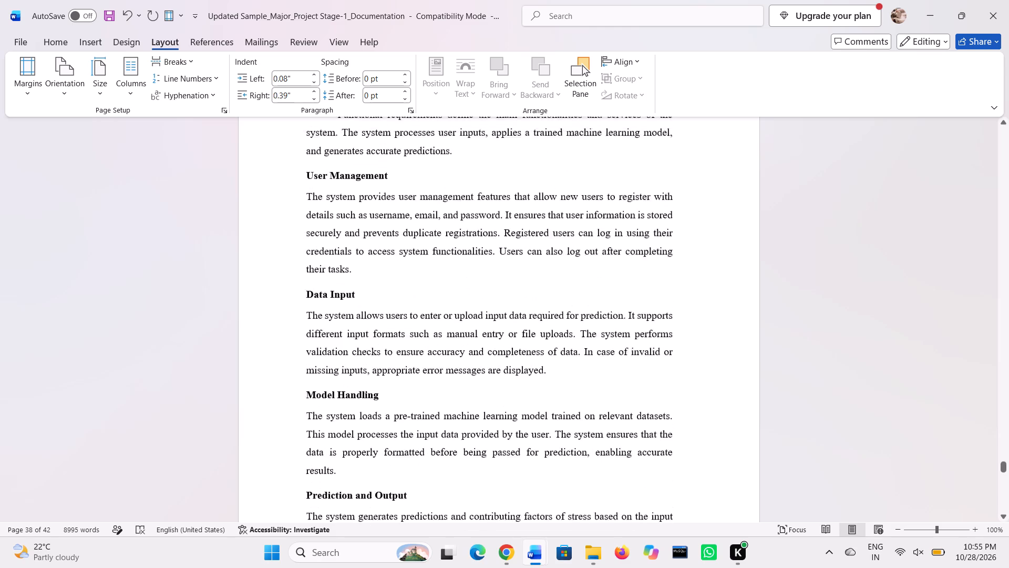
scroll(276, 198, "up", 3)
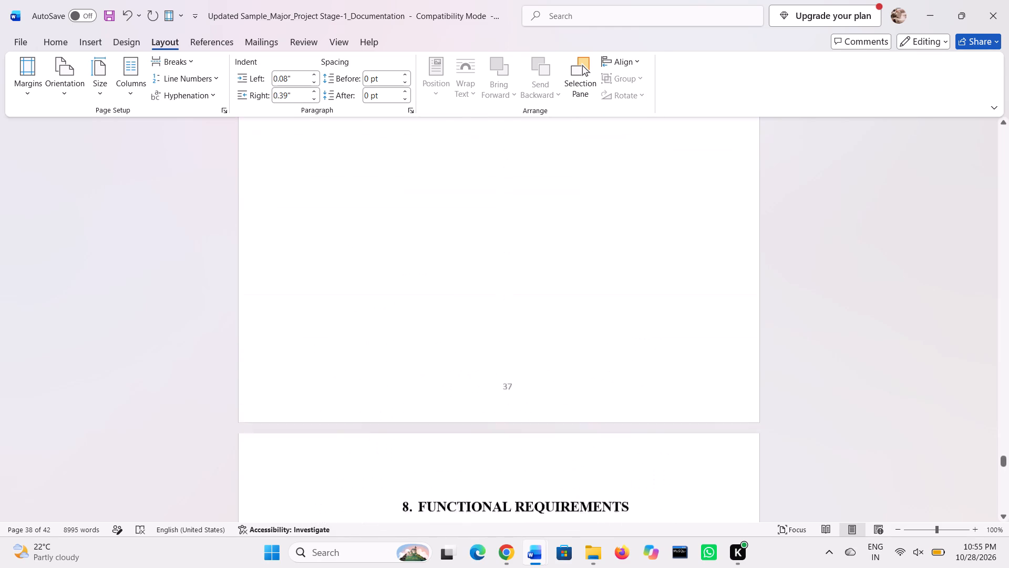
scroll(276, 198, "up", 4)
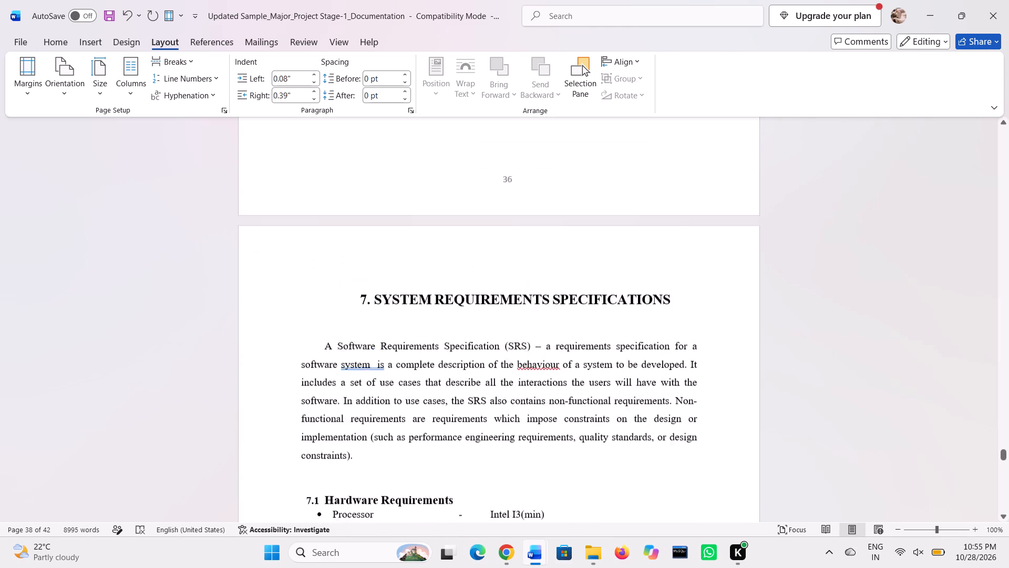
scroll(276, 198, "up", 1)
scroll(276, 198, "down", 2)
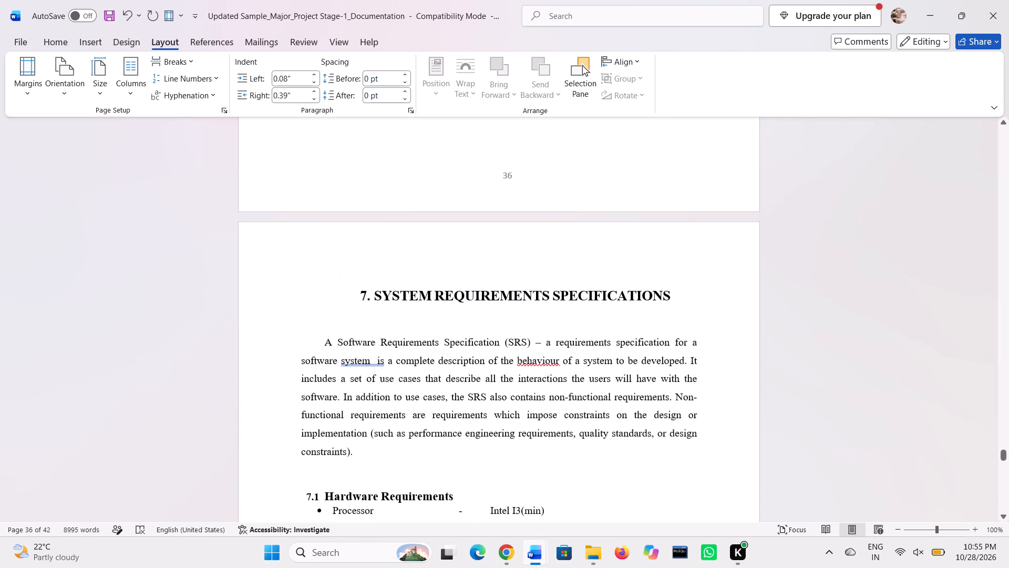
Check the indents of chapter 7's opening paragraph and compare the layout of the JSON module pages before it.
left_click(378, 373)
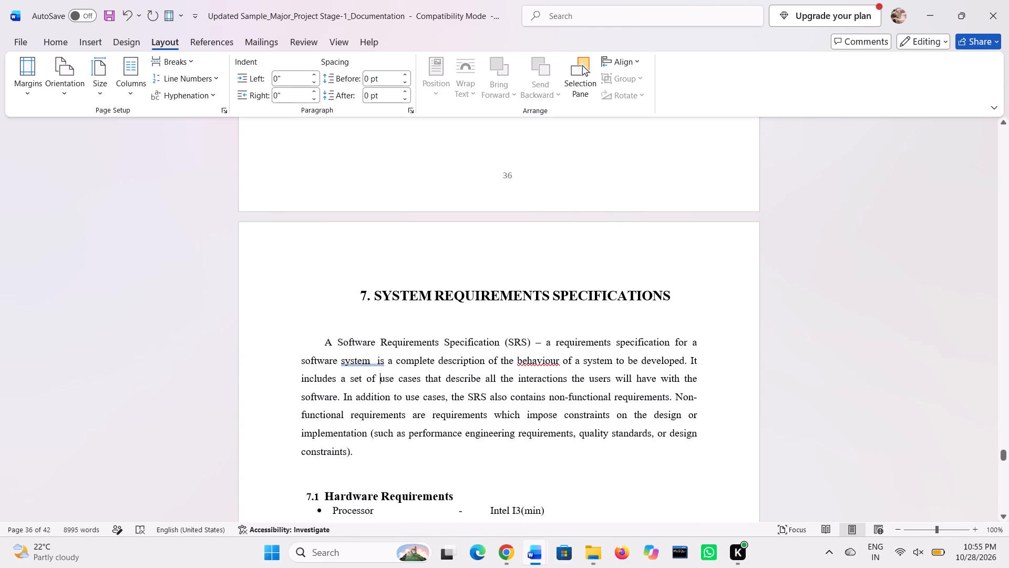
scroll(364, 315, "up", 5)
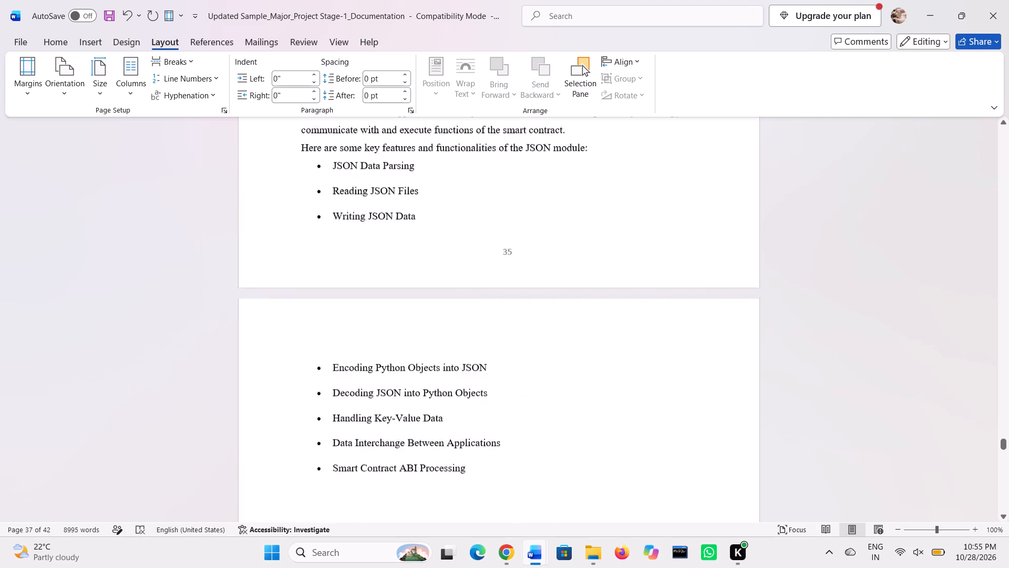
scroll(364, 315, "up", 2)
scroll(364, 315, "down", 2)
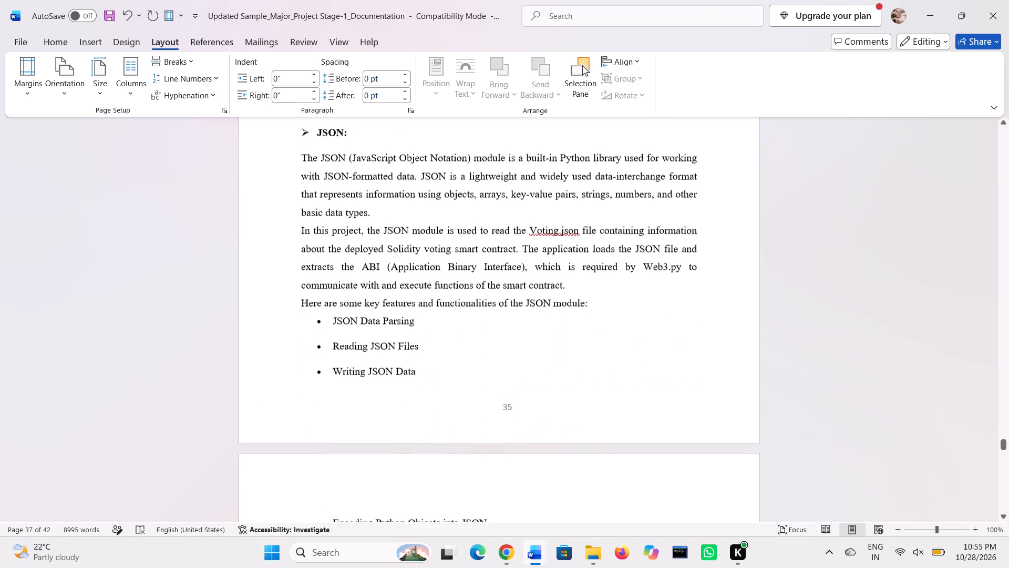
scroll(364, 315, "down", 1)
scroll(364, 315, "up", 1)
scroll(364, 315, "down", 4)
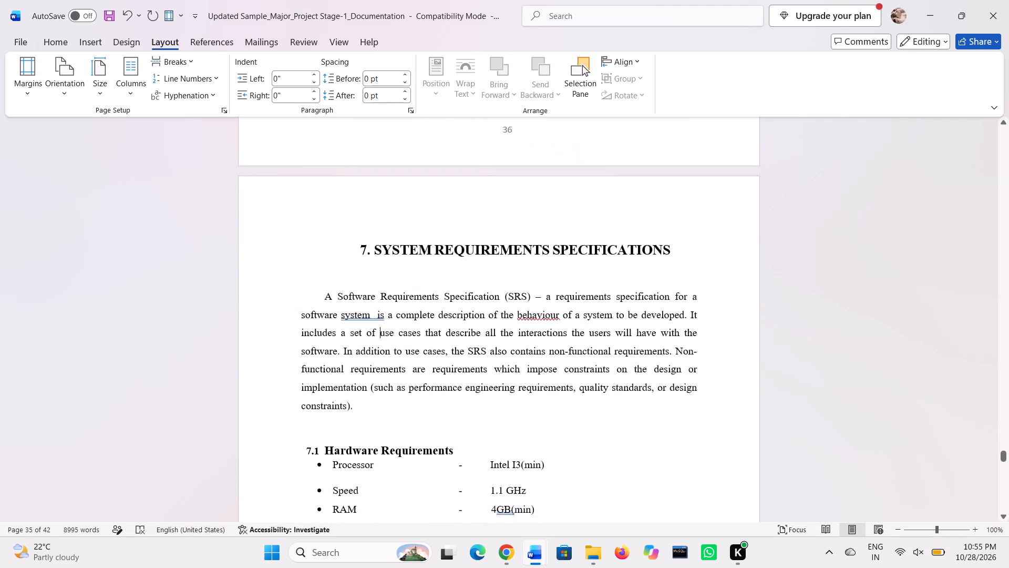
Compare text width and page breaks from chapter 7 through chapter 8 to the chapter 9 references heading.
scroll(364, 315, "down", 1)
scroll(379, 428, "down", 4)
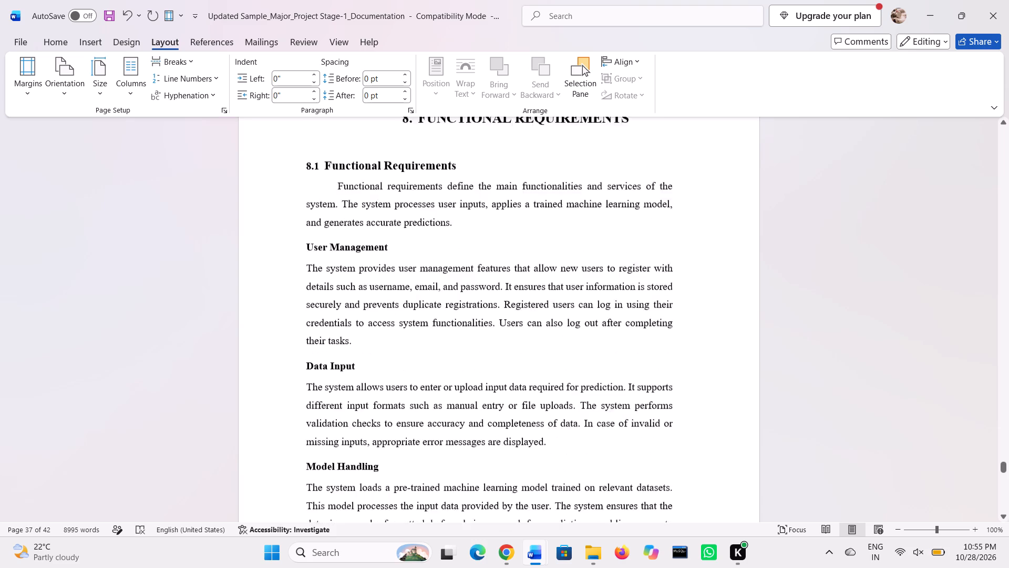
scroll(379, 428, "down", 1)
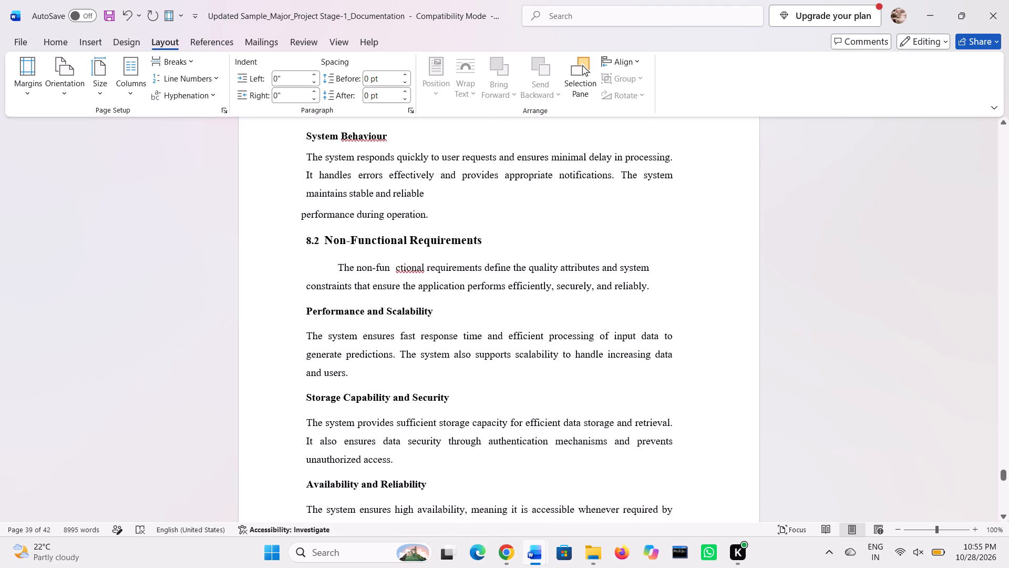
scroll(379, 428, "down", 5)
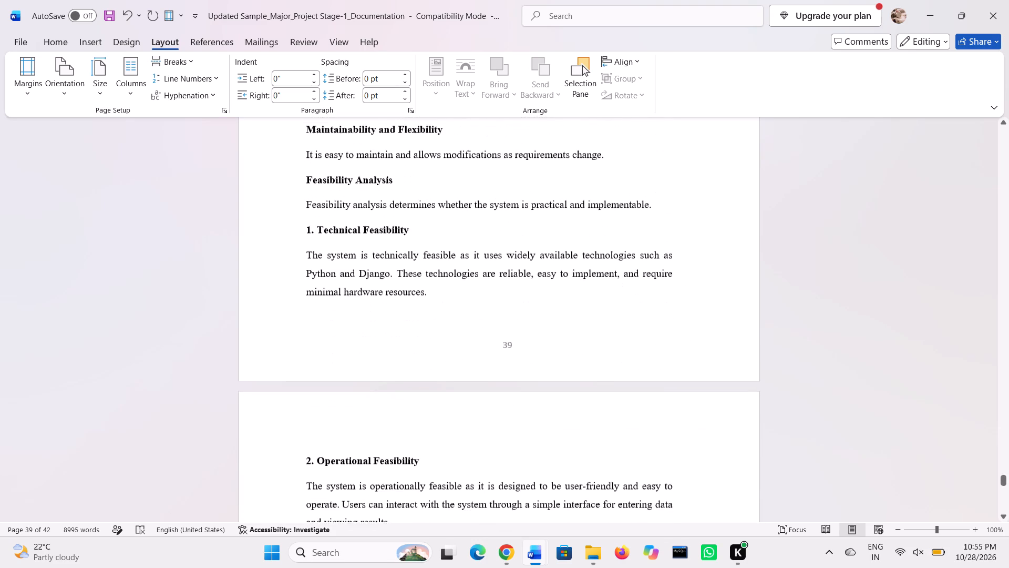
scroll(379, 428, "down", 3)
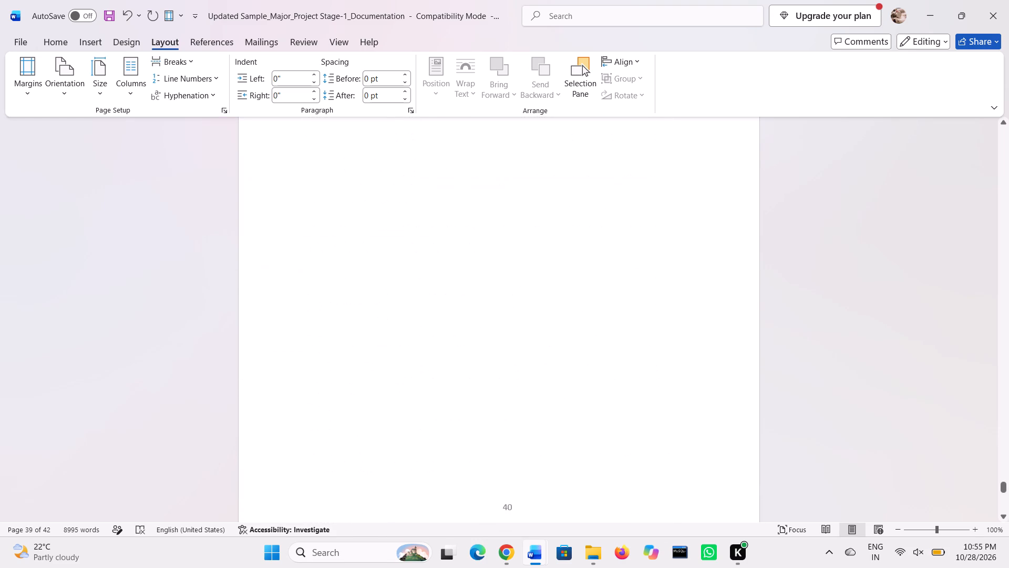
scroll(379, 428, "down", 2)
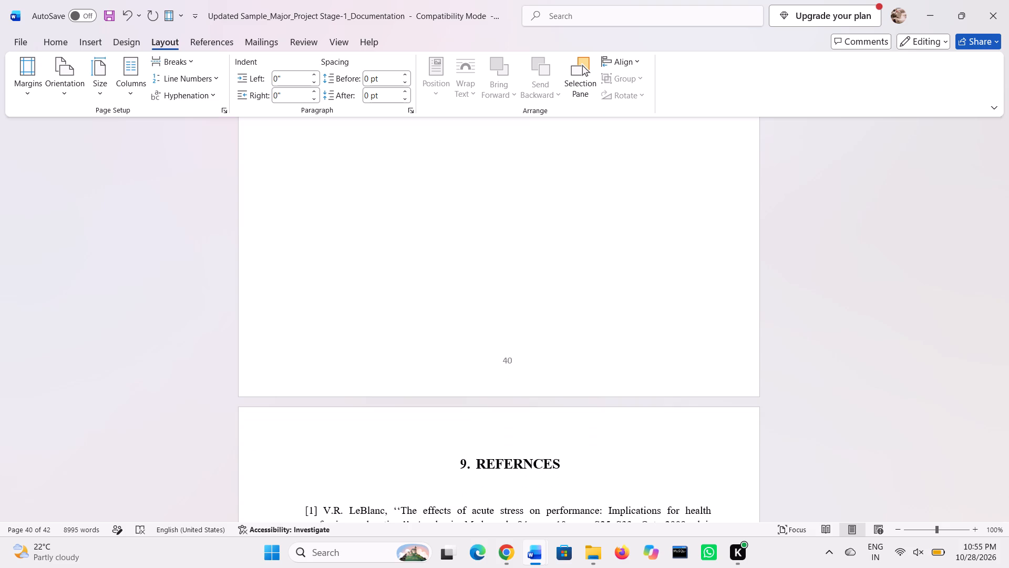
scroll(379, 428, "down", 1)
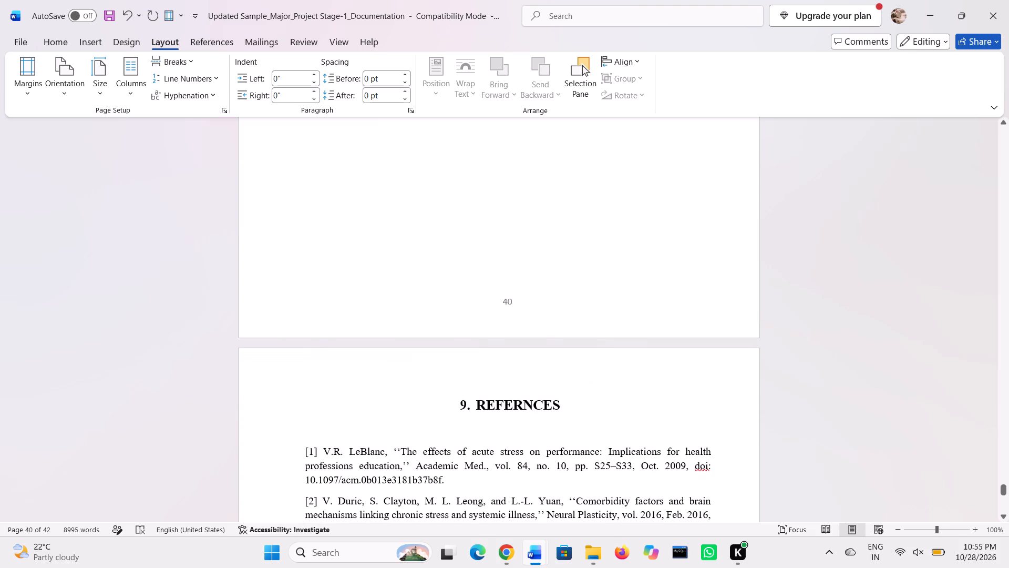
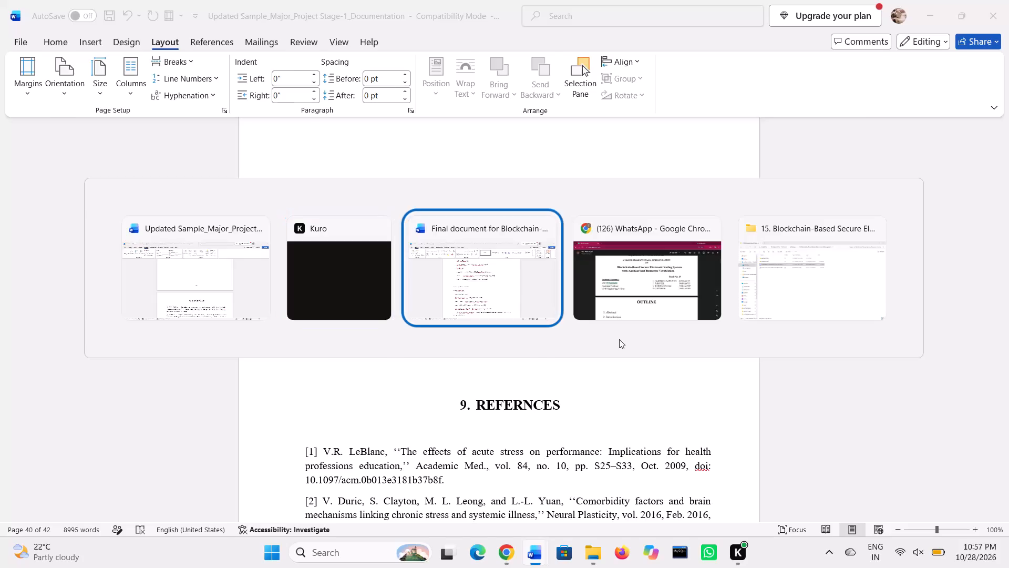
Copy the full numbered References list, entries 1 to 20, from the final voting system document and return to the project documentation.
scroll(464, 330, "down", 2)
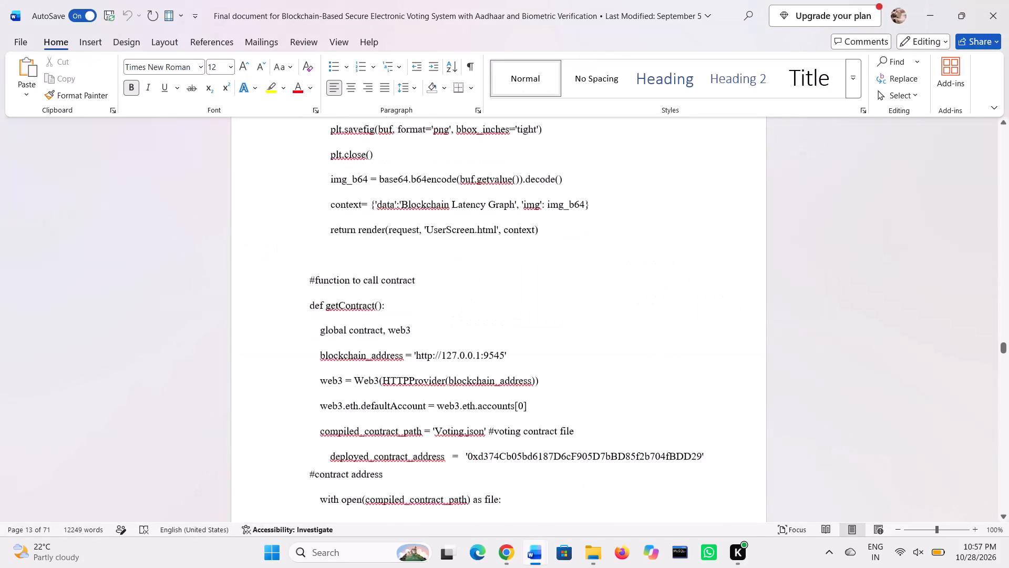
scroll(464, 330, "down", 12)
scroll(464, 330, "down", 14)
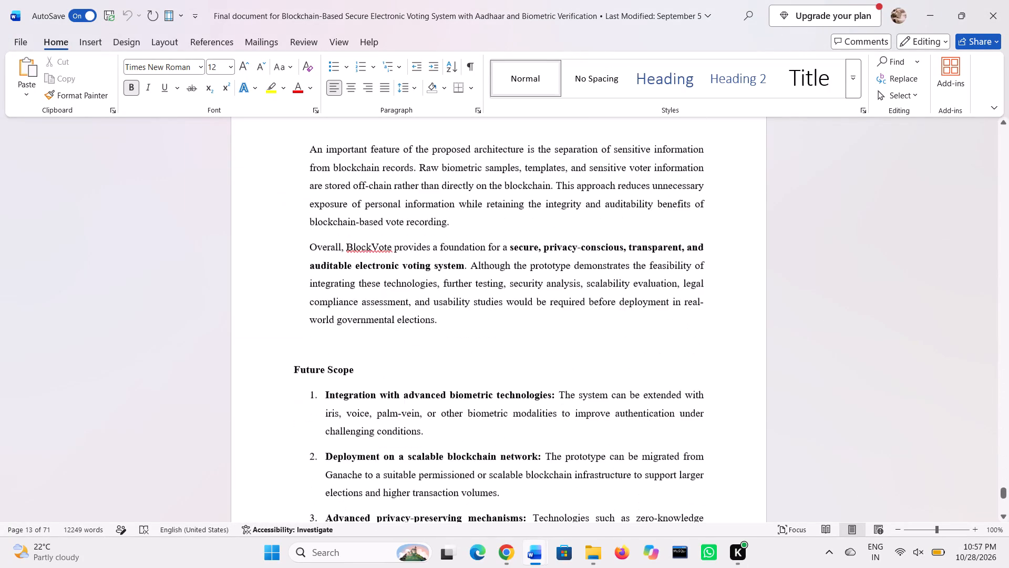
scroll(464, 330, "down", 10)
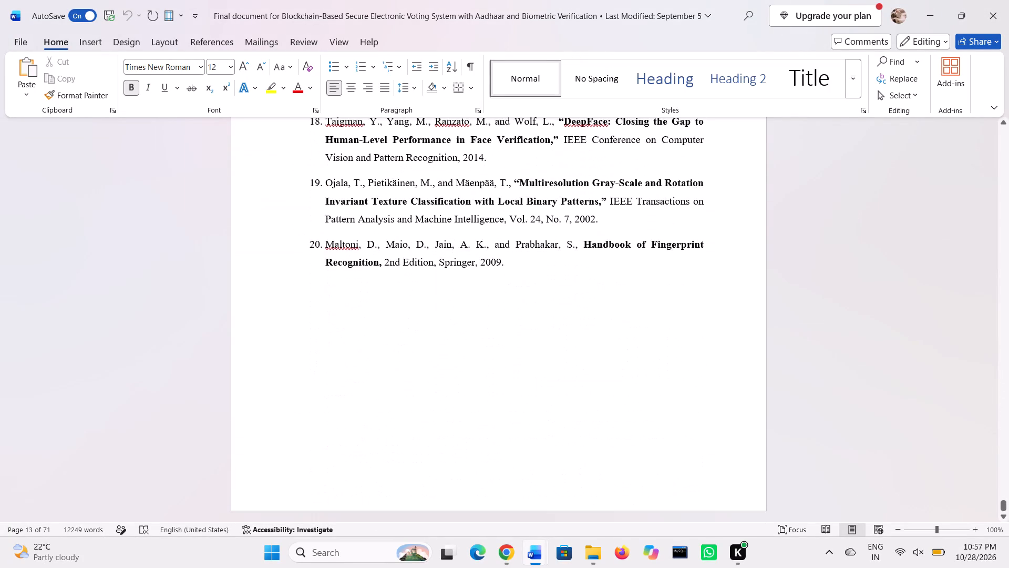
scroll(464, 330, "up", 7)
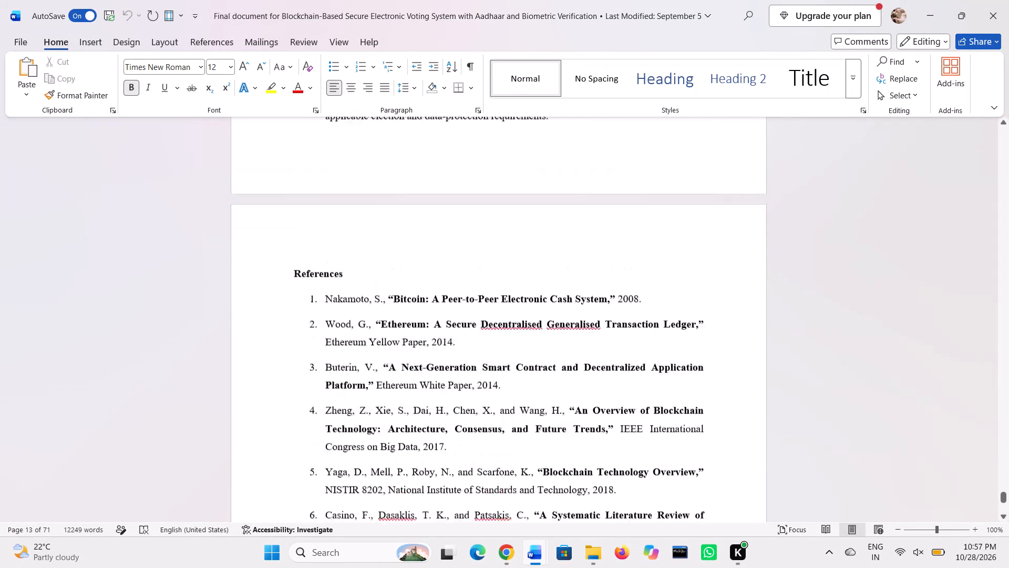
scroll(464, 330, "up", 1)
left_click_drag(306, 342, 435, 509)
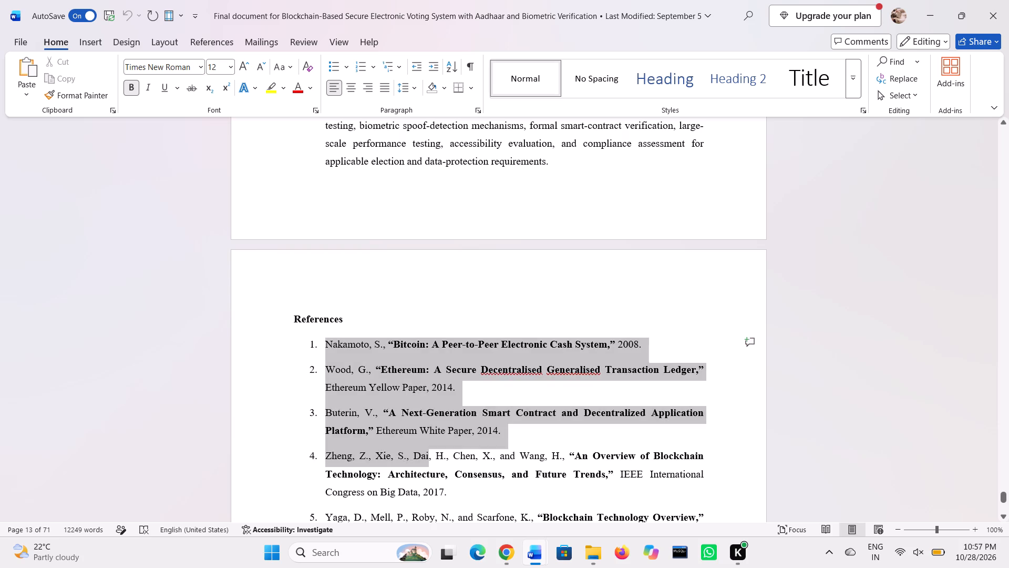
left_click_drag(435, 509, 479, 316)
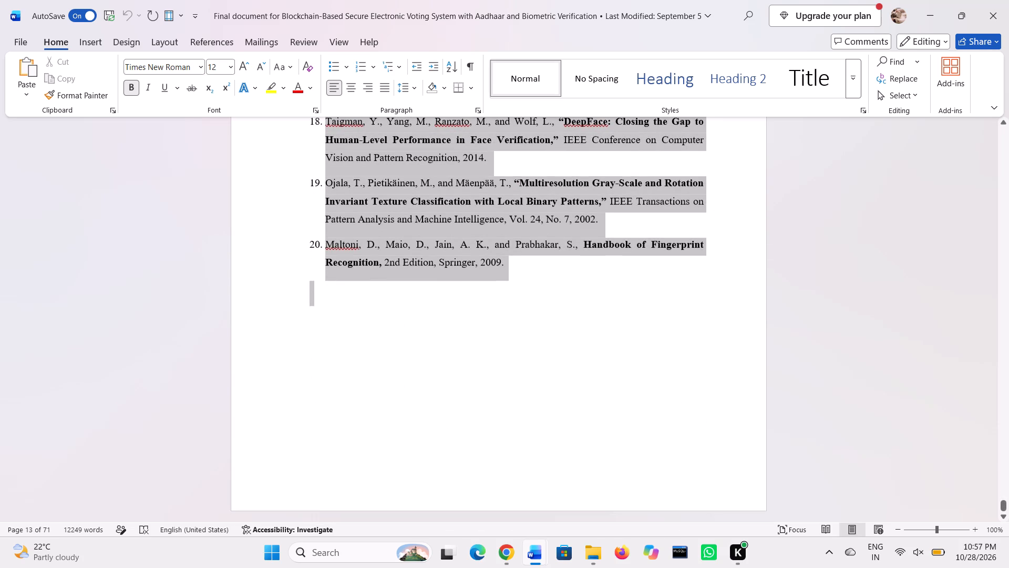
left_click_drag(479, 316, 503, 267)
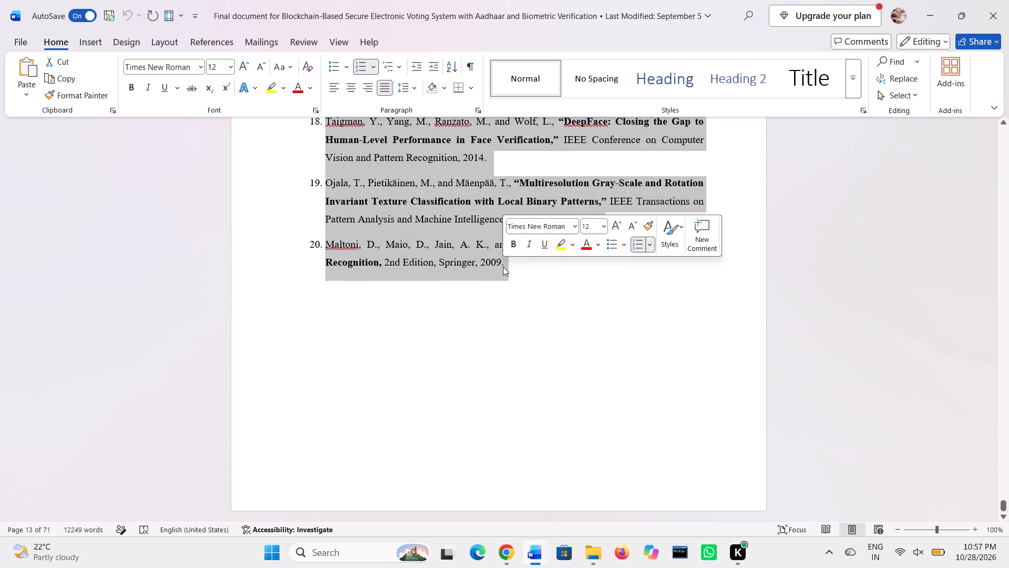
key("ctrl+c")
key("Tab")
key("alt+Tab")
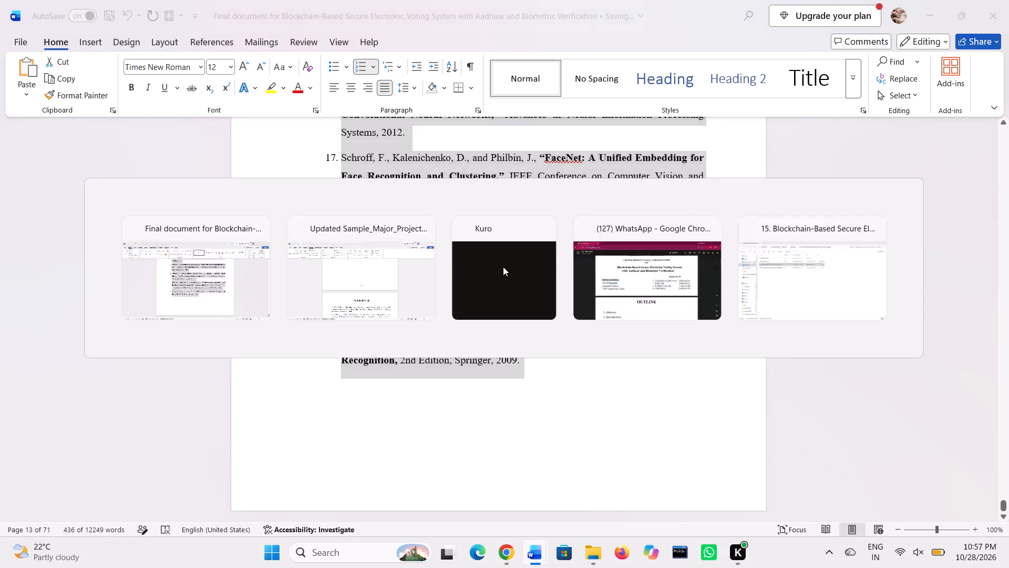
Replace the old stress-detection references under the chapter 9 heading with the copied blockchain voting references.
scroll(411, 411, "down", 1)
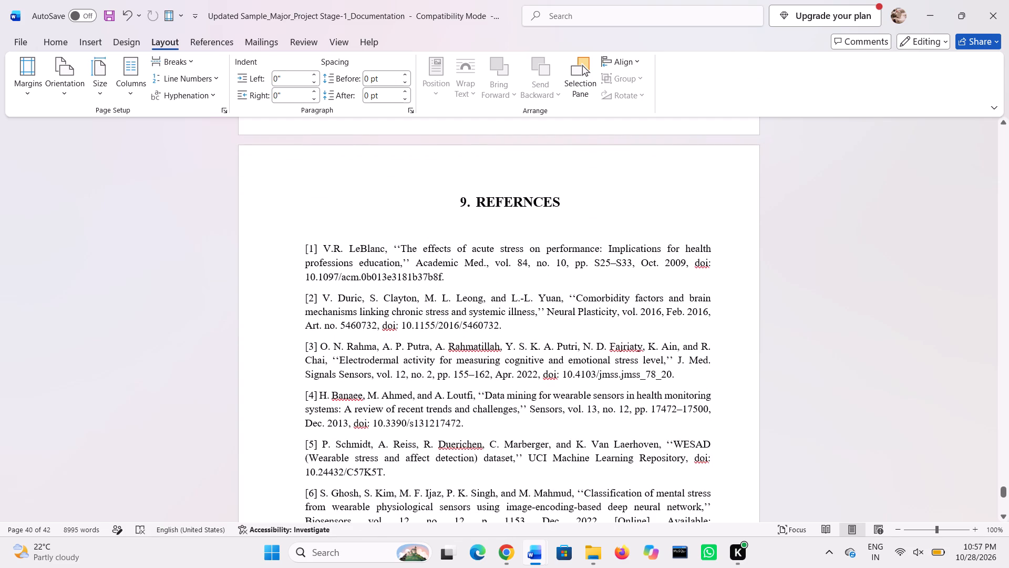
left_click_drag(323, 247, 378, 336)
left_click_drag(378, 336, 404, 567)
key("ctrl+v")
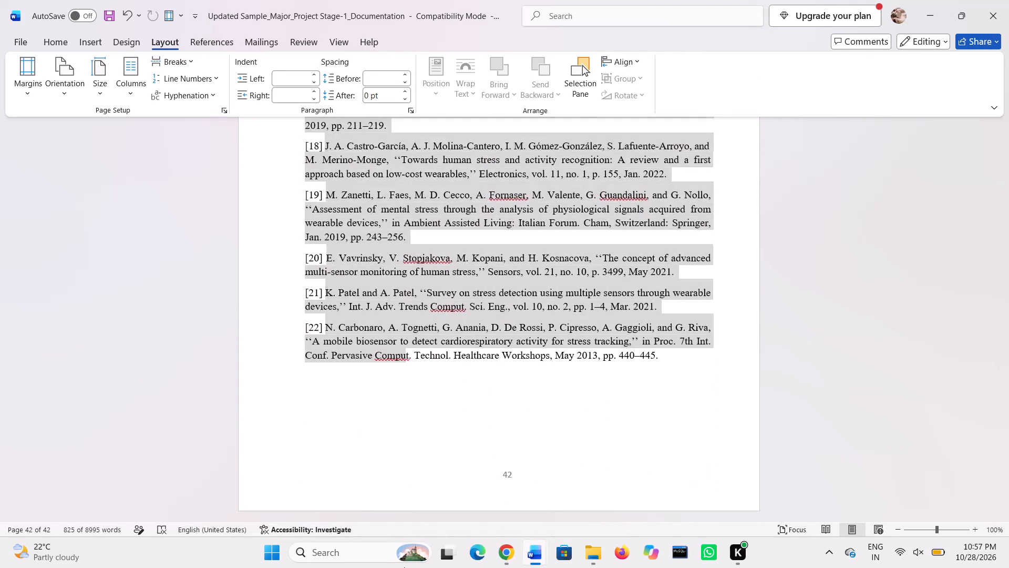
Apply the Normal 1" page margins to the chapter 9 references section.
scroll(360, 475, "up", 5)
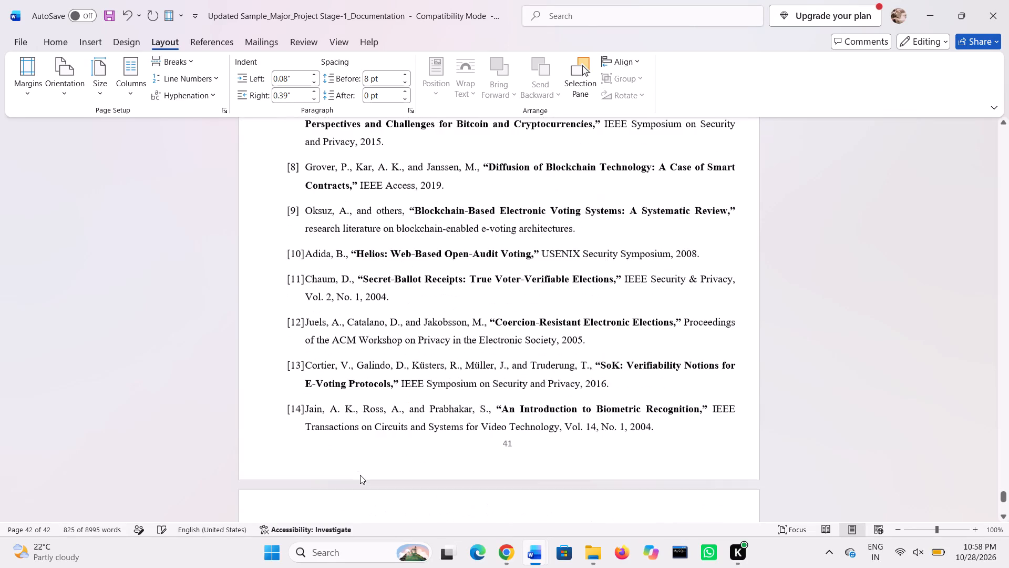
scroll(378, 273, "up", 4)
left_click(386, 384)
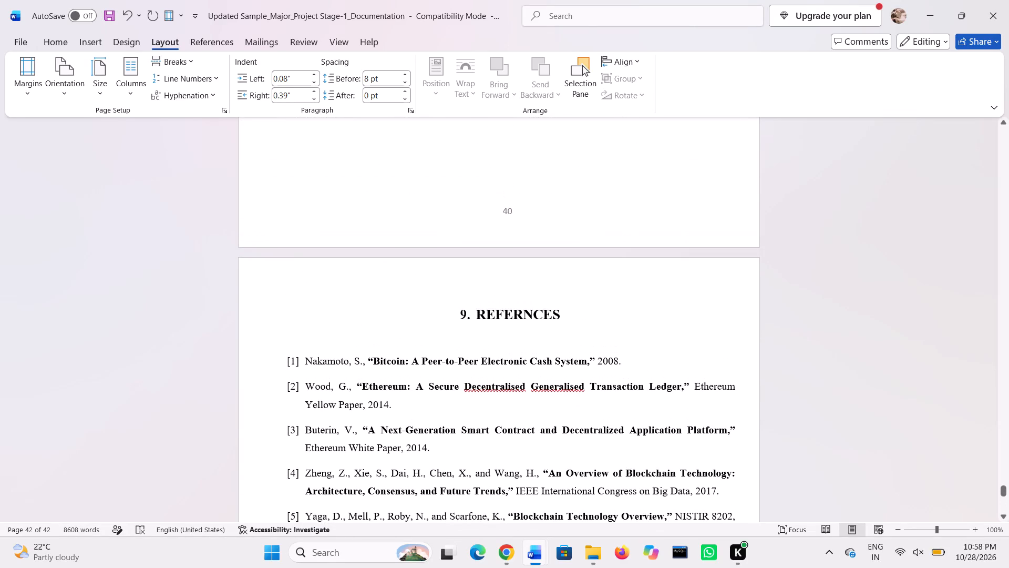
left_click(38, 73)
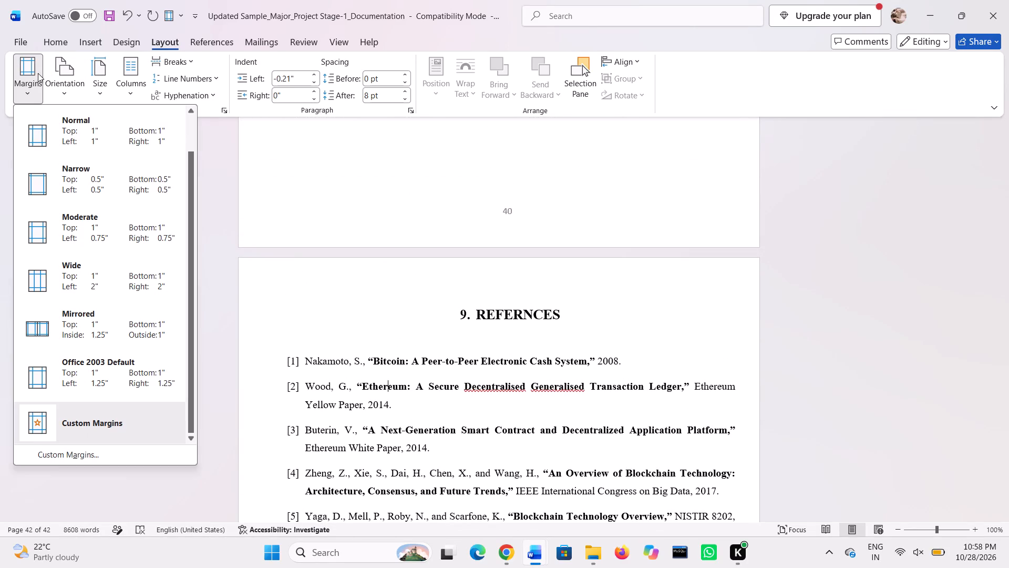
left_click(45, 143)
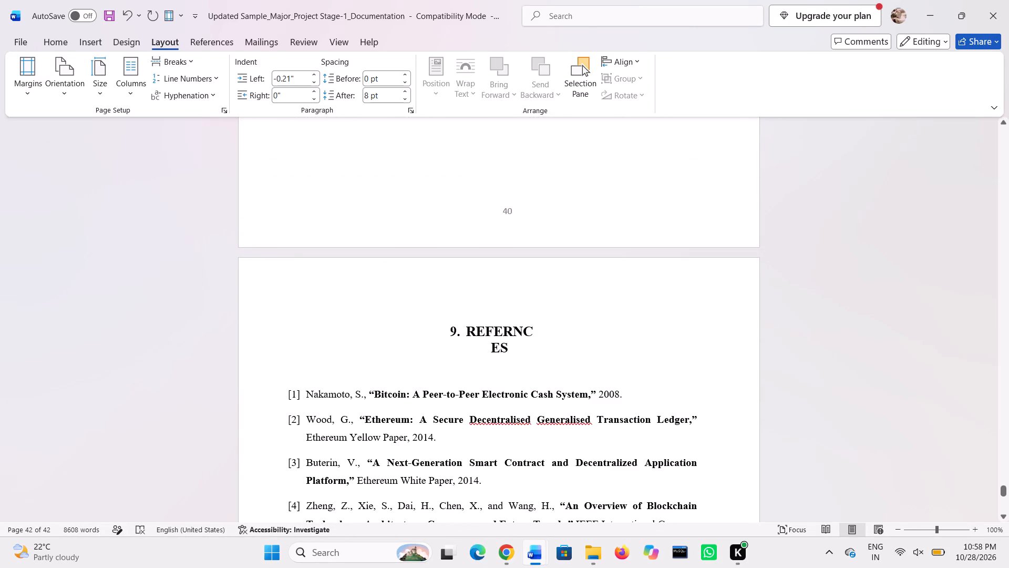
Reduce the chapter 9 heading's left indent to 2.06" so that its title fits on one line.
scroll(379, 386, "down", 2)
scroll(443, 247, "up", 1)
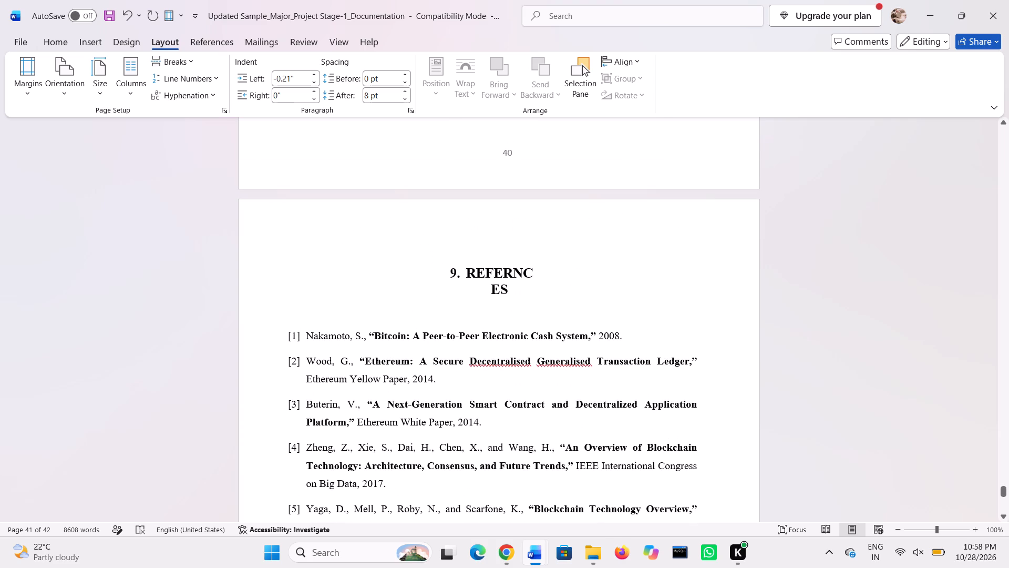
left_click(451, 274)
left_click(451, 274)
left_click_drag(450, 278, 433, 281)
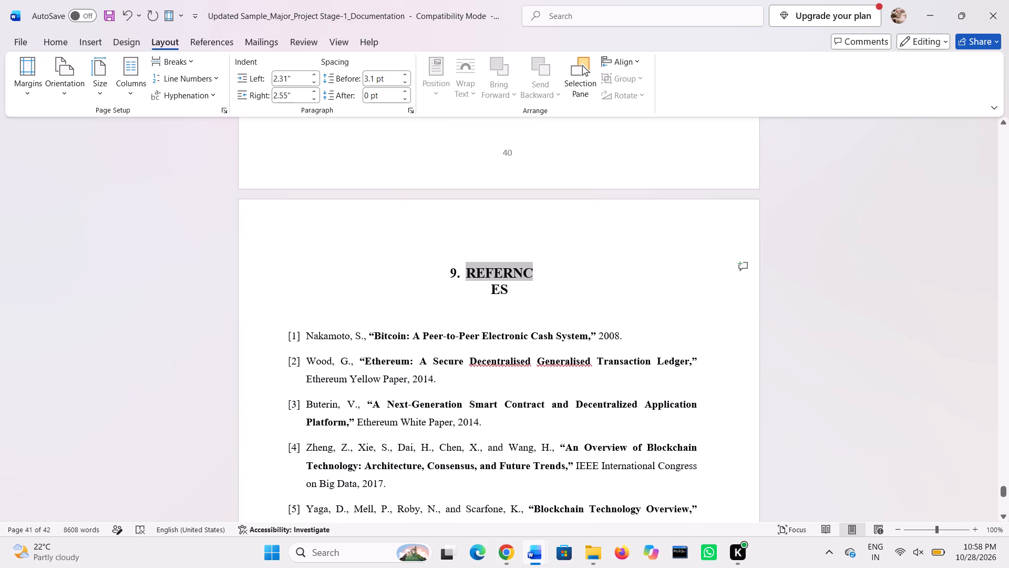
left_click_drag(433, 281, 419, 281)
left_click(456, 274)
left_click_drag(453, 274, 431, 277)
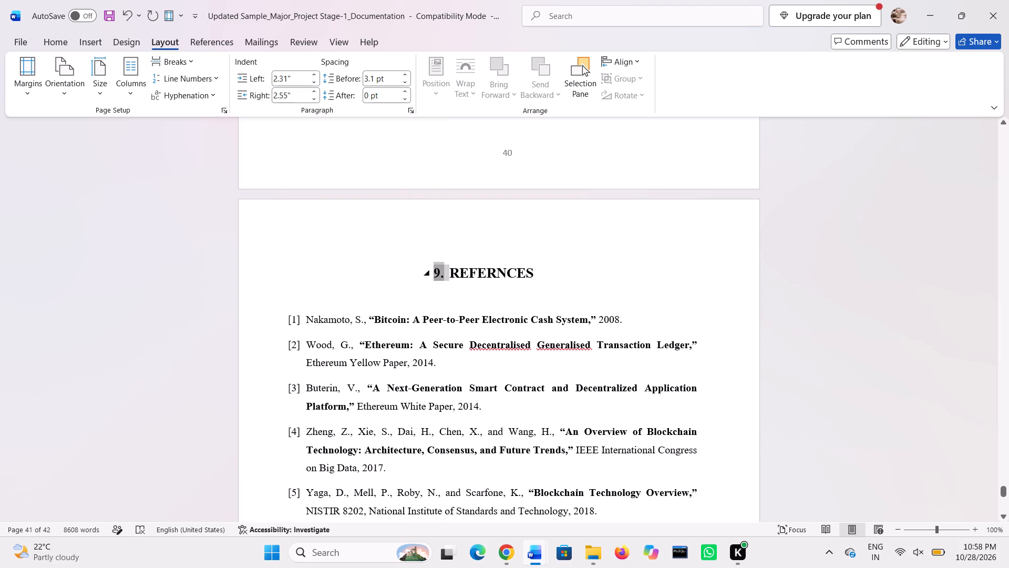
left_click(511, 242)
Examine how the pasted references flow across the pages down to the last entry.
scroll(511, 242, "down", 3)
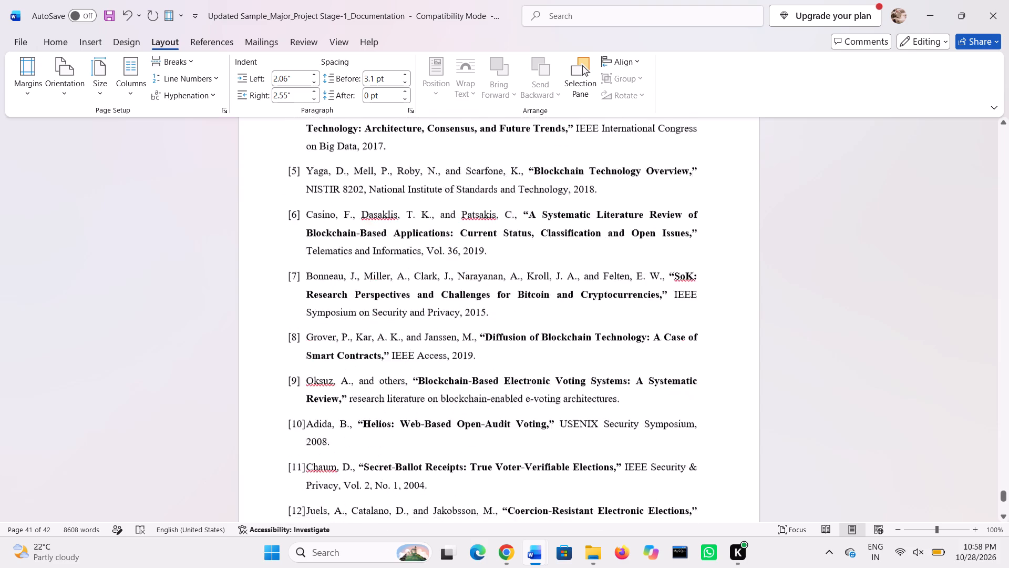
scroll(511, 242, "down", 4)
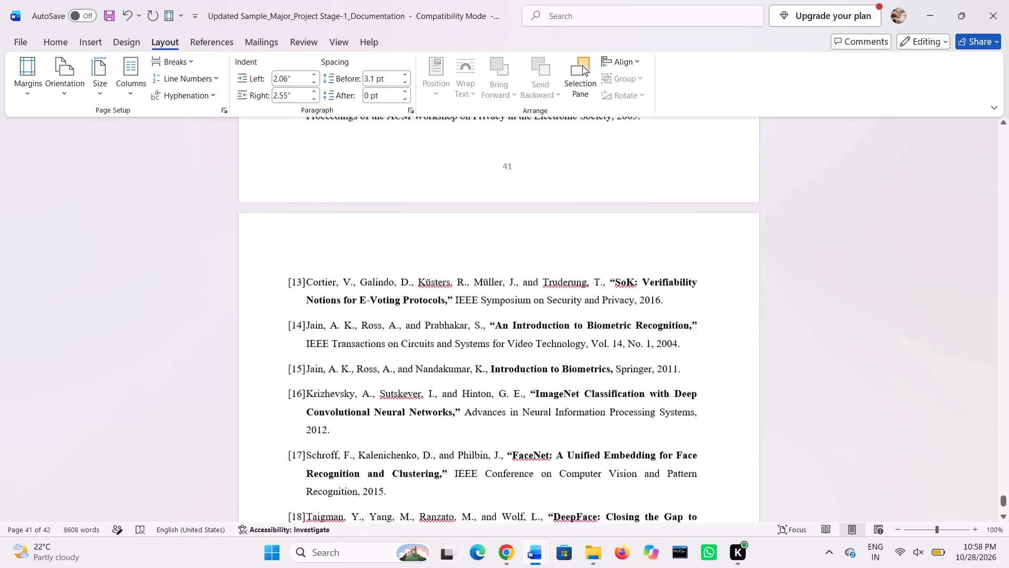
scroll(511, 242, "down", 3)
scroll(511, 242, "up", 6)
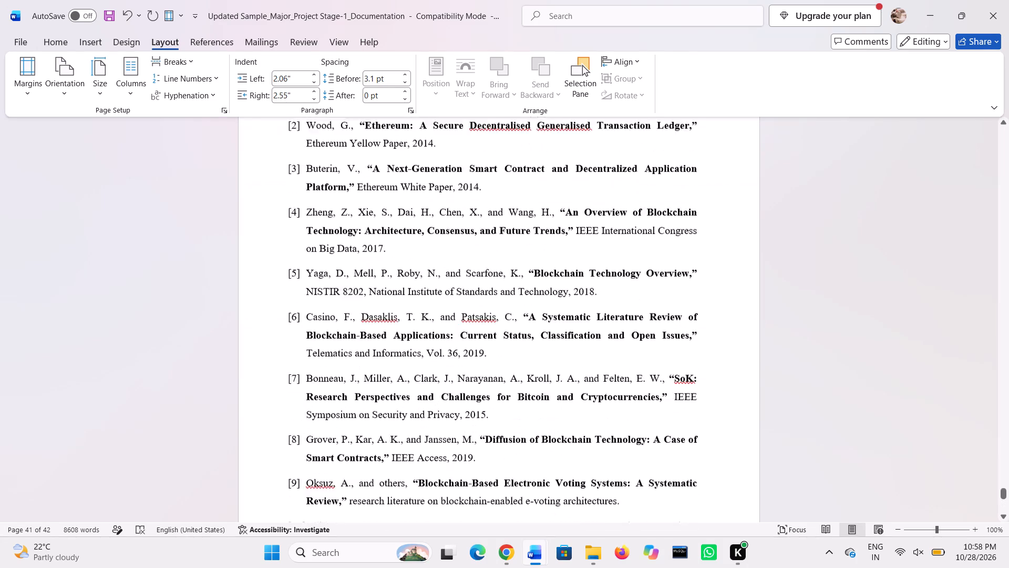
scroll(511, 242, "down", 3)
scroll(356, 387, "down", 1)
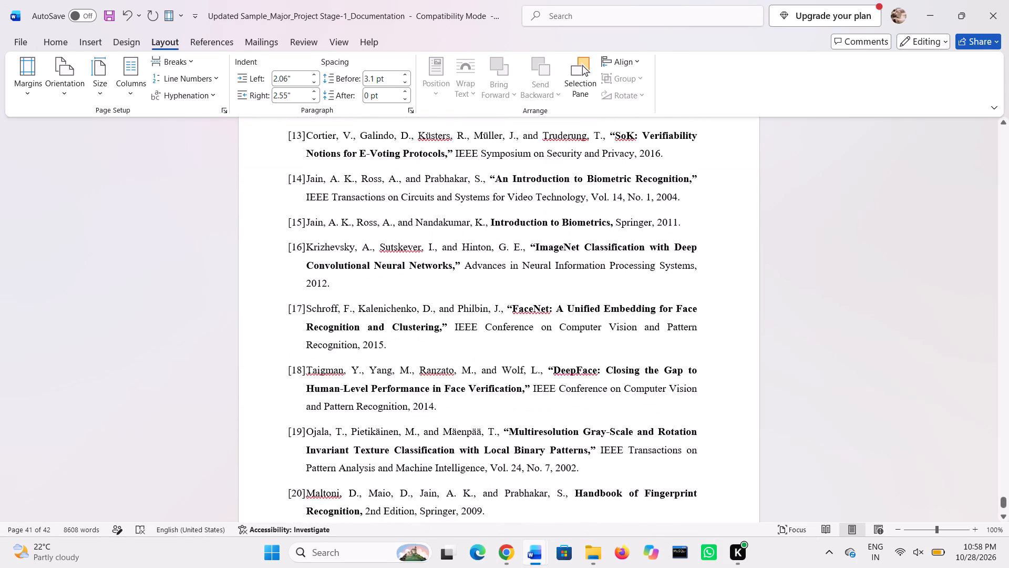
scroll(356, 387, "down", 1)
scroll(306, 476, "down", 1)
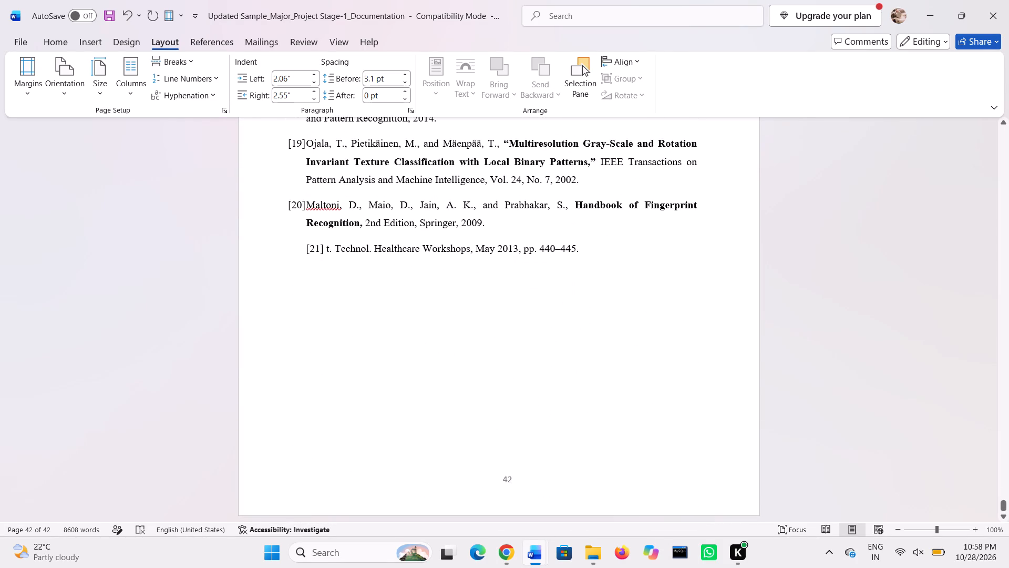
Shift the numbered reference list inward to a left indent of 0.29".
left_click(303, 246)
left_click(306, 249)
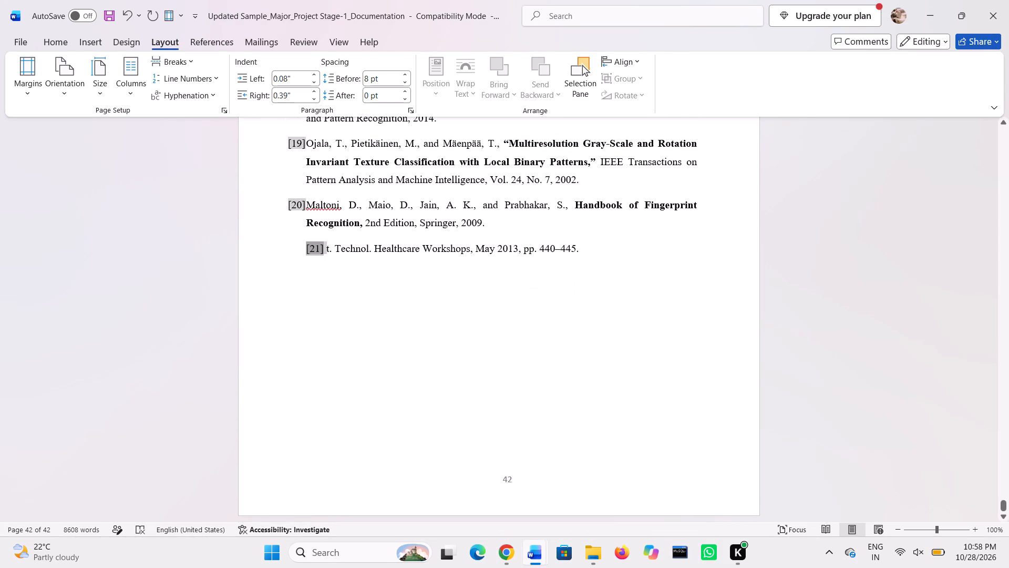
left_click_drag(306, 249, 271, 246)
left_click_drag(271, 246, 277, 246)
scroll(317, 246, "up", 2)
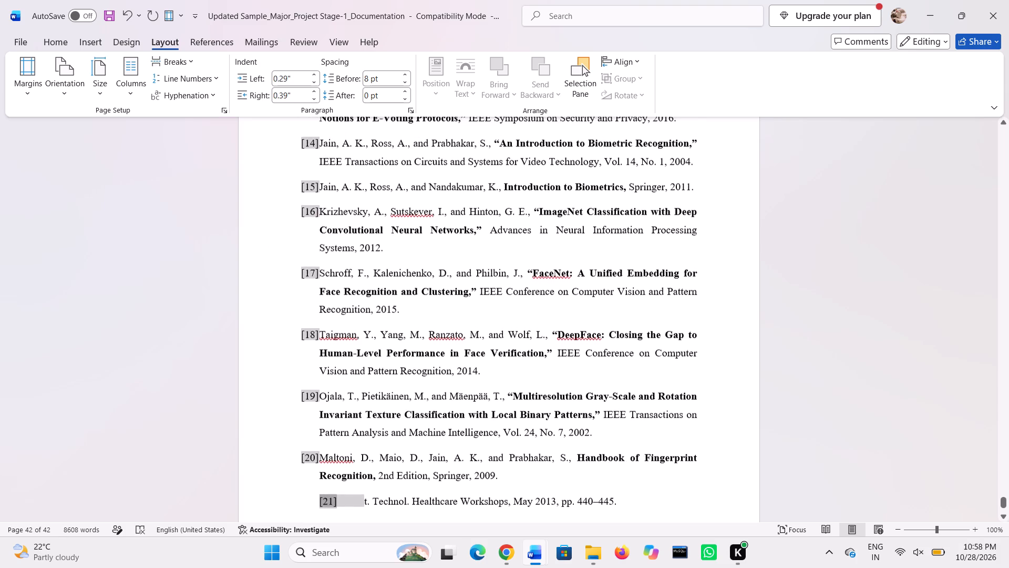
scroll(317, 246, "down", 1)
Delete the leftover fragment of the old references at entry [21], including its list number.
left_click(335, 310)
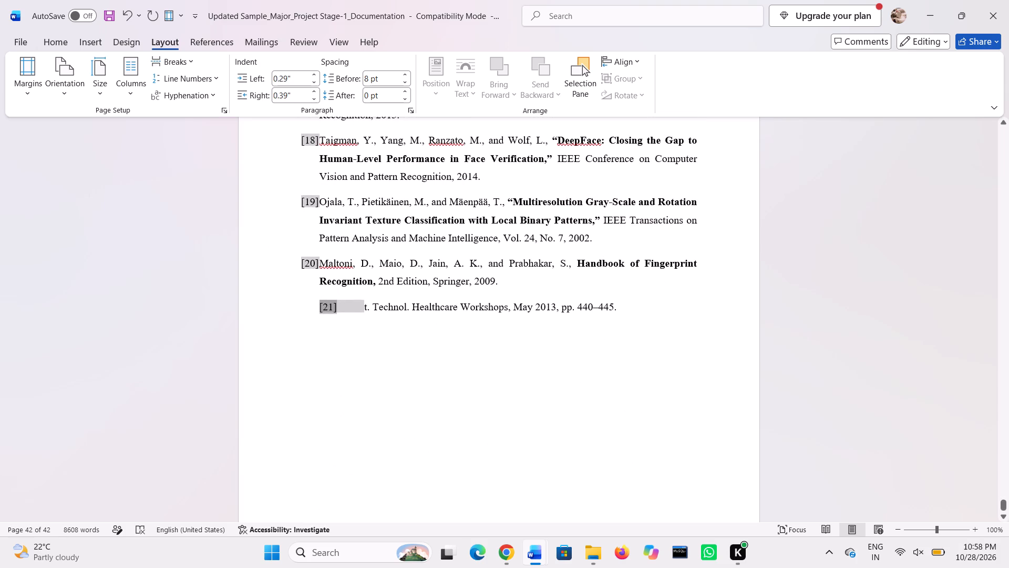
left_click(327, 310)
double_click(352, 312)
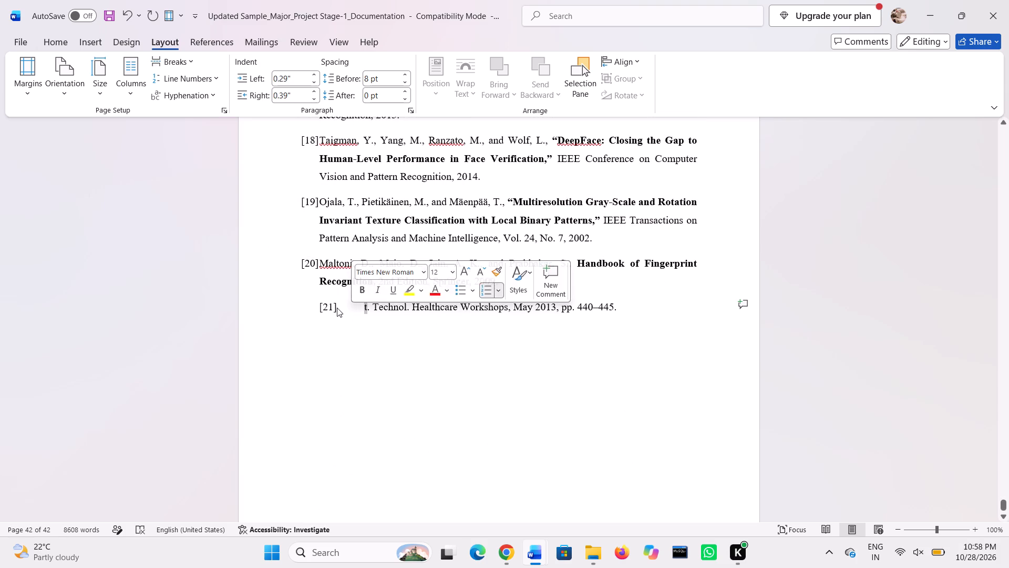
left_click(337, 308)
left_click(328, 308)
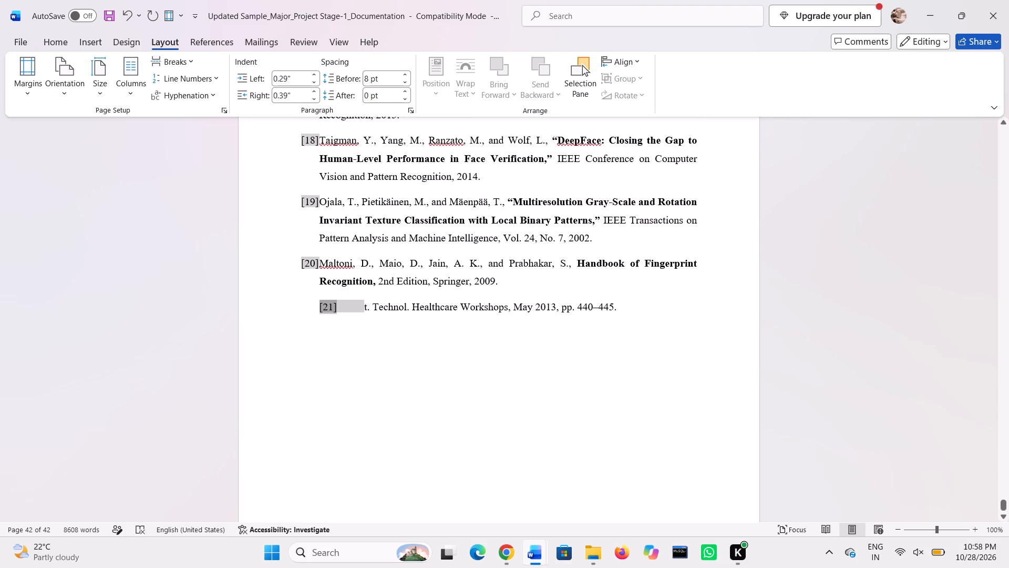
left_click(317, 309)
left_click_drag(317, 309, 308, 312)
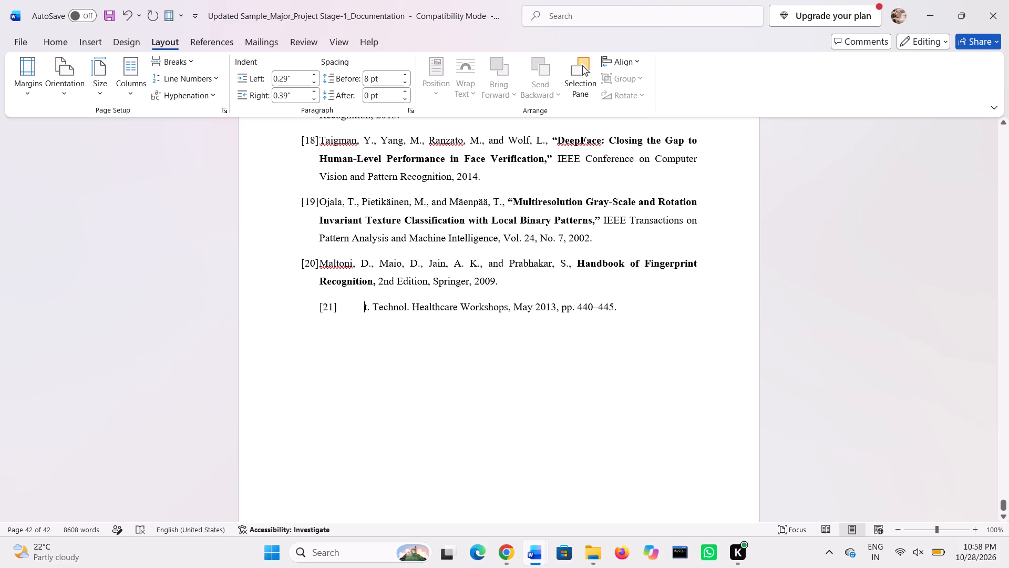
left_click_drag(617, 309, 326, 340)
key("BackSpace")
key("BackSpace")
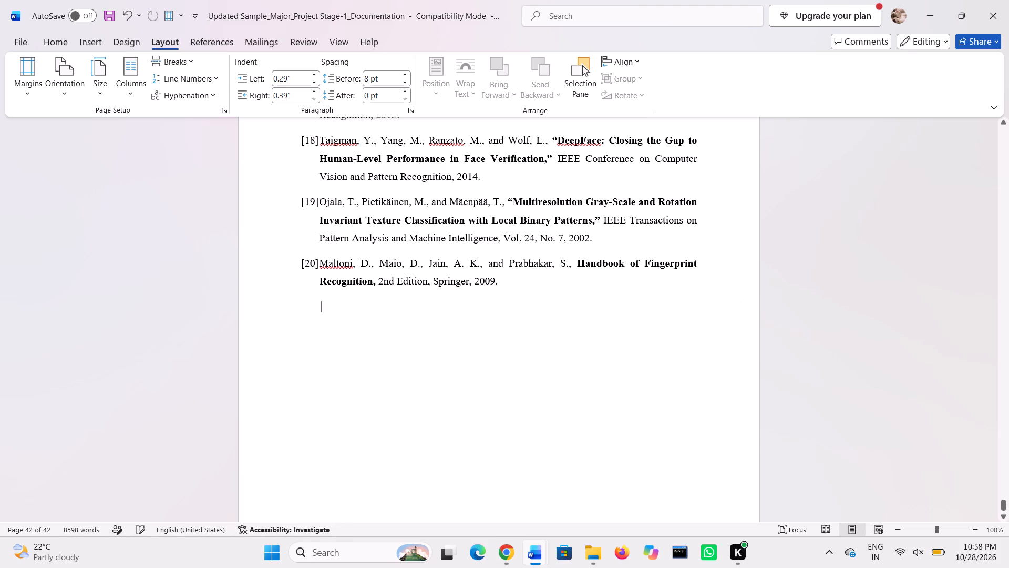
key("BackSpace")
Review alignment and page layout from the references back through the non-functional requirements to the start of chapter 8.
scroll(326, 340, "up", 3)
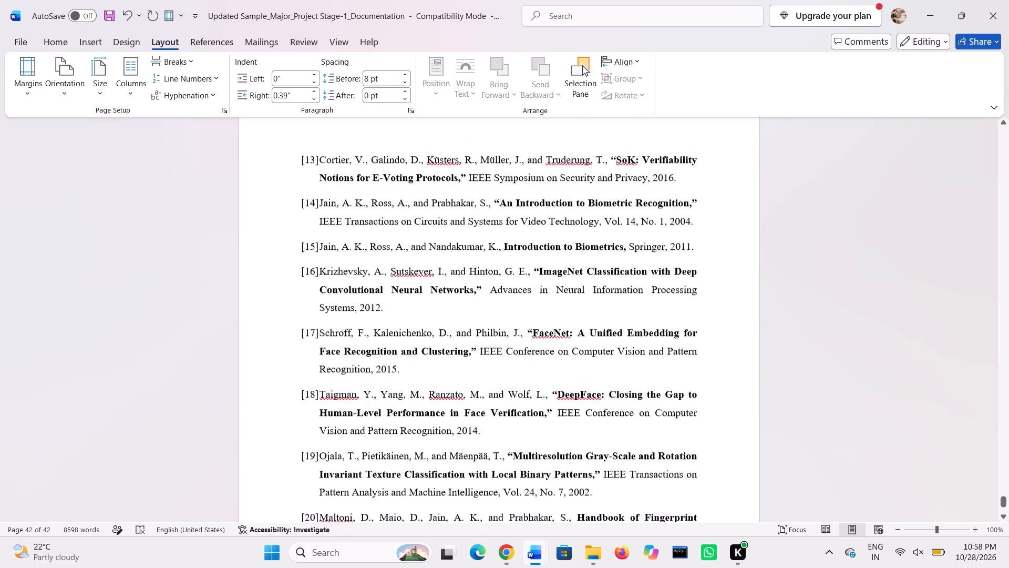
scroll(326, 340, "up", 5)
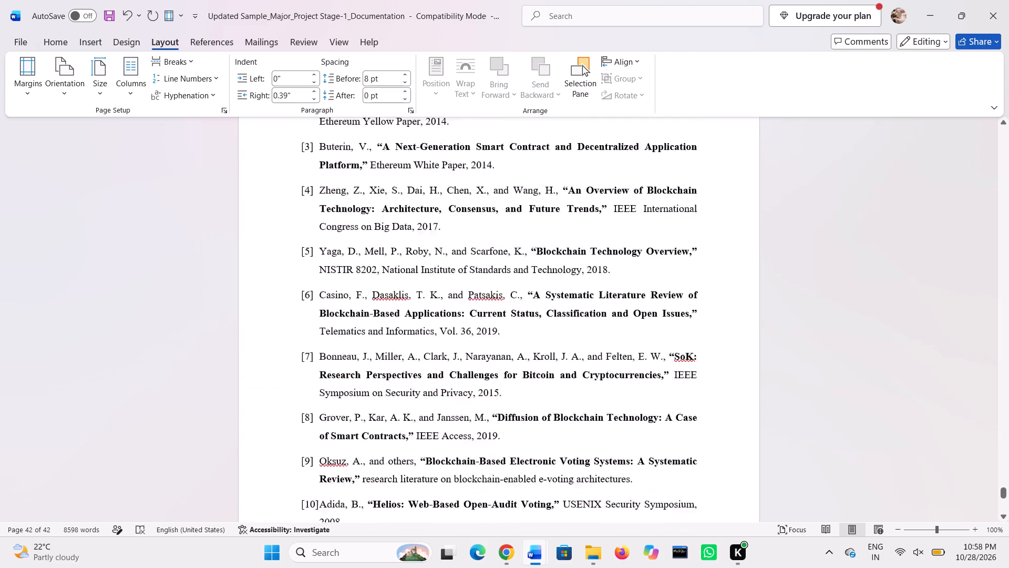
scroll(326, 340, "up", 11)
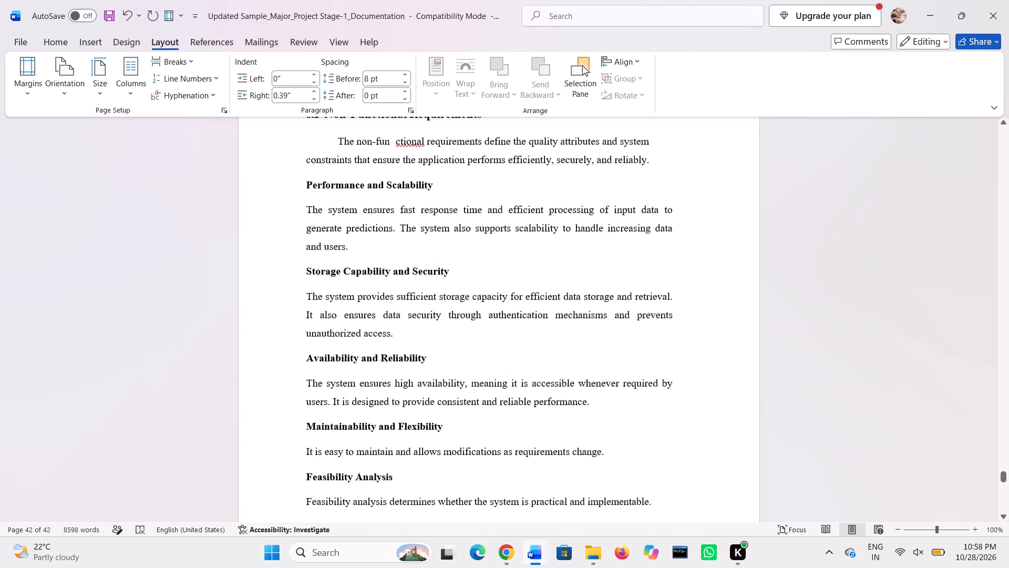
scroll(326, 340, "up", 4)
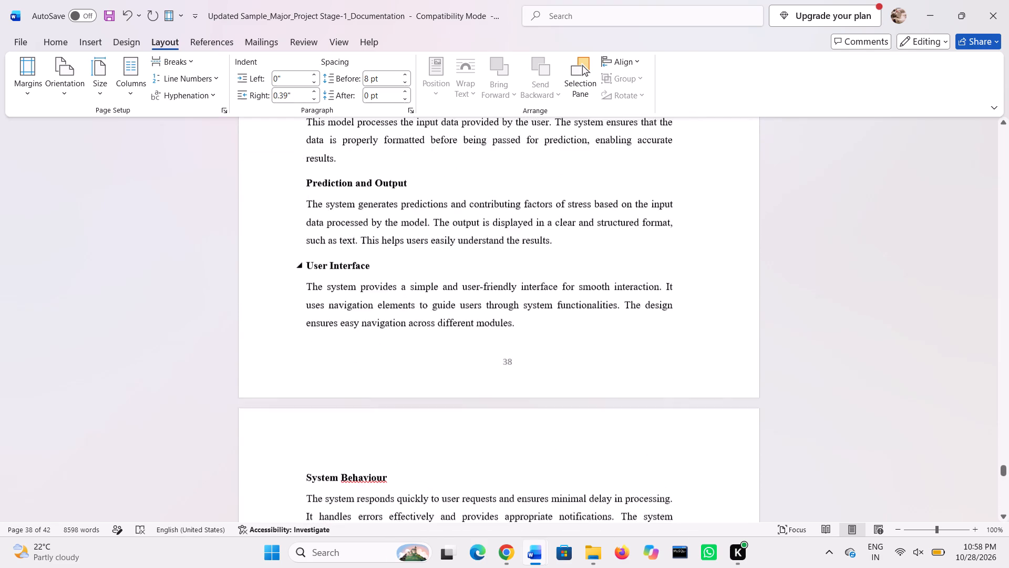
scroll(326, 340, "up", 4)
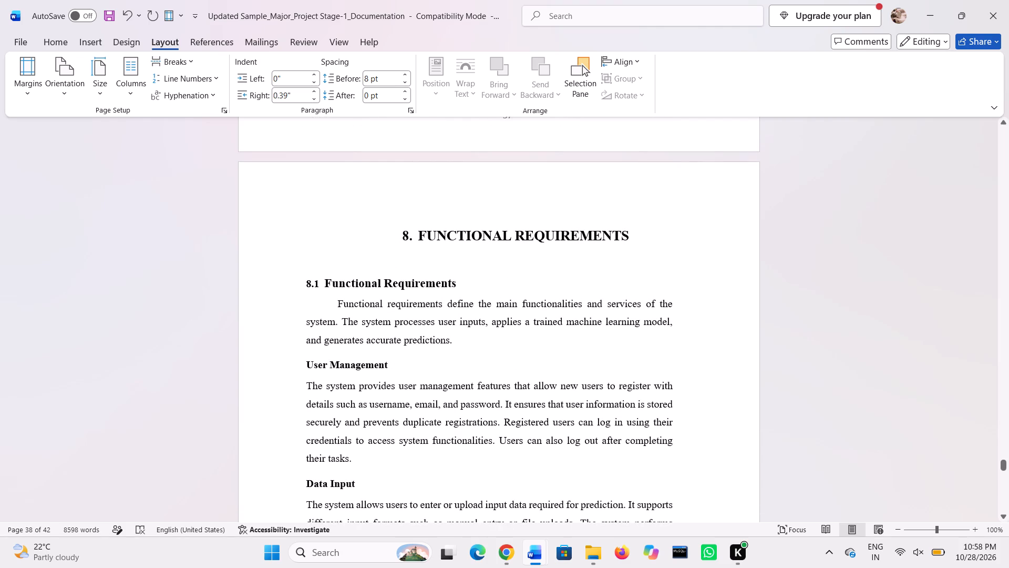
scroll(326, 340, "up", 1)
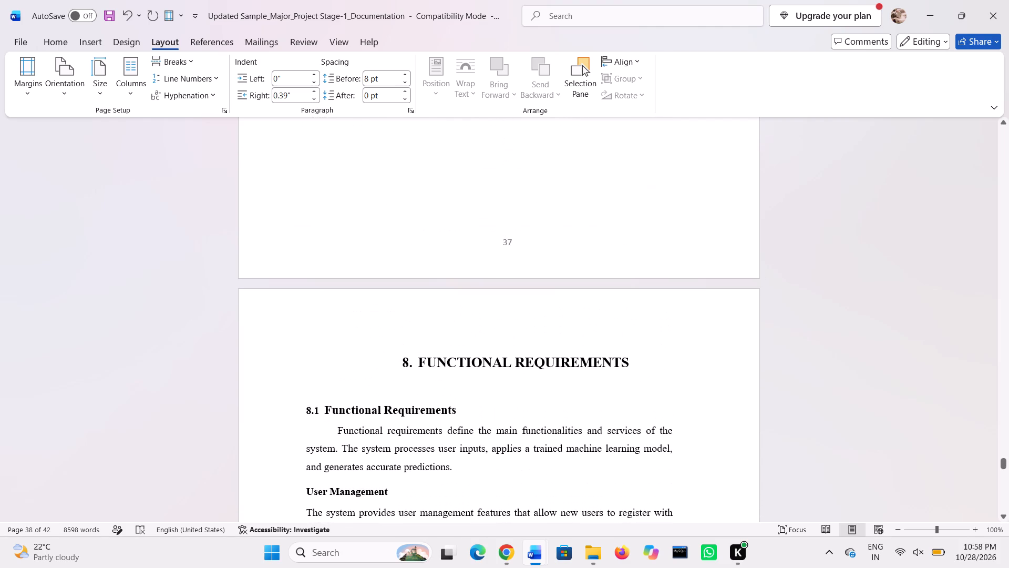
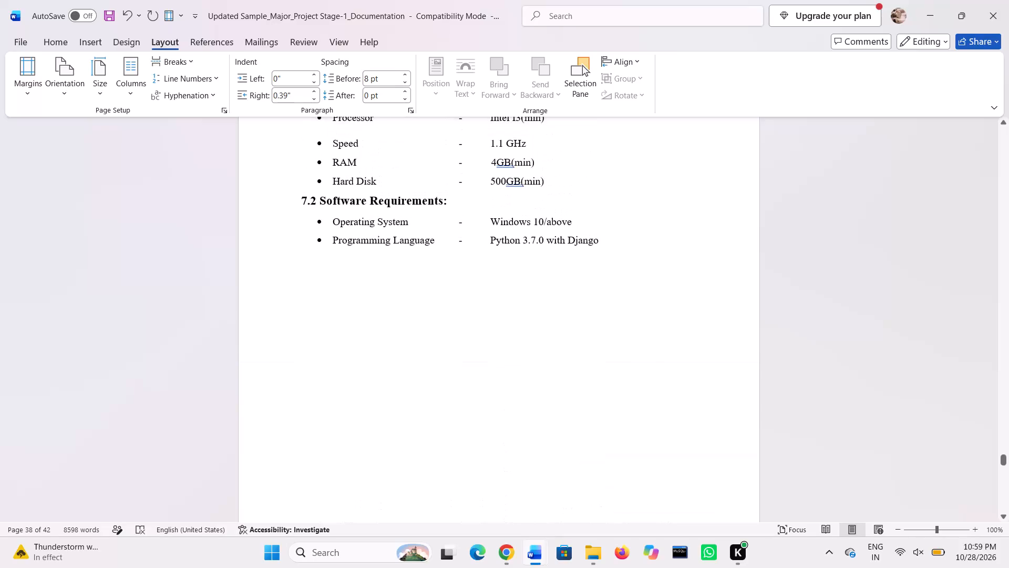
Review the page layout from the chapter 7 software and hardware requirements back to the JSON bullet list before the chapter.
scroll(326, 340, "up", 1)
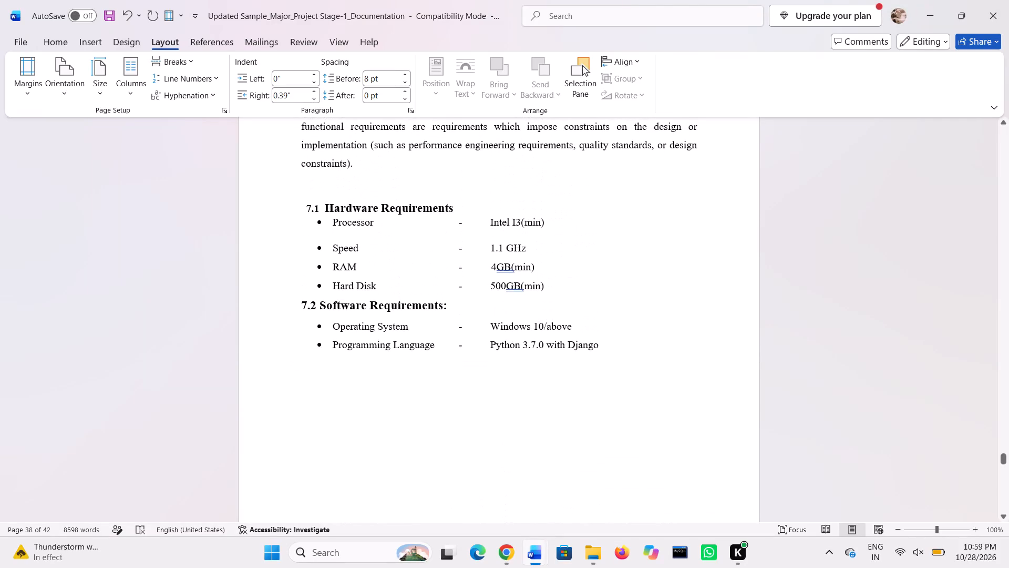
scroll(326, 340, "up", 5)
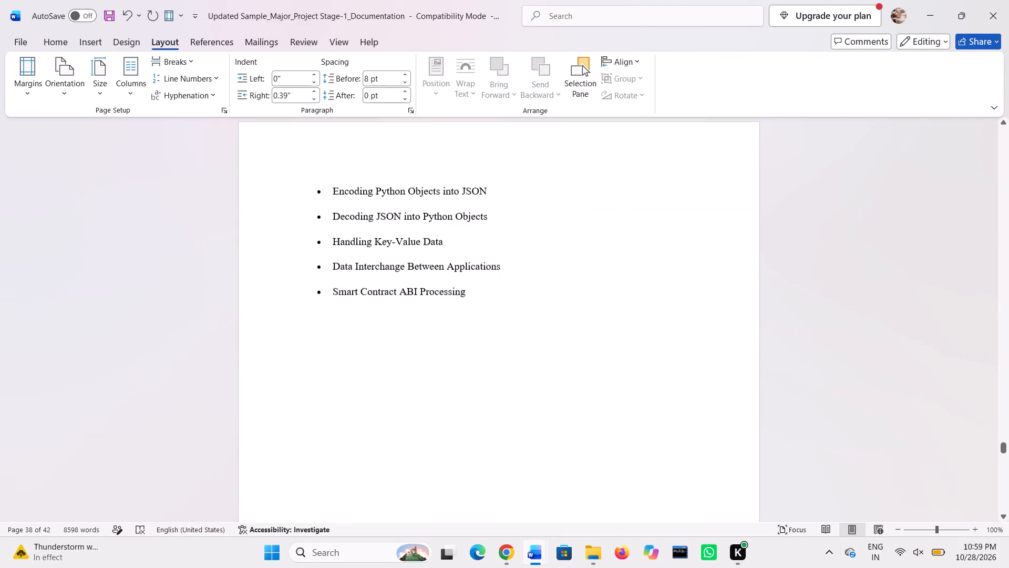
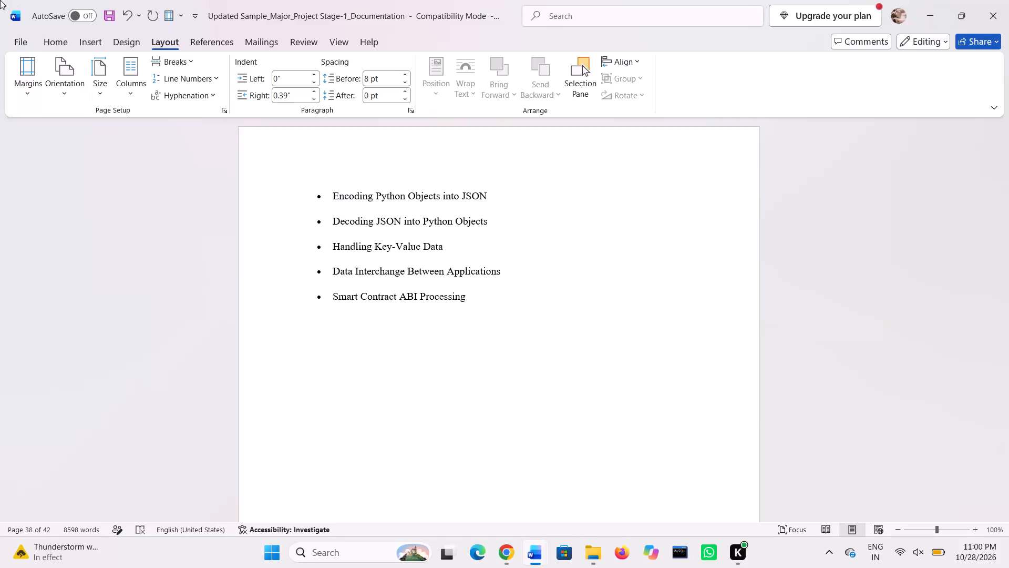
Save the updated project documentation.
key("ctrl+s")
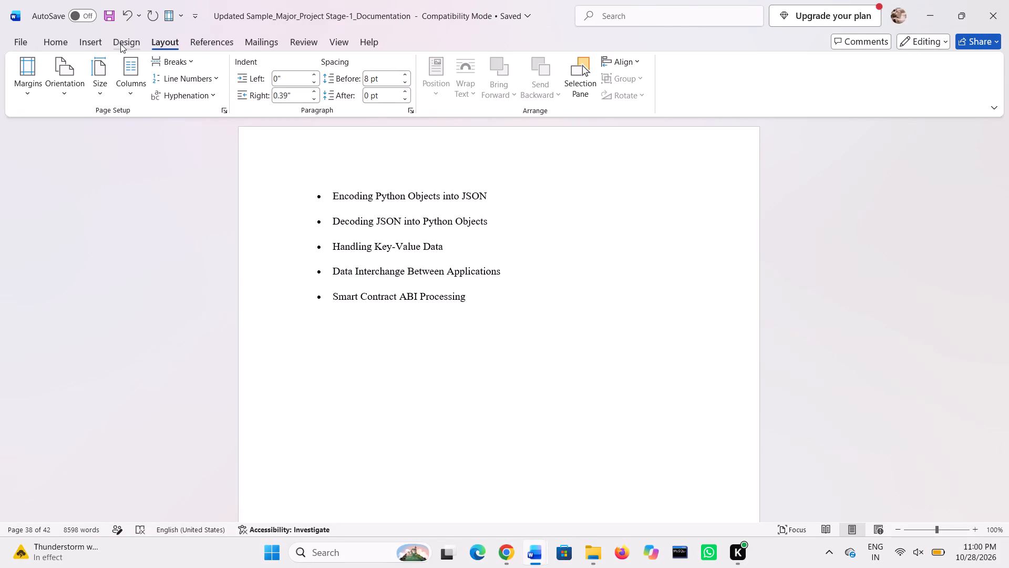
Upload a copy of the project documentation from the Downloads folder to the personal OneDrive.
left_click(244, 18)
left_click(318, 68)
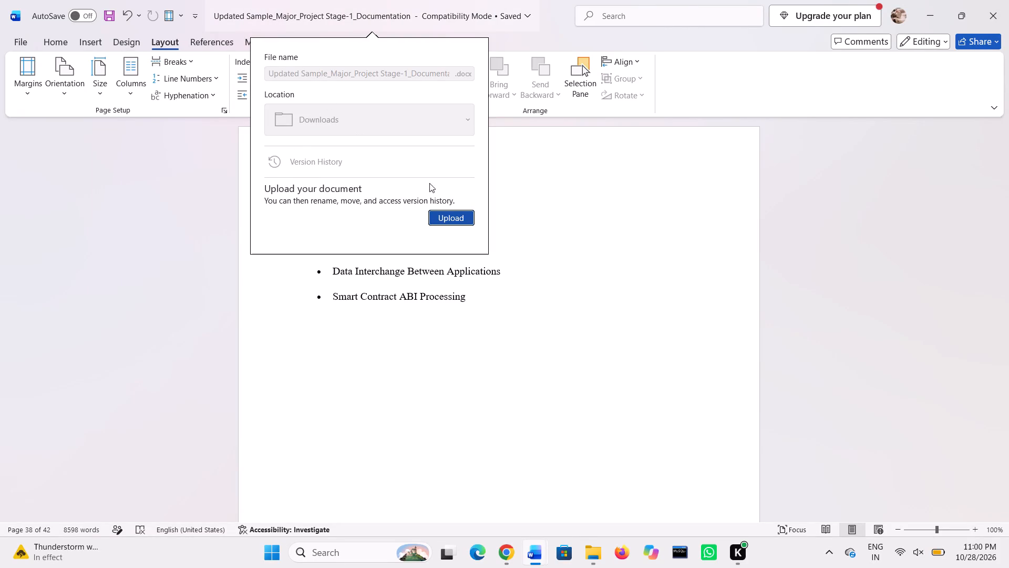
left_click(450, 228)
left_click(449, 222)
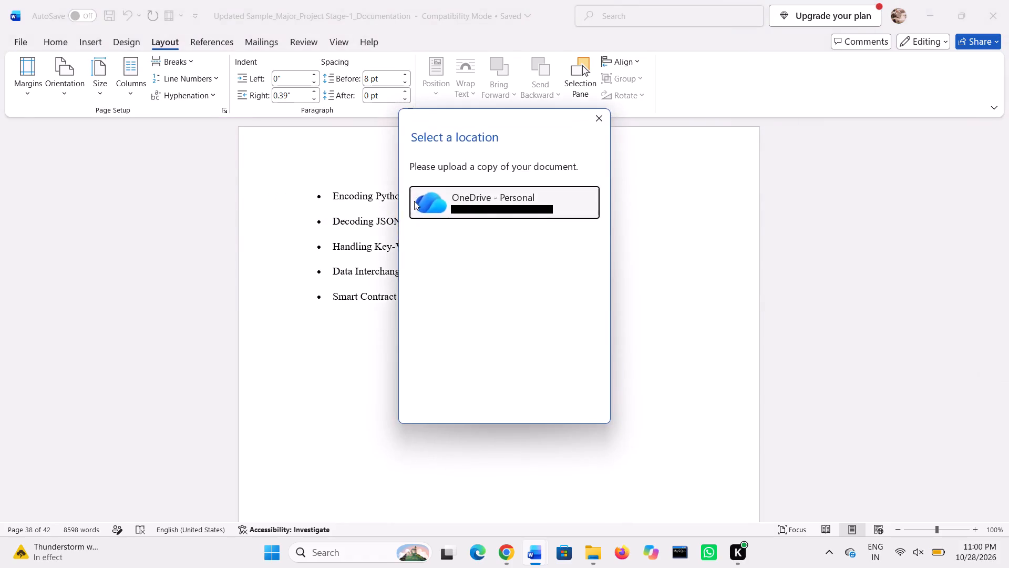
left_click(454, 206)
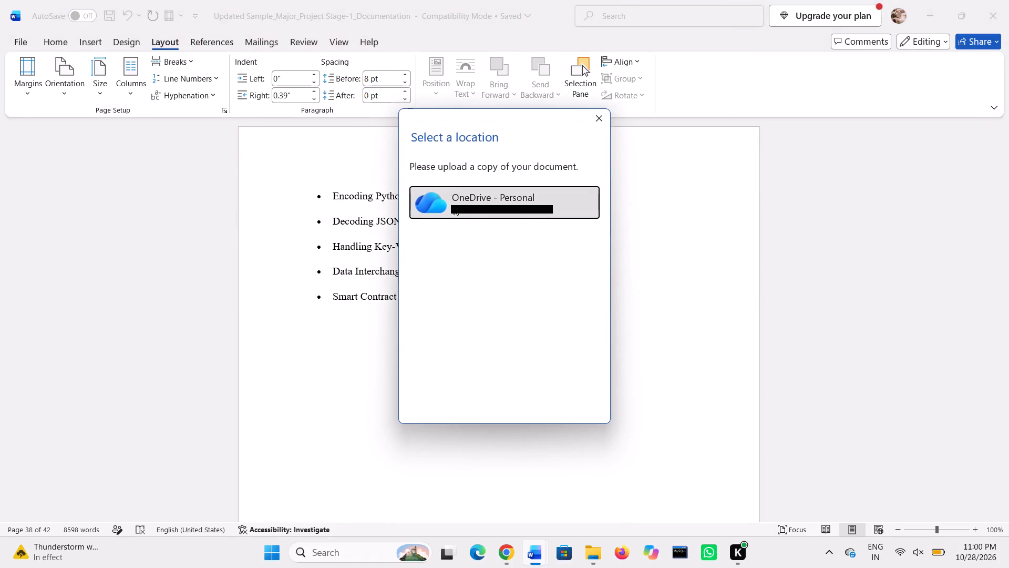
left_click(454, 206)
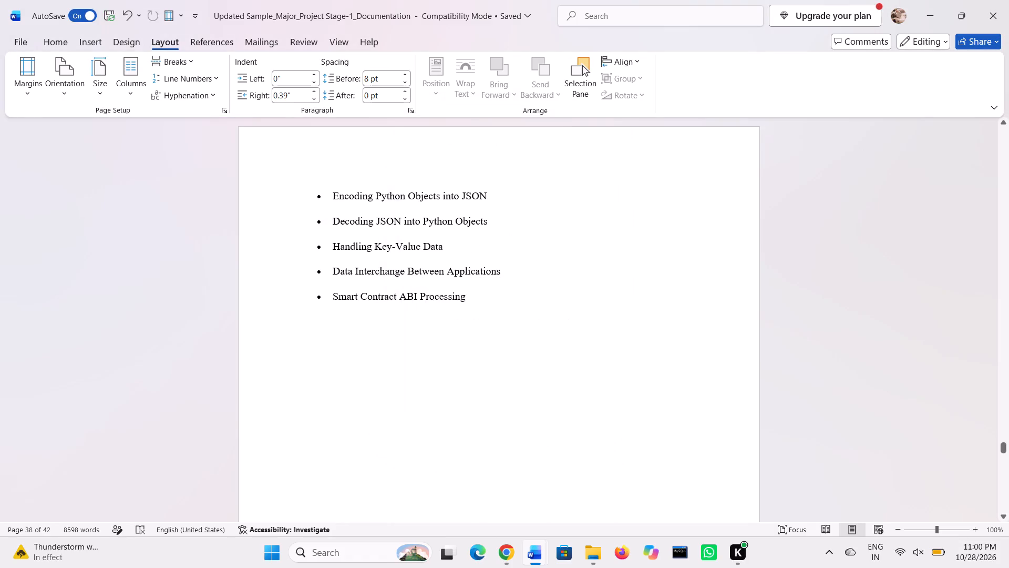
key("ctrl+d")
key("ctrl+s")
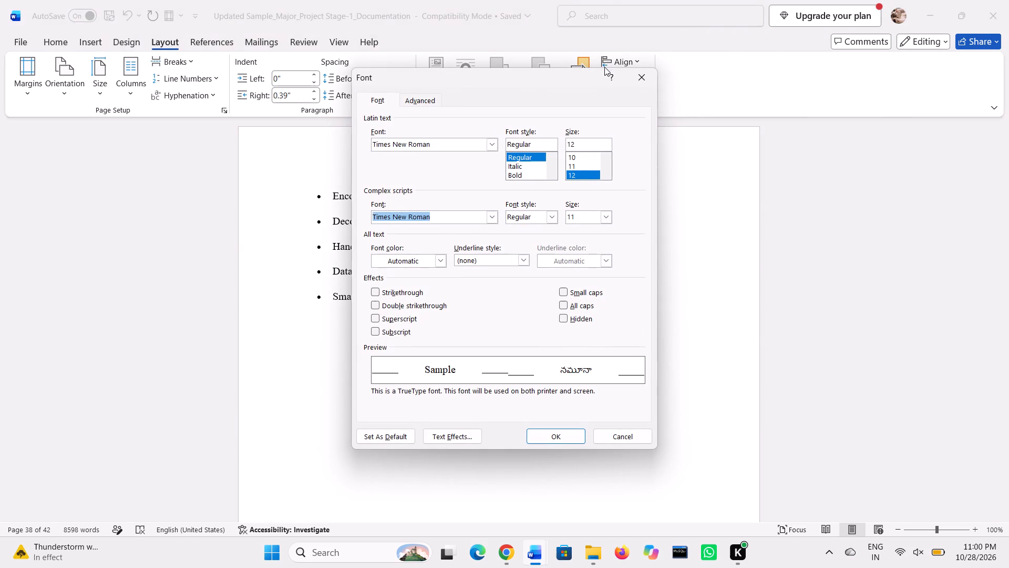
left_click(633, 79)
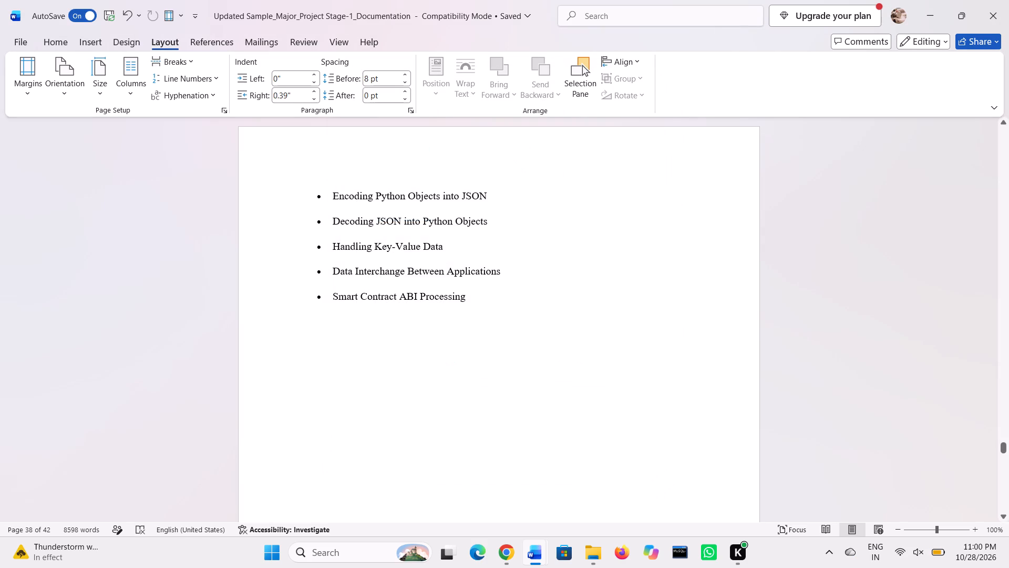
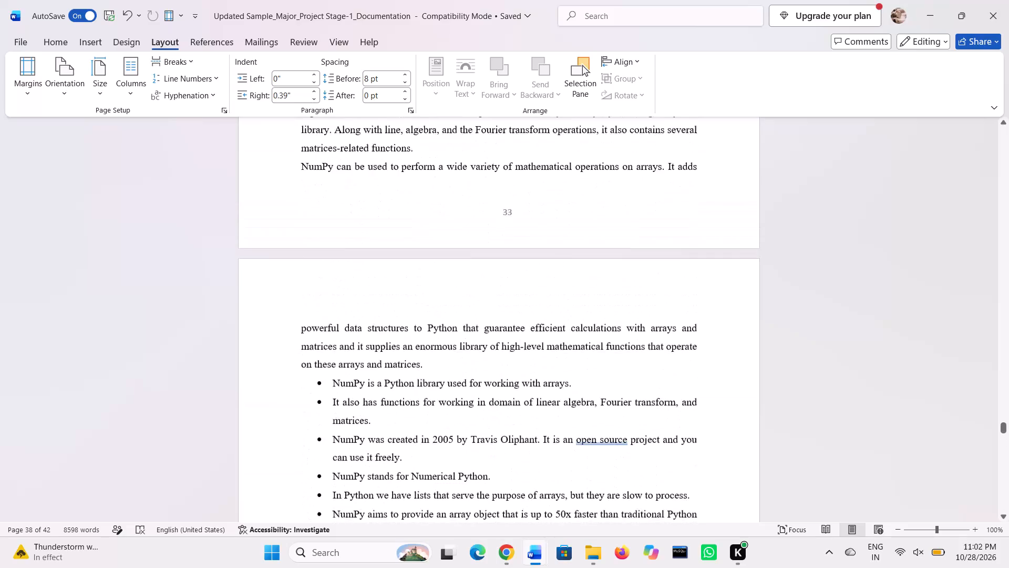
Clear the entries "1.4 Applications" and "1.3 Problem Statement" from the Introduction part of the contents table.
scroll(520, 281, "up", 20)
scroll(520, 281, "up", 10)
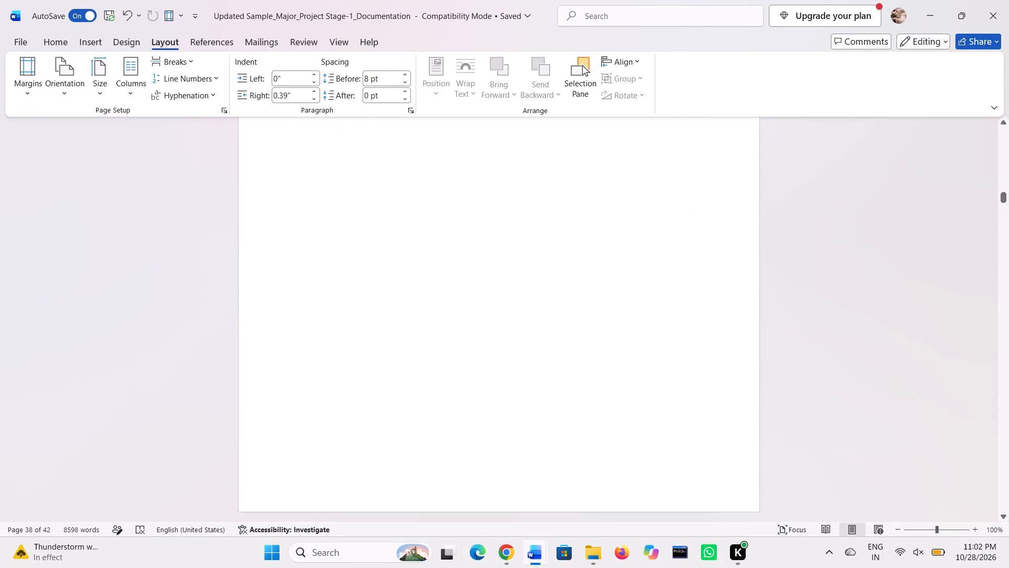
scroll(520, 281, "up", 20)
scroll(520, 281, "down", 7)
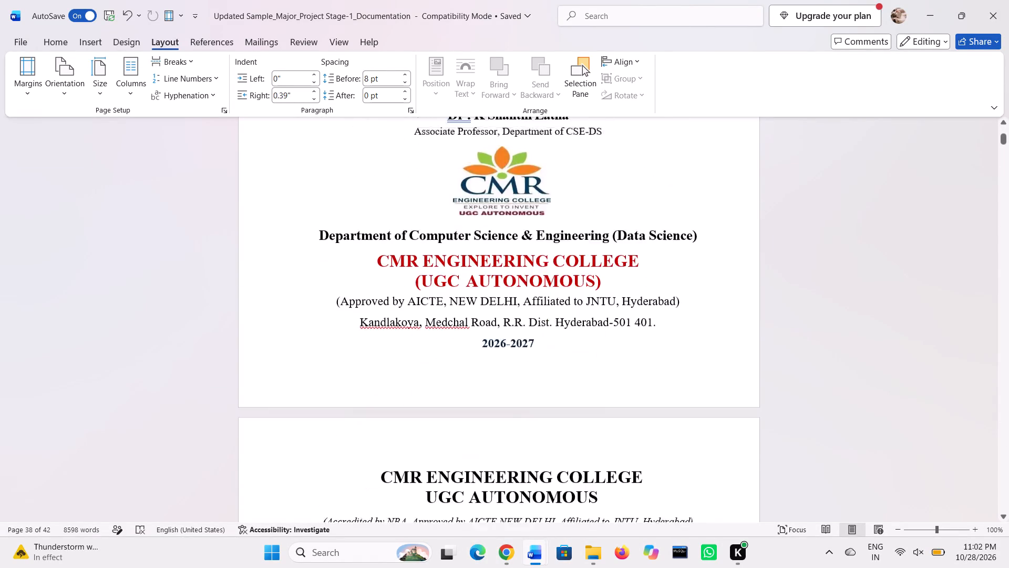
scroll(520, 281, "down", 8)
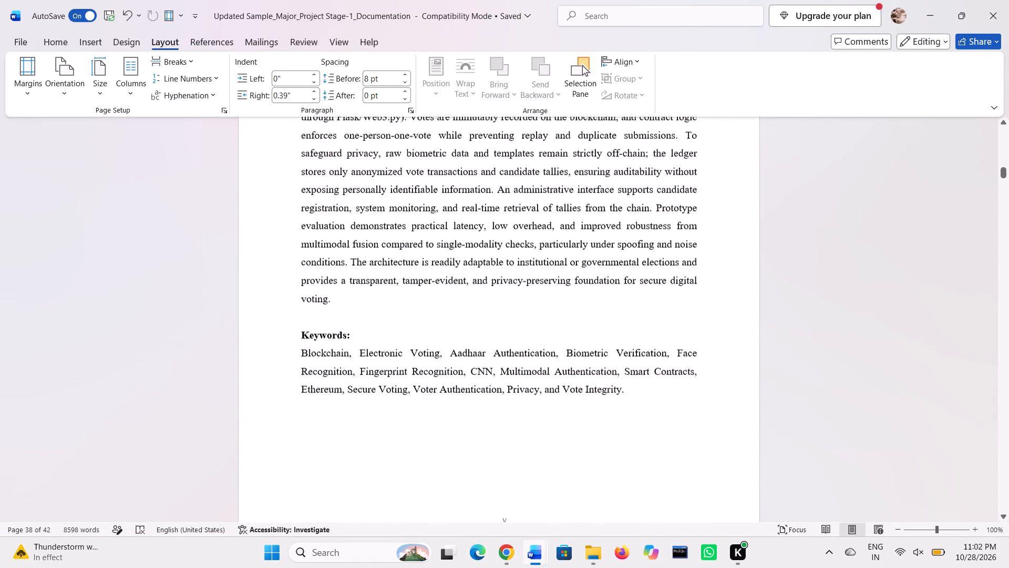
scroll(520, 281, "down", 5)
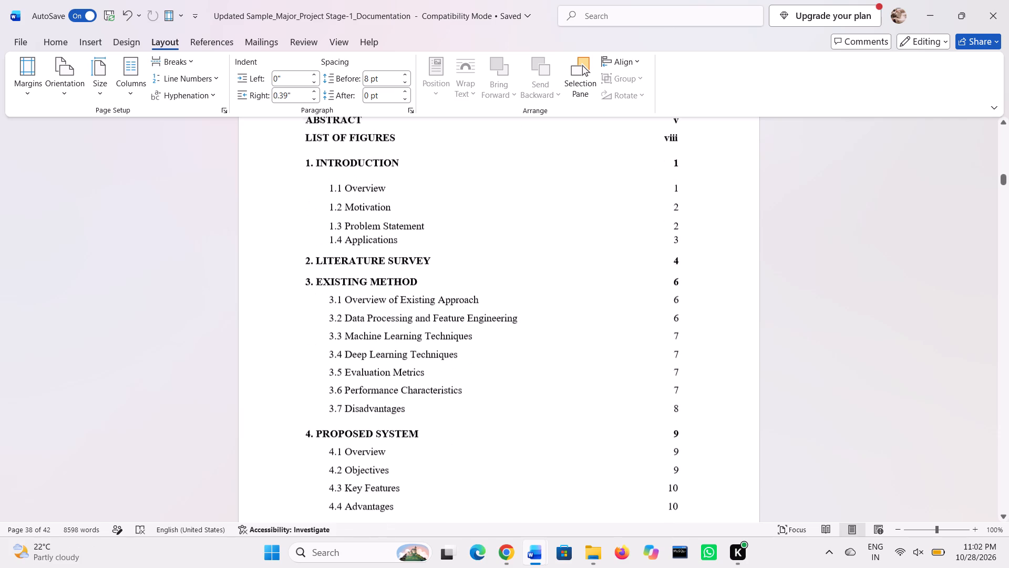
scroll(520, 281, "down", 1)
left_click(418, 257)
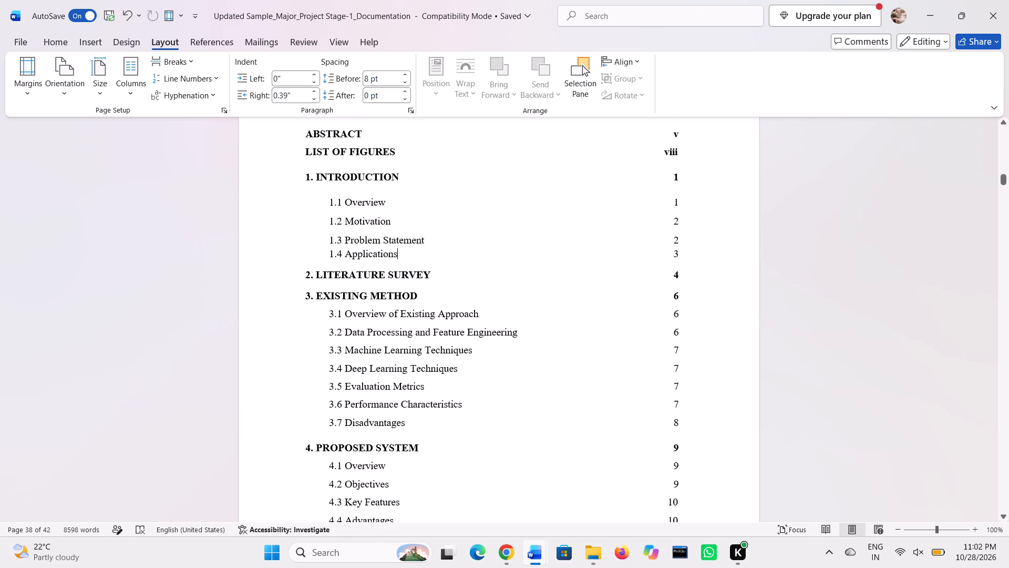
key("BackSpace")
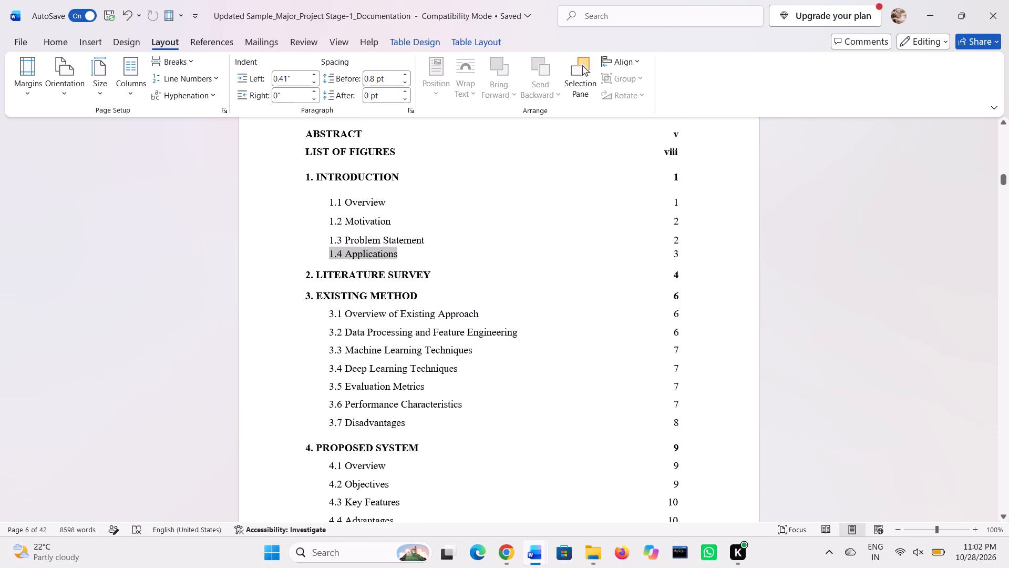
key("BackSpace")
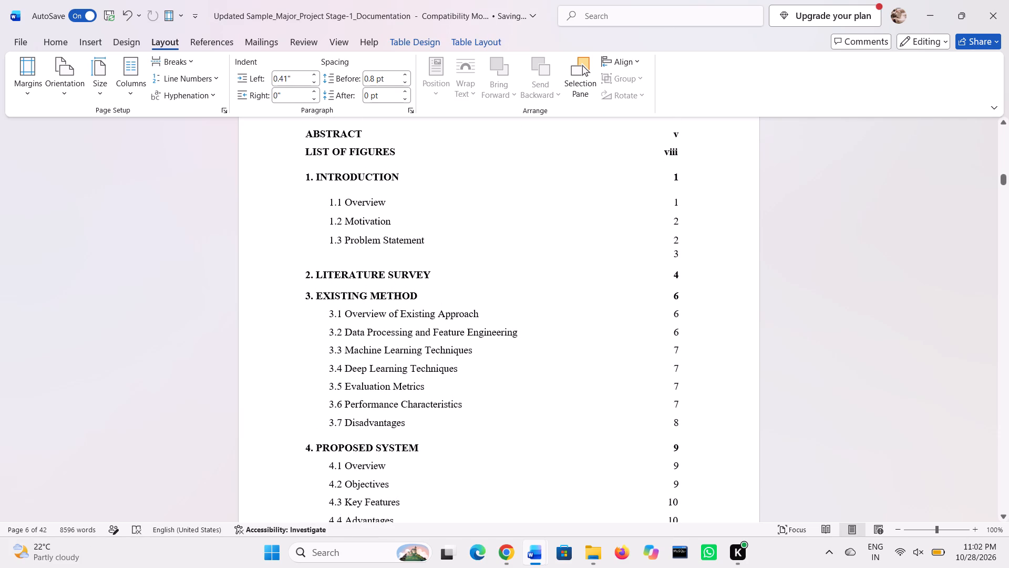
left_click(435, 239)
key("BackSpace")
key("BackSpace")
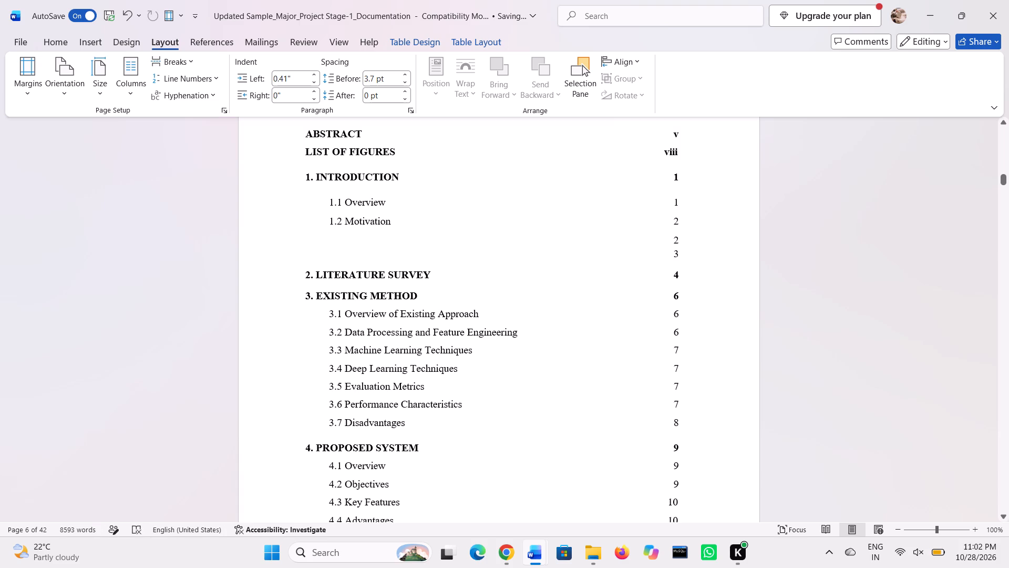
Delete the two emptied rows below "1.2 Motivation" in the contents table as entire rows, including their page numbers.
left_click_drag(329, 234, 374, 239)
double_click(374, 239)
left_click_drag(688, 254, 641, 237)
key("BackSpace")
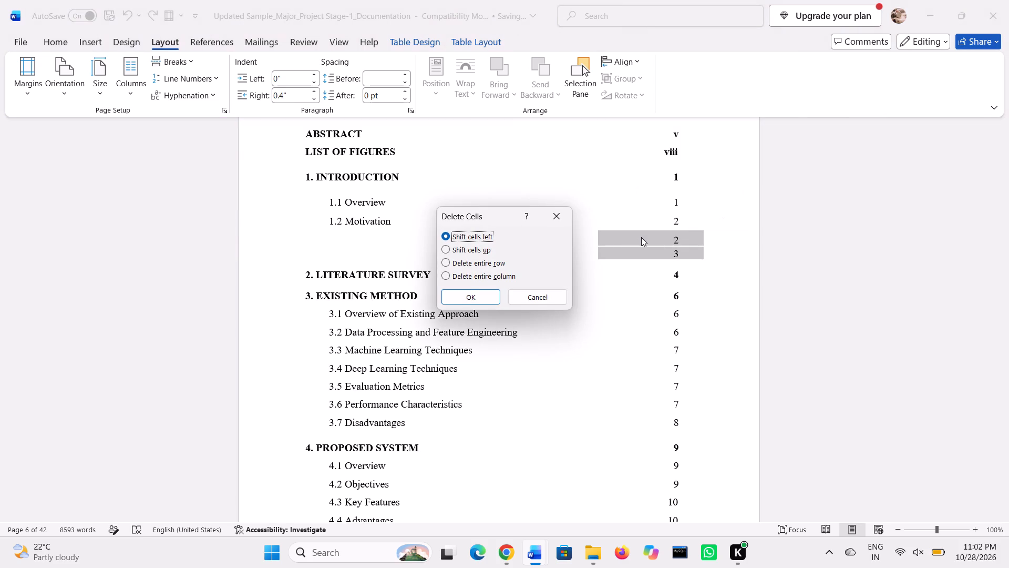
left_click(445, 266)
left_click(452, 294)
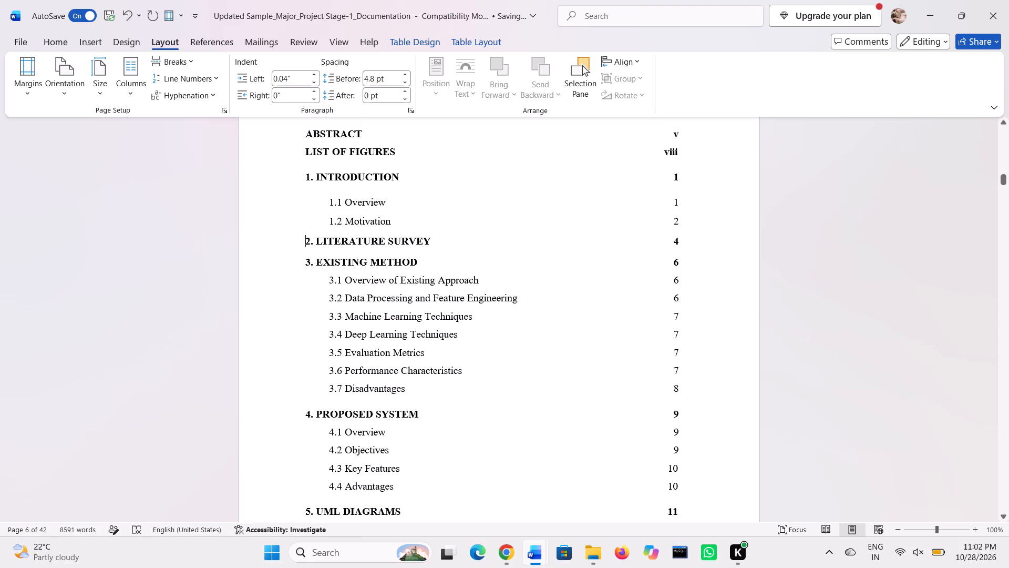
Copy the heading text "Objective of the Project" from section 1.2 of the Introduction chapter.
scroll(468, 372, "down", 4)
scroll(468, 372, "up", 2)
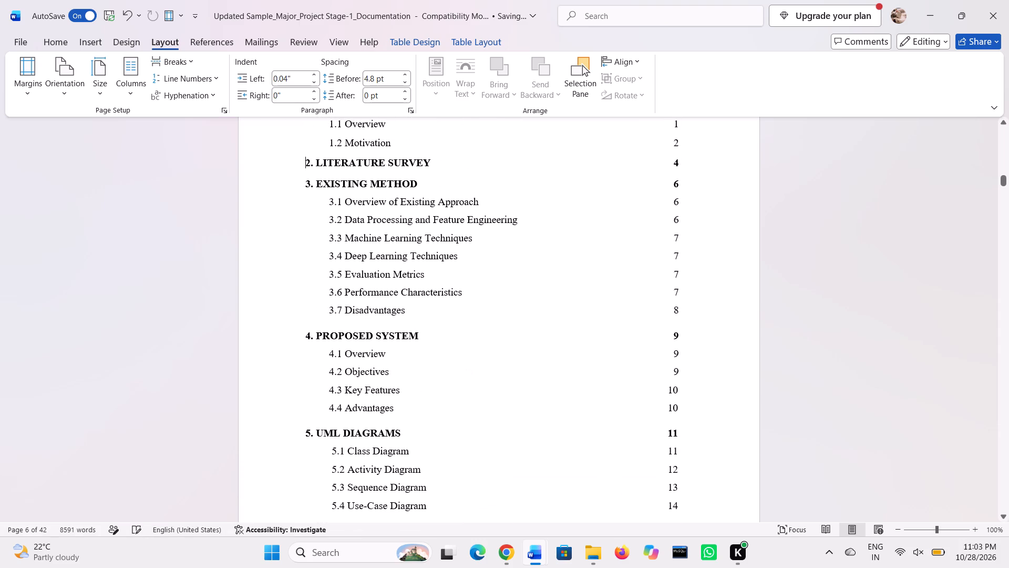
scroll(468, 372, "up", 1)
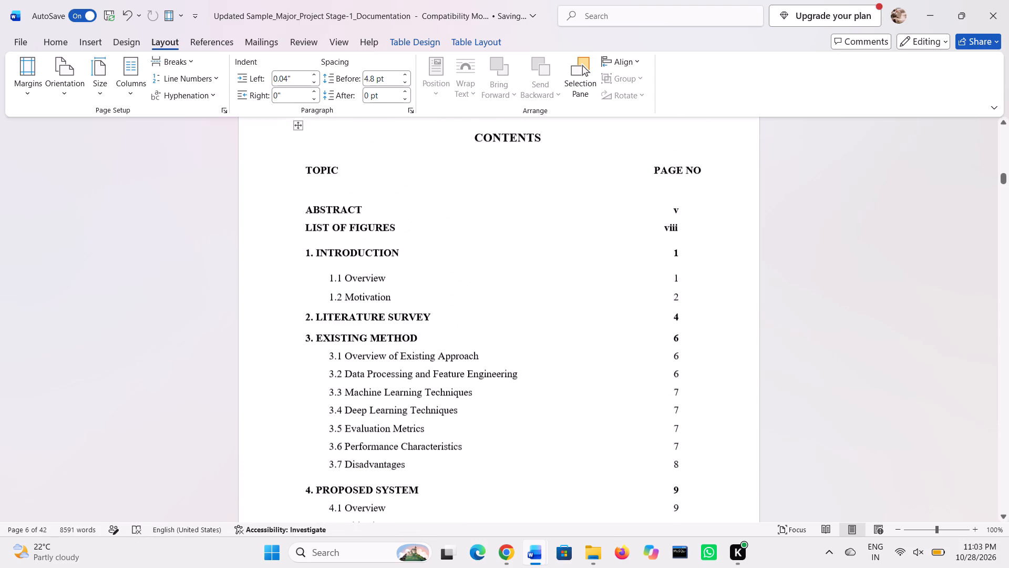
scroll(468, 372, "down", 3)
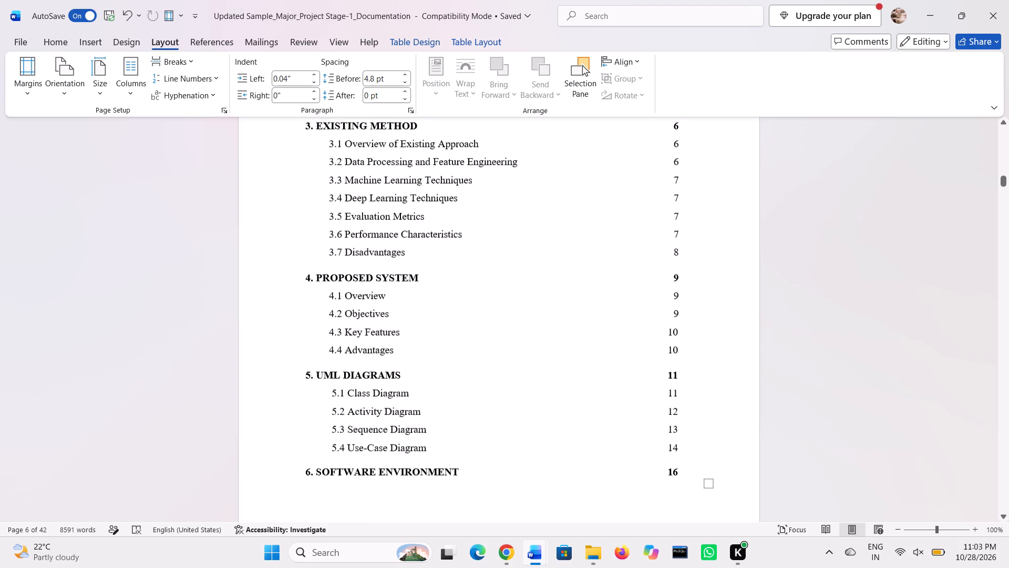
scroll(468, 372, "down", 13)
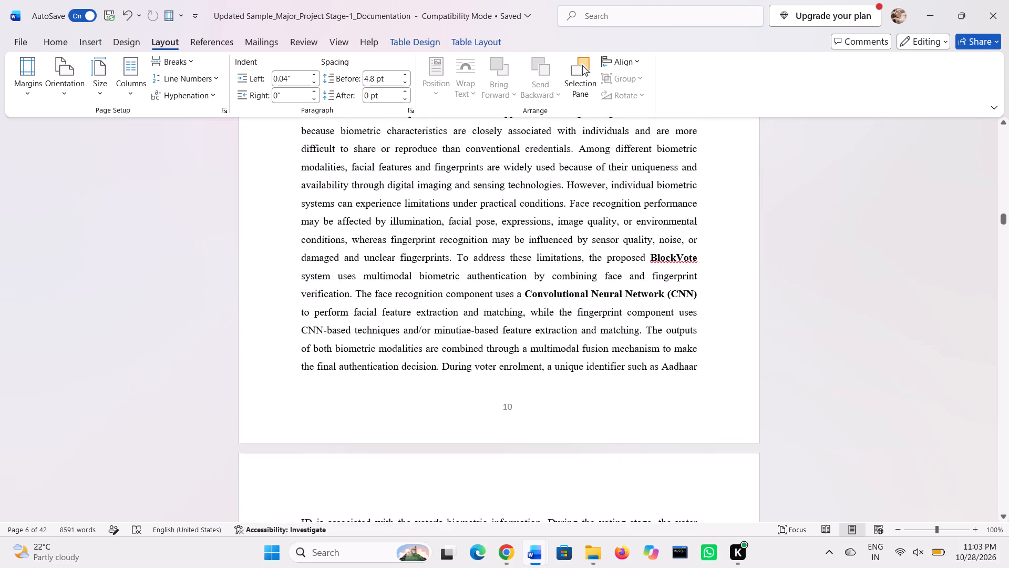
scroll(468, 372, "down", 4)
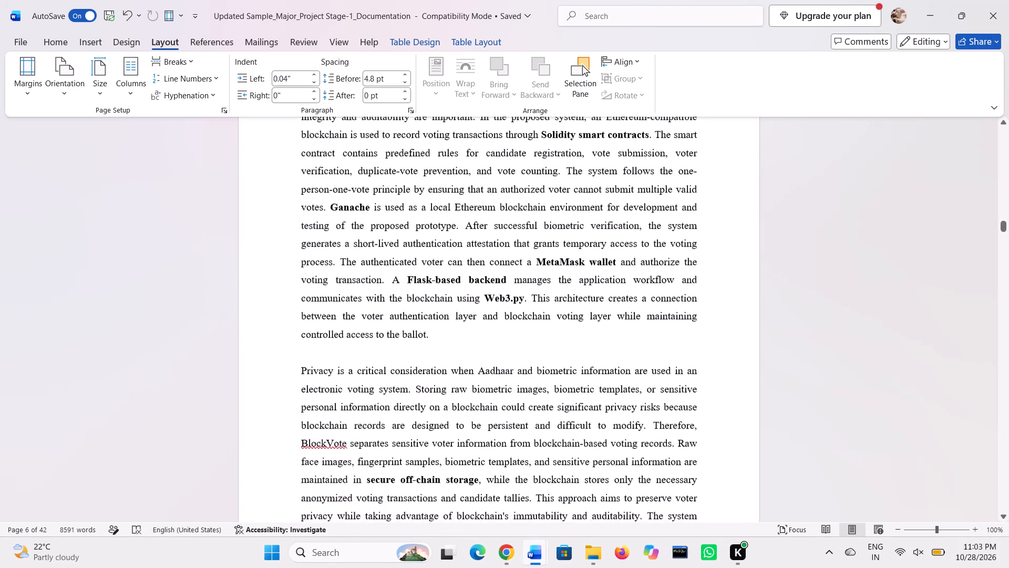
scroll(468, 372, "down", 4)
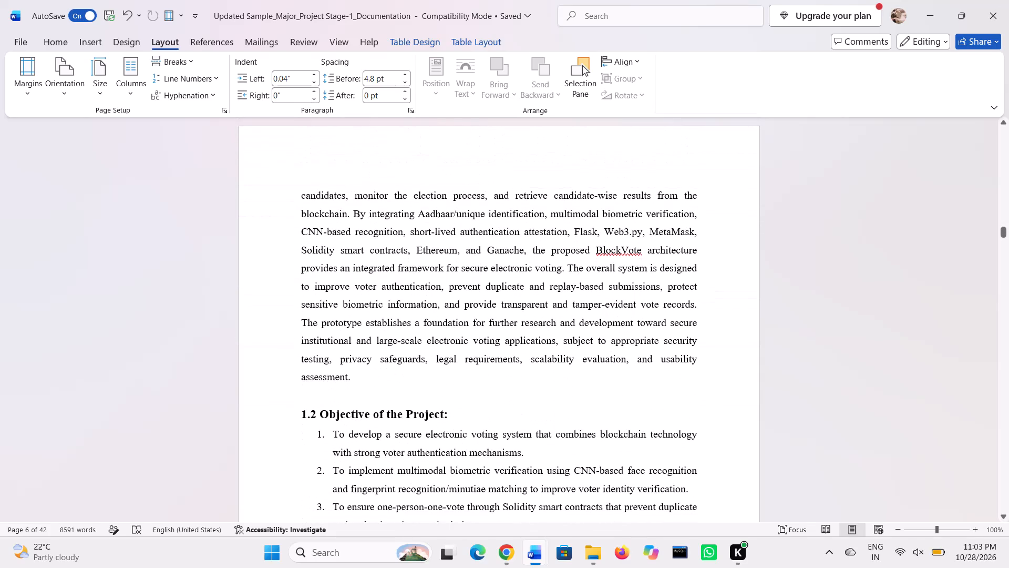
left_click_drag(442, 416, 331, 413)
key("ctrl+c")
Compare the Introduction chapter's sections and page numbering with the entries in the contents table.
scroll(331, 413, "down", 2)
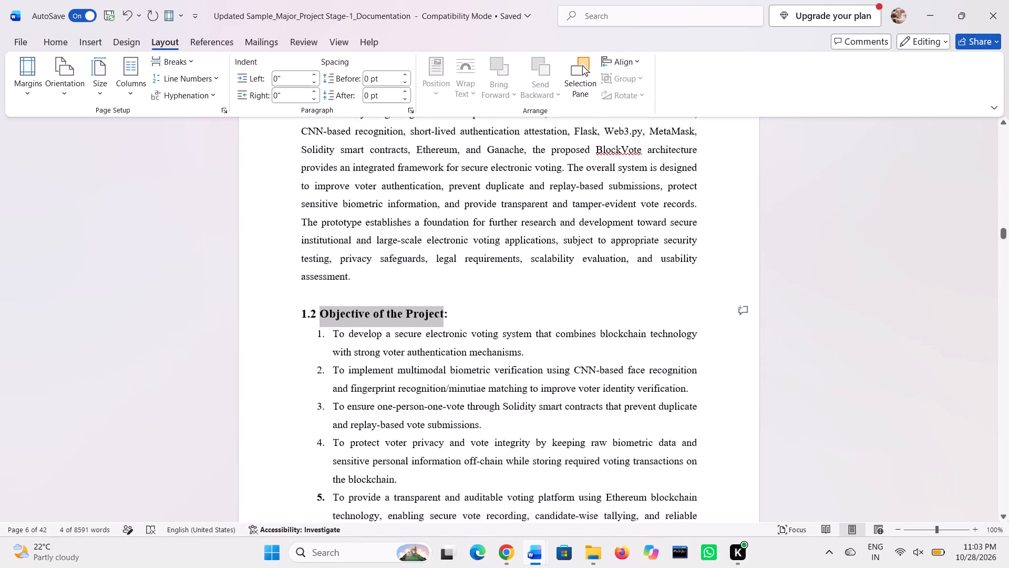
scroll(331, 413, "down", 2)
scroll(331, 413, "up", 3)
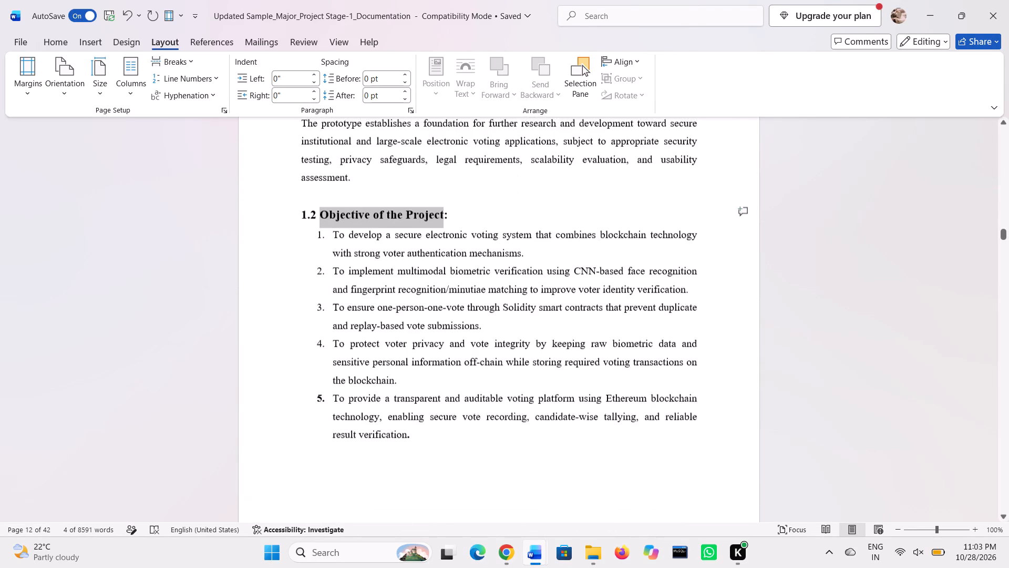
scroll(331, 413, "up", 7)
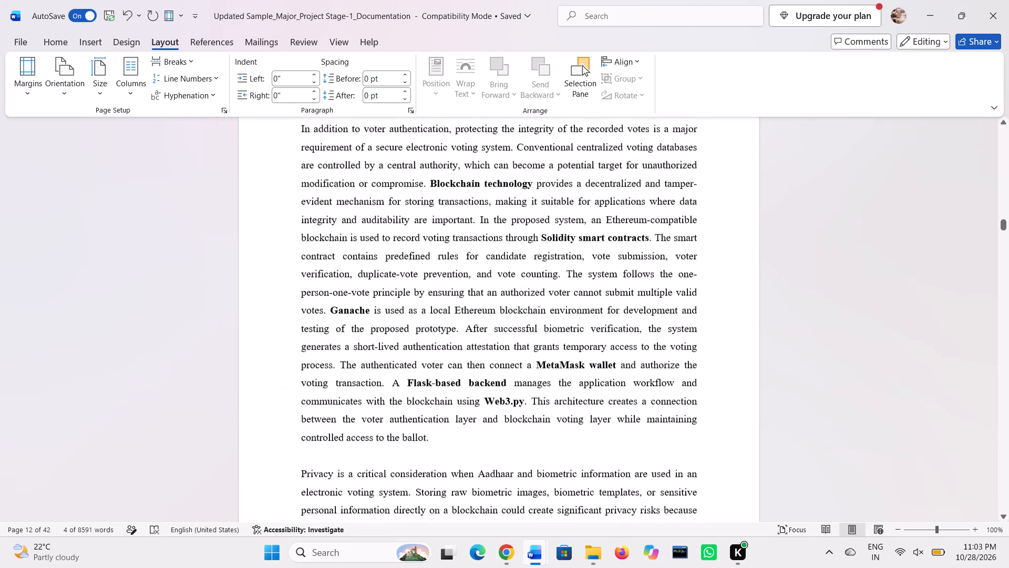
scroll(331, 413, "up", 6)
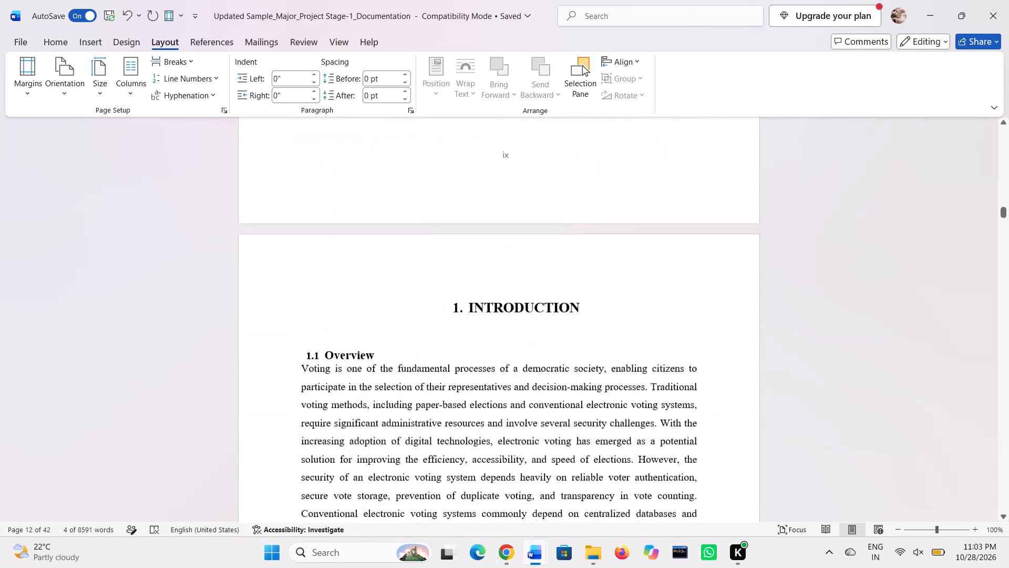
scroll(331, 413, "up", 10)
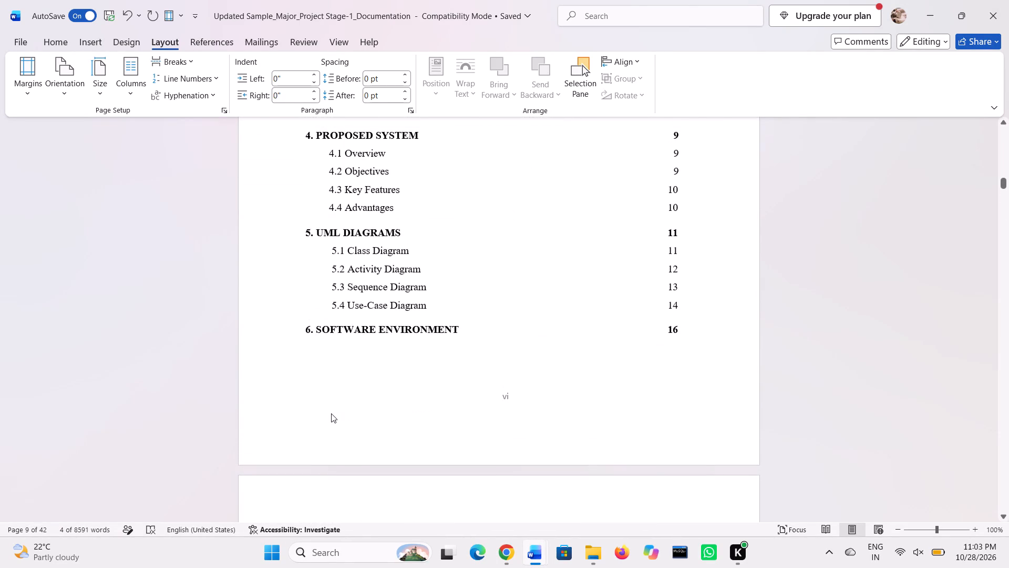
scroll(331, 413, "up", 4)
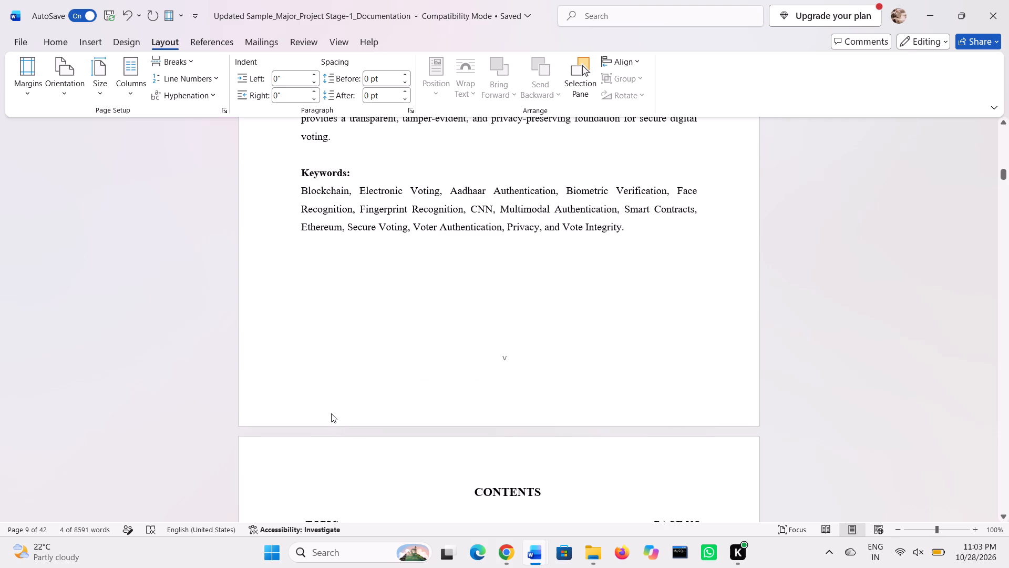
scroll(331, 413, "down", 10)
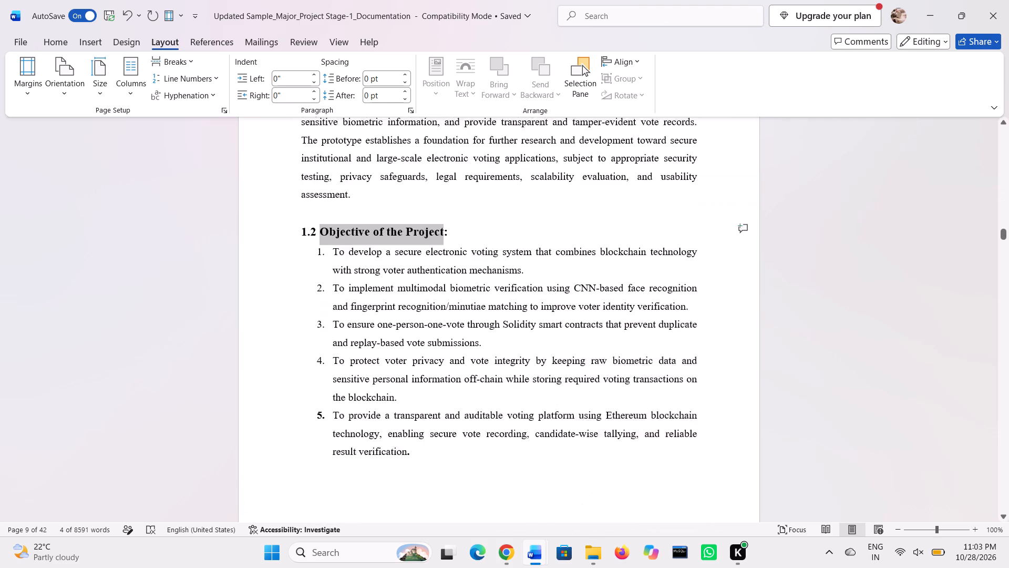
scroll(331, 413, "up", 2)
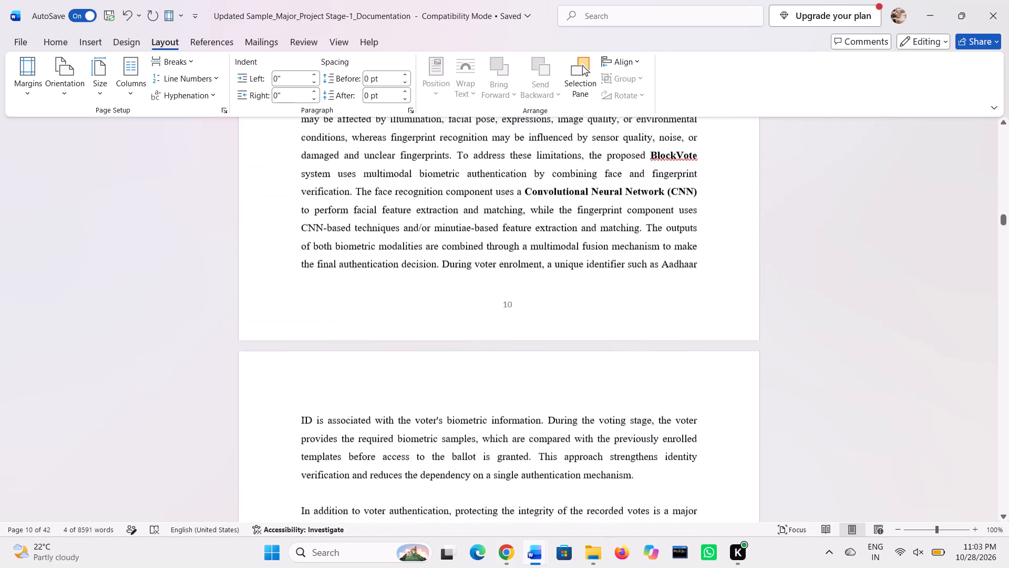
scroll(331, 413, "up", 2)
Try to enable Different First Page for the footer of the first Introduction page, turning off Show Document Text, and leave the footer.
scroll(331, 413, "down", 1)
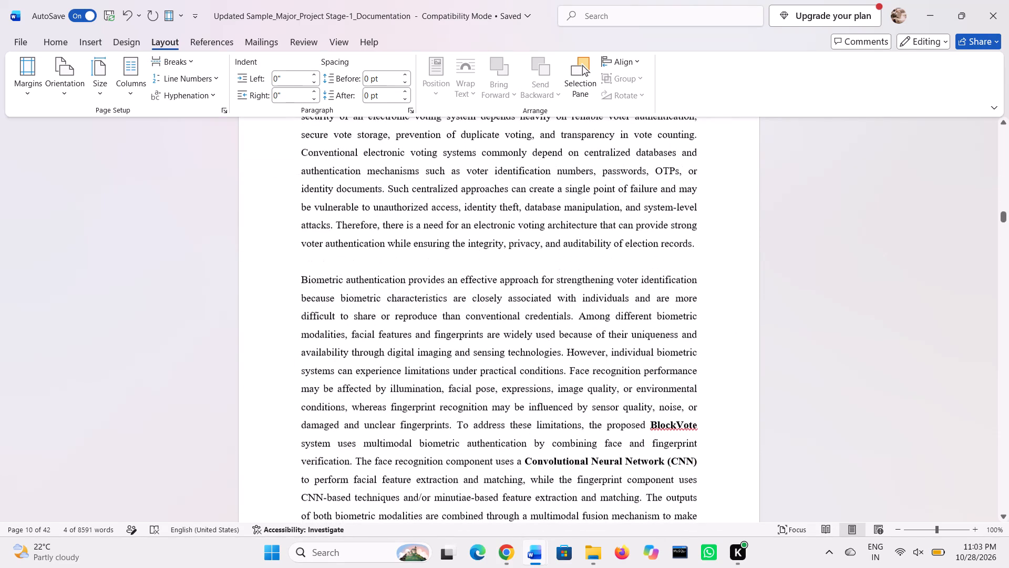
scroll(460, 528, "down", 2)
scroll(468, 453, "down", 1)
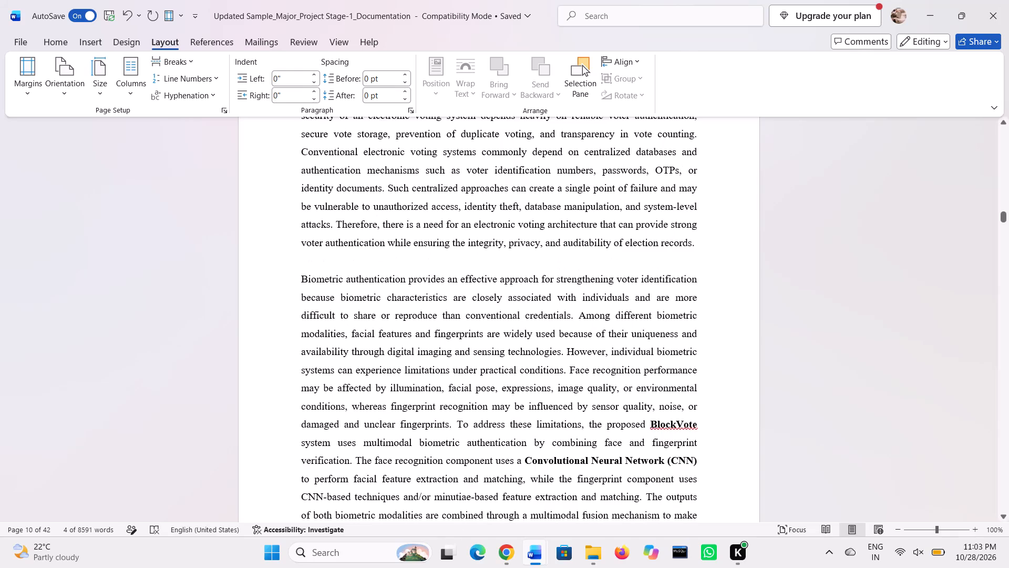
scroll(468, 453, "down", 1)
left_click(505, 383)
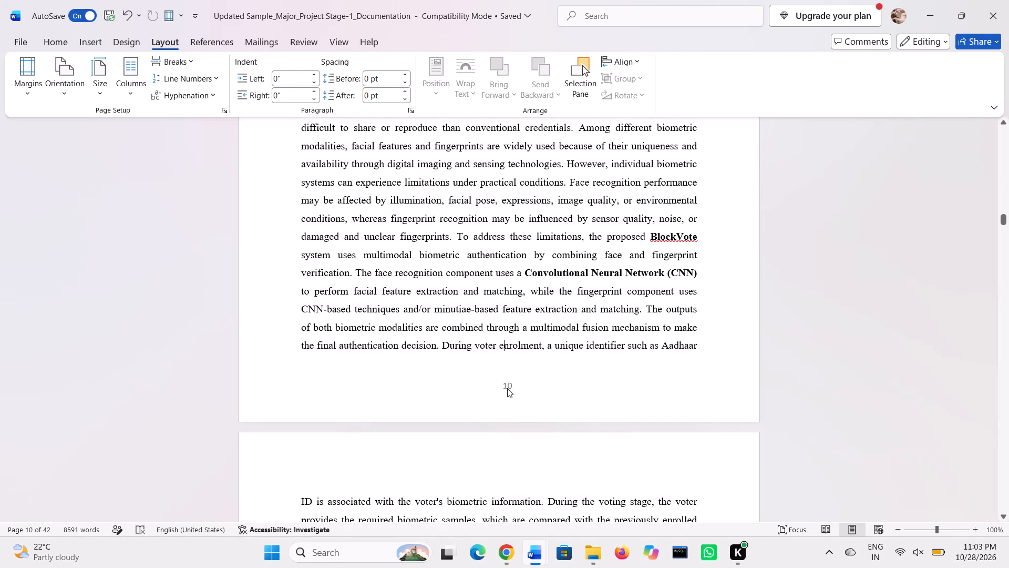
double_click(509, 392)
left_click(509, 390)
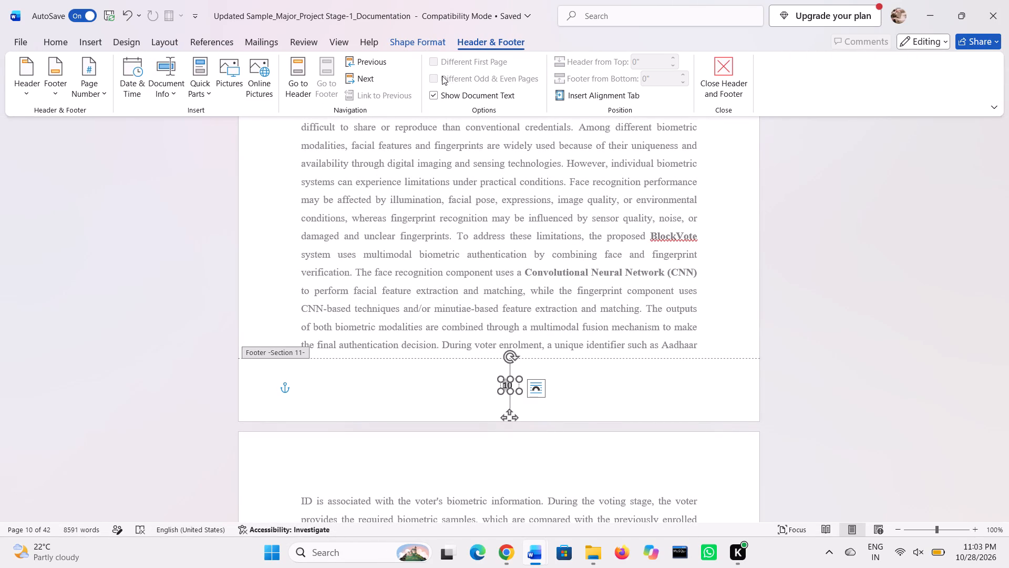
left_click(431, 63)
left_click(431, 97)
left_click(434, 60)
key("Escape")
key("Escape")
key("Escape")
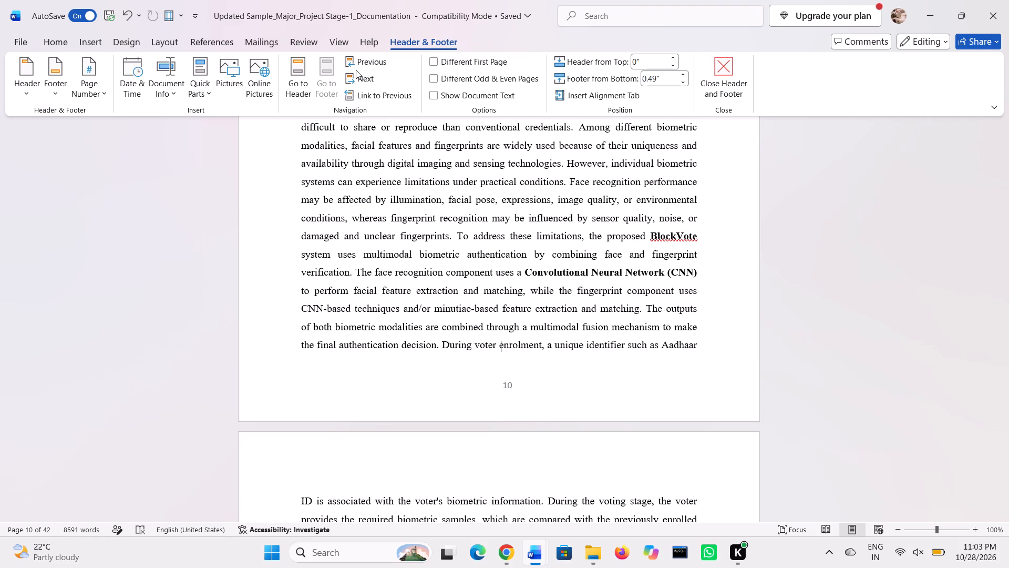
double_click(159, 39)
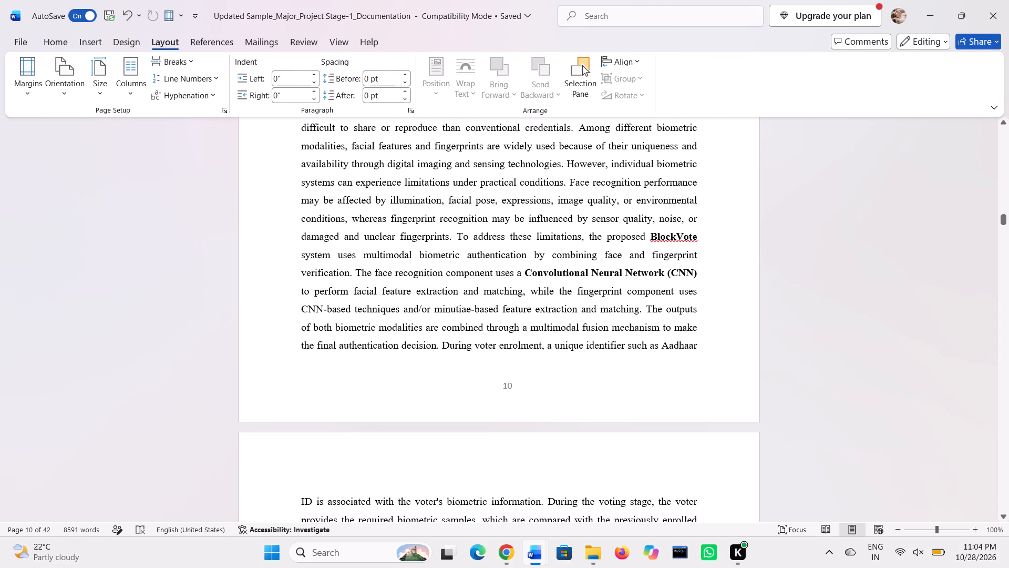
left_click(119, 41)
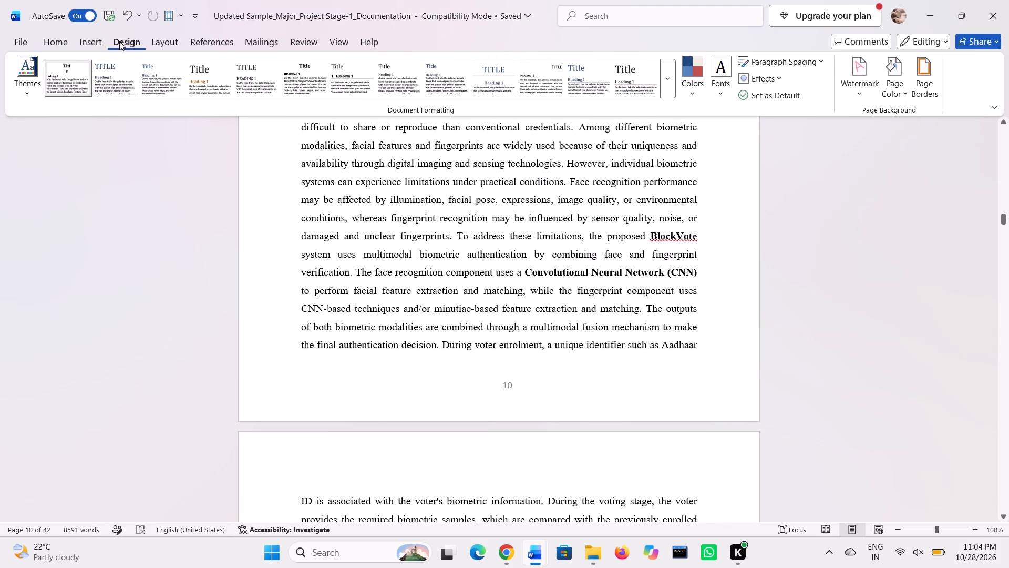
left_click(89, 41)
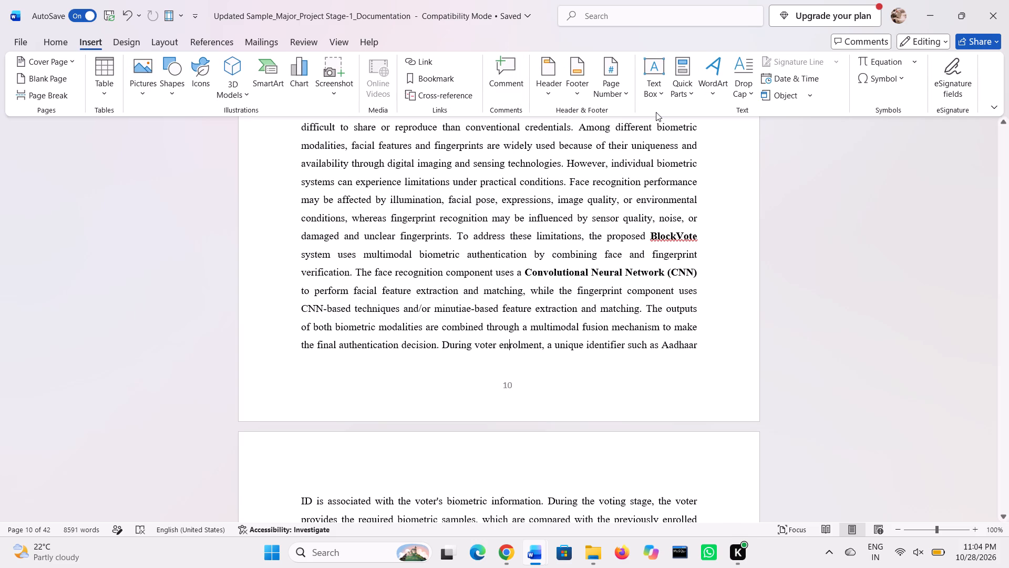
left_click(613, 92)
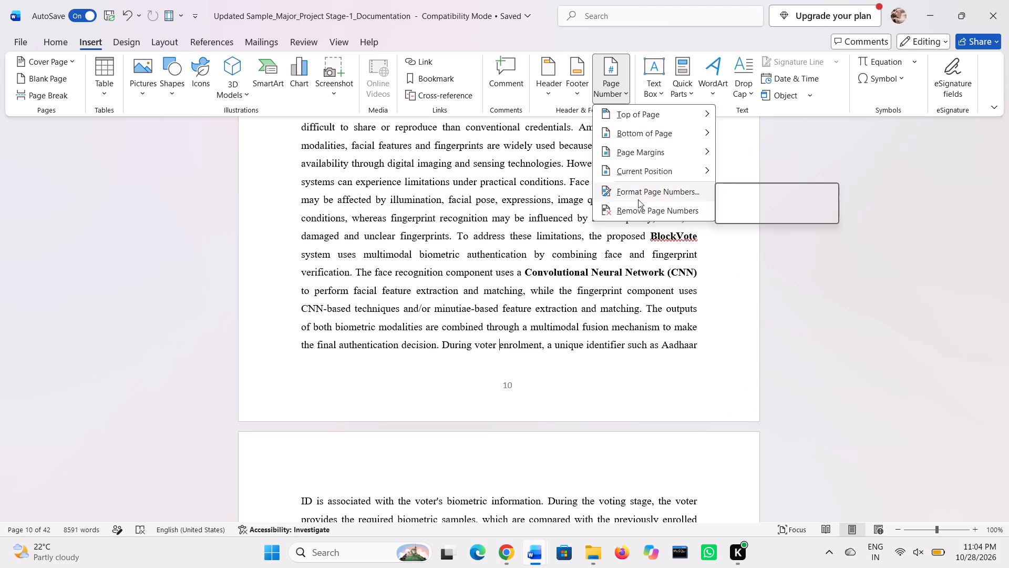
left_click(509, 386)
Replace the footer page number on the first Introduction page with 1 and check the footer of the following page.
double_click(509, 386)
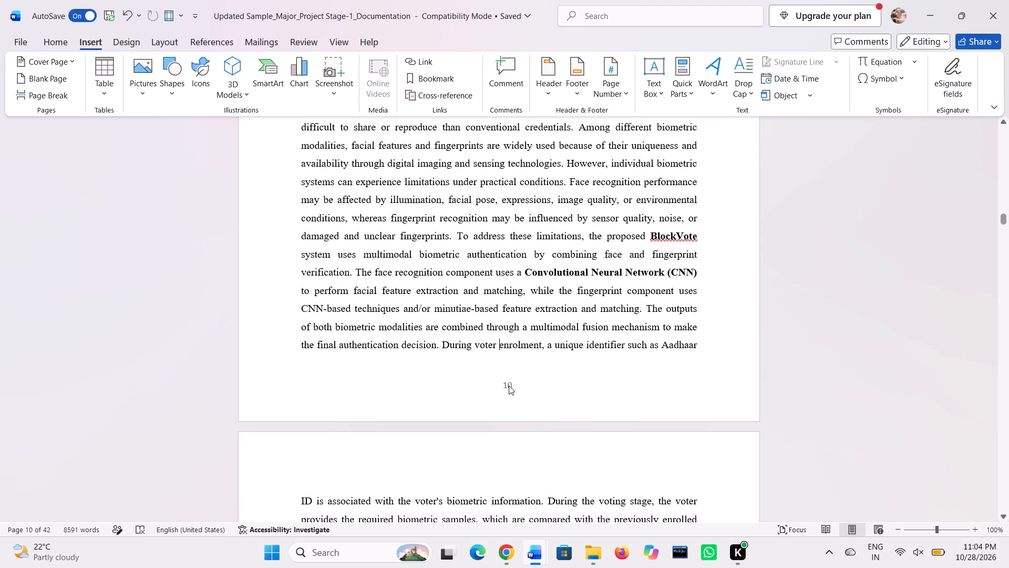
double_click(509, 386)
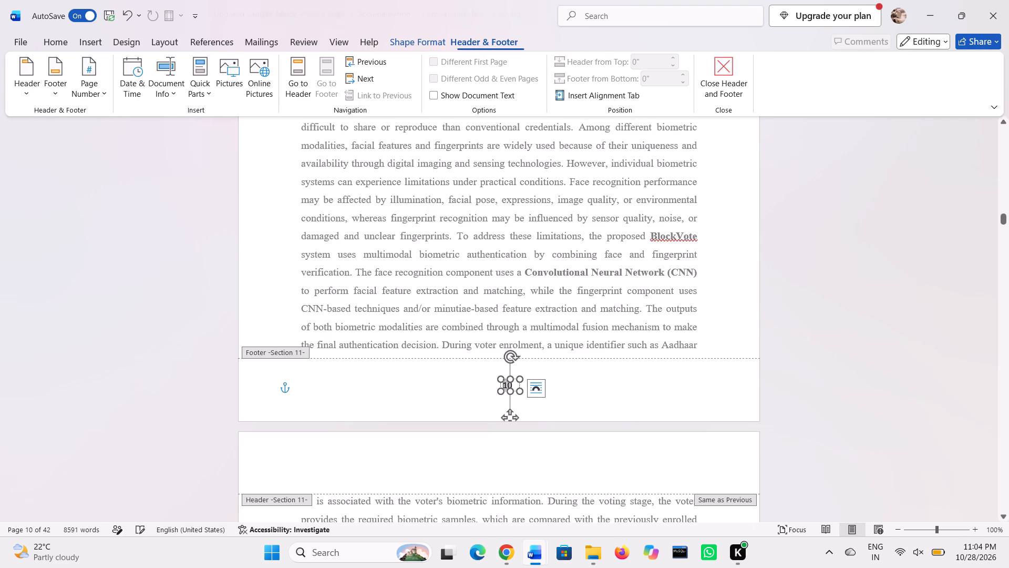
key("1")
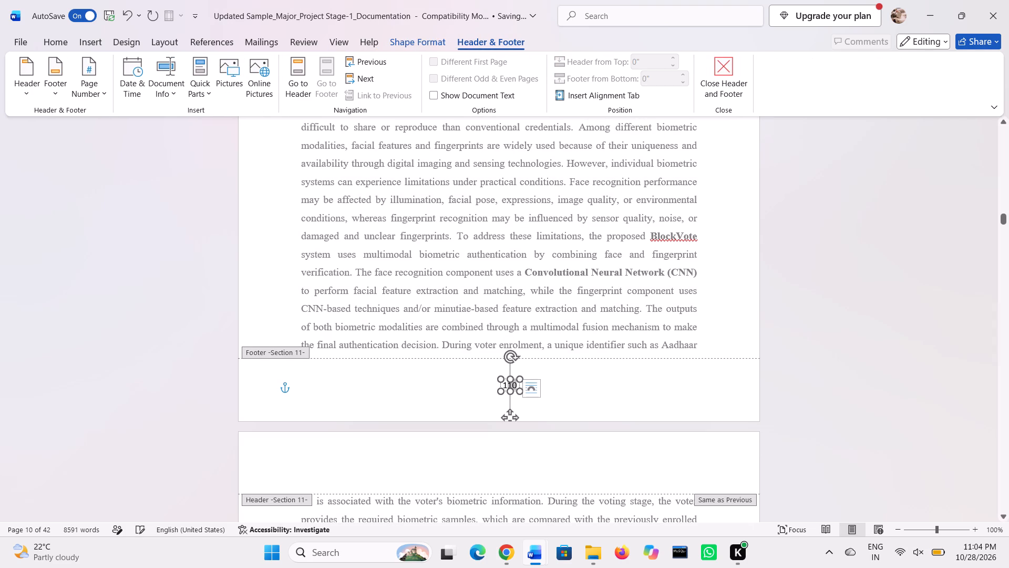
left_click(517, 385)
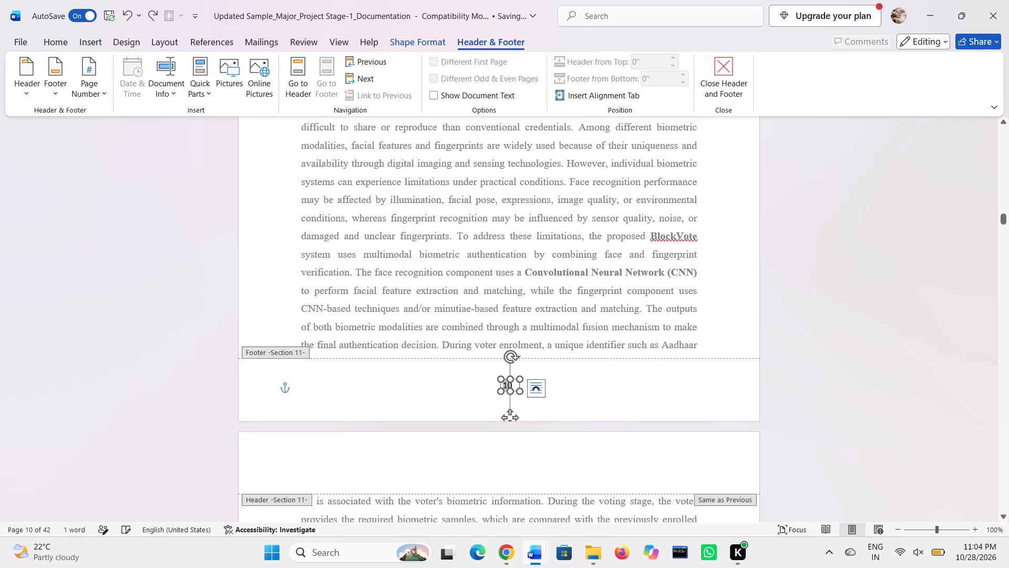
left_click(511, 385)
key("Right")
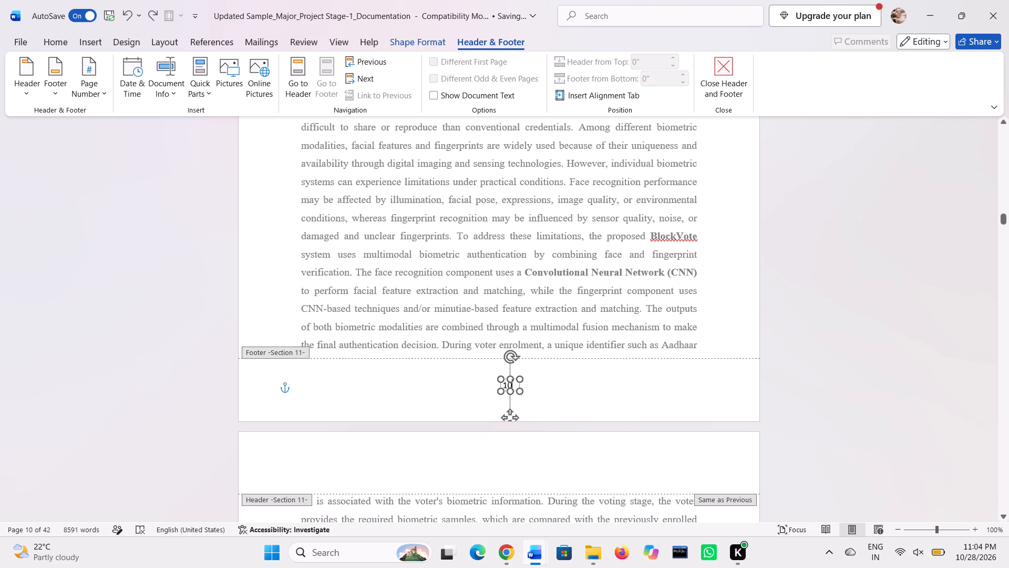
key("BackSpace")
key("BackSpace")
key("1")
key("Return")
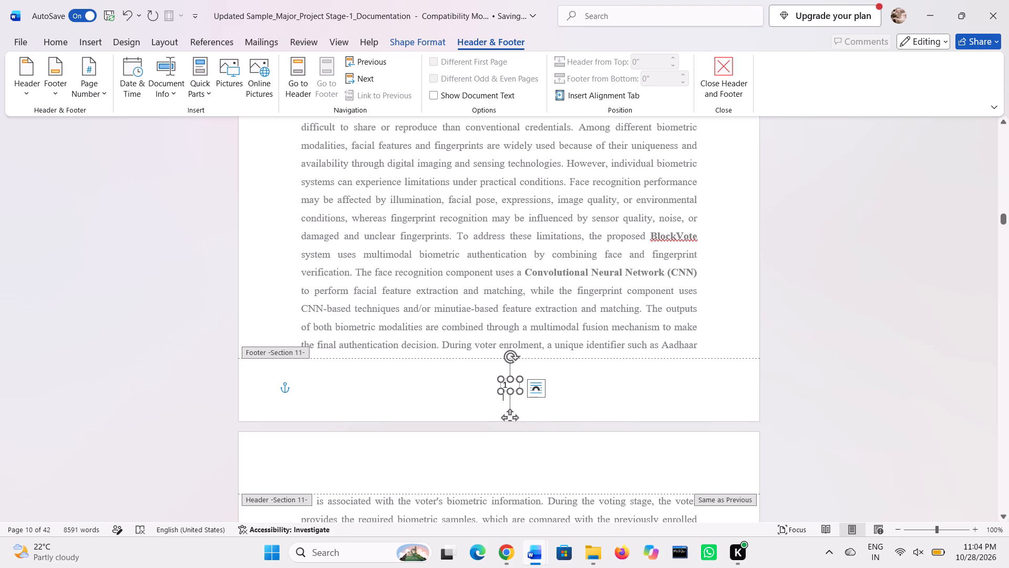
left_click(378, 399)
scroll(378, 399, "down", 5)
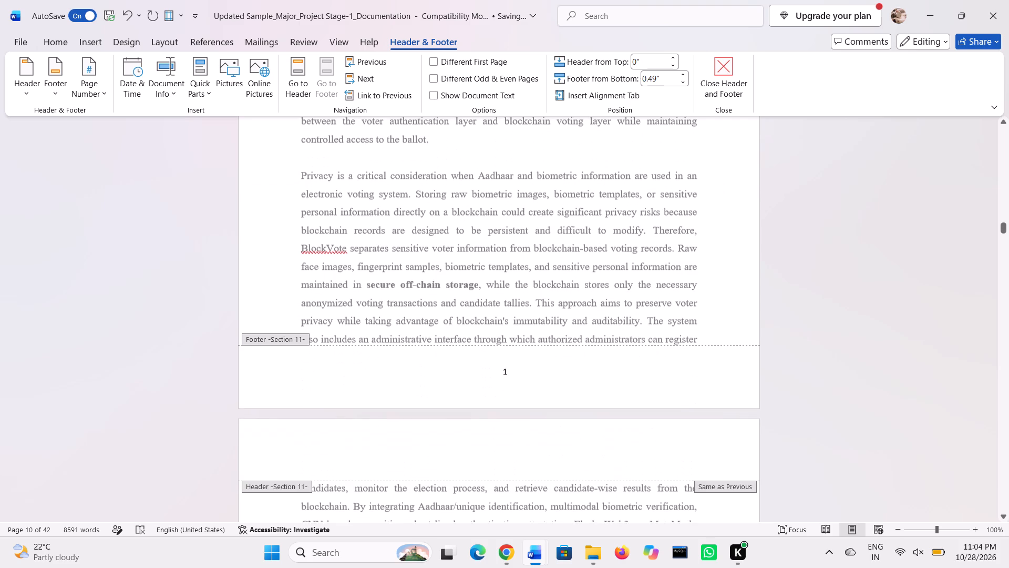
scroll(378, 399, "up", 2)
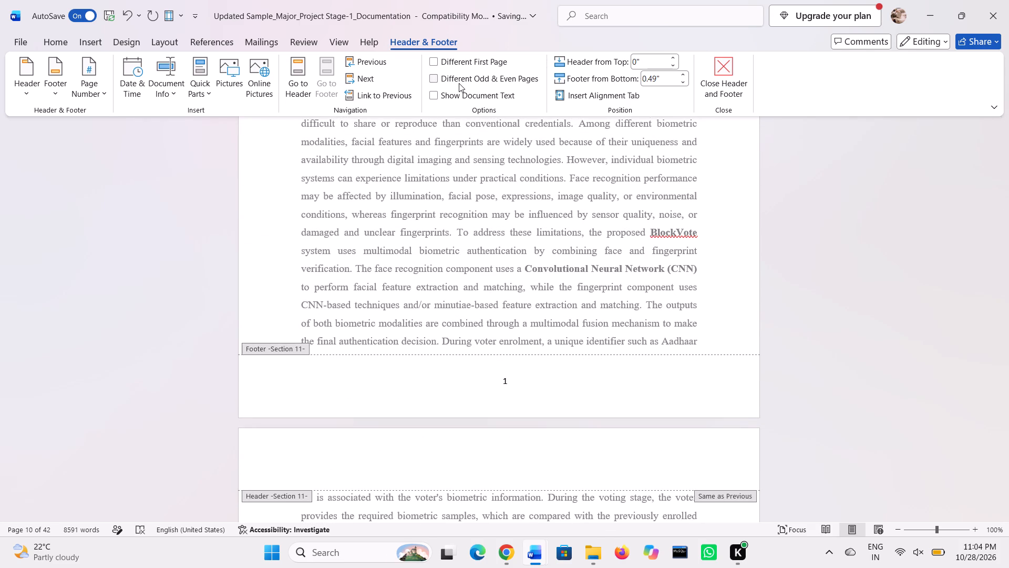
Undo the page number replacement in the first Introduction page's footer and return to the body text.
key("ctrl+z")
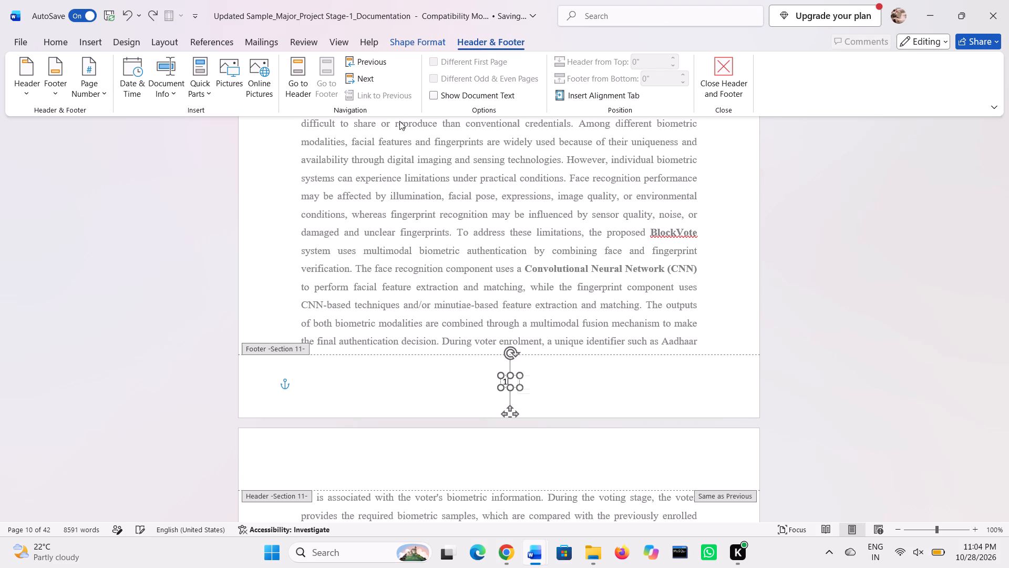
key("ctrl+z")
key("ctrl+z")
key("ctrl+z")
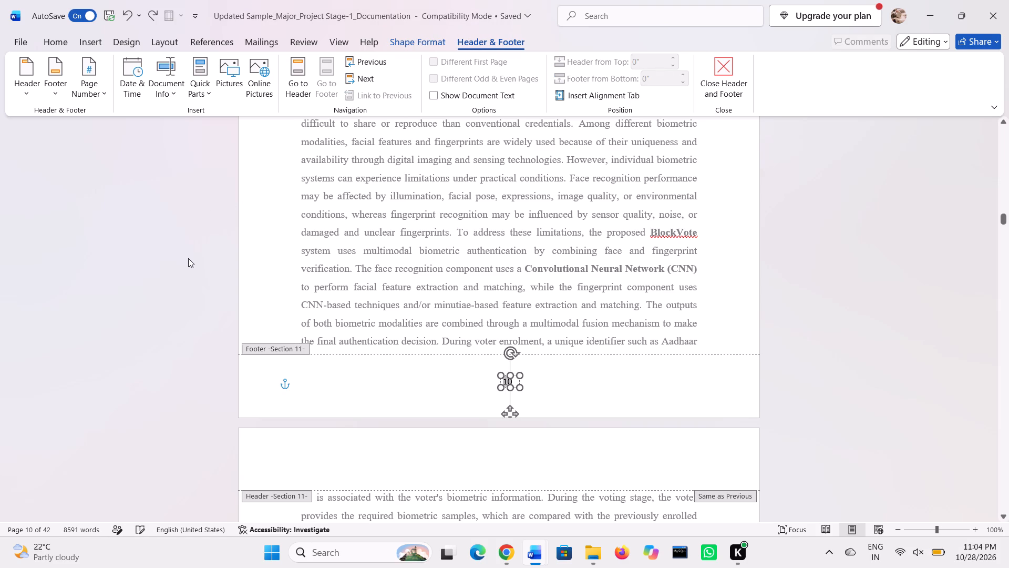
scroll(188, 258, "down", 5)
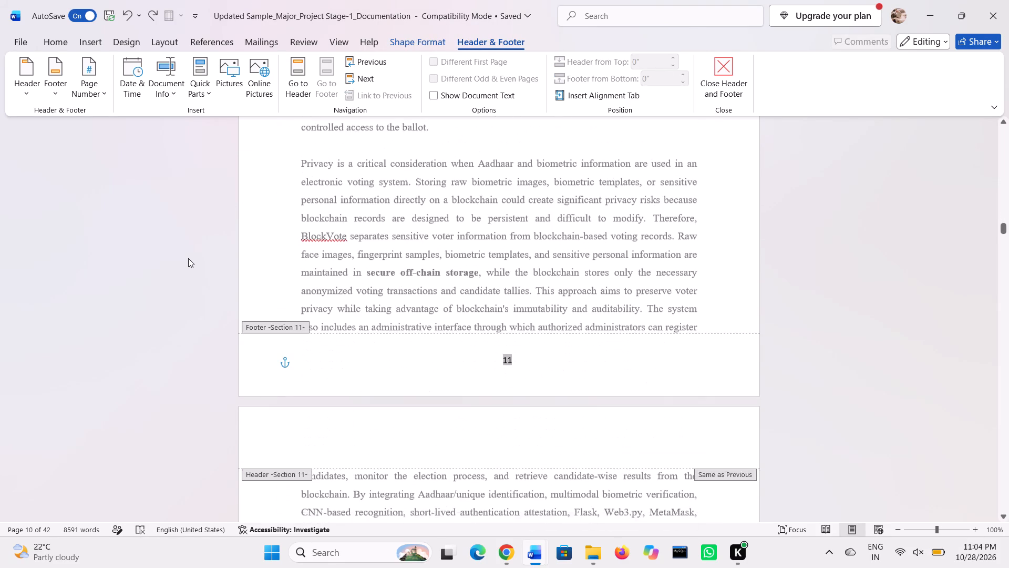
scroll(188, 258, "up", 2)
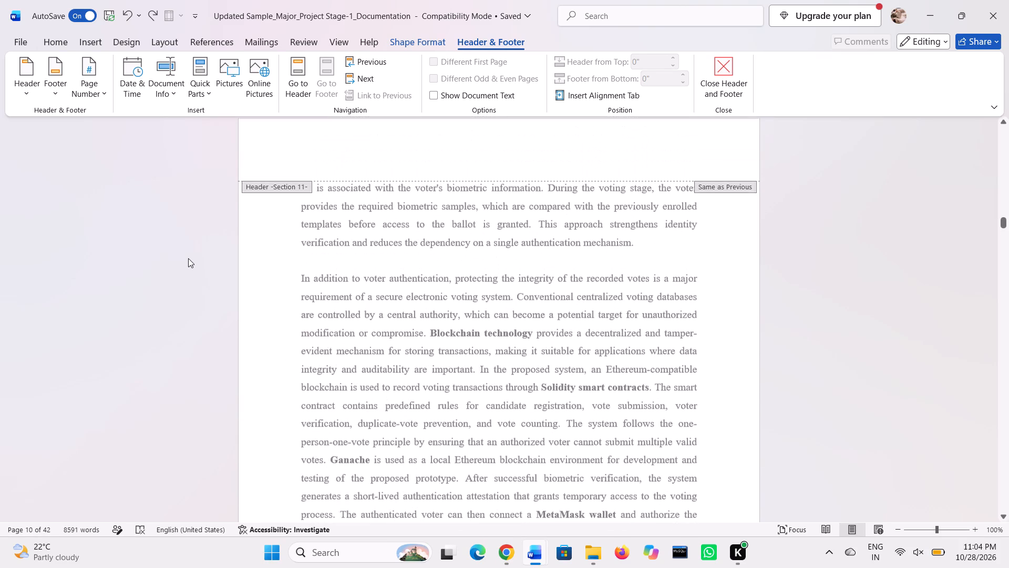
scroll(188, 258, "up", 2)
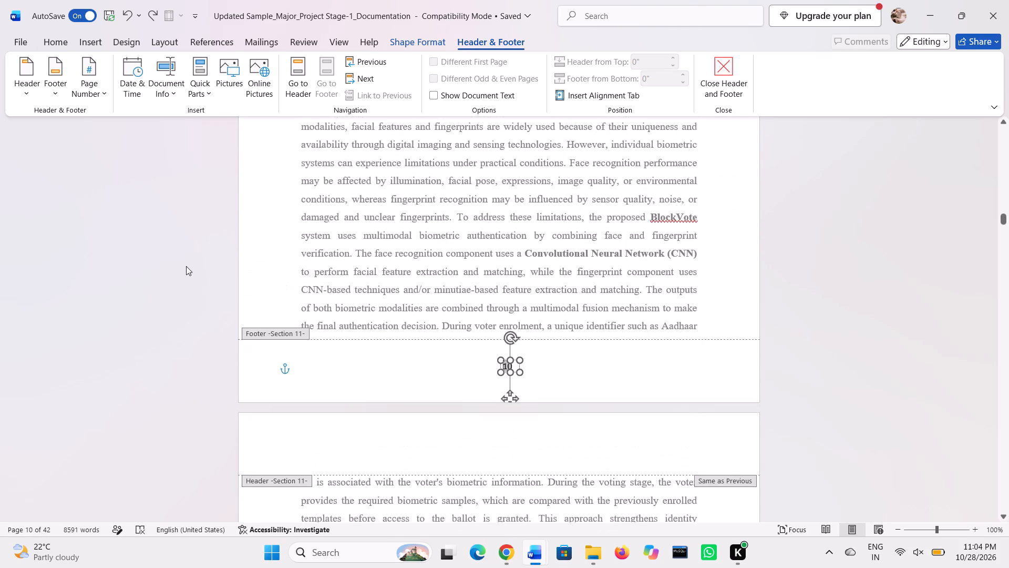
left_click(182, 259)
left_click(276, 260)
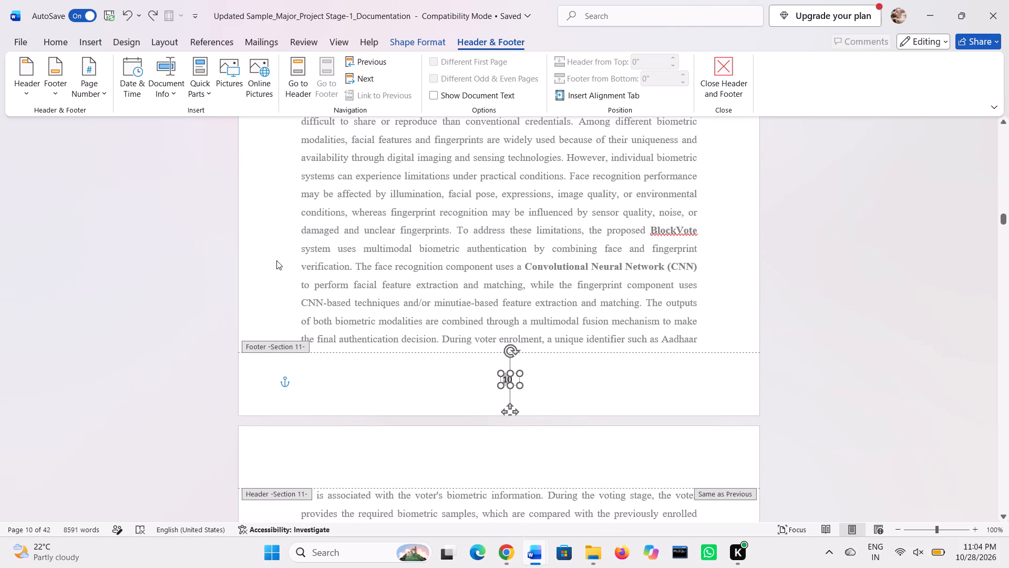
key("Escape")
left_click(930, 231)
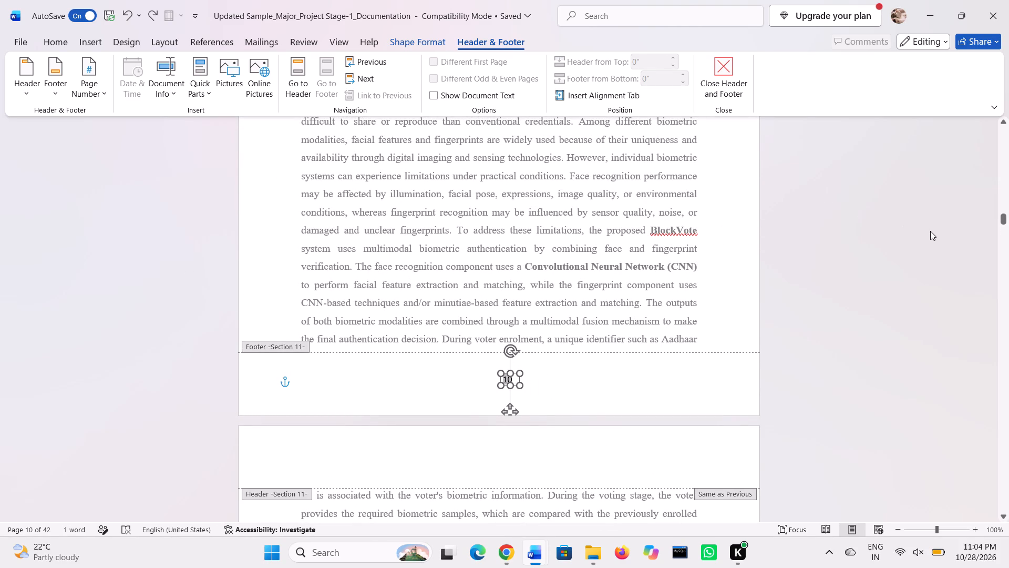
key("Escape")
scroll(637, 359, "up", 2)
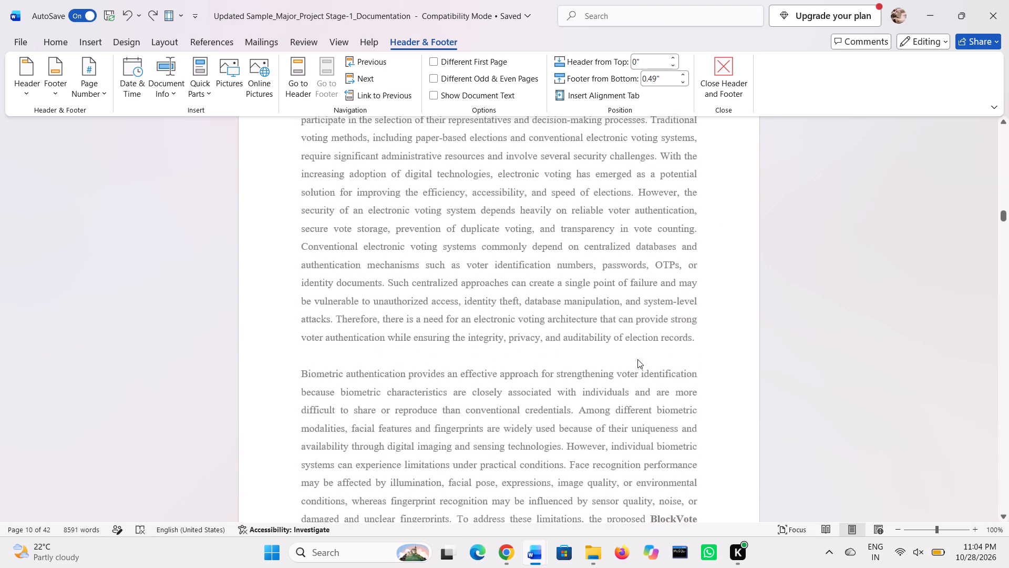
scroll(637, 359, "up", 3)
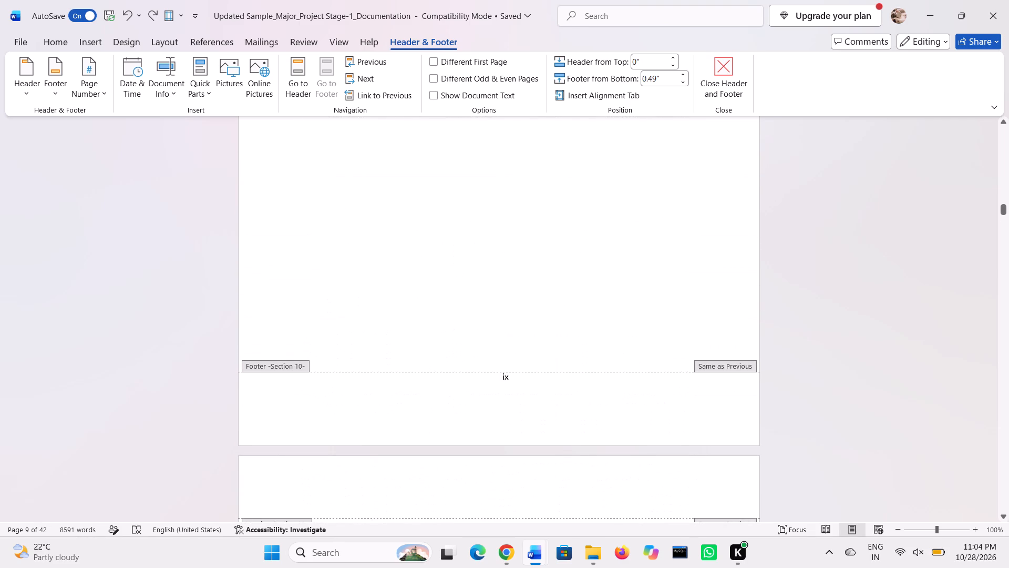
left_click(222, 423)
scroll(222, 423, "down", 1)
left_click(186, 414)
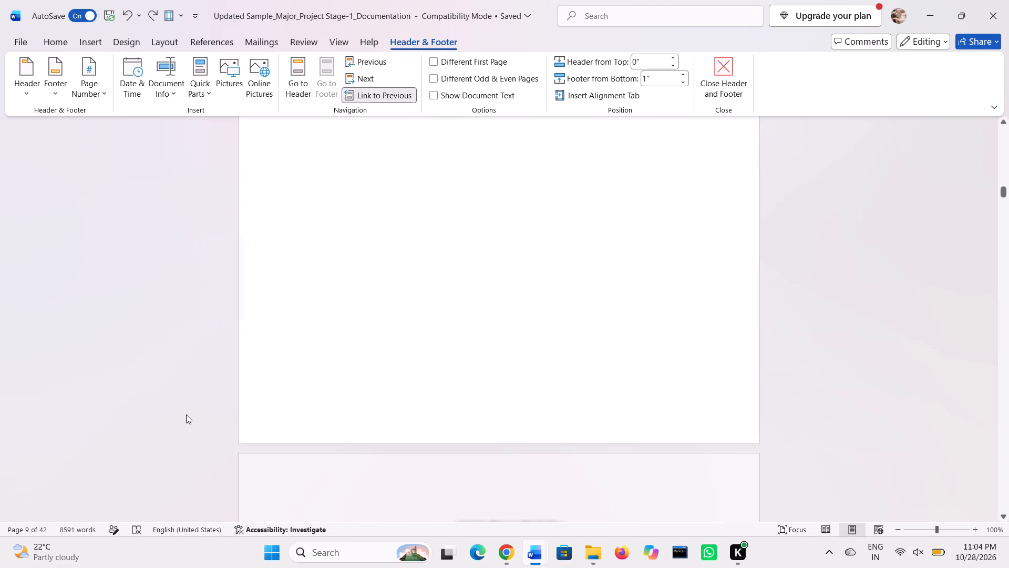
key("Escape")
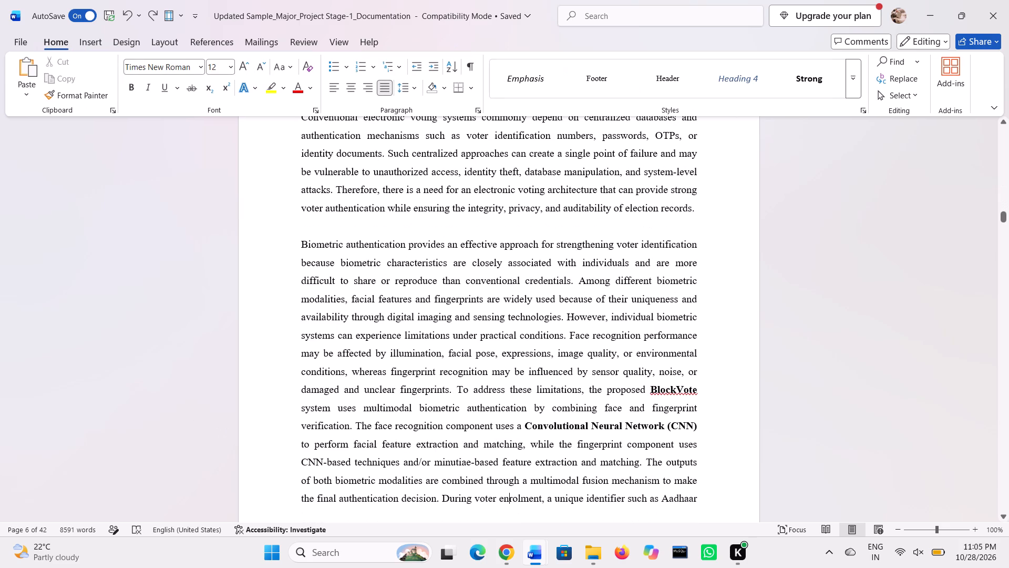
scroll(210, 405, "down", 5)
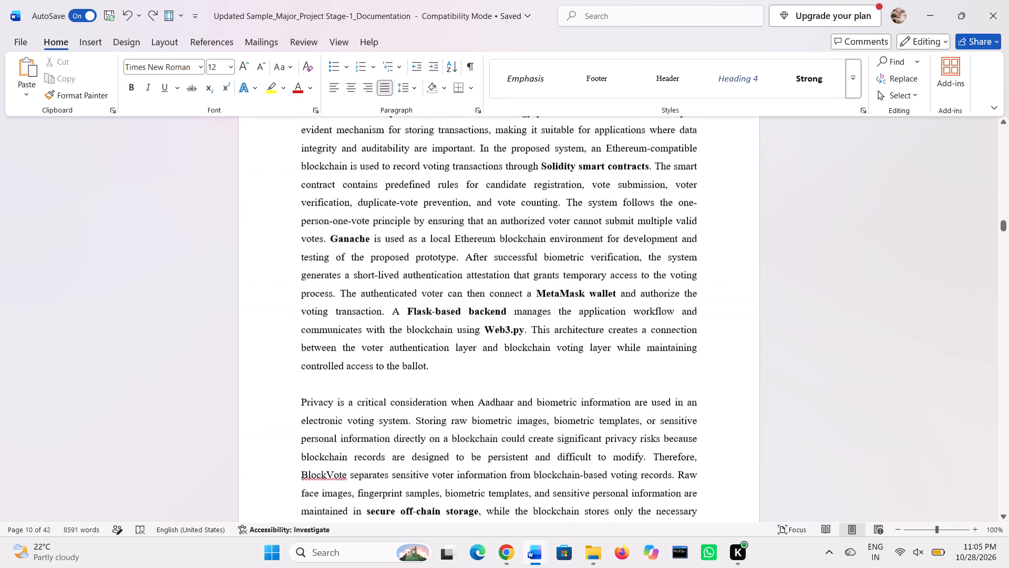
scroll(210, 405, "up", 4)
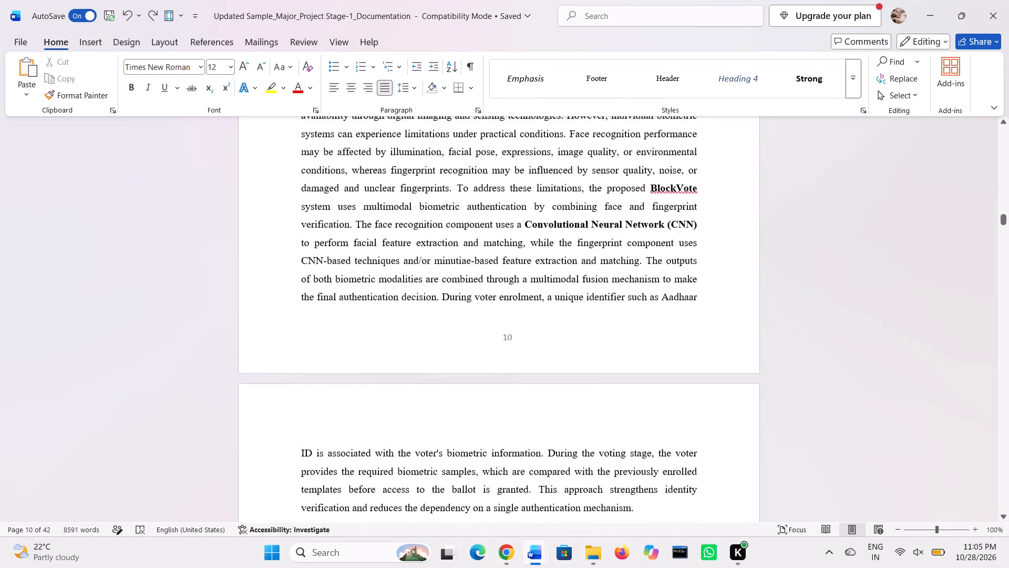
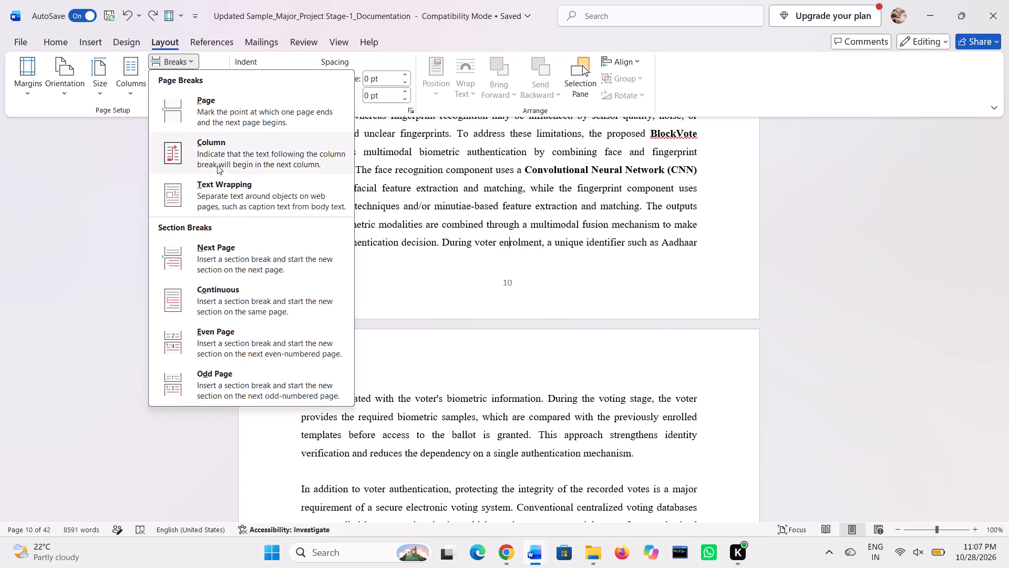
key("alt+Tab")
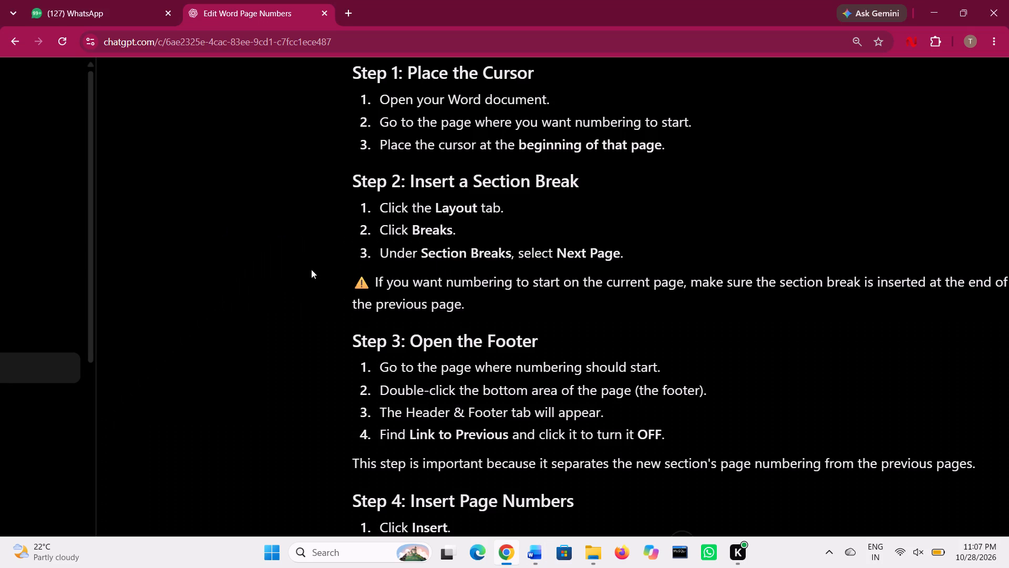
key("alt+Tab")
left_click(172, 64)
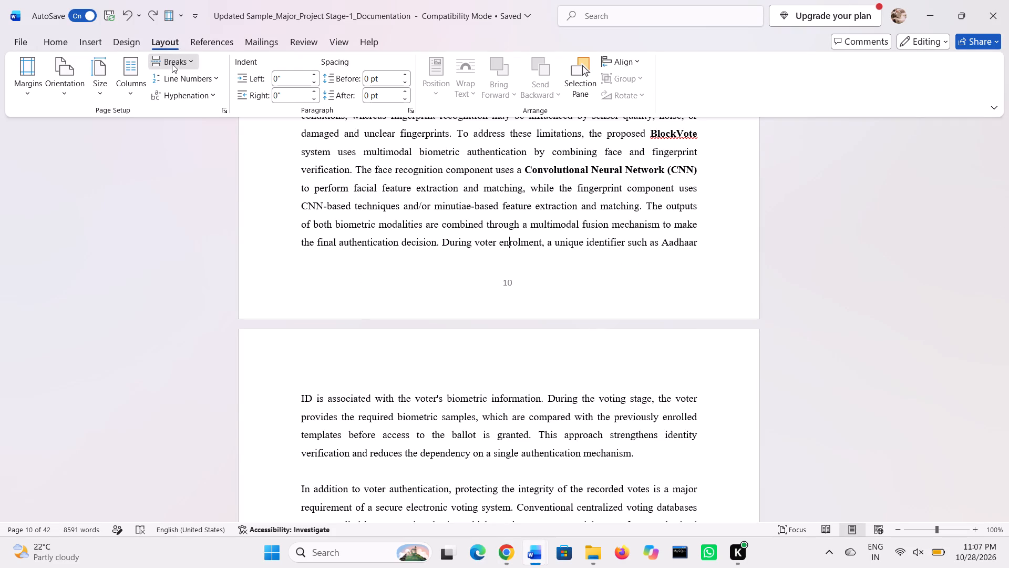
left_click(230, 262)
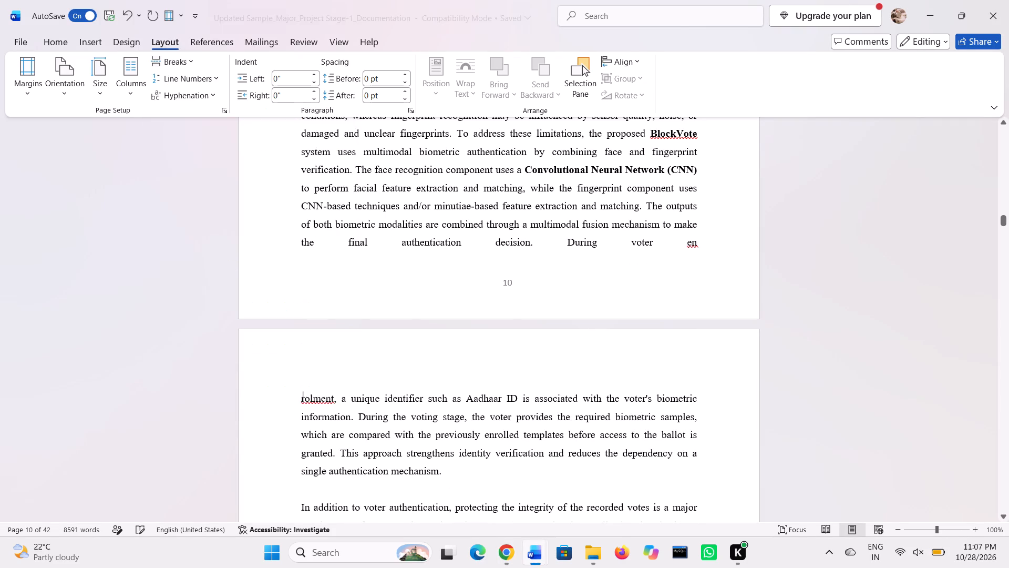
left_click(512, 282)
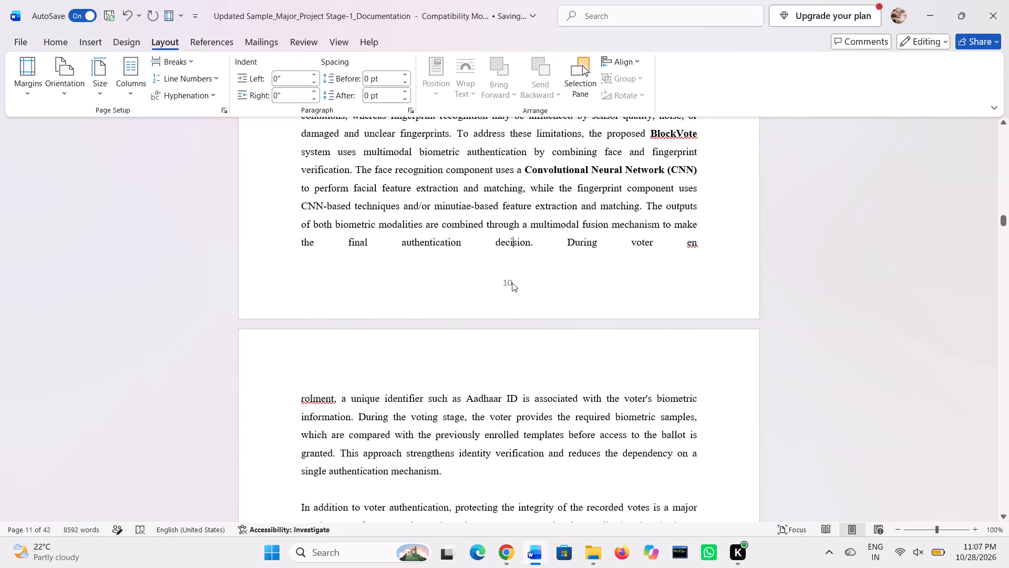
Reread ChatGPT's instructions on opening the footer, unlinking it from the previous section and inserting page numbers.
key("alt+Tab")
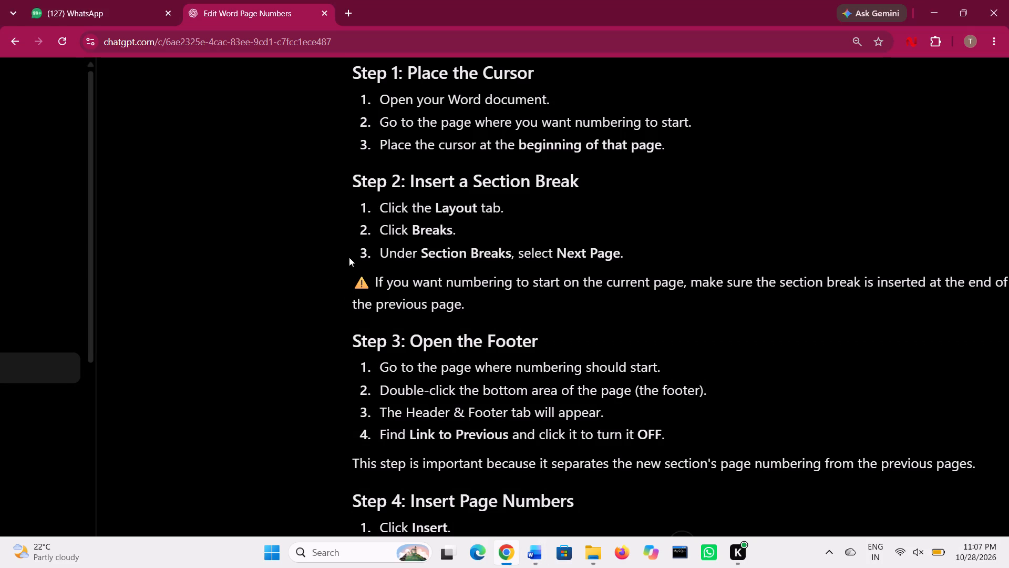
scroll(349, 257, "left", 2)
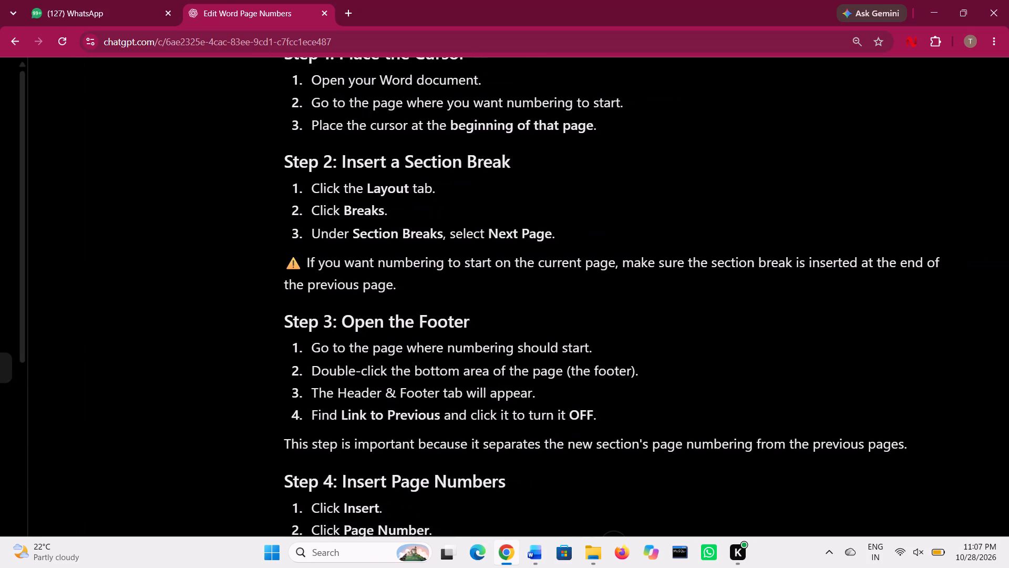
scroll(349, 257, "down", 2)
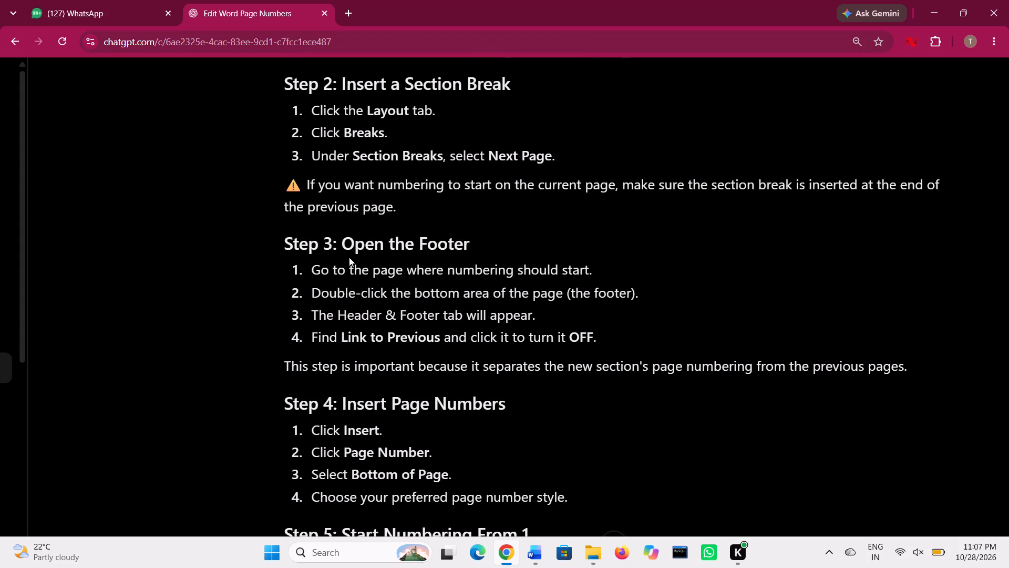
scroll(349, 257, "down", 1)
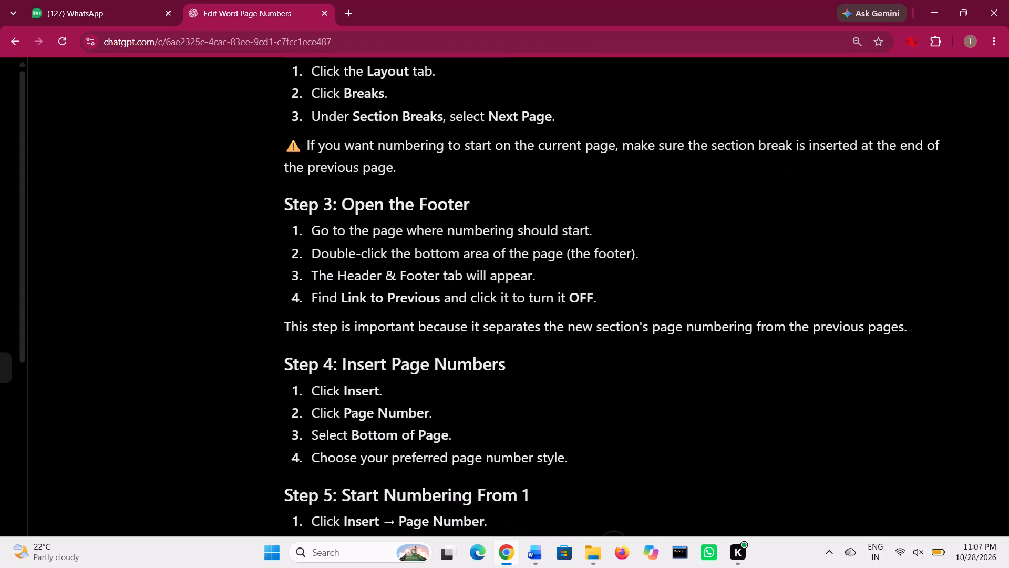
scroll(349, 257, "down", 1)
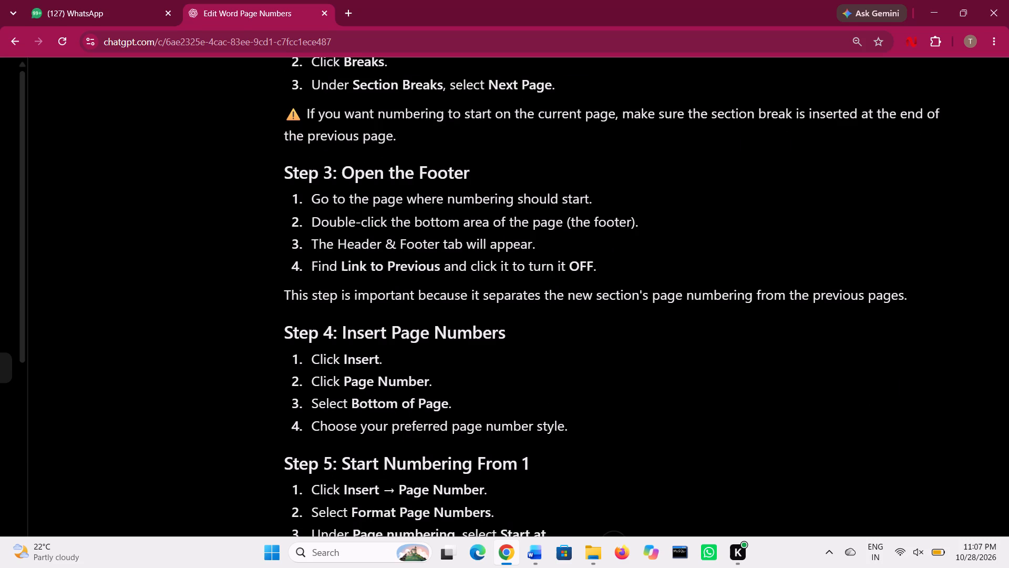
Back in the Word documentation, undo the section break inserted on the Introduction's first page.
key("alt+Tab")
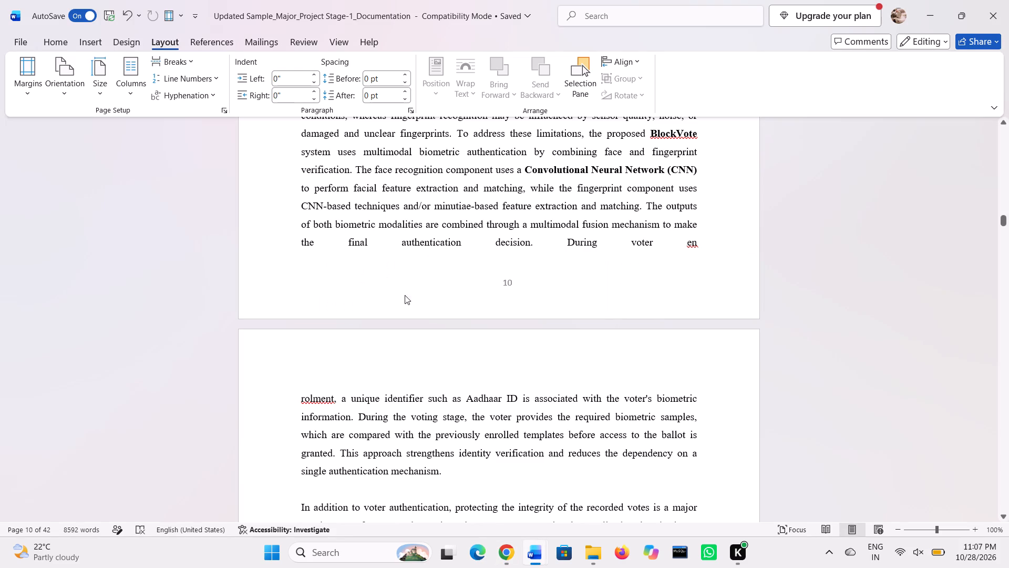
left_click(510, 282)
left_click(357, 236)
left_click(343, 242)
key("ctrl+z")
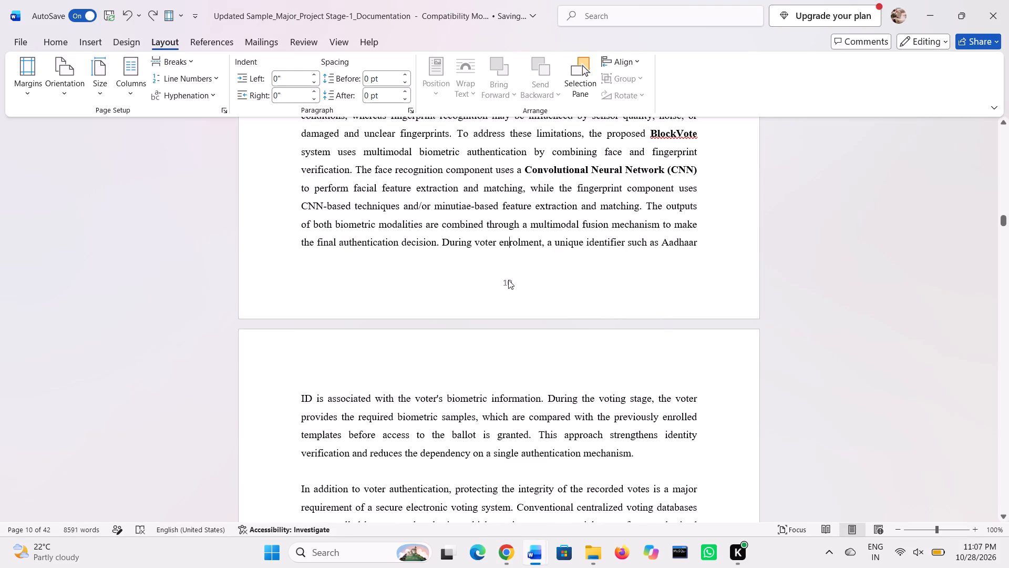
Open the Introduction page's footer, recheck ChatGPT's footer instructions, and turn off Link to Previous for the preceding Section 10 footer.
double_click(510, 286)
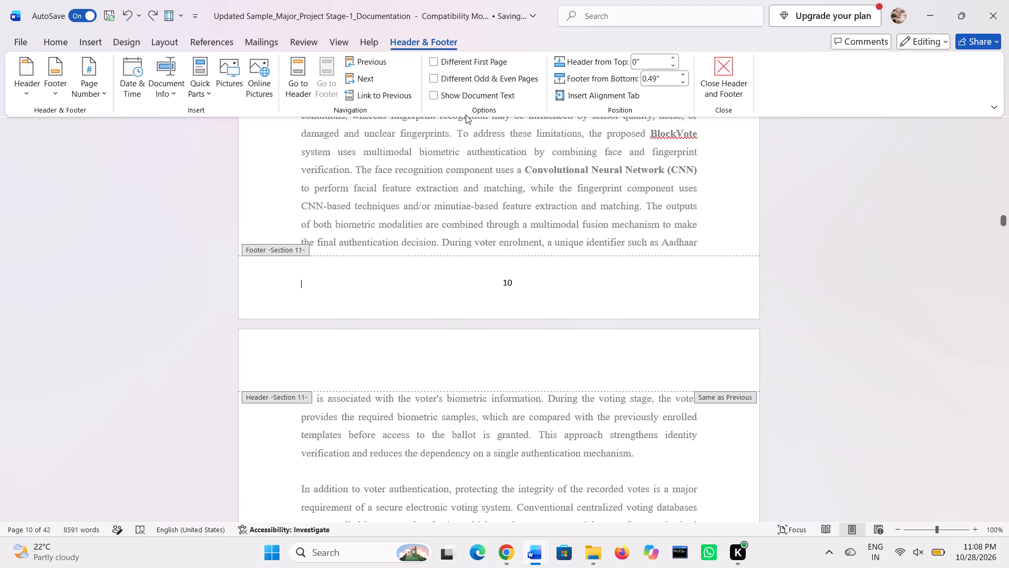
key("alt+Tab")
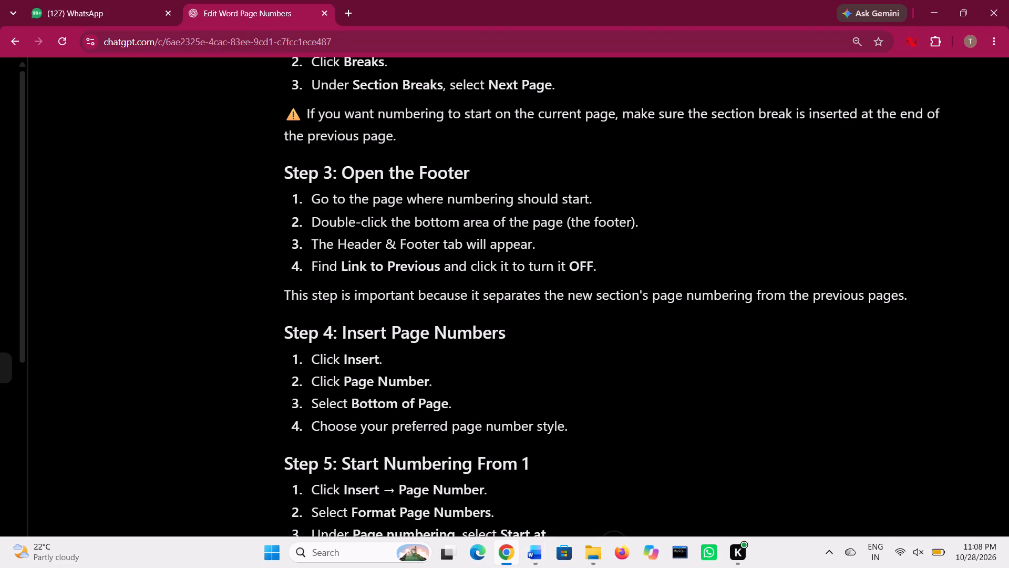
scroll(392, 241, "down", 1)
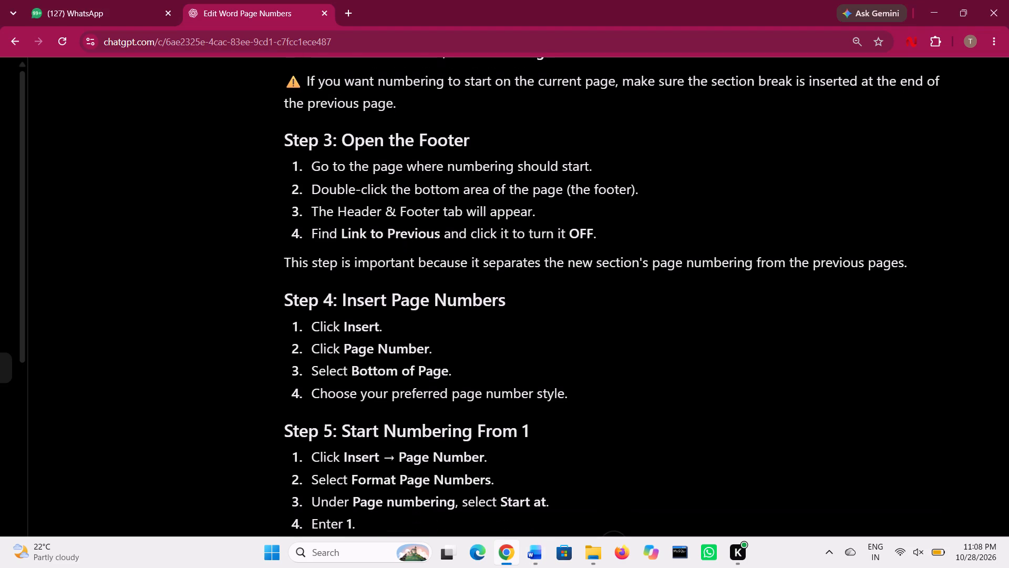
scroll(392, 241, "up", 2)
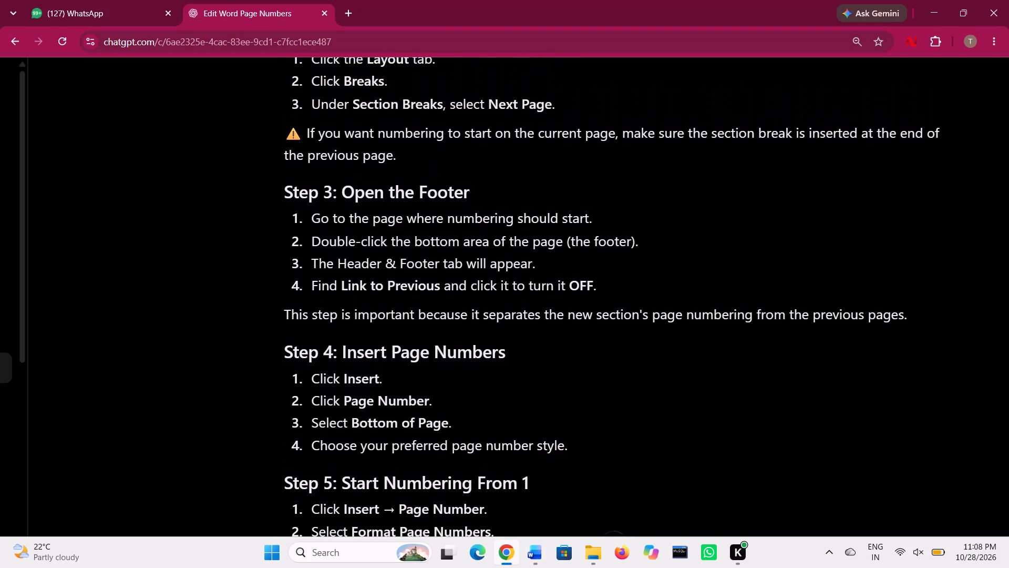
scroll(392, 241, "left", 1)
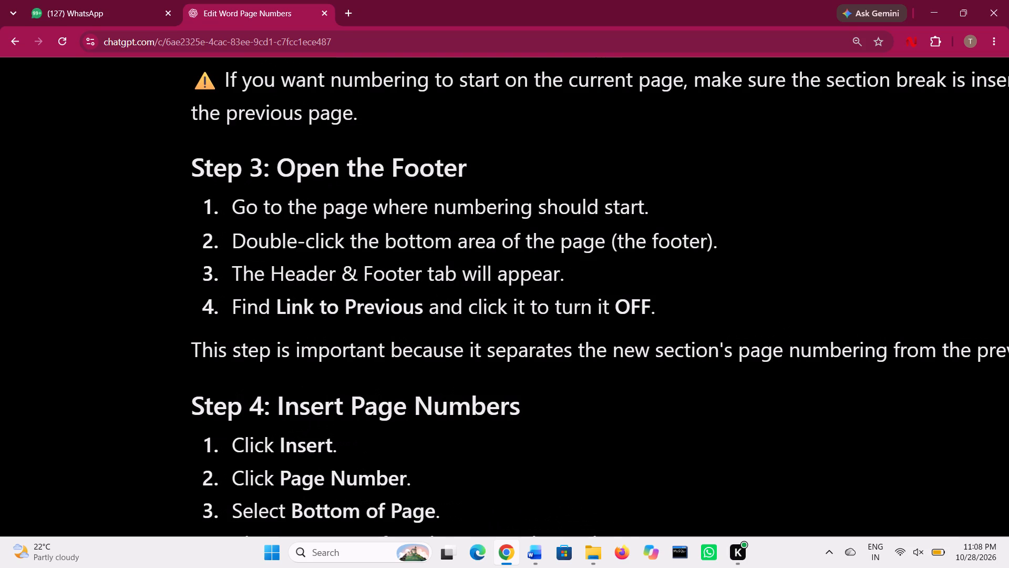
key("alt+Tab")
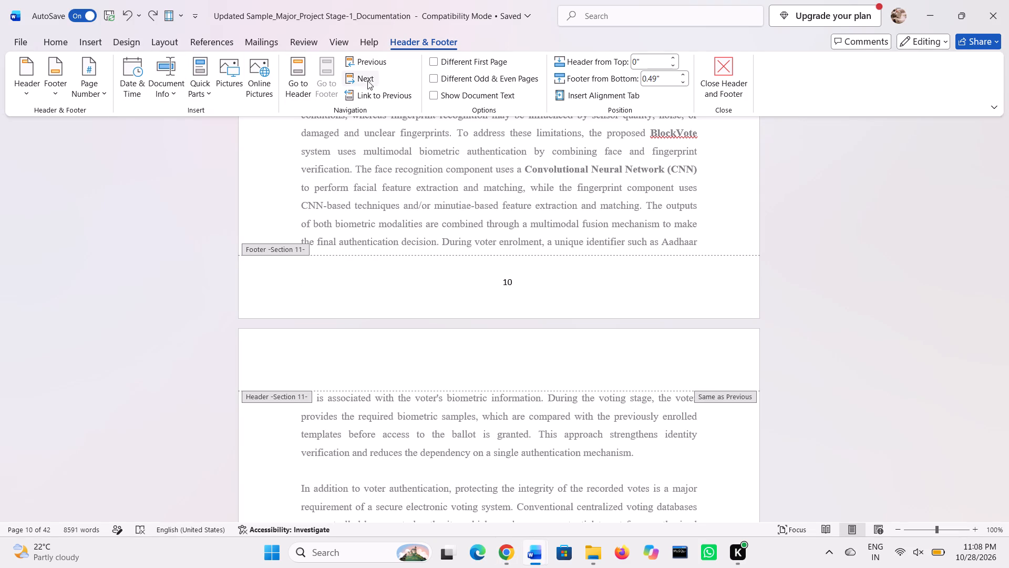
left_click(370, 66)
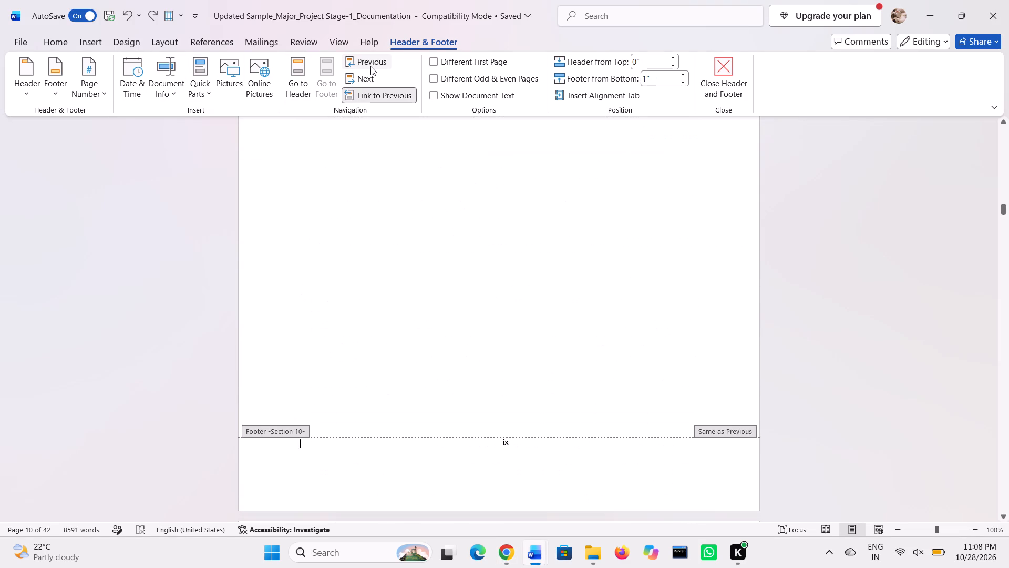
left_click(374, 94)
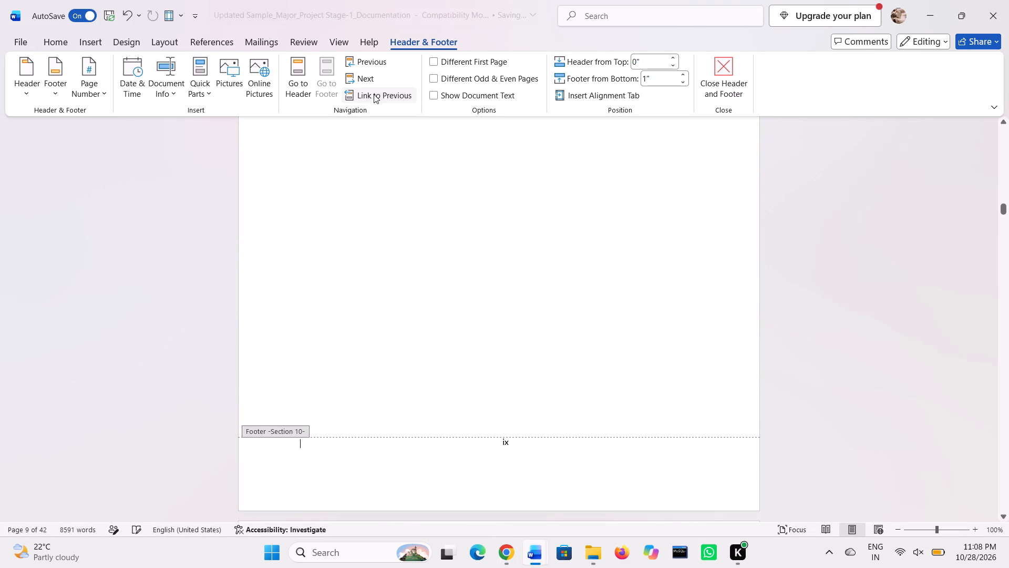
Recheck ChatGPT's footer instructions, and in the Word documentation place the text cursor in the Section 11 footer of the Introduction's first page.
scroll(370, 189, "down", 1)
key("alt+Tab")
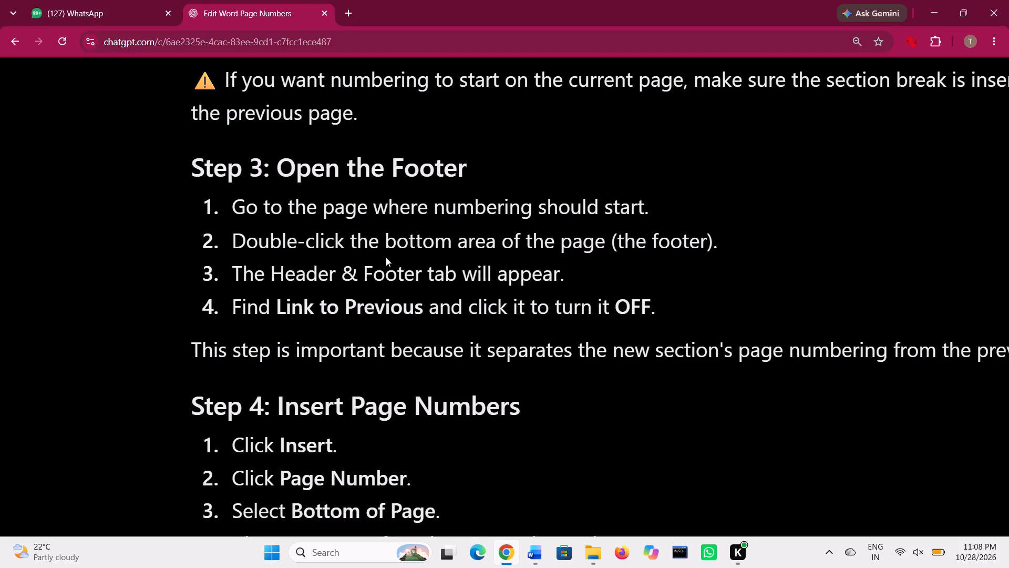
key("alt+Tab")
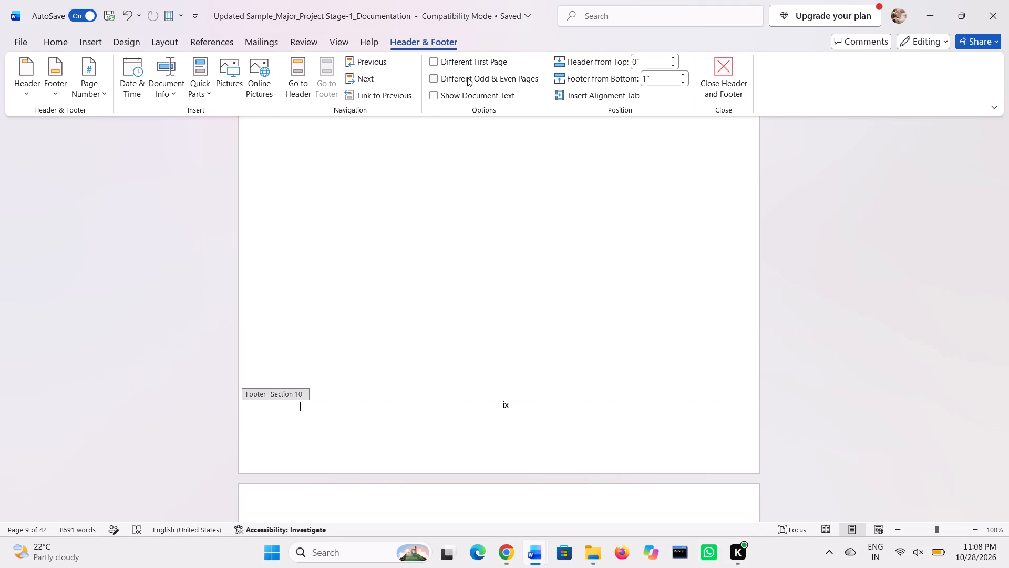
scroll(341, 406, "down", 2)
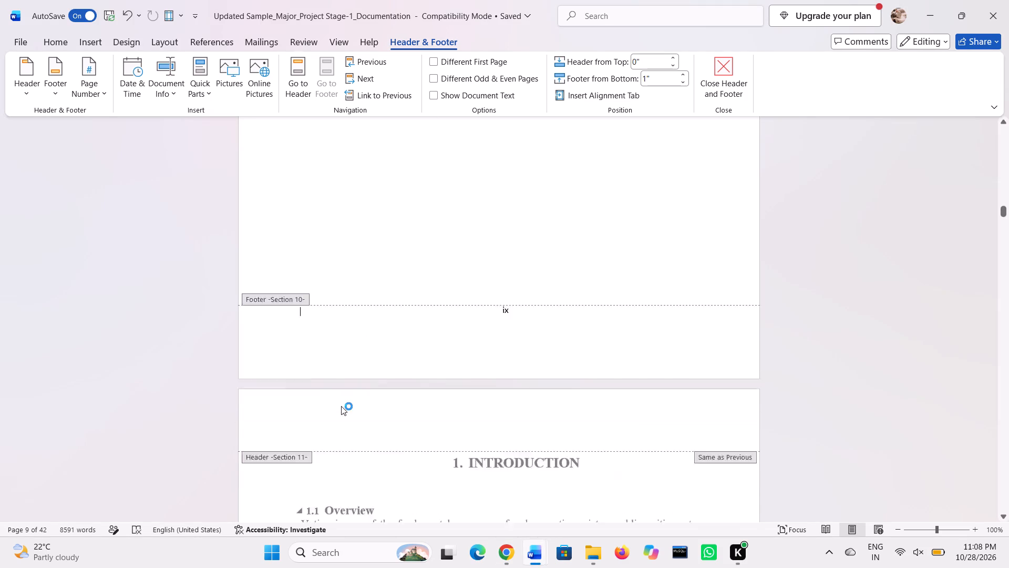
scroll(341, 406, "down", 5)
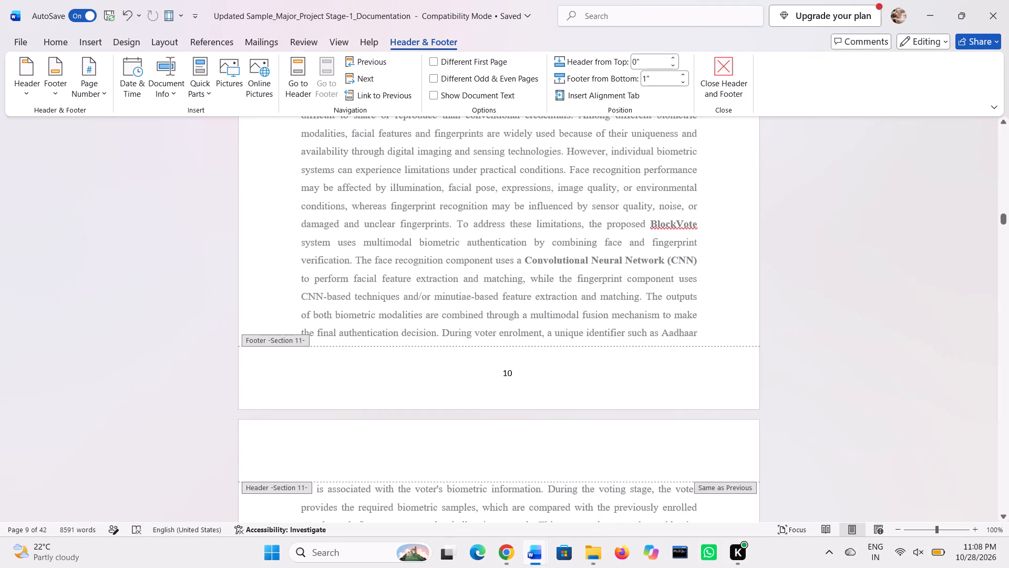
left_click(512, 369)
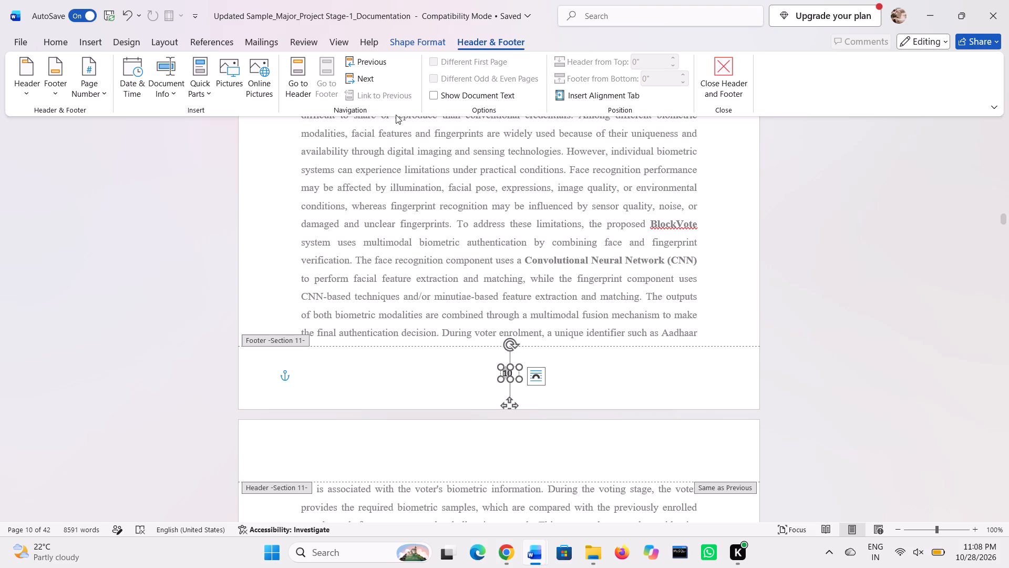
left_click(374, 93)
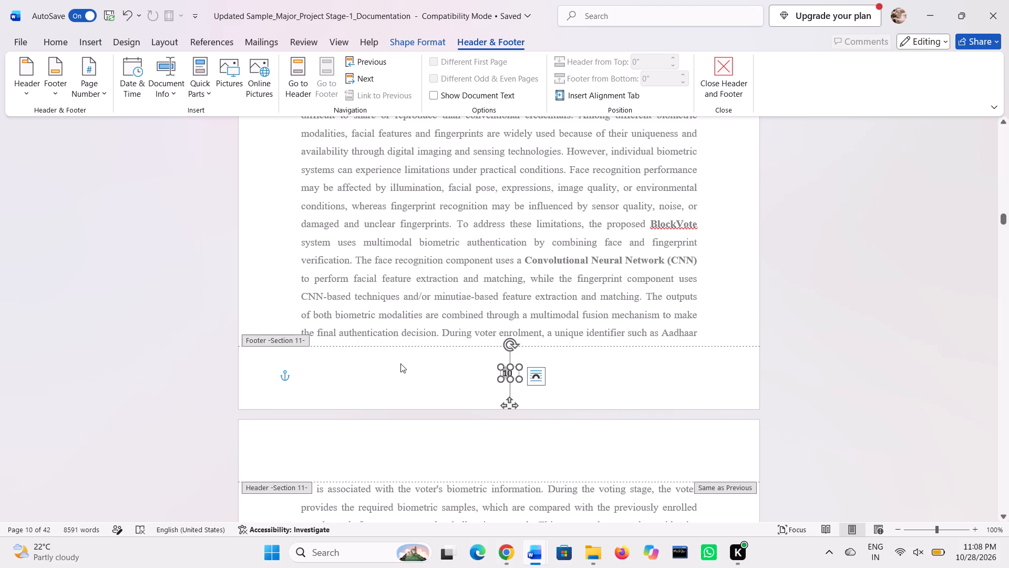
left_click(403, 368)
key("grave")
key("Escape")
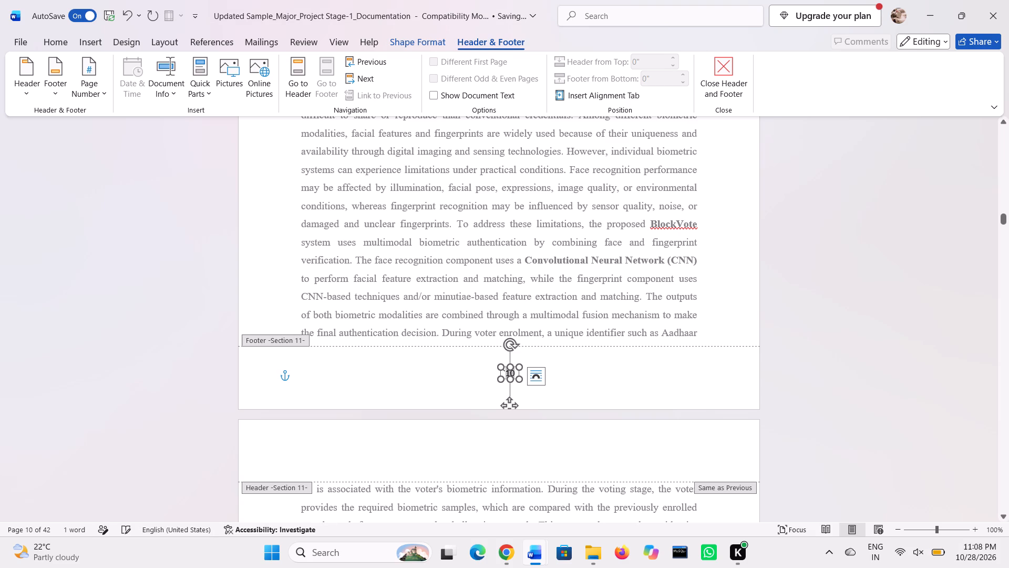
left_click(322, 376)
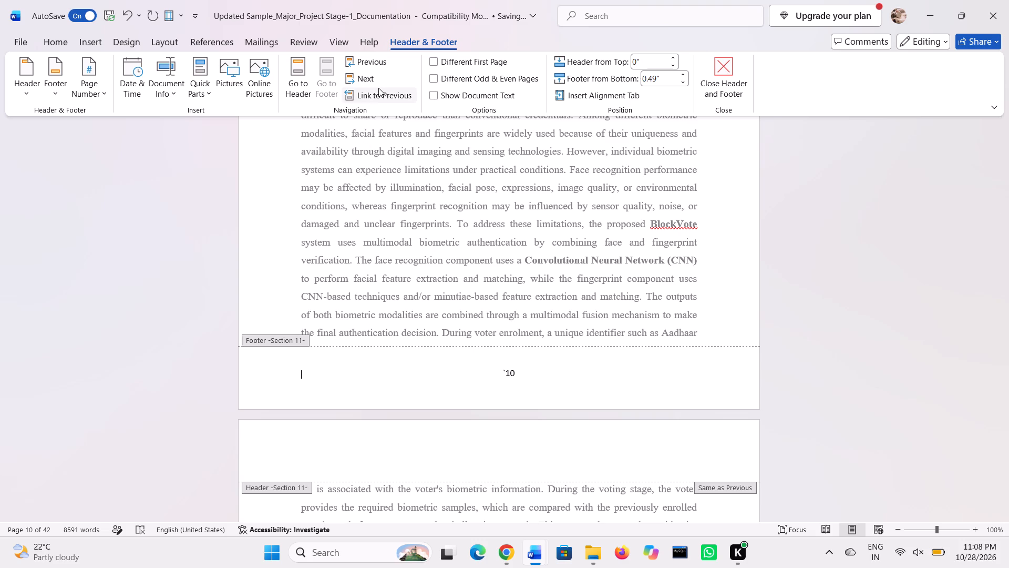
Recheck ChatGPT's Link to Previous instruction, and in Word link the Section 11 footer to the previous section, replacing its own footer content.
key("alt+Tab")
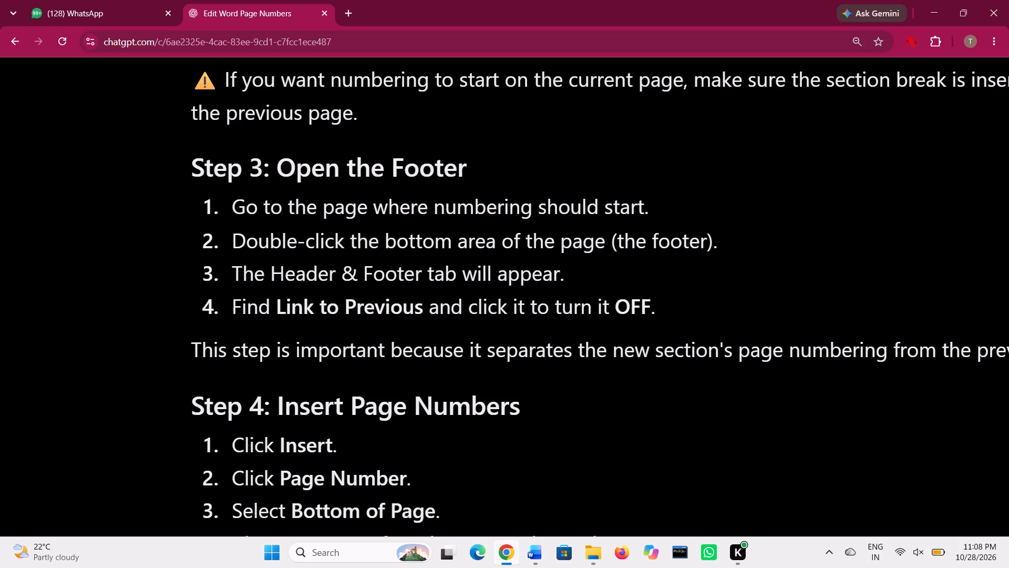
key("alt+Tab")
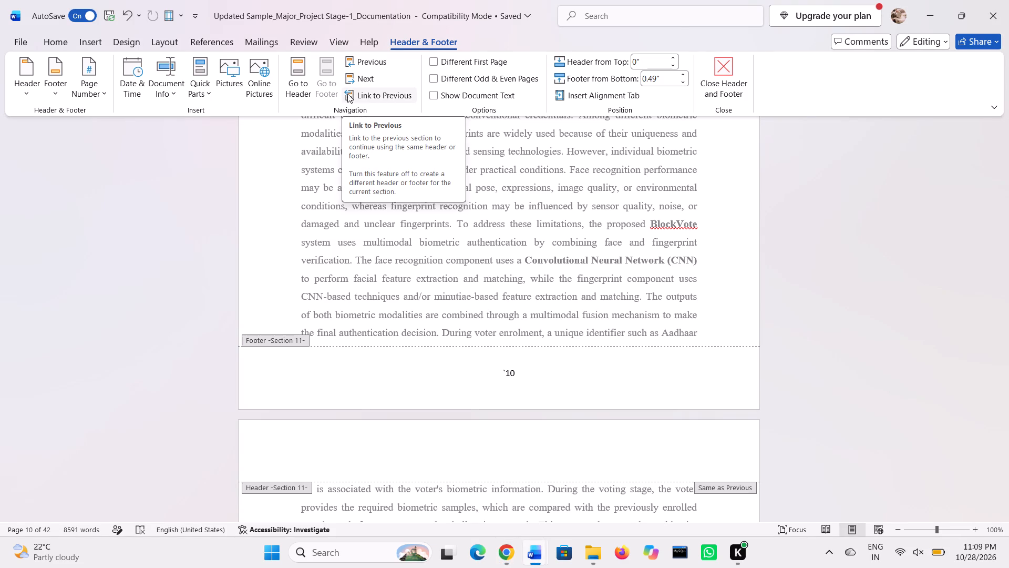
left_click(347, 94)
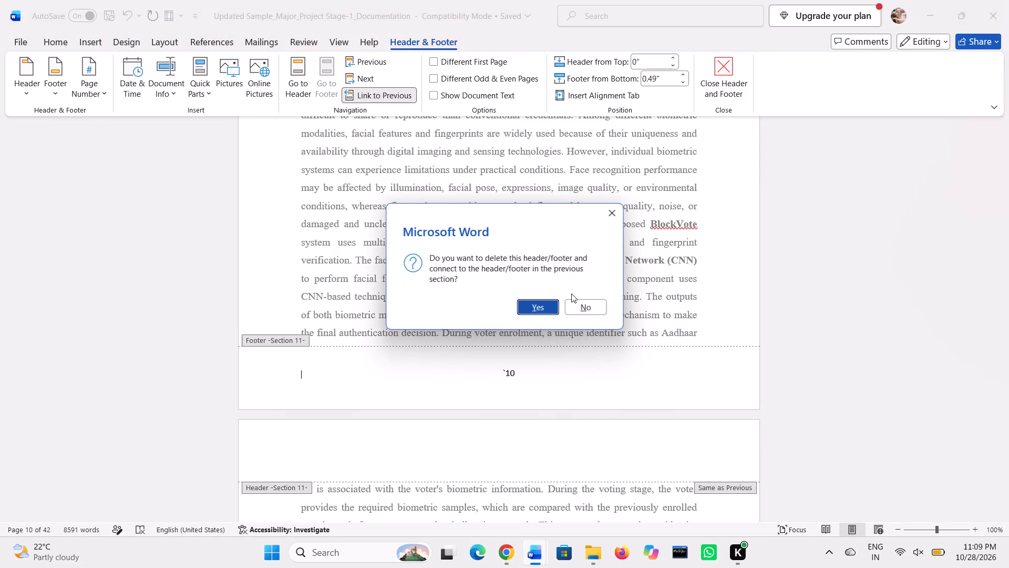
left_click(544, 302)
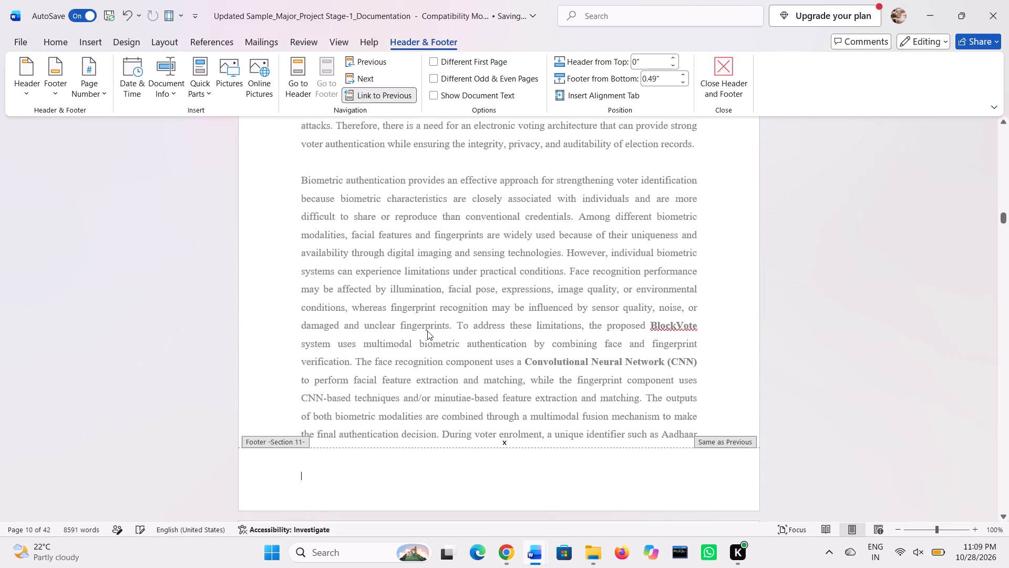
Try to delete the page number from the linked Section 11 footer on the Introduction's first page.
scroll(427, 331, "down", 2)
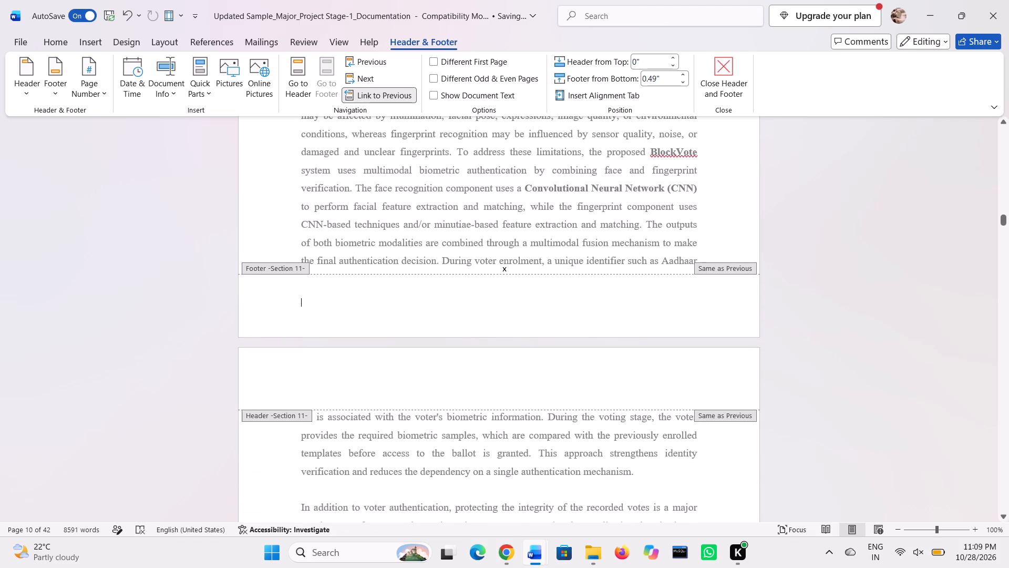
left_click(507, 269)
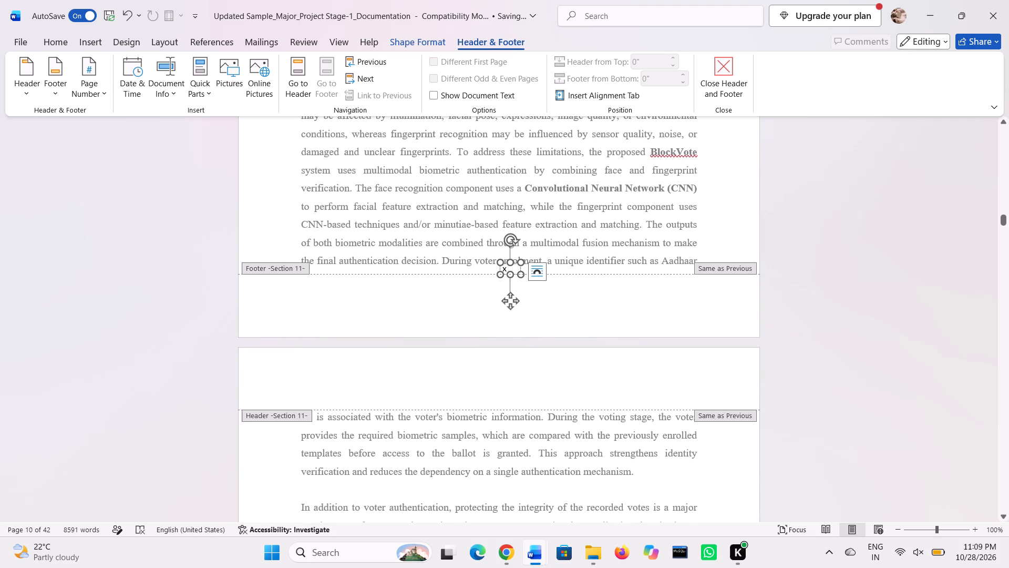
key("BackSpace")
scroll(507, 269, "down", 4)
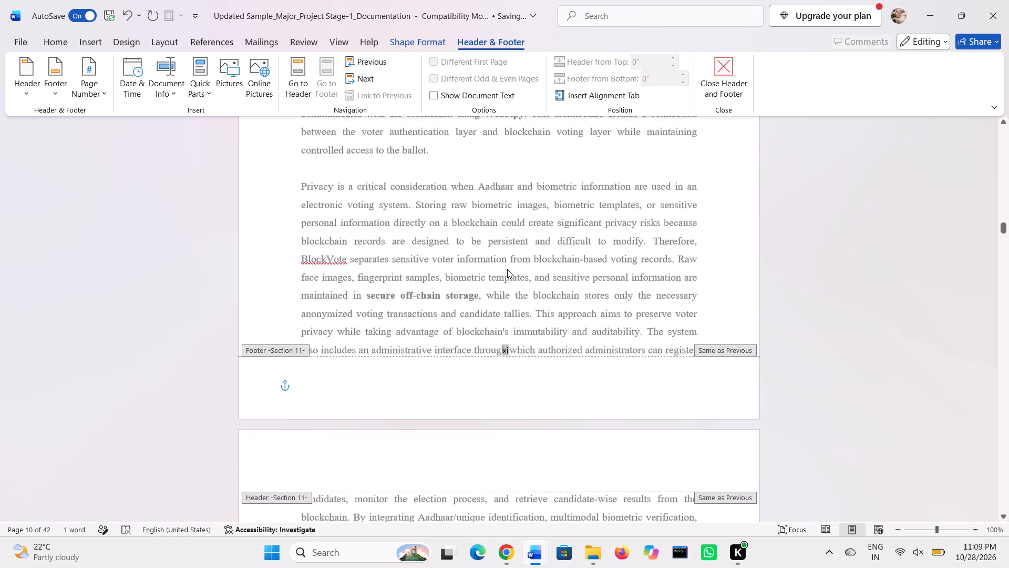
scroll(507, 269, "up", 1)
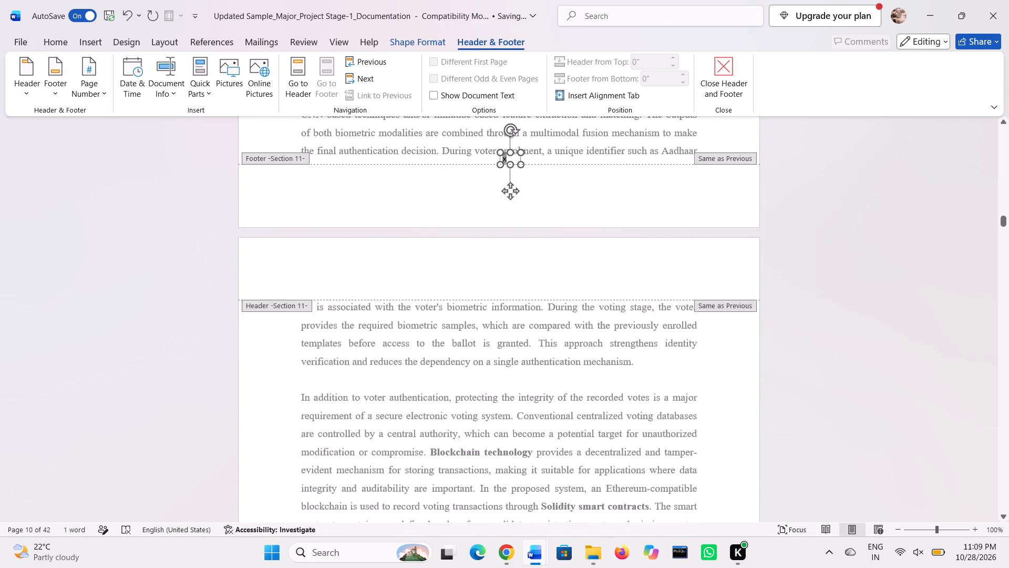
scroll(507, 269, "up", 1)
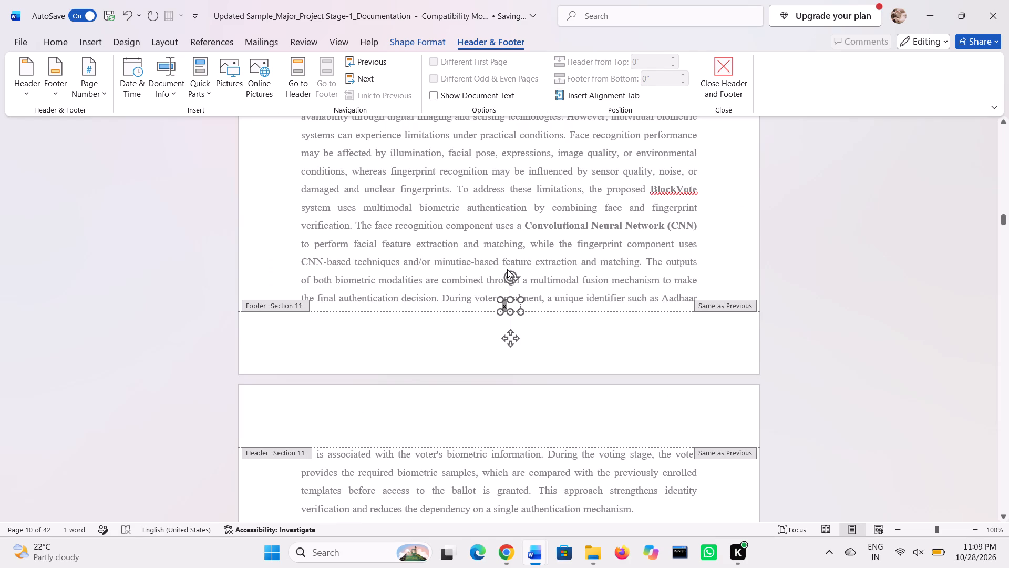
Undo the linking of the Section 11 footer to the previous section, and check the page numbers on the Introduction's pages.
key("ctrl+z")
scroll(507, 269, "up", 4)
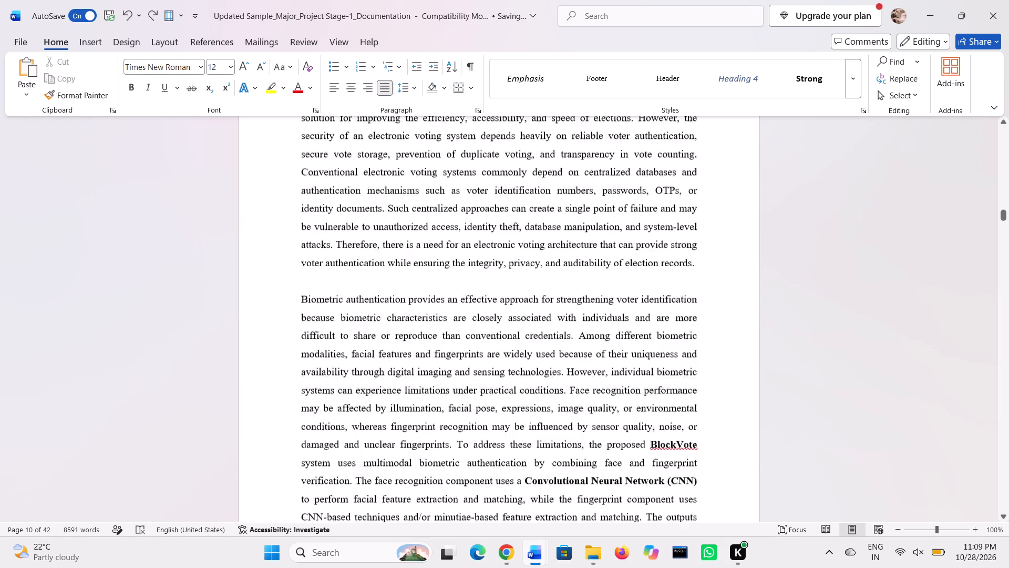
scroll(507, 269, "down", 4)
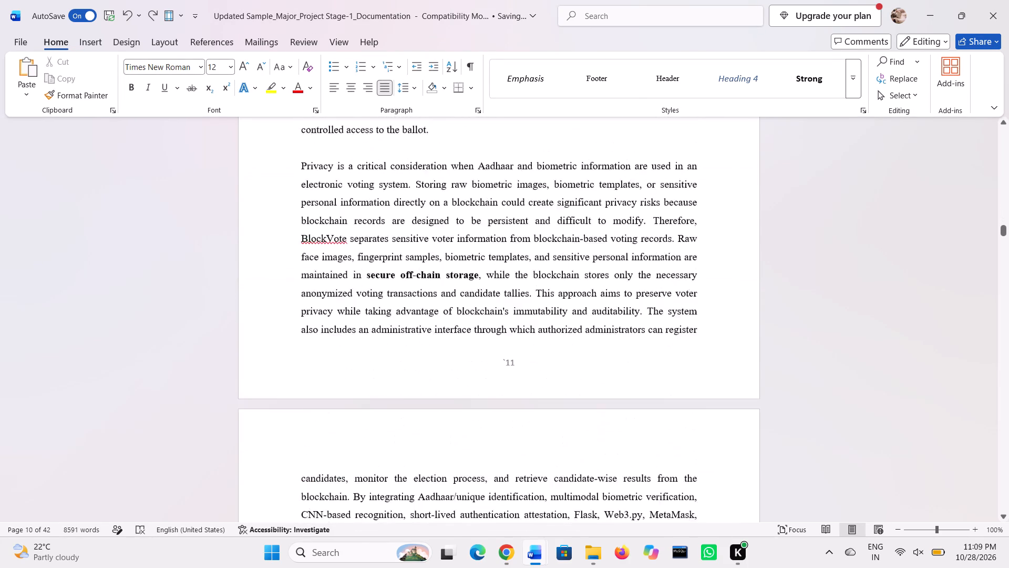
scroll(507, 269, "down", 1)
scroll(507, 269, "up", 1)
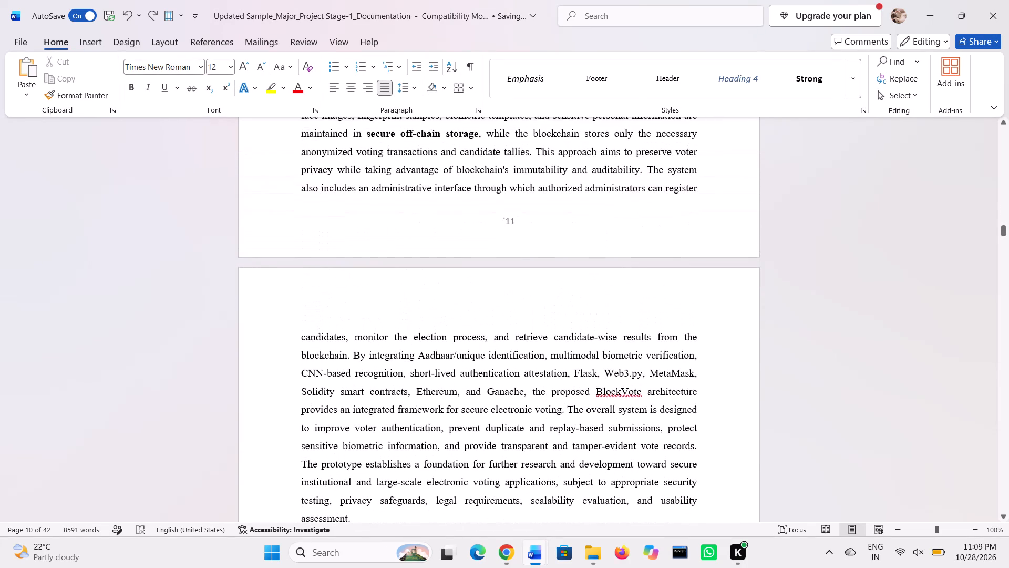
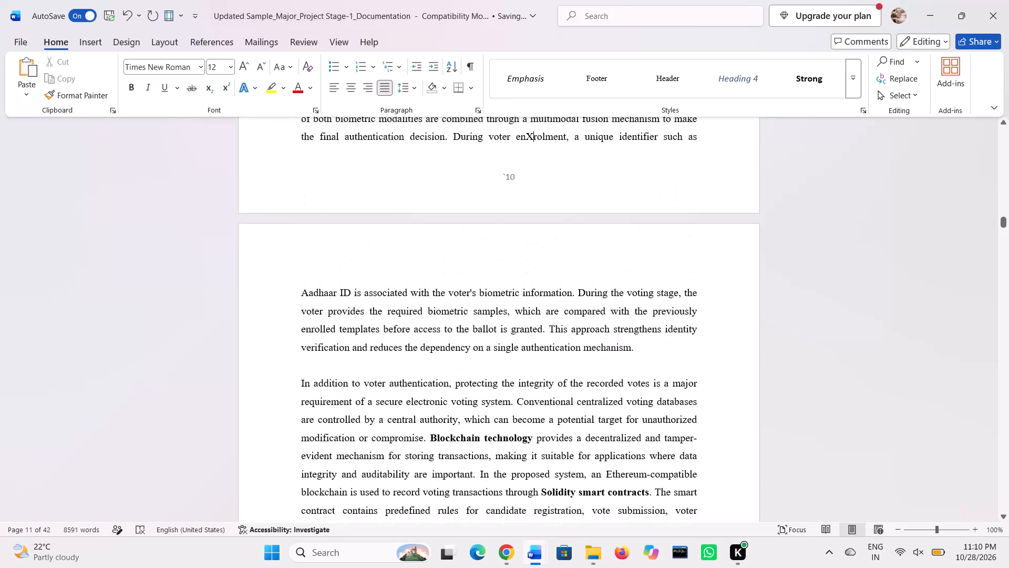
Switch to ChatGPT in Chrome and review its instructions for inserting page numbers, starting at 1, and removing numbers from earlier pages.
scroll(507, 269, "up", 1)
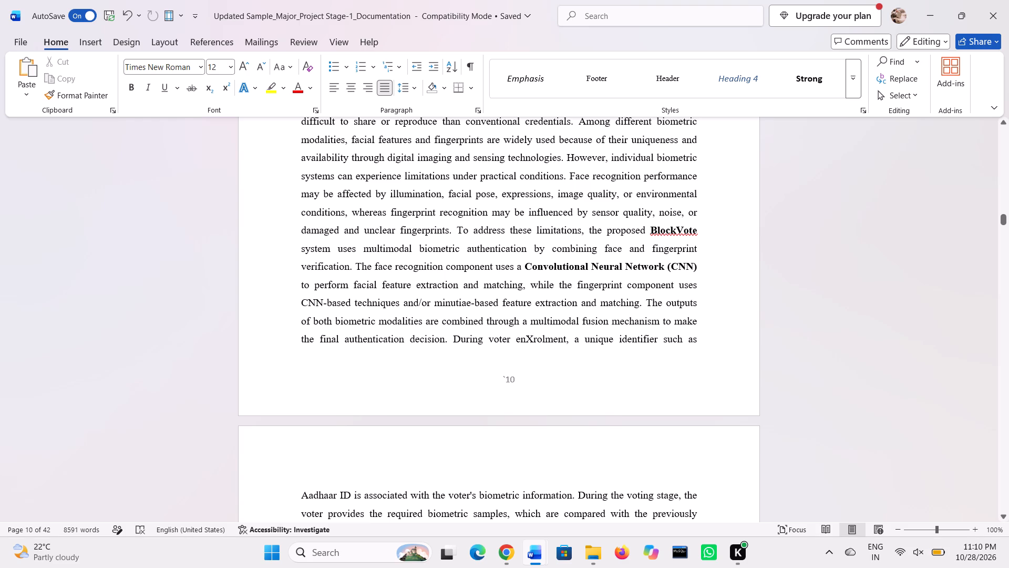
left_click(515, 380)
key("alt+Tab")
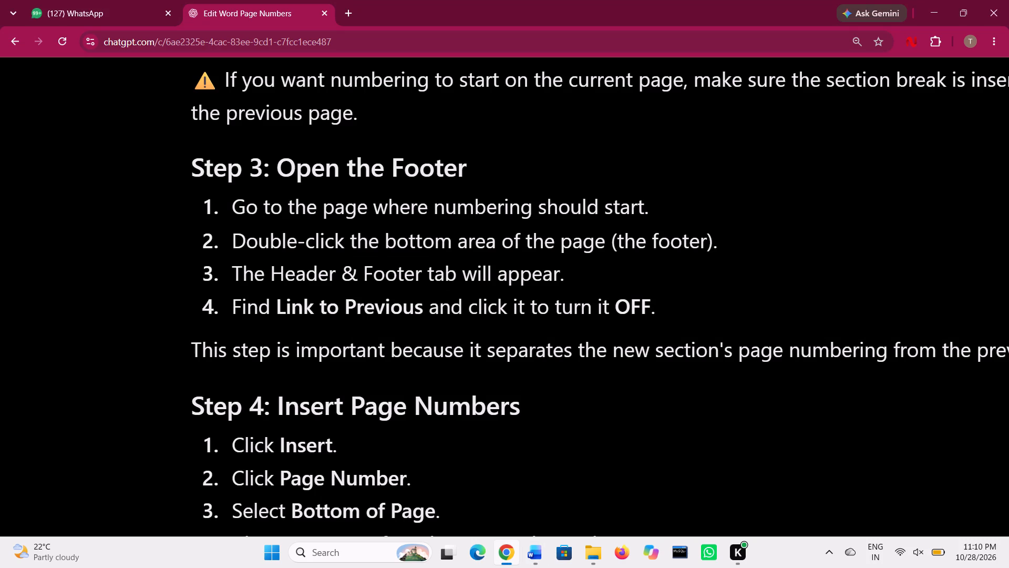
scroll(495, 258, "down", 3)
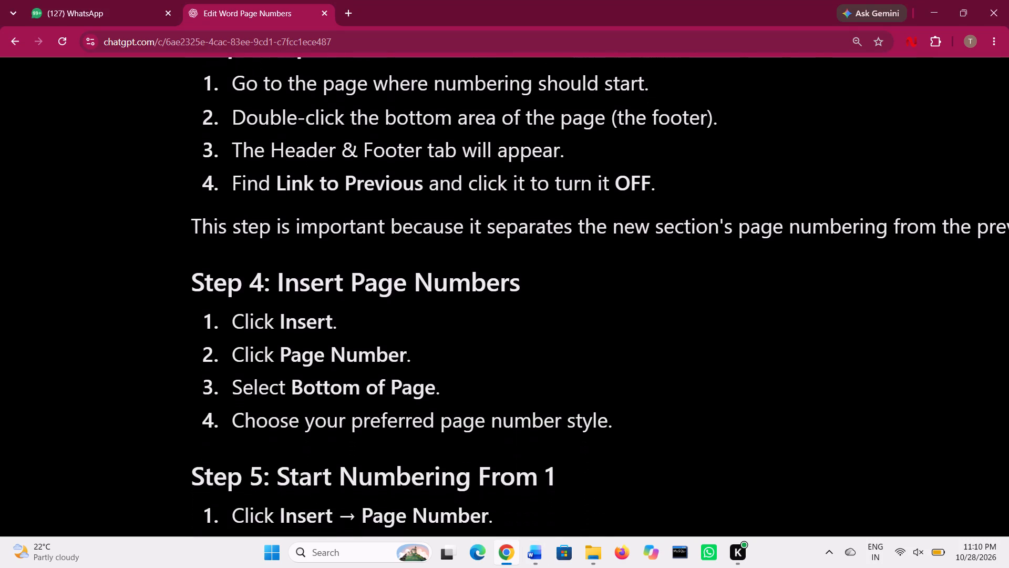
scroll(495, 258, "down", 1)
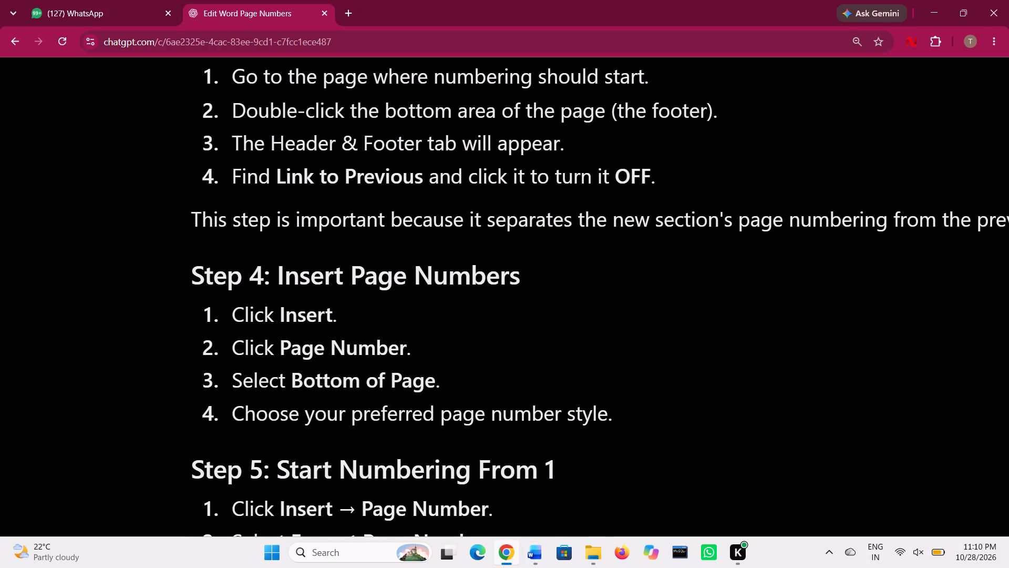
scroll(495, 258, "down", 4)
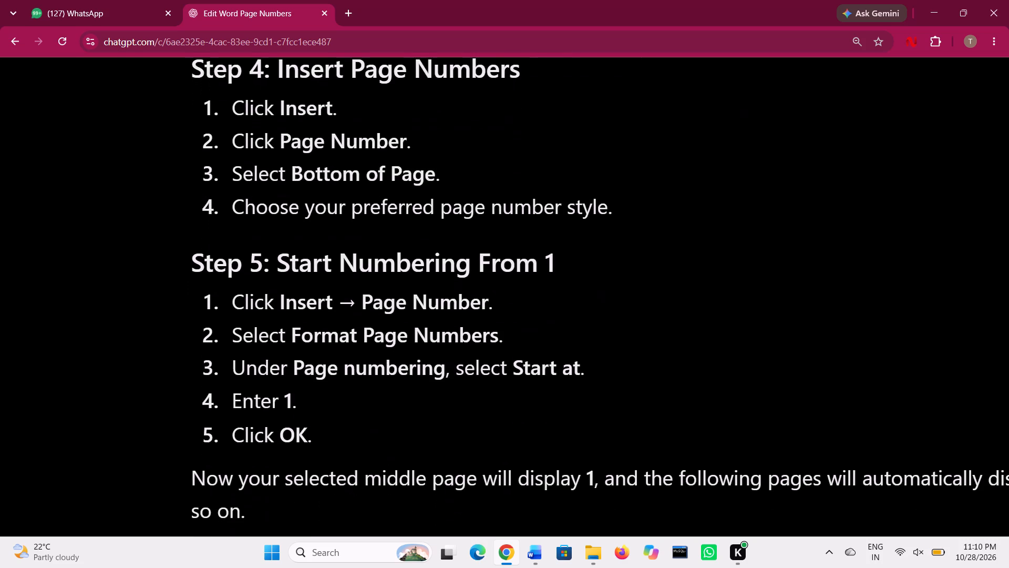
scroll(495, 258, "down", 1)
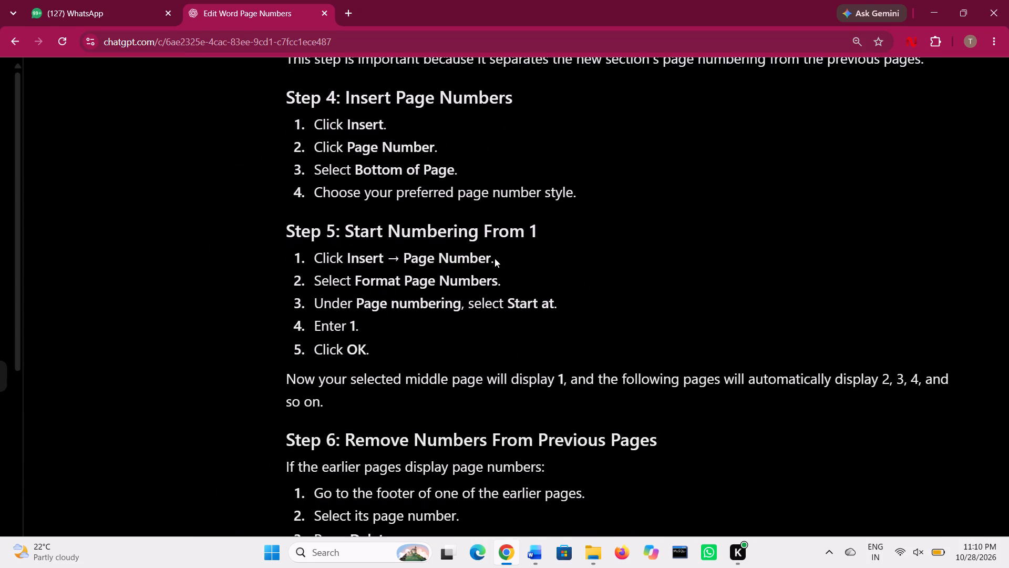
scroll(495, 258, "down", 6)
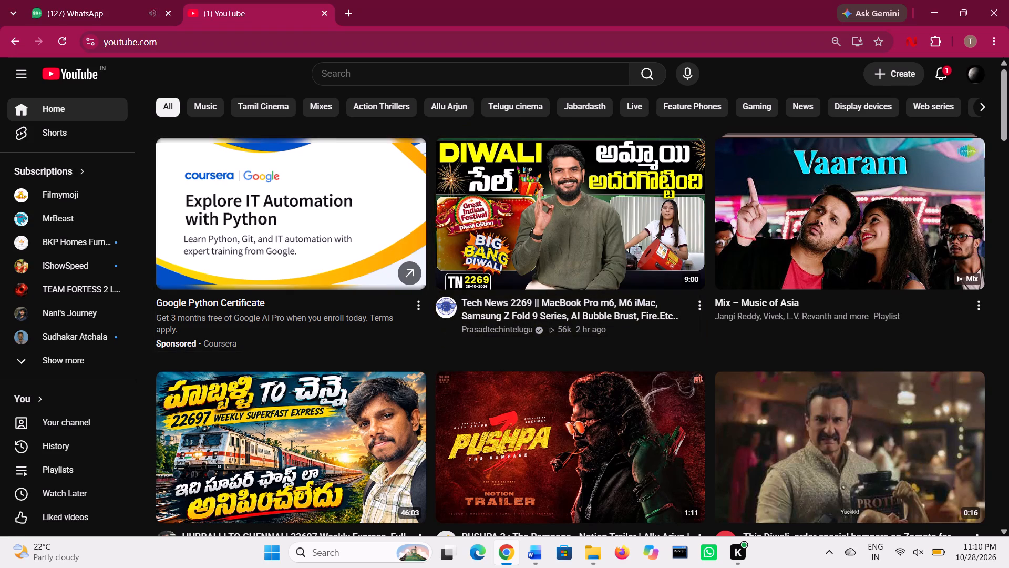
left_click(466, 78)
key("ctrl+v")
key("Return")
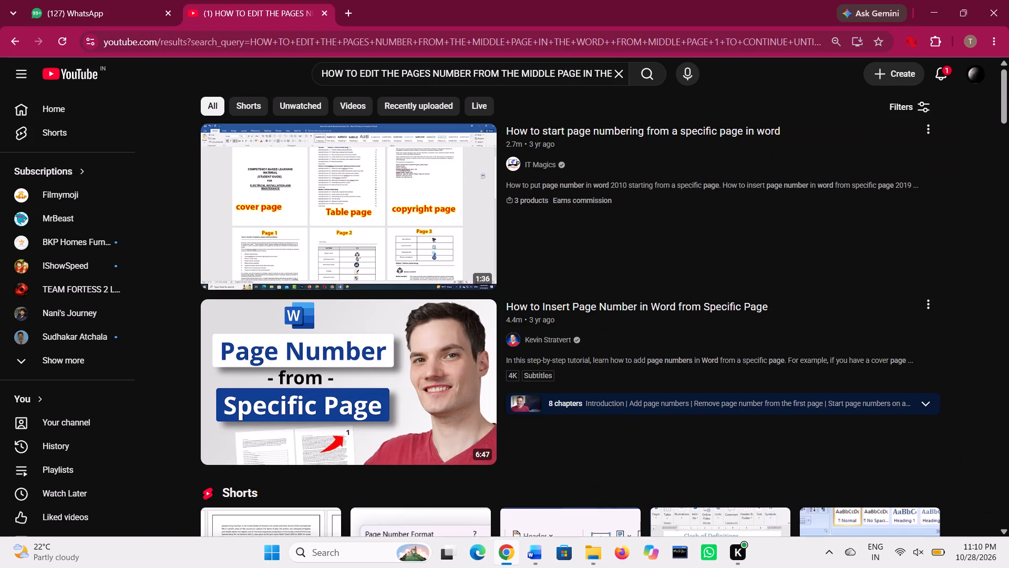
Browse the YouTube results, open the Short "How to Start Page Numbers on Page 3", and pause it at the Page Number options.
scroll(466, 78, "down", 1)
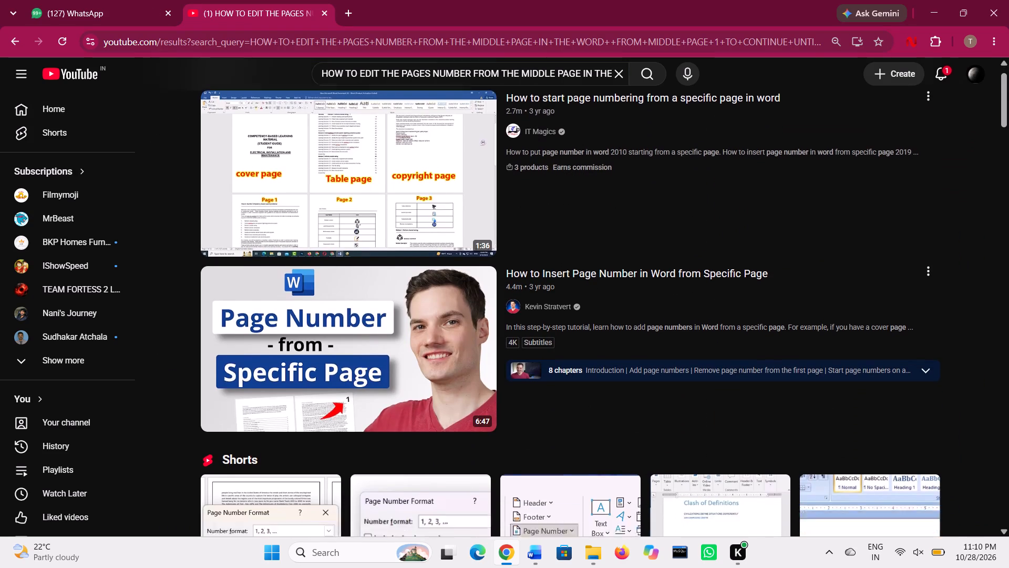
scroll(466, 78, "down", 5)
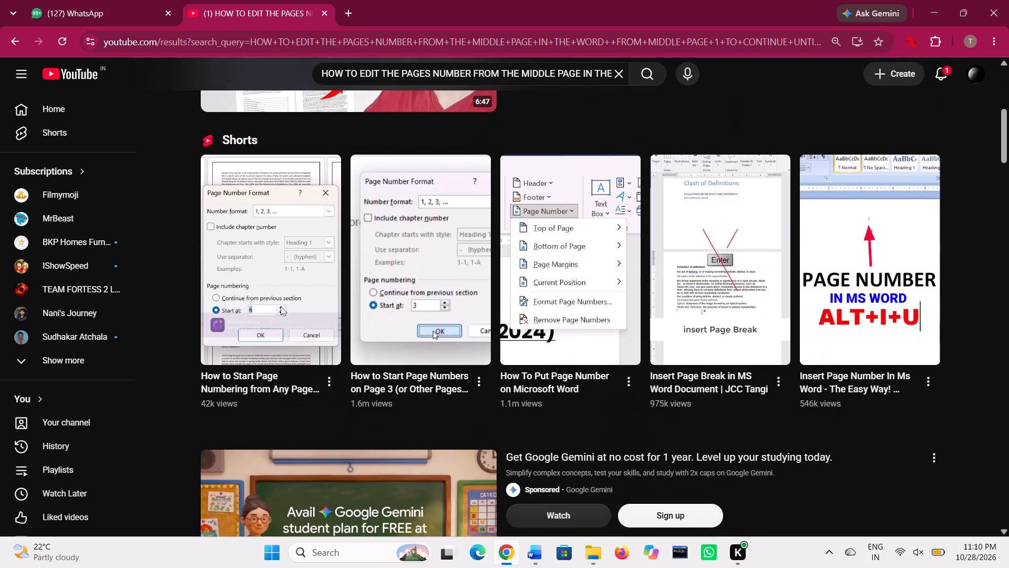
scroll(466, 78, "down", 3)
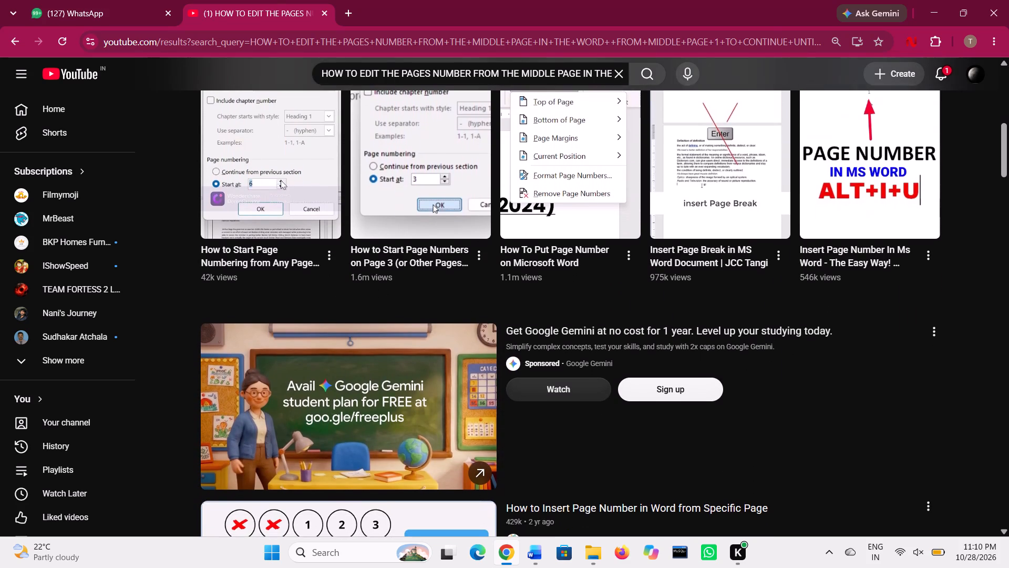
scroll(258, 170, "up", 3)
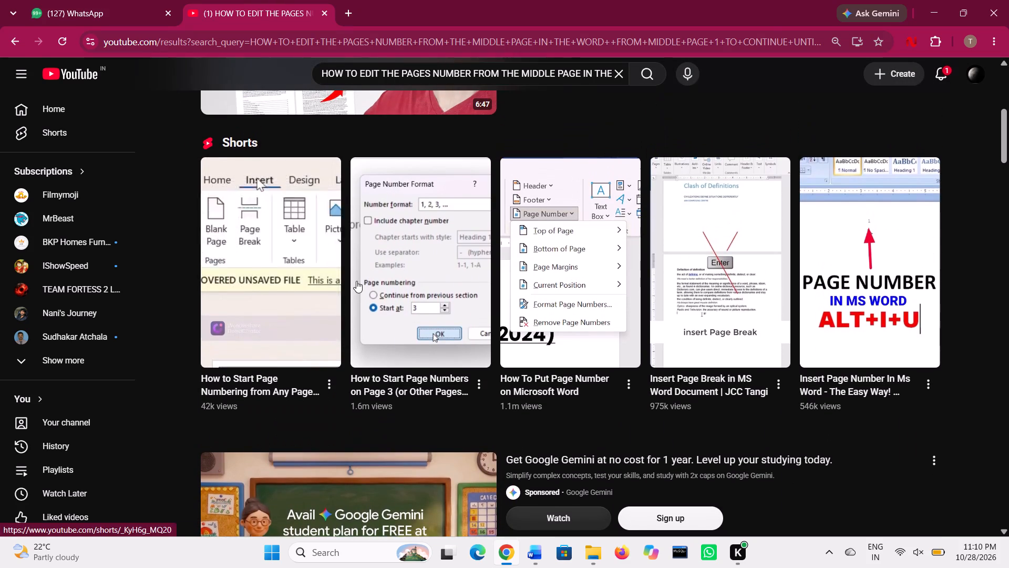
left_click(358, 282)
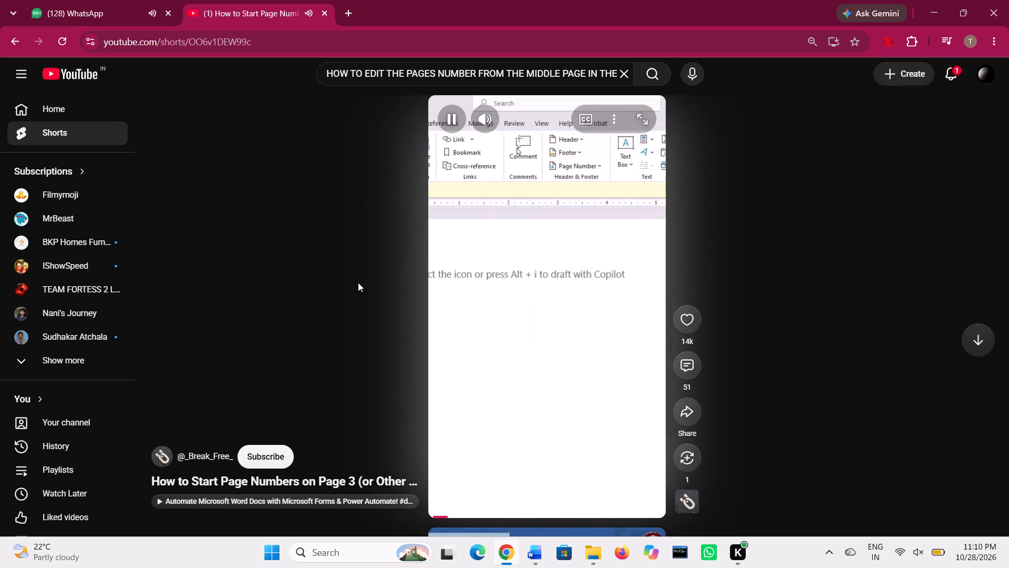
left_click(483, 296)
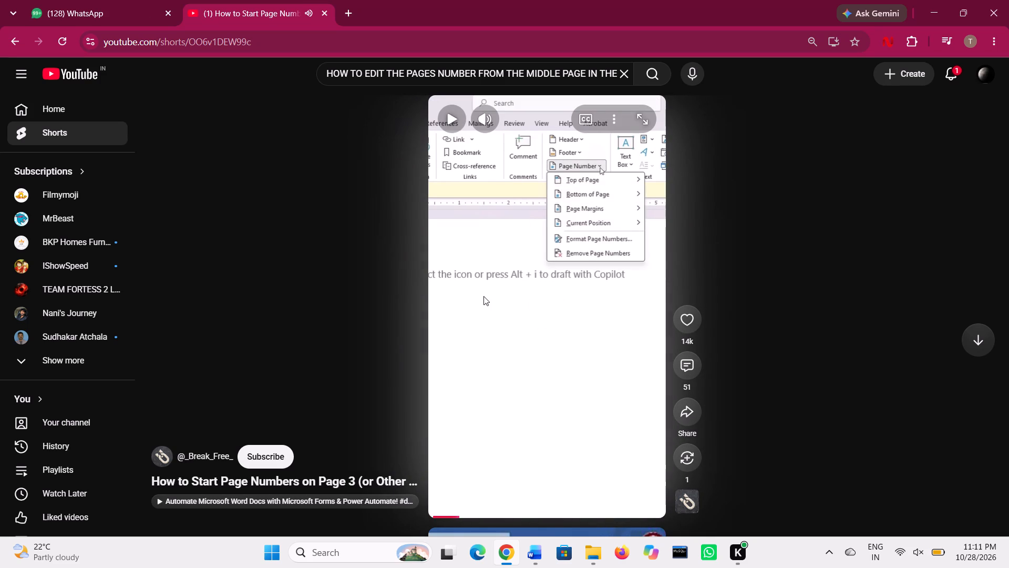
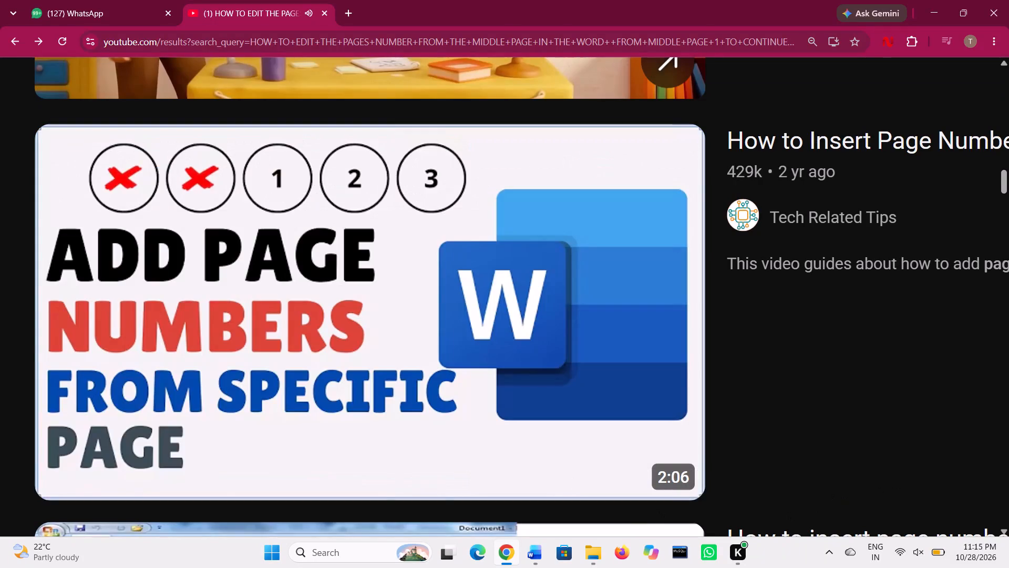
Preview the YouTube video "How to Insert Page Number in Word from Specific Page" for the page number format steps, and return to the results.
left_click(433, 489)
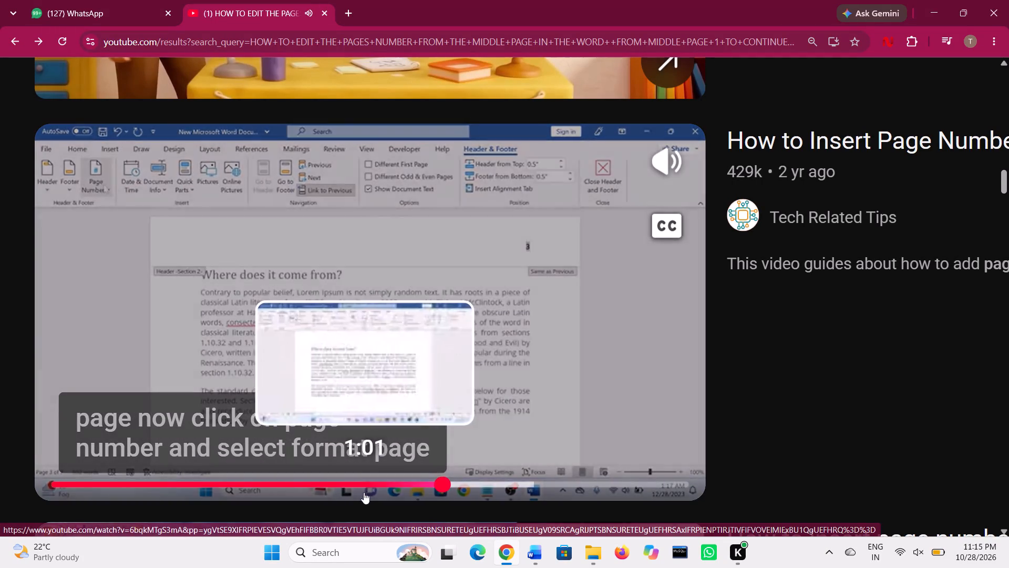
left_click(346, 484)
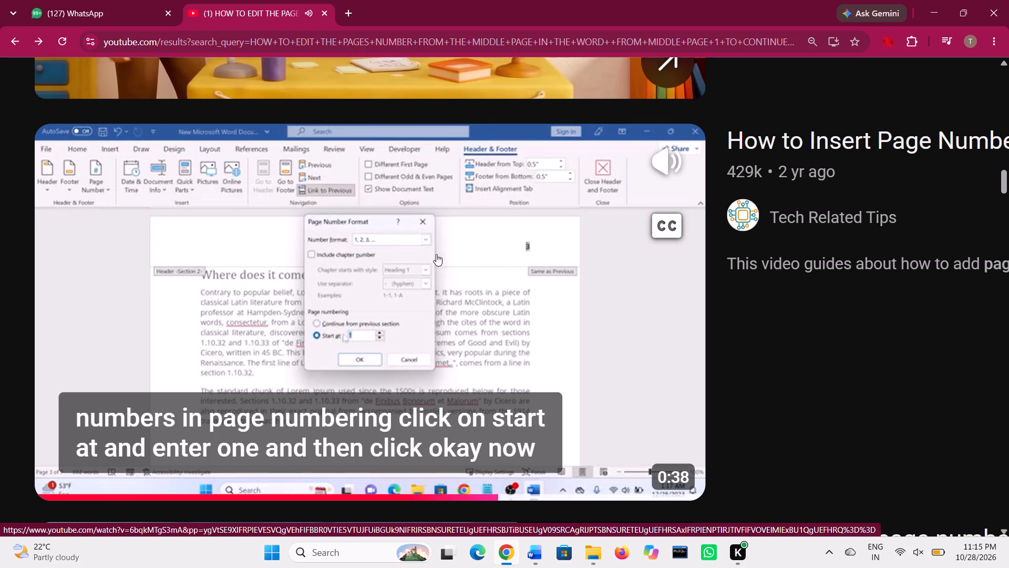
left_click(431, 269)
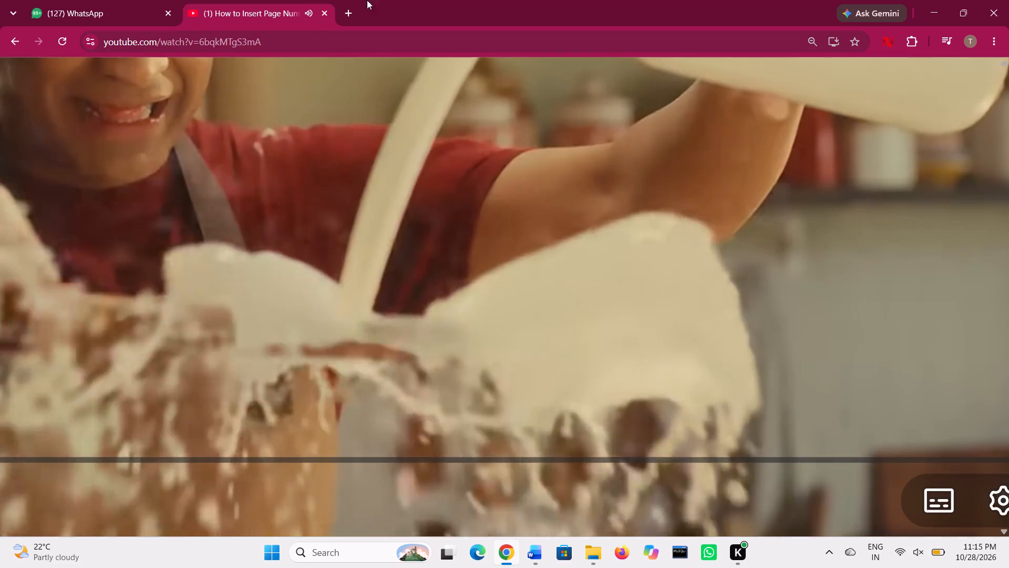
left_click(407, 304)
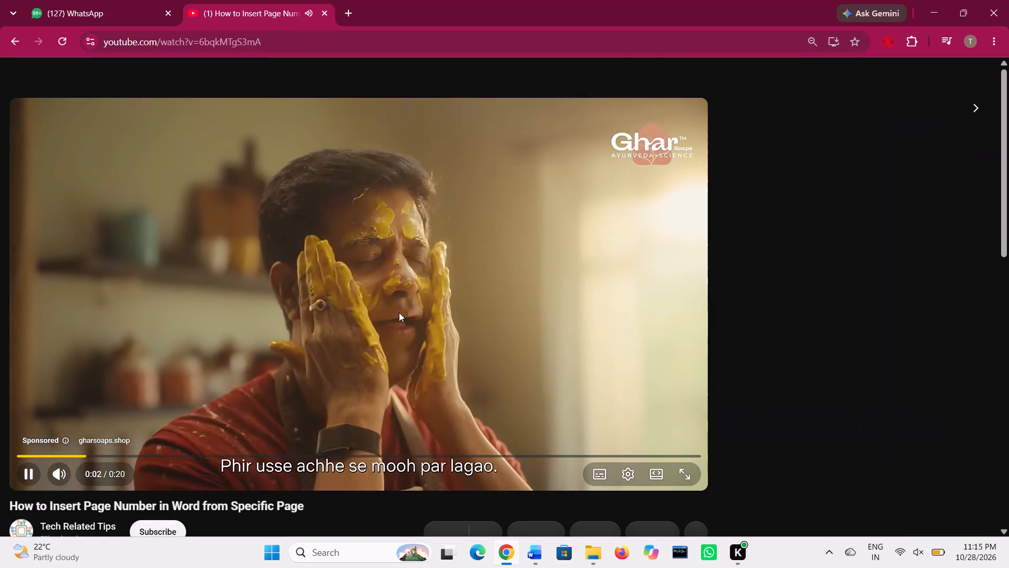
left_click(10, 43)
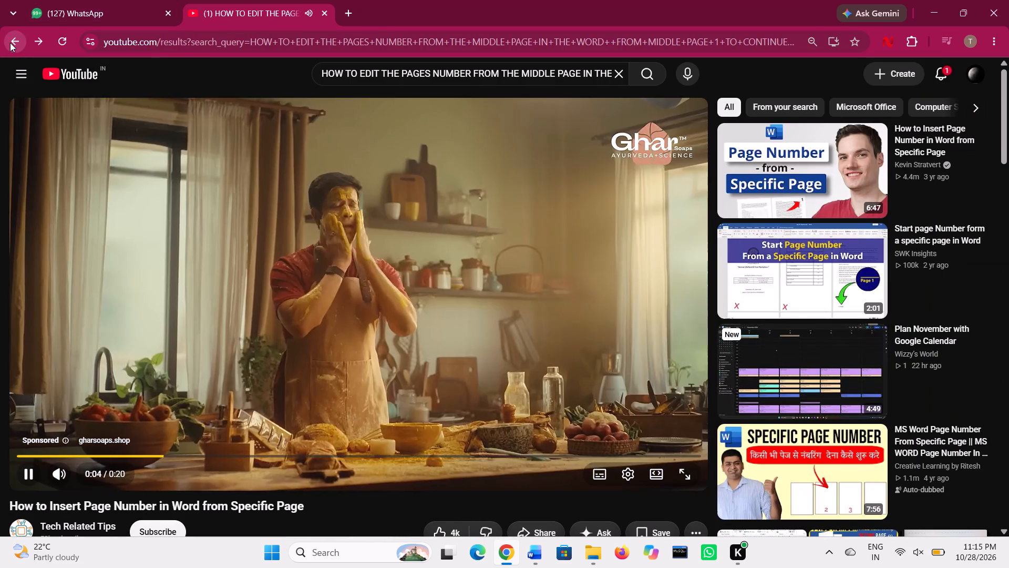
Switch to the Word documentation and set the page numbering of the Section 11 footer on page 10 to start at 1.
key("alt+Tab")
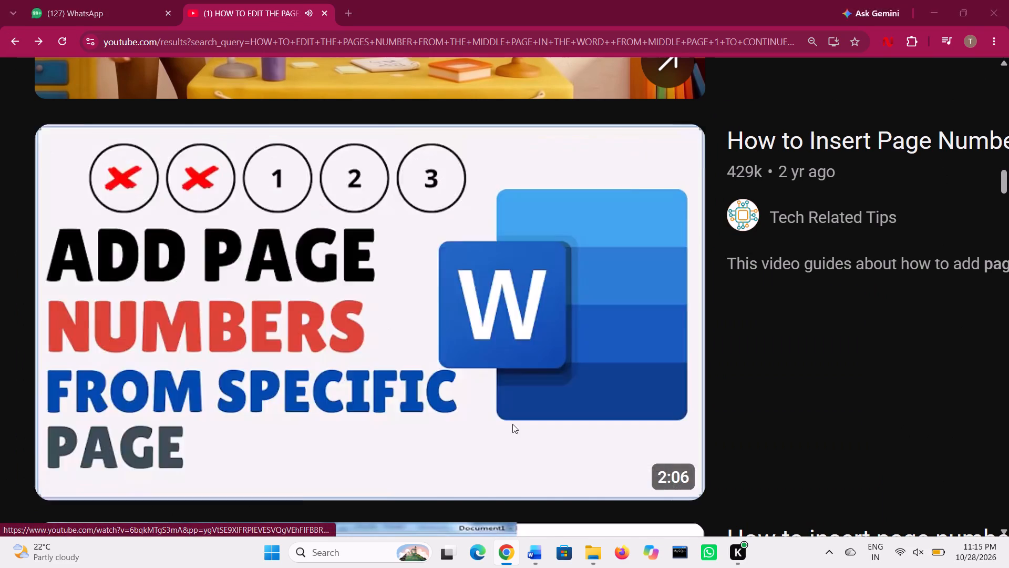
scroll(530, 428, "down", 1)
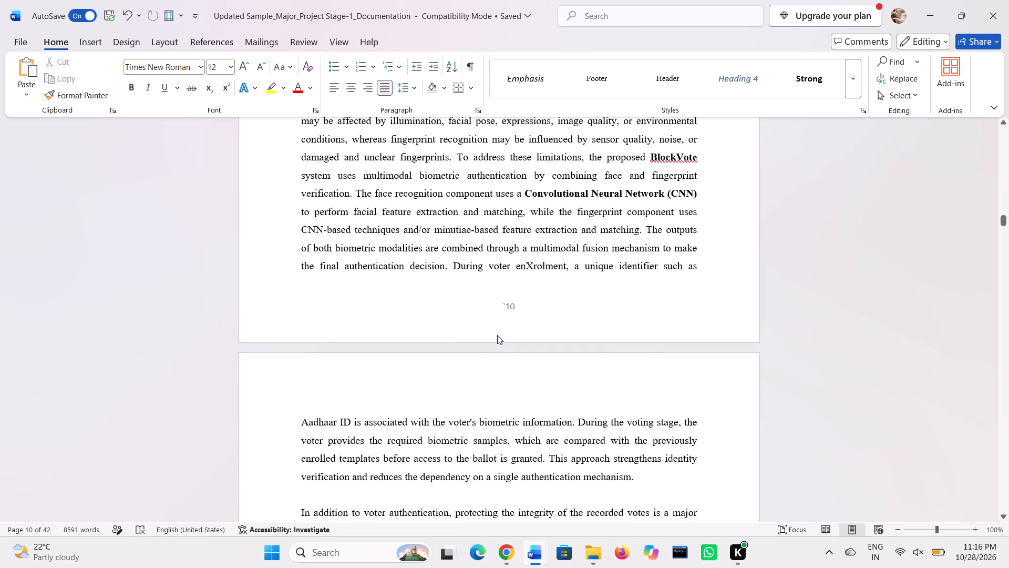
left_click(510, 306)
double_click(510, 306)
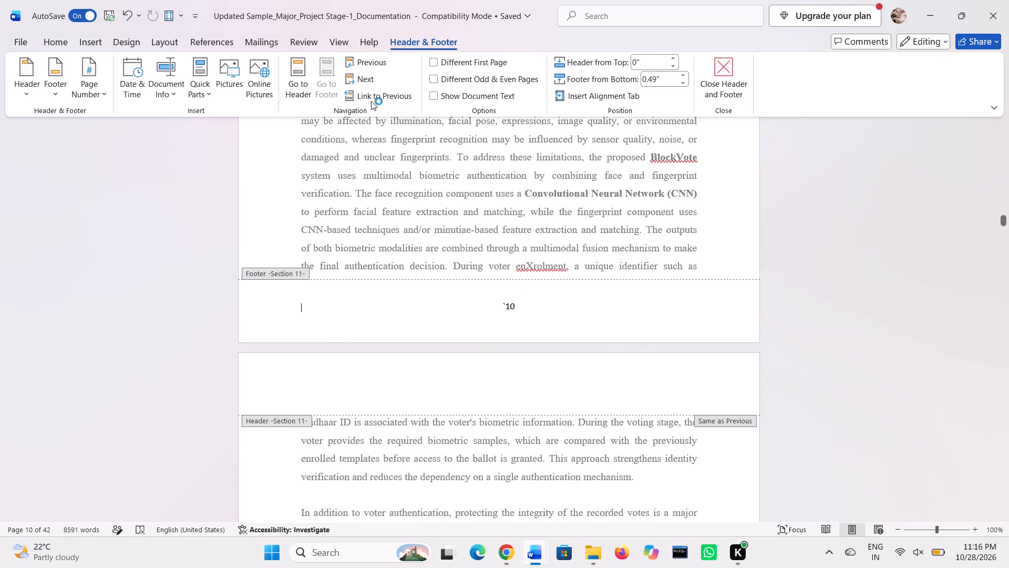
left_click(88, 90)
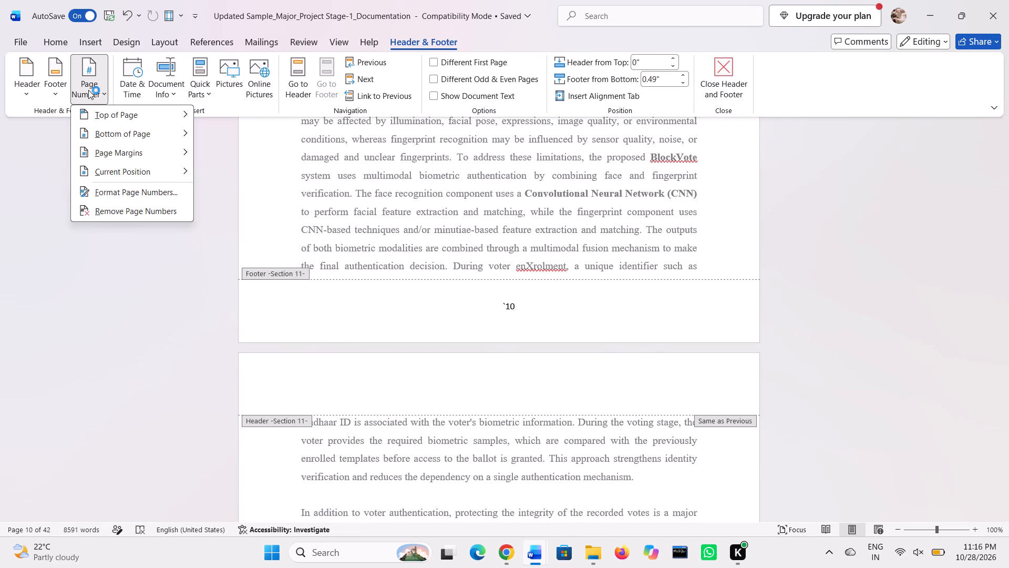
left_click(117, 191)
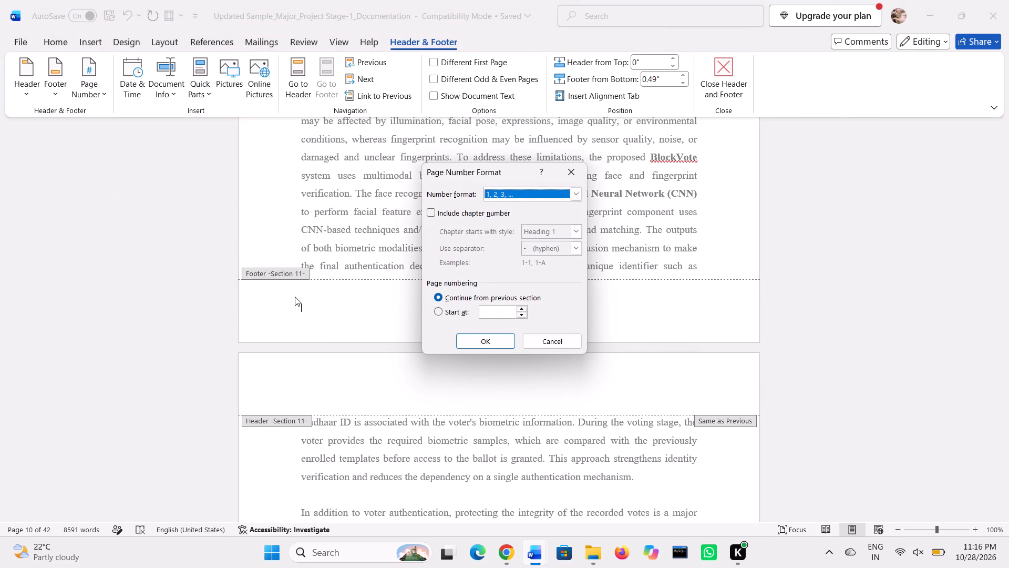
left_click(508, 312)
key("1")
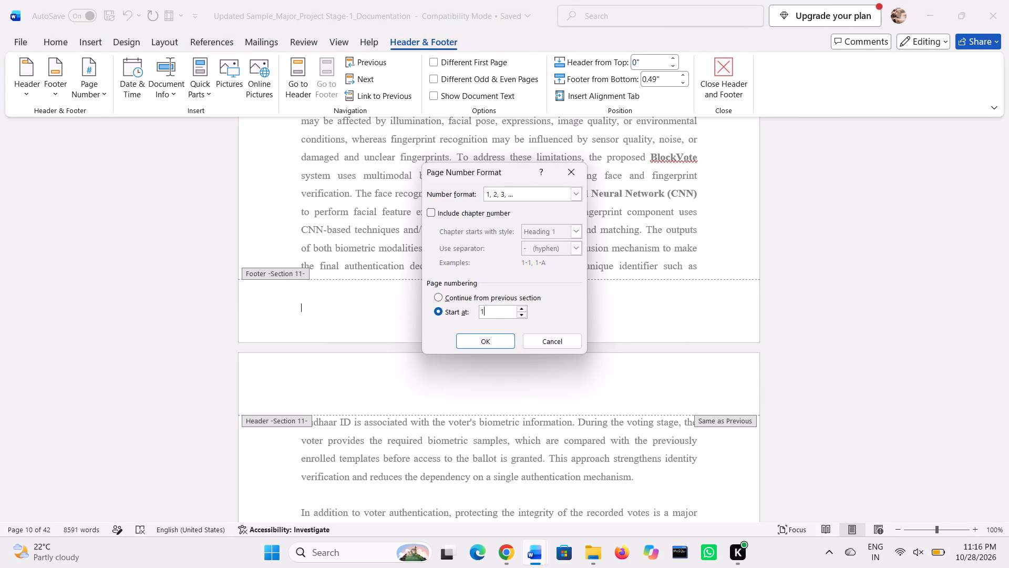
left_click(487, 350)
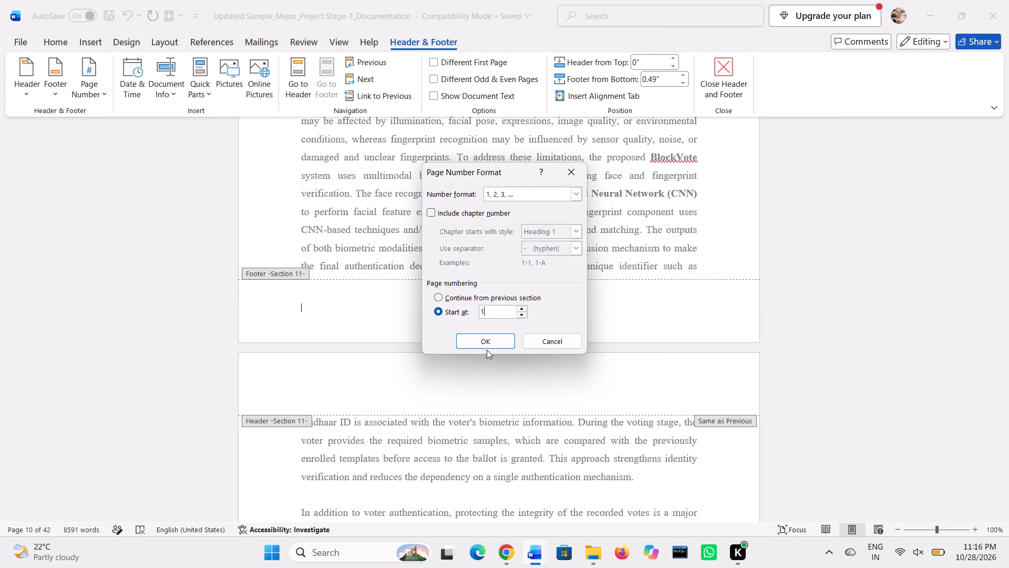
left_click(487, 342)
Check the footer page numbers on the Section 11 pages and the pages that follow.
scroll(504, 419, "down", 1)
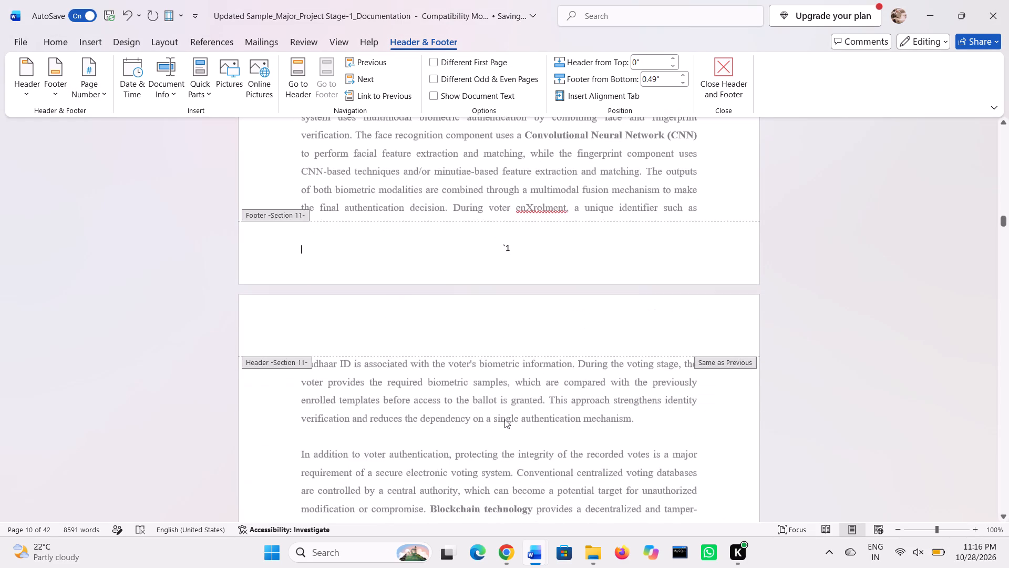
scroll(504, 419, "up", 8)
scroll(504, 419, "down", 12)
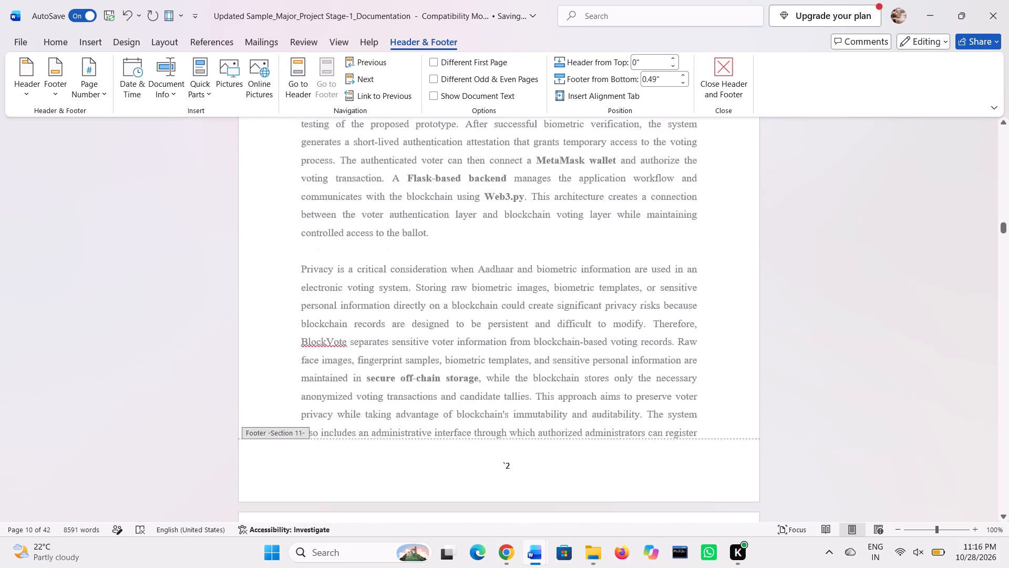
scroll(504, 419, "down", 2)
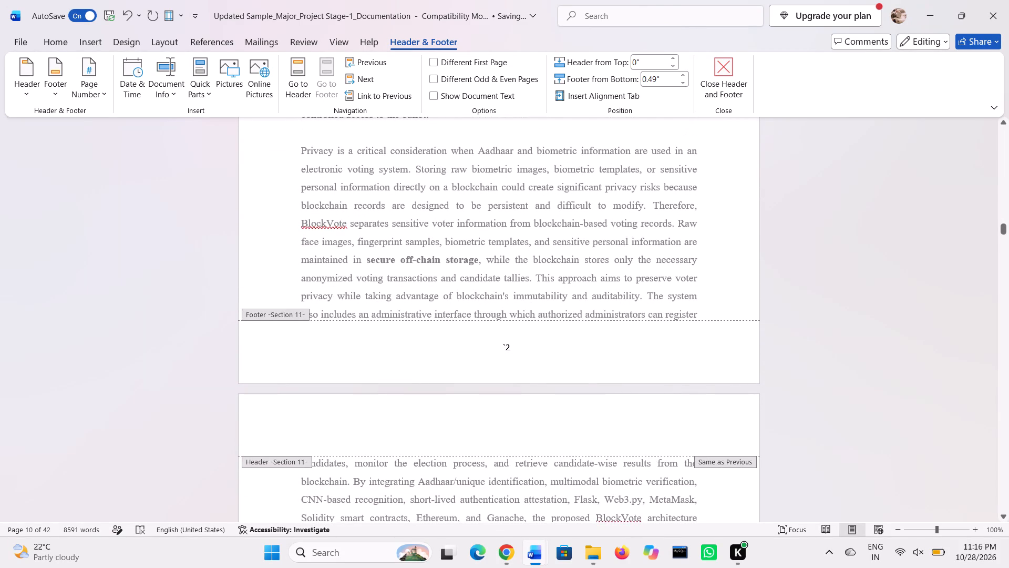
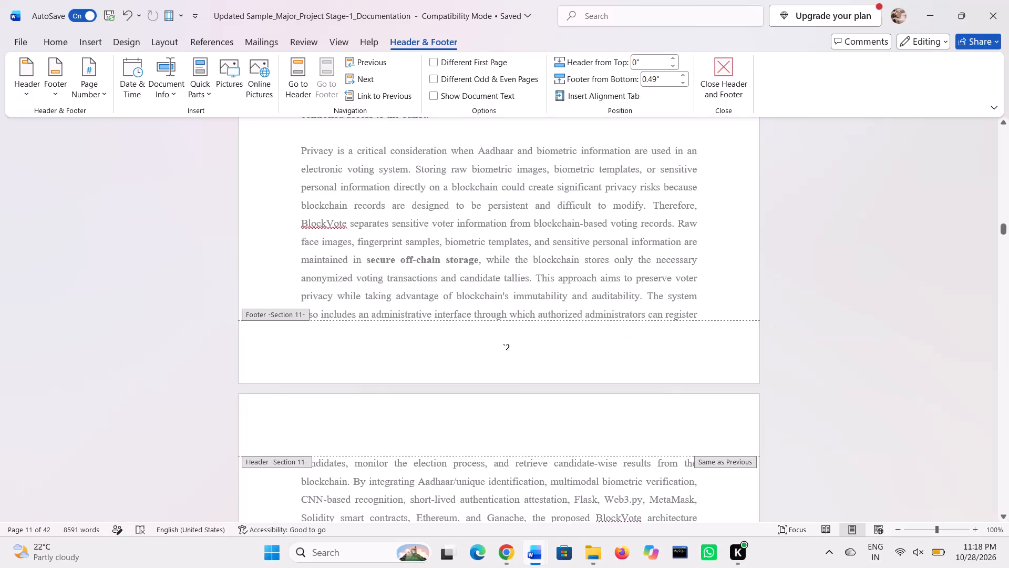
Close the Word window of the Updated Sample_Major_Project Stage-1_Documentation file.
left_click(996, 4)
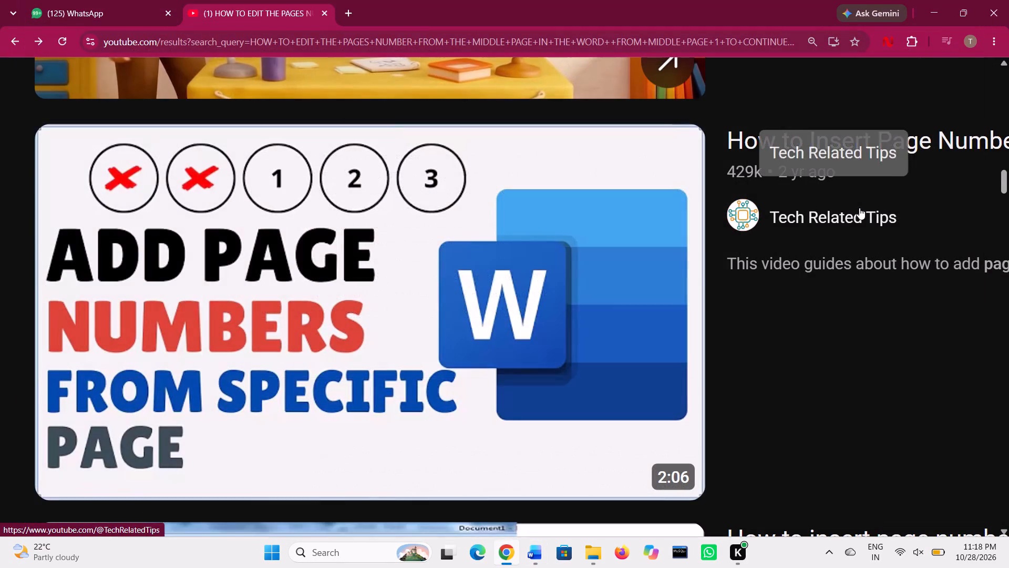
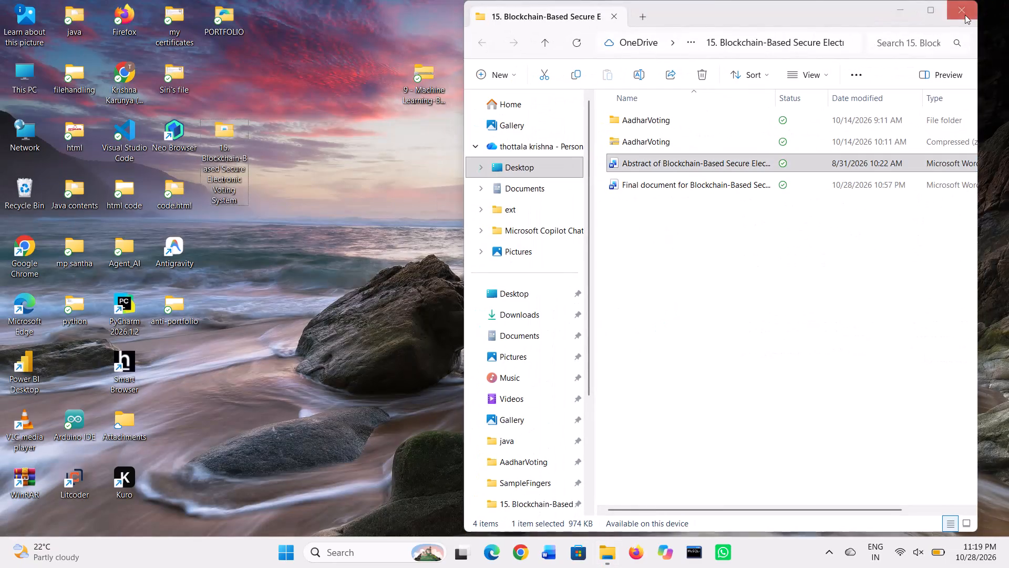
Close the File Explorer window showing the 15. Blockchain-Based Secure Electronic Voting System folder.
left_click(965, 15)
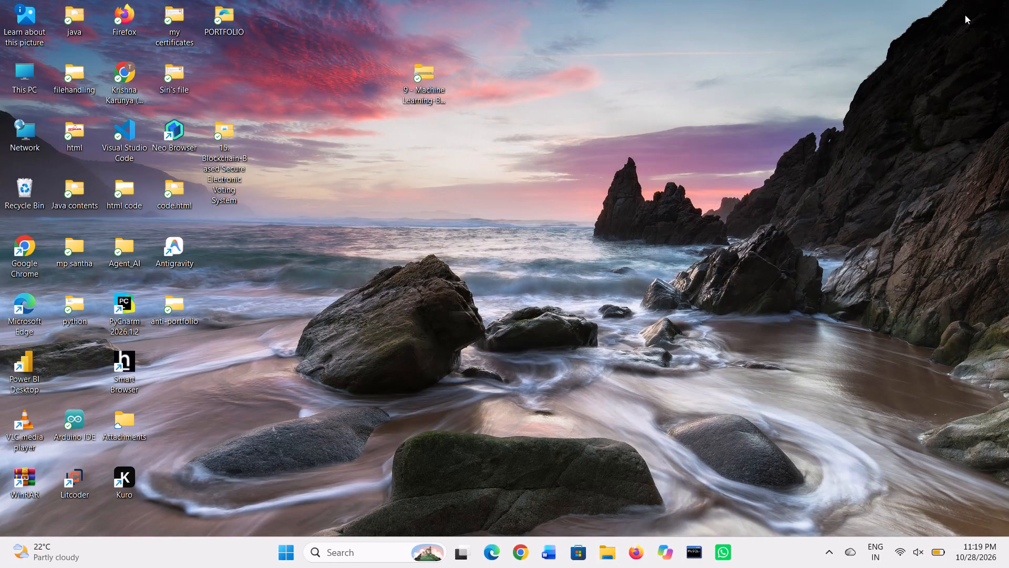
Shut down the computer from the desktop, choosing the Shut down option.
key("alt+F4")
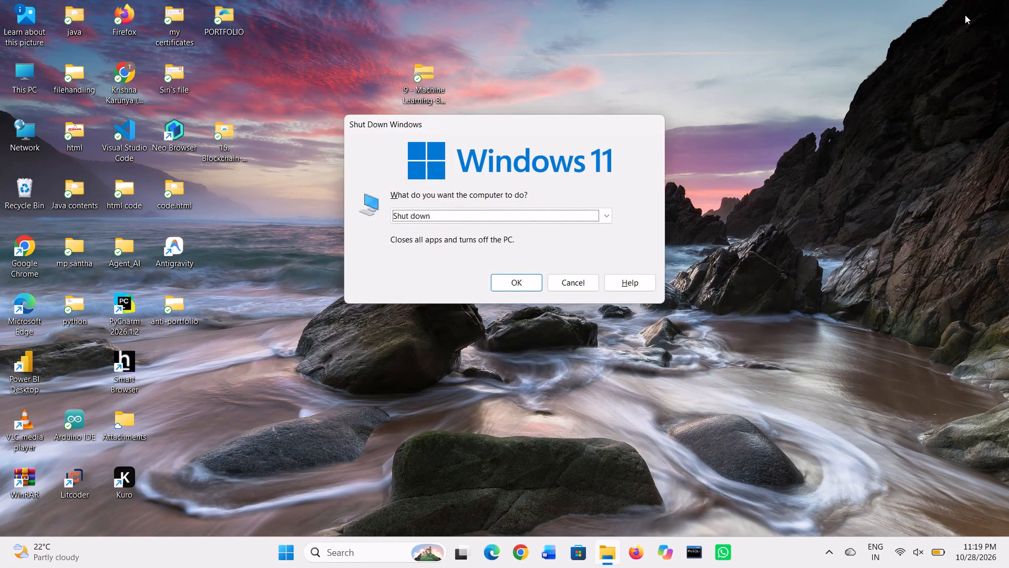
key("Return")
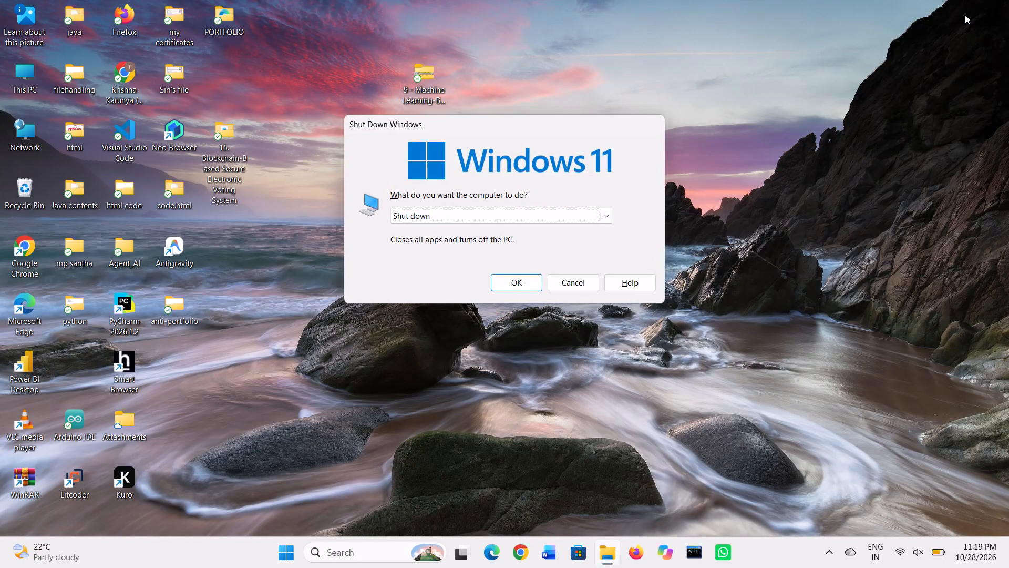